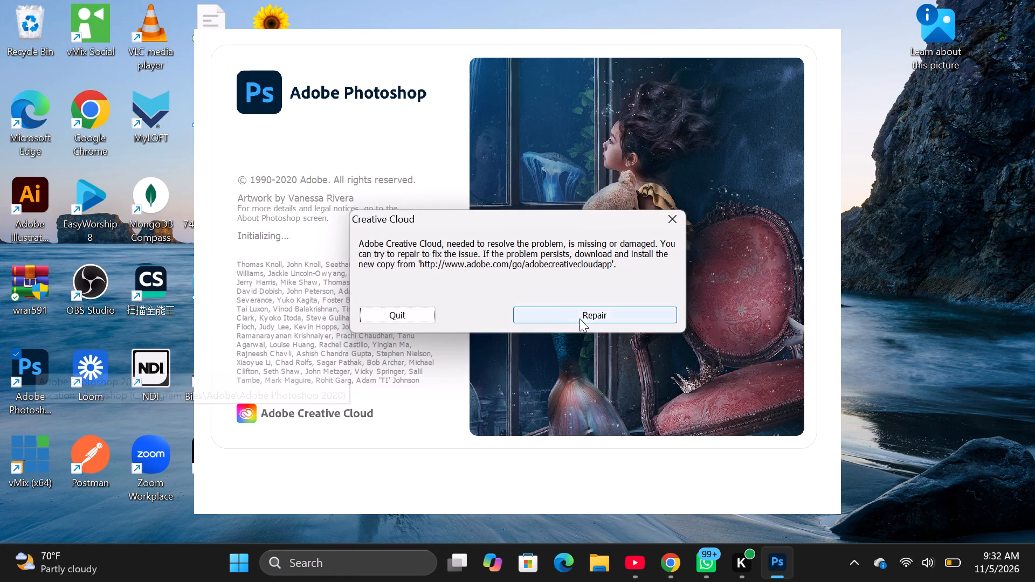
# Choose to repair the Adobe Creative Cloud installation so that Photoshop can continue starting up.
pyautogui.click(585, 315)
pyautogui.click(585, 315)
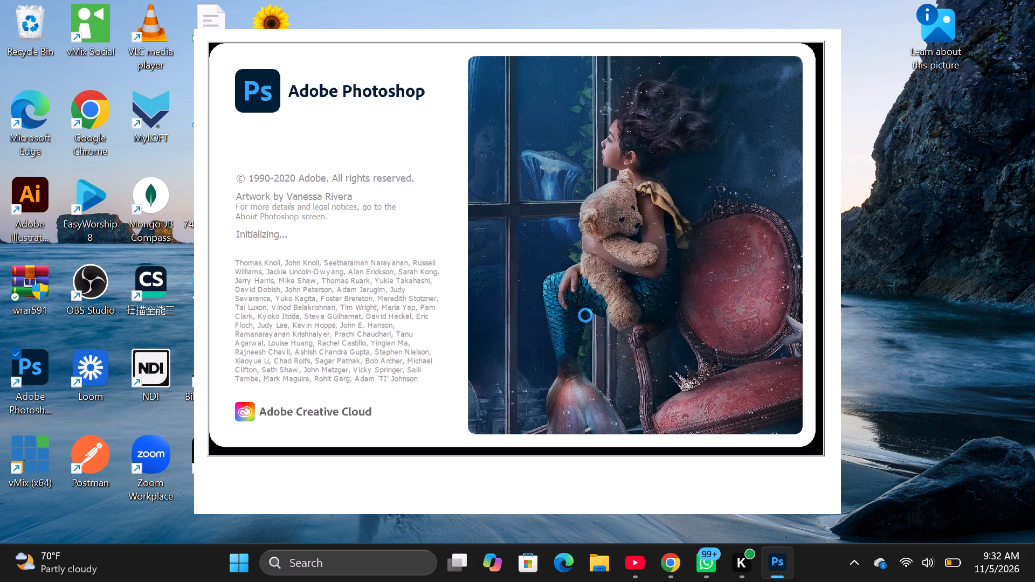
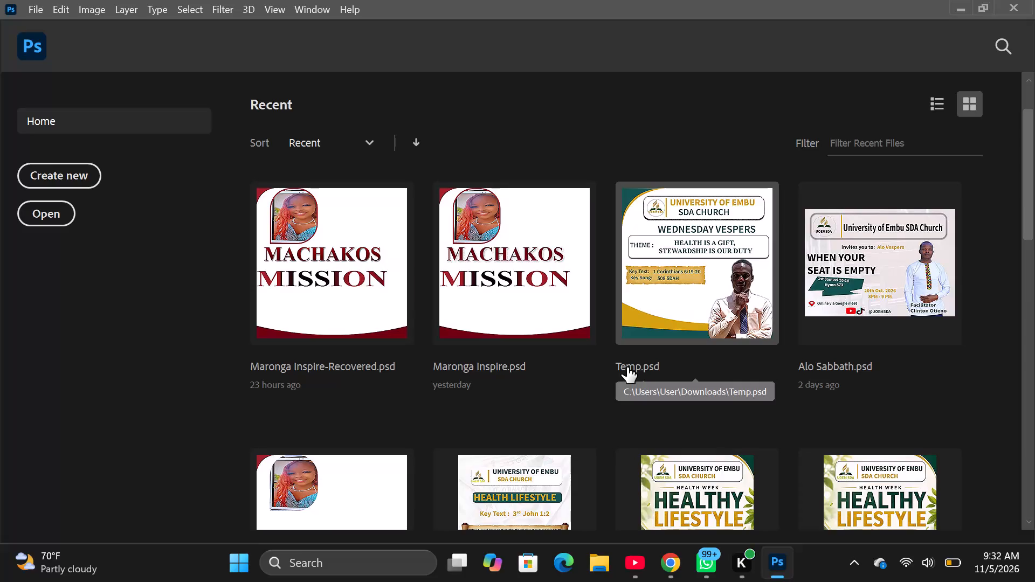
# Open the recent file Temp.psd, the University of Embu SDA Church Wednesday Vespers poster.
pyautogui.scroll(-2, 627, 367)
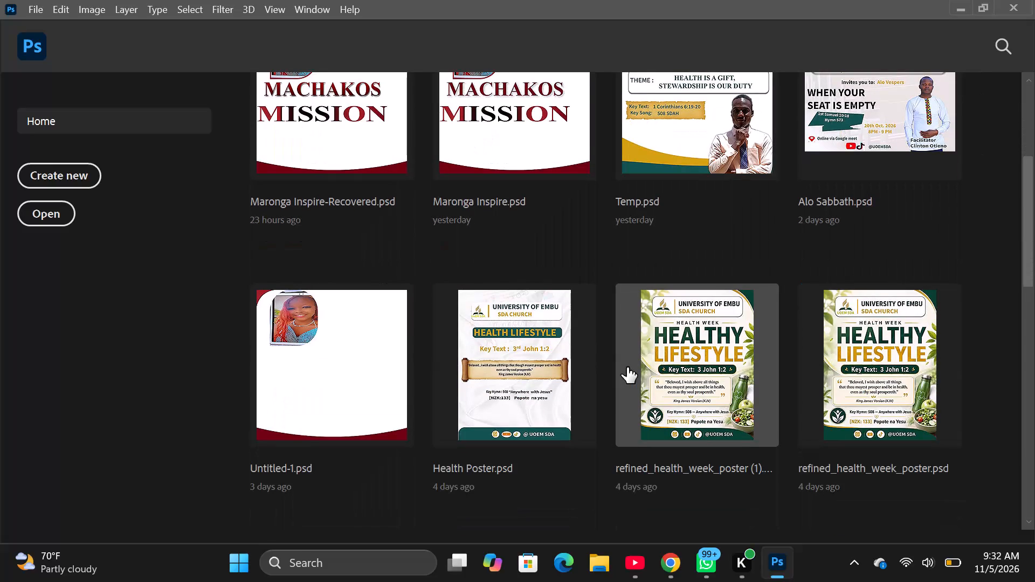
pyautogui.scroll(3, 627, 367)
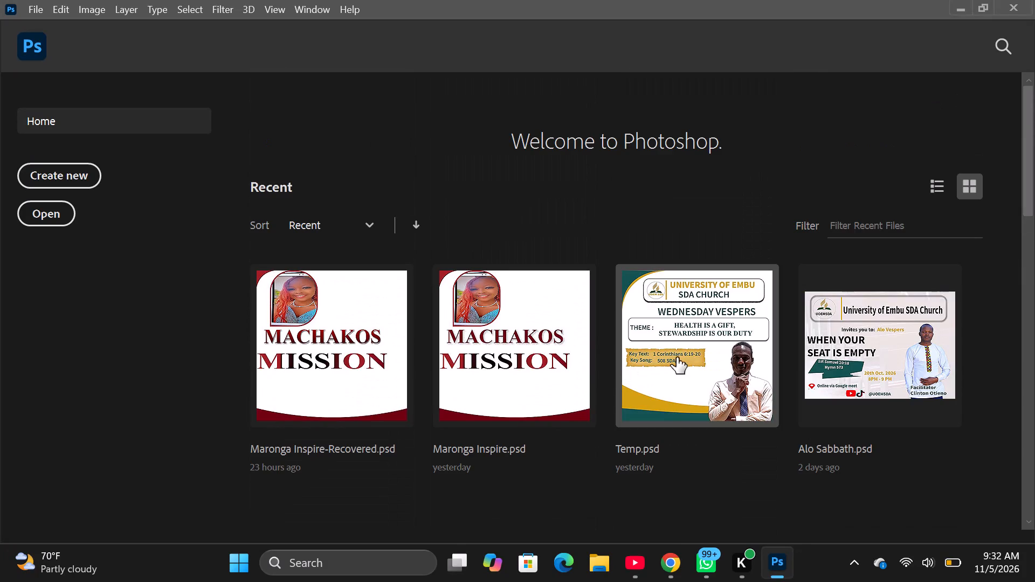
pyautogui.rightClick(677, 357)
pyautogui.click(677, 358)
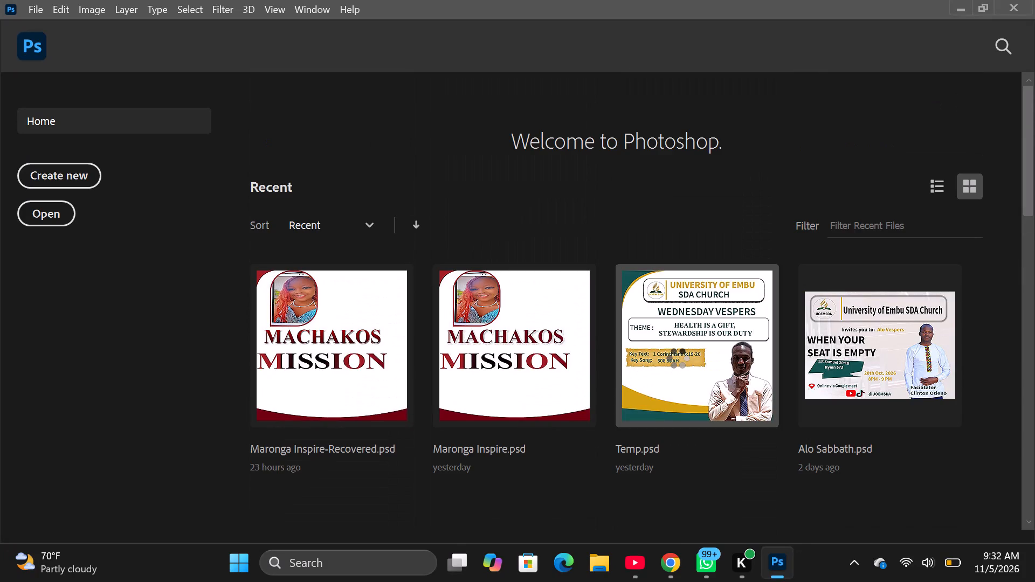
pyautogui.click(677, 358)
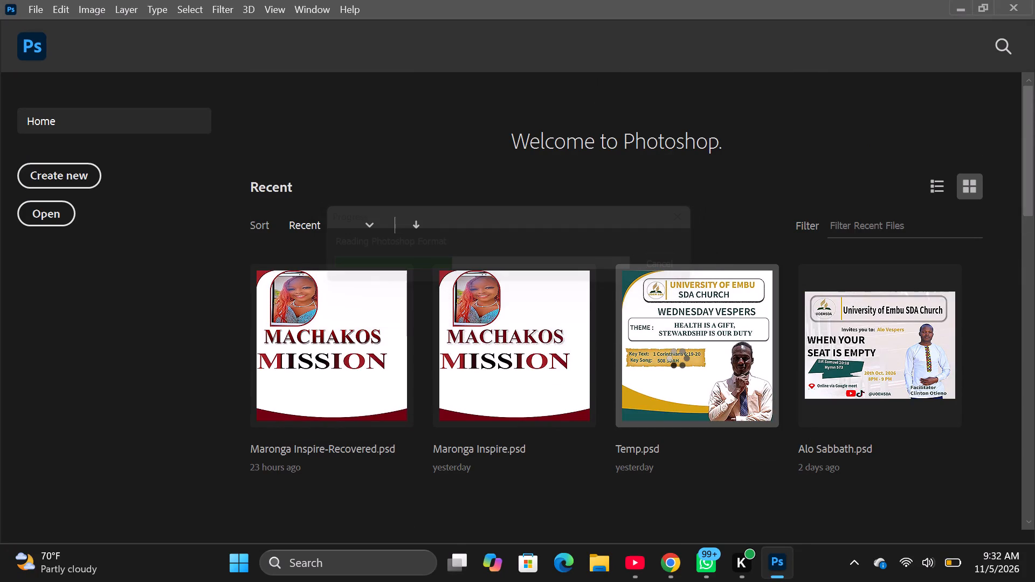
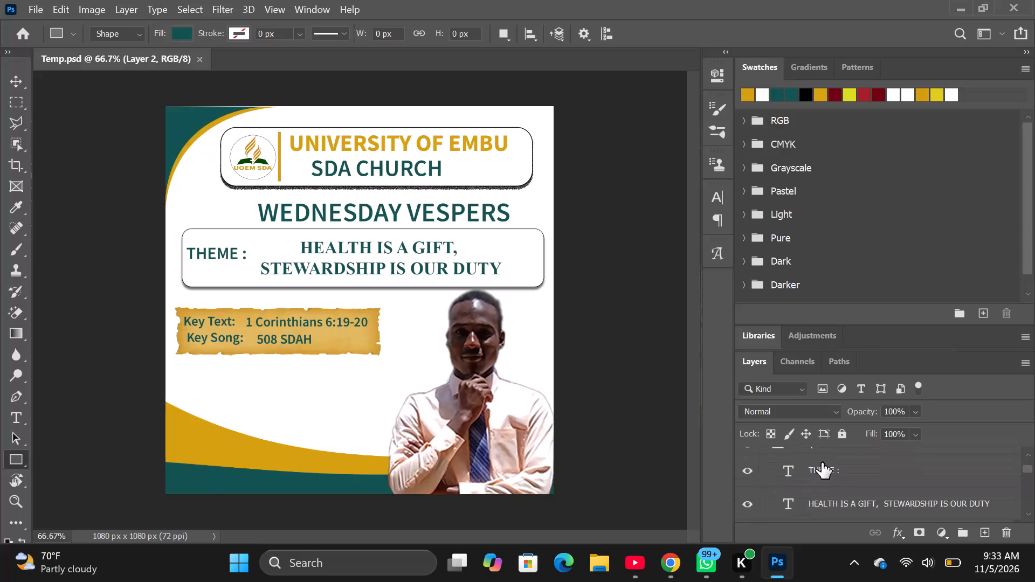
# Move the "HEALTH IS A GIFT, STEWARDSHIP IS OUR DUTY" text layer above the "THEME :" text layer.
pyautogui.scroll(1, 827, 475)
pyautogui.scroll(-1, 827, 476)
pyautogui.moveTo(831, 501); pyautogui.dragTo(809, 464)
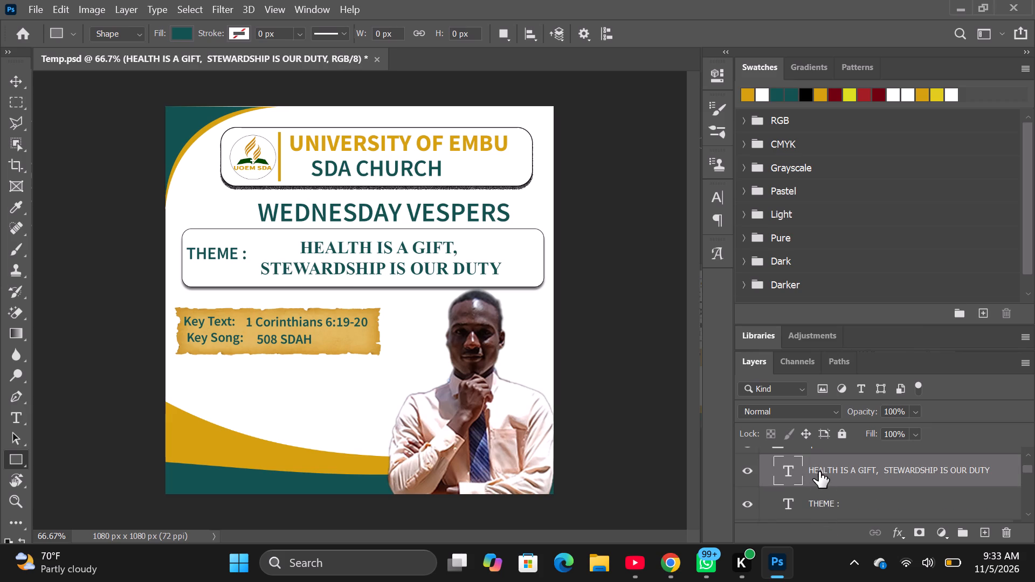
# Replace the theme text "HEALTH IS A GIFT, STEWARDSHIP IS OUR DUTY" with the copied text "Richest man on Earth".
pyautogui.hotkey('ctrl', 't')
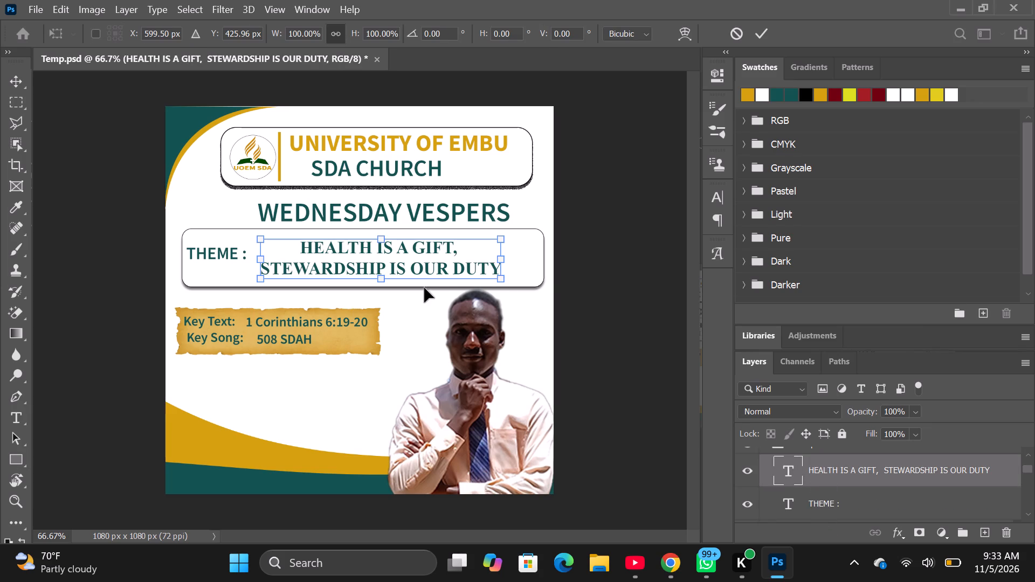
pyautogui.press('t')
pyautogui.click(19, 416)
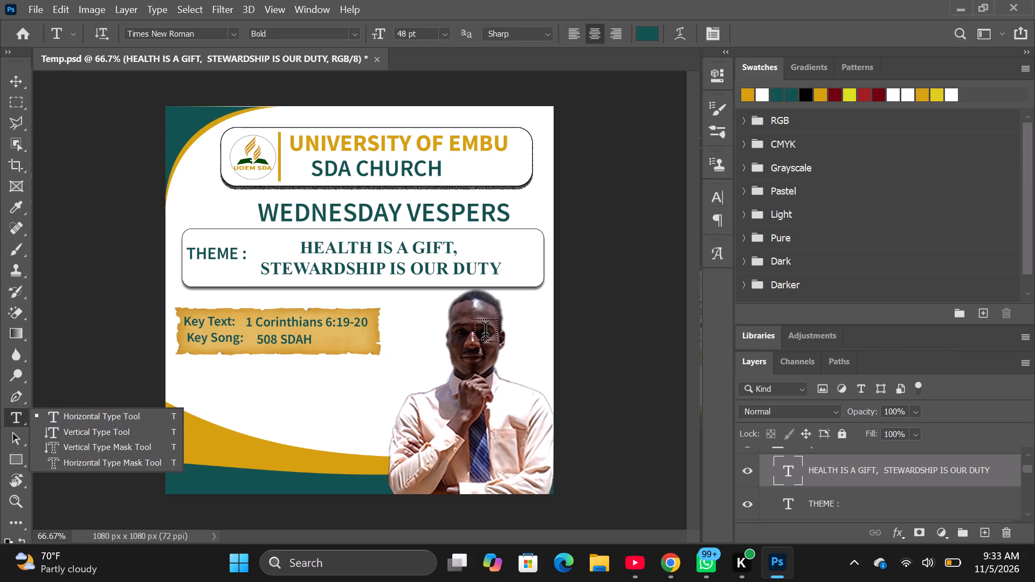
pyautogui.click(500, 269)
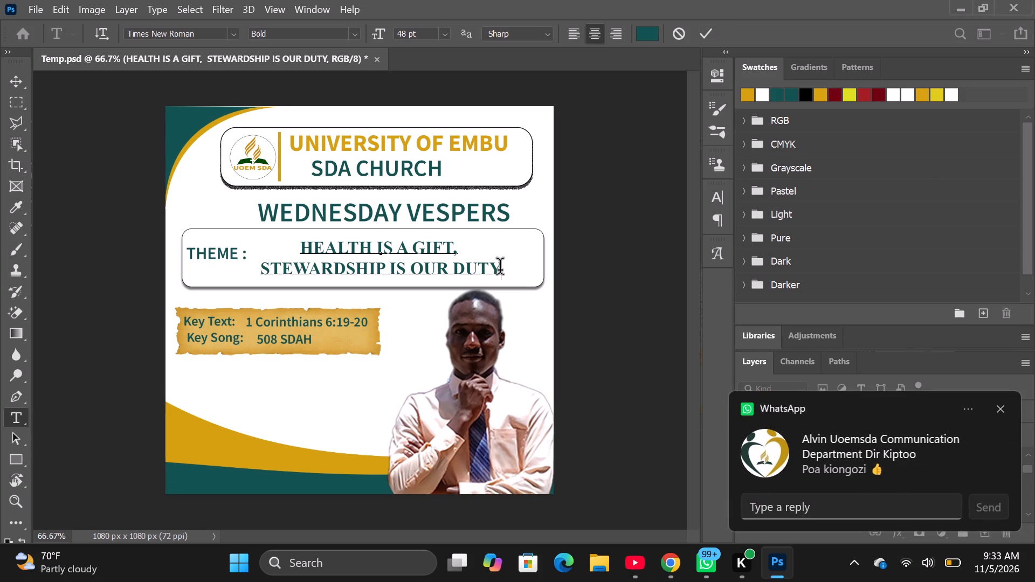
pyautogui.moveTo(506, 268); pyautogui.dragTo(305, 246)
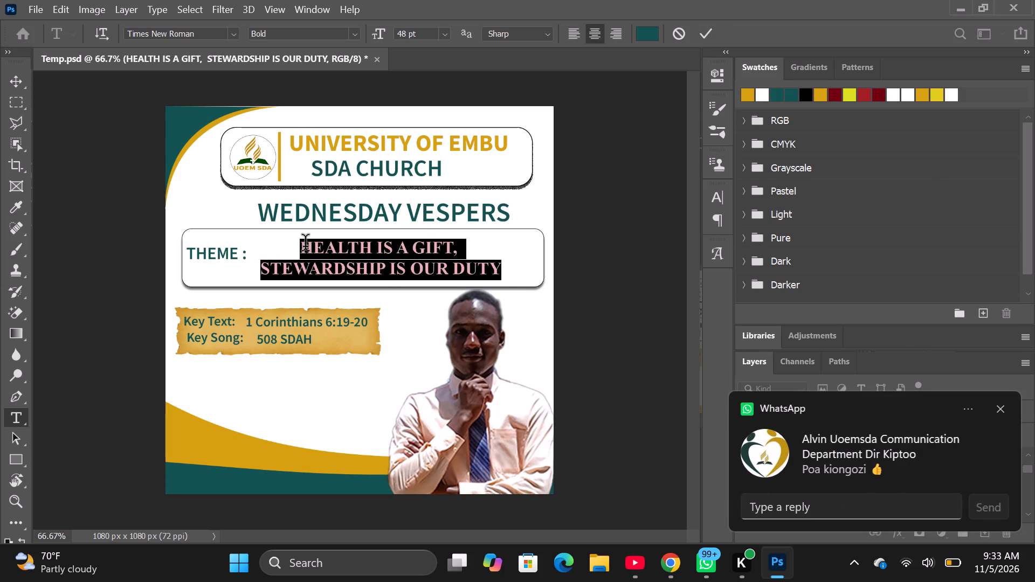
pyautogui.moveTo(305, 246); pyautogui.dragTo(302, 246)
pyautogui.press('BackSpace')
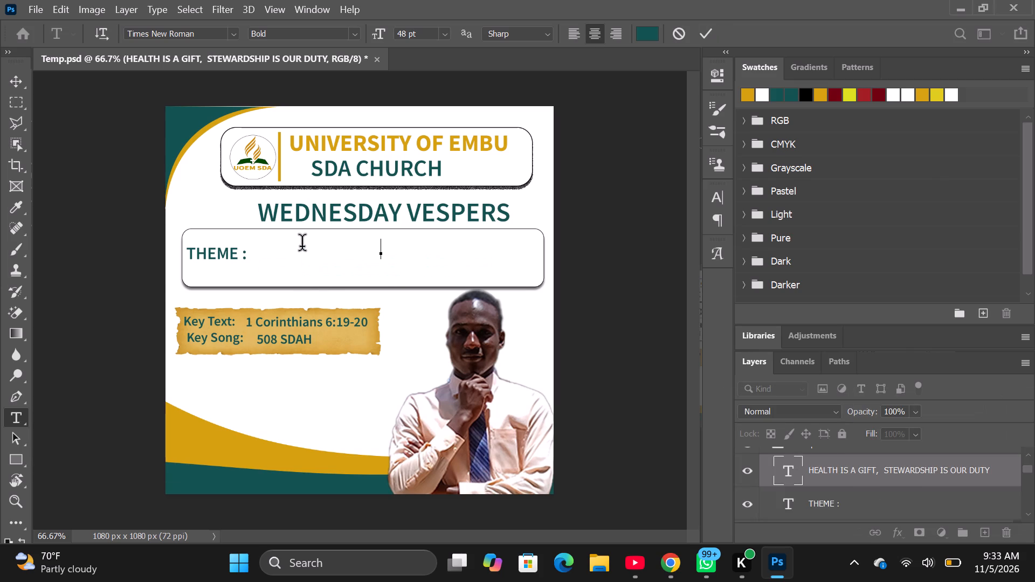
pyautogui.hotkey('ctrl', 'v')
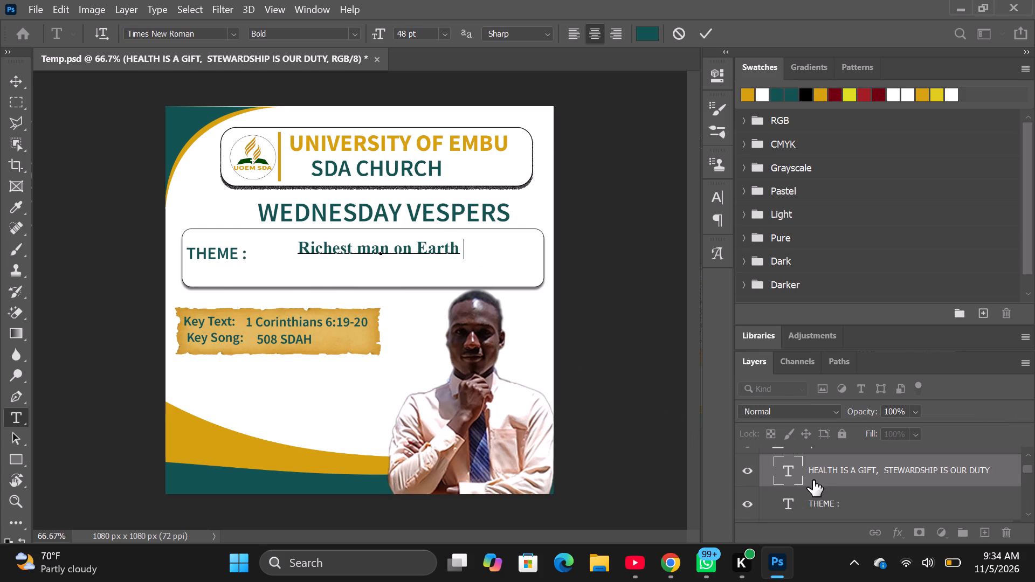
pyautogui.scroll(1, 850, 472)
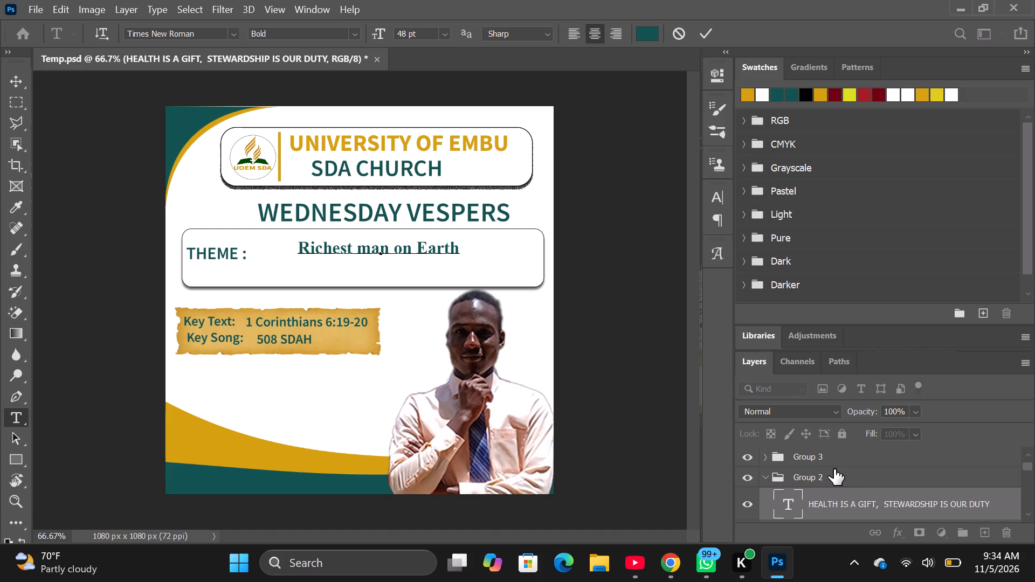
pyautogui.click(831, 475)
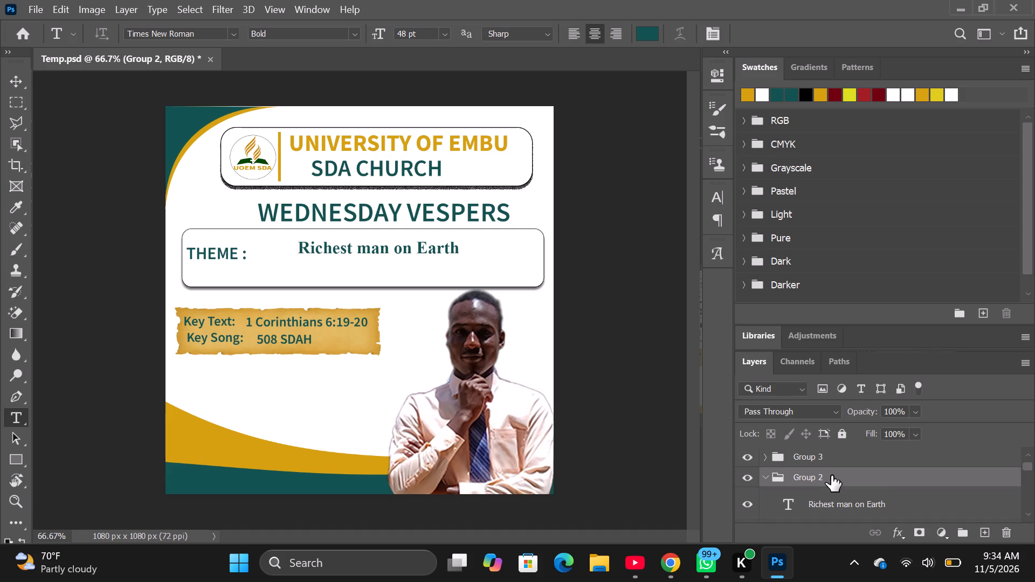
# Scale down Group 2, containing the Wednesday Vespers heading and theme box, proportionally to about 65%.
pyautogui.hotkey('ctrl', 't')
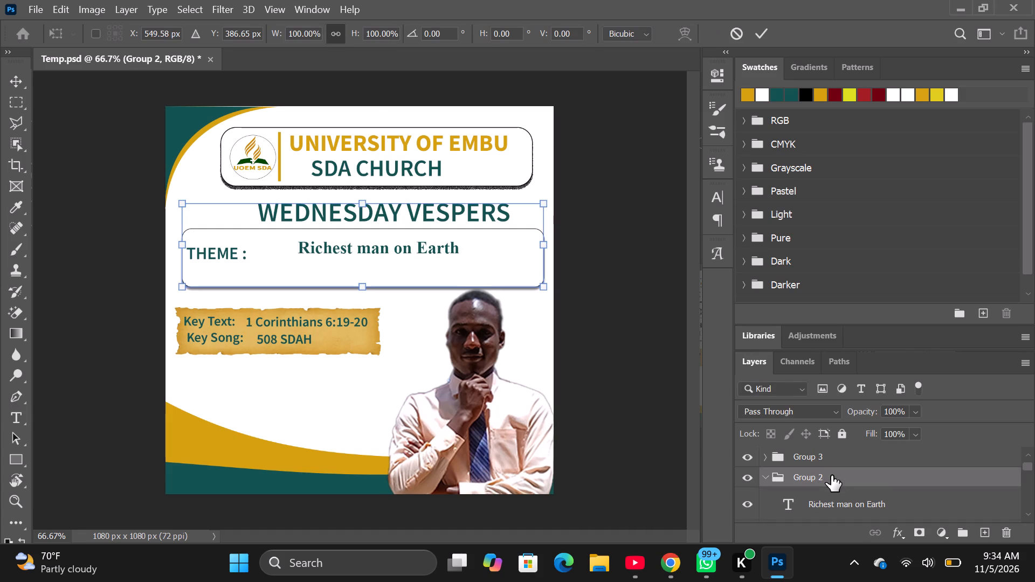
pyautogui.moveTo(543, 287); pyautogui.dragTo(458, 260)
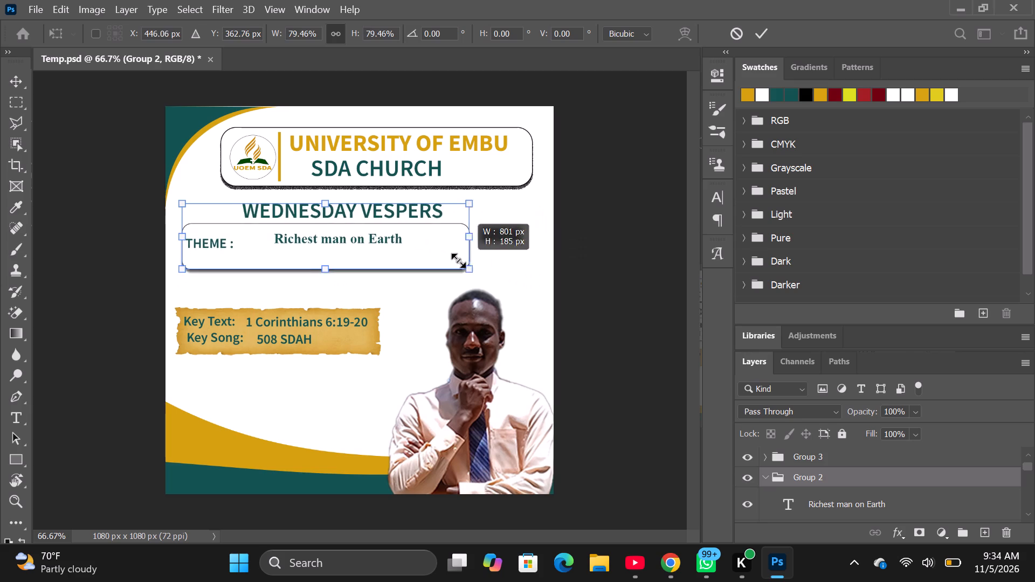
pyautogui.moveTo(458, 260); pyautogui.dragTo(417, 258)
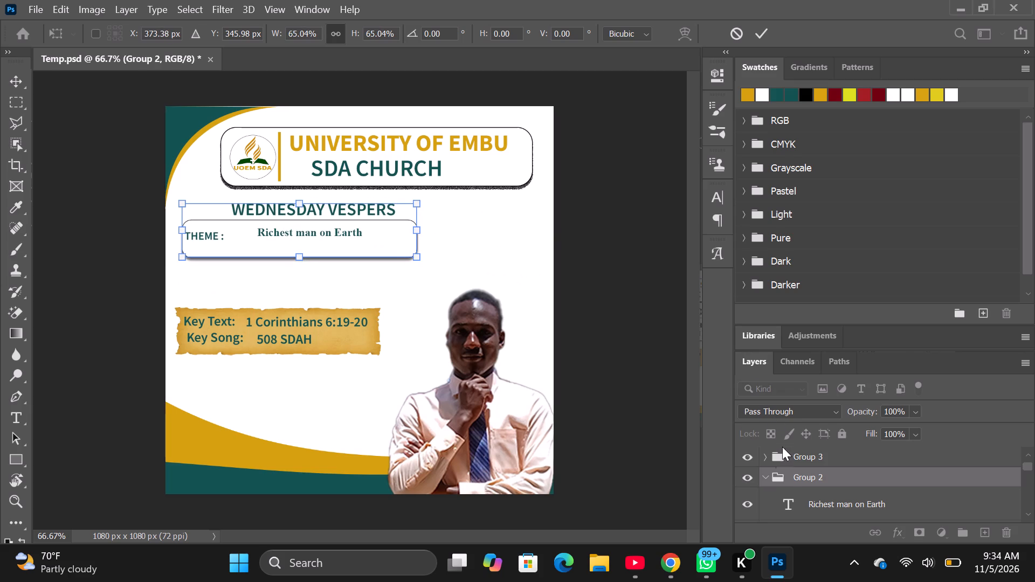
pyautogui.scroll(-2, 800, 481)
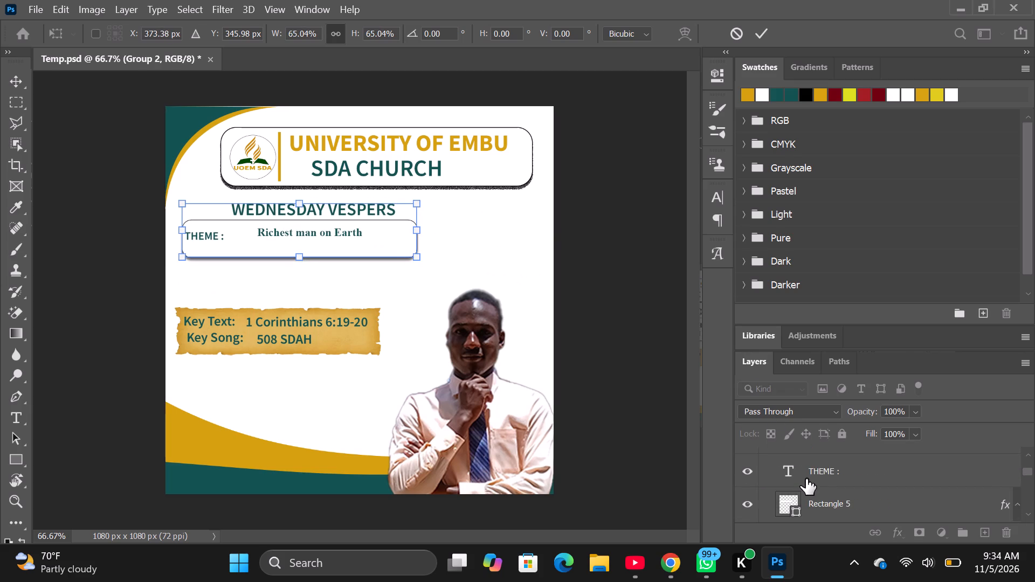
pyautogui.scroll(-1, 806, 479)
pyautogui.scroll(3, 807, 479)
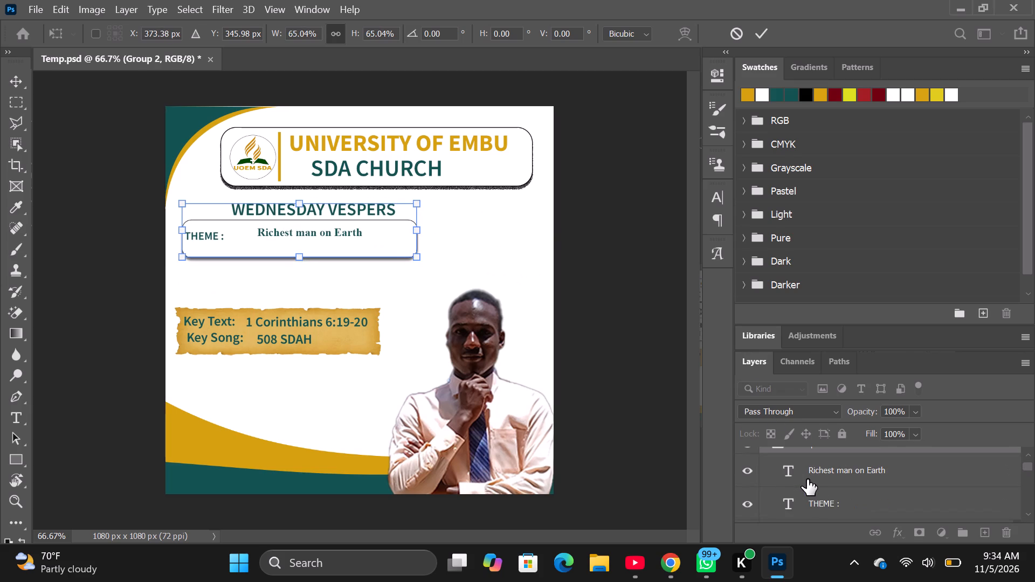
pyautogui.click(764, 475)
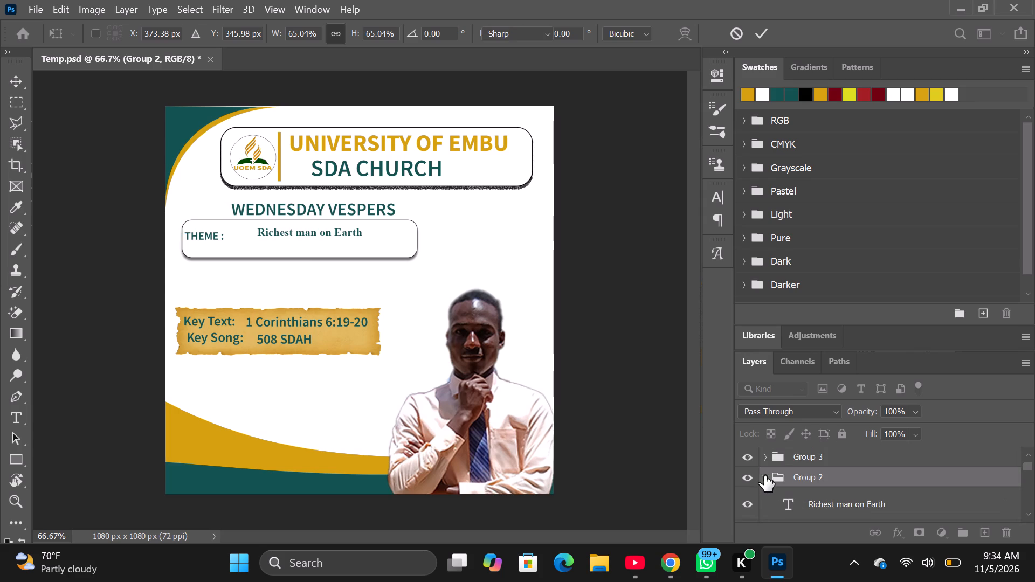
# Ungroup the layers of Group 2.
pyautogui.rightClick(764, 475)
pyautogui.rightClick(934, 476)
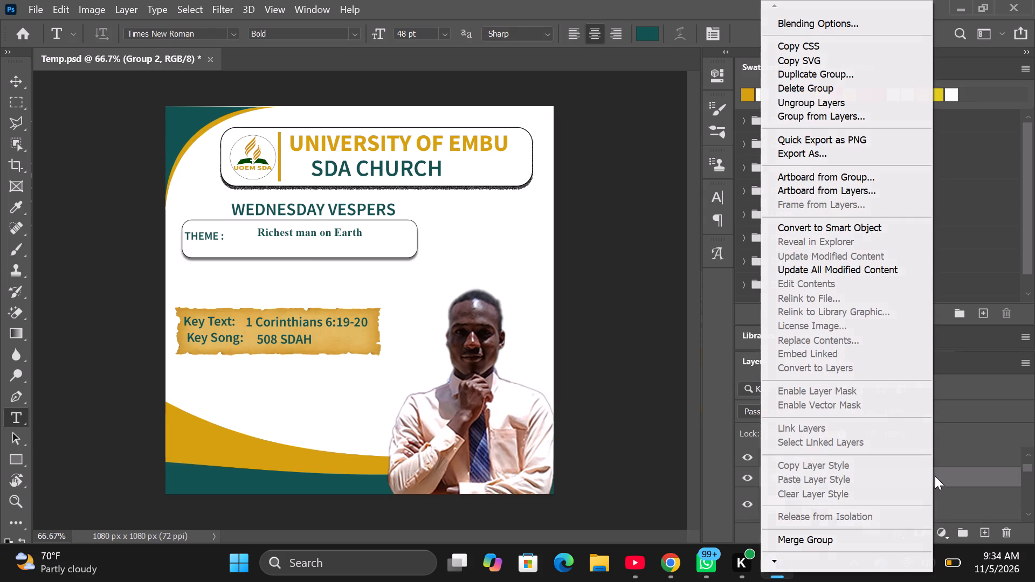
pyautogui.click(802, 102)
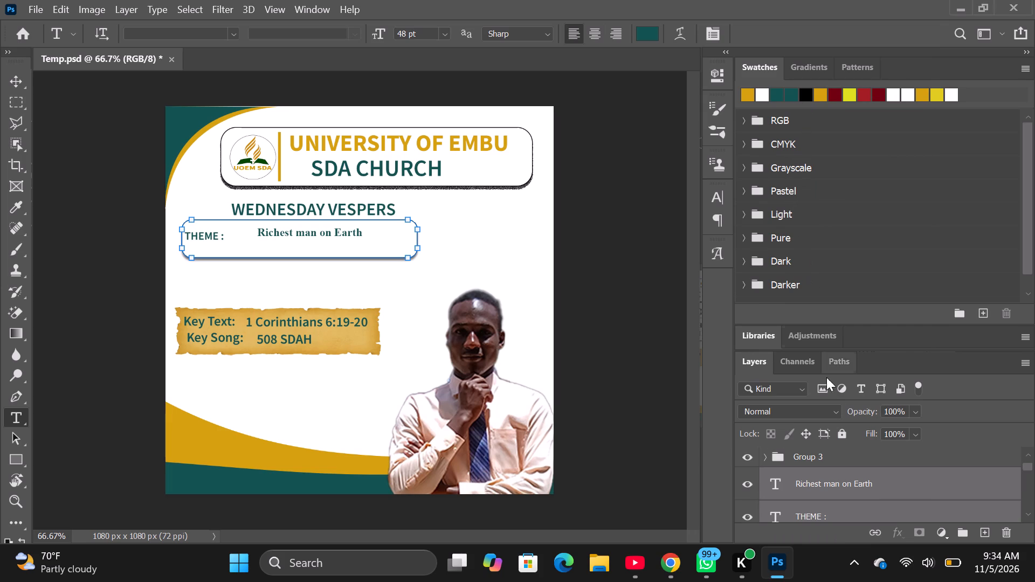
# Group the "Richest man on Earth" and "THEME :" text layers together, leaving Rectangle 5 and WEDNESDAY VESPERS out.
pyautogui.scroll(-2, 839, 490)
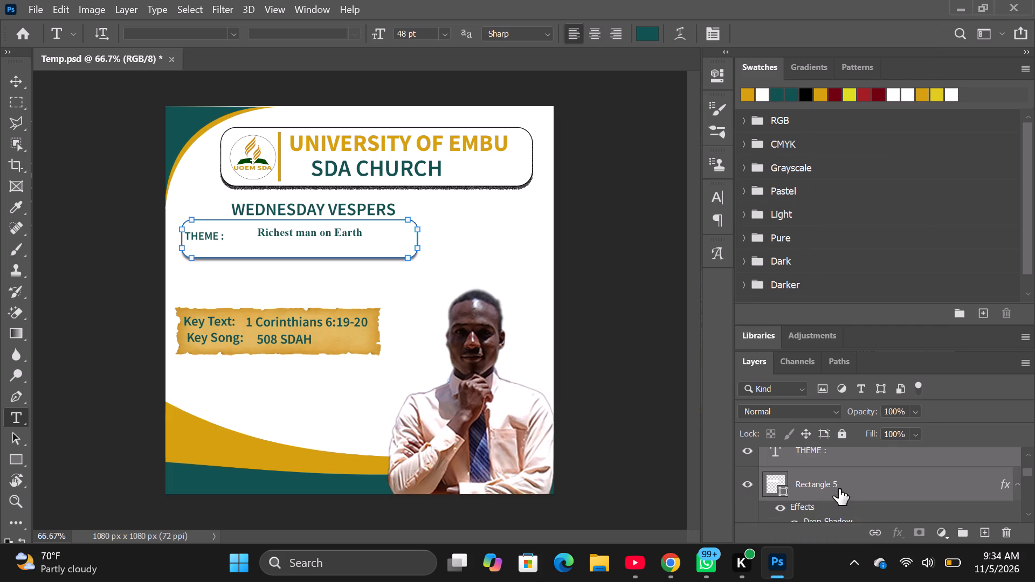
pyautogui.scroll(2, 840, 487)
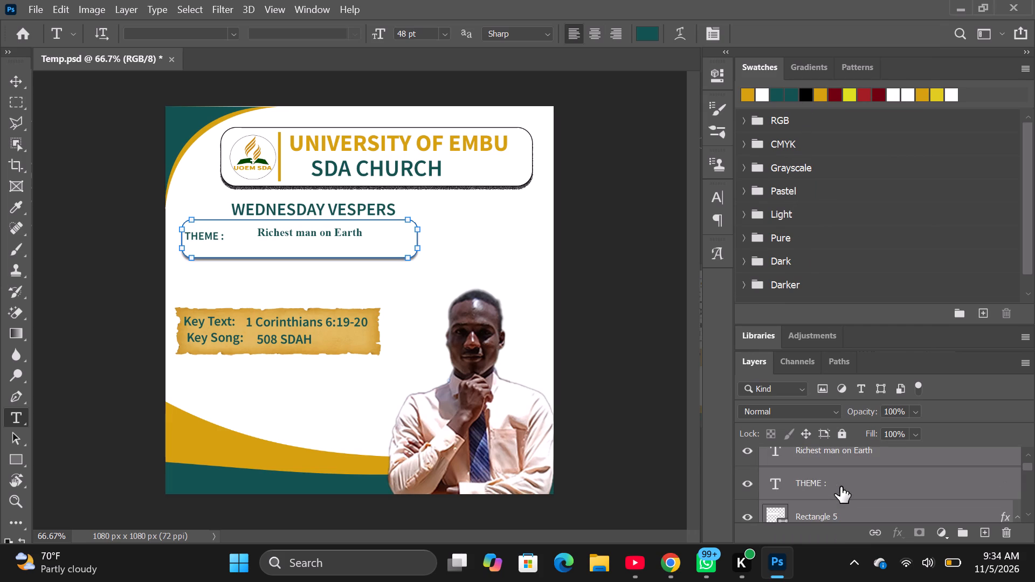
pyautogui.scroll(-4, 840, 487)
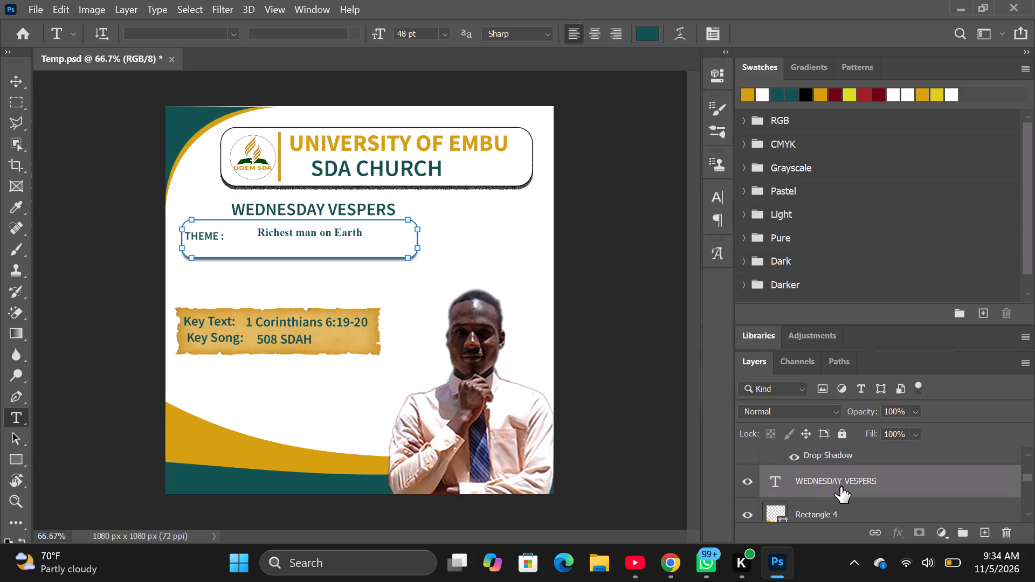
pyautogui.click(840, 484)
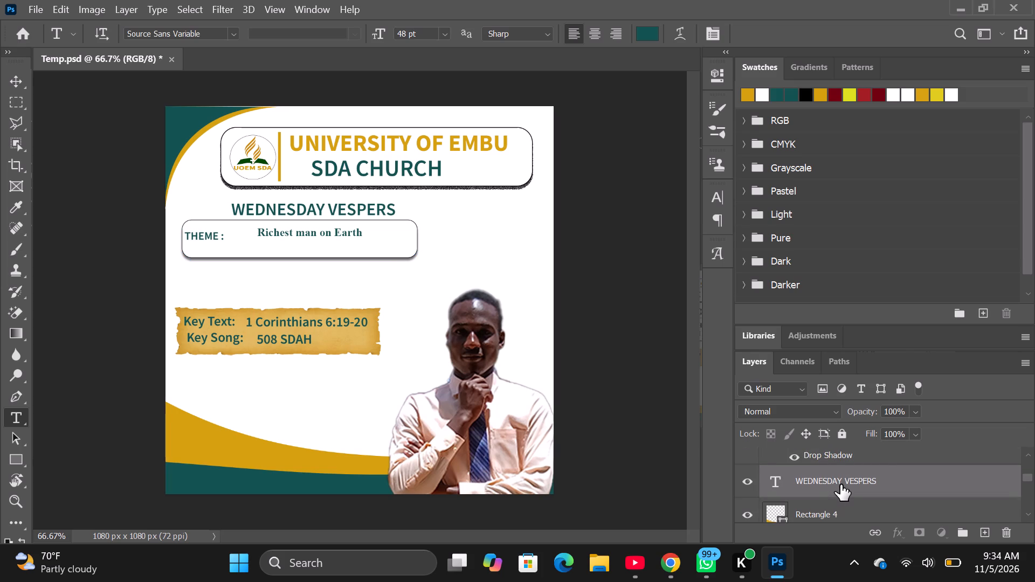
pyautogui.click(840, 484)
pyautogui.scroll(1, 857, 486)
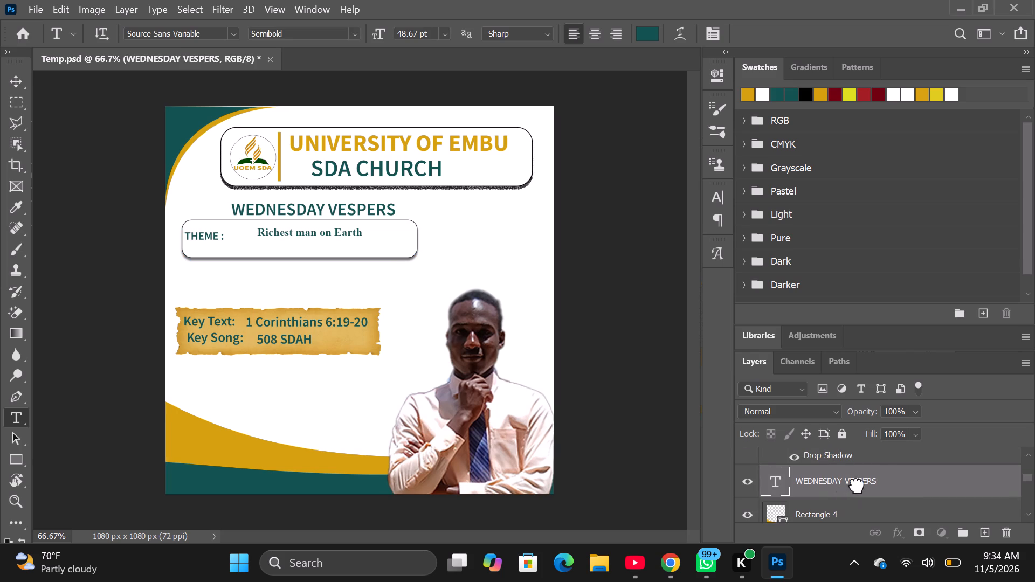
pyautogui.scroll(2, 875, 487)
pyautogui.scroll(-1, 876, 488)
pyautogui.scroll(1, 876, 488)
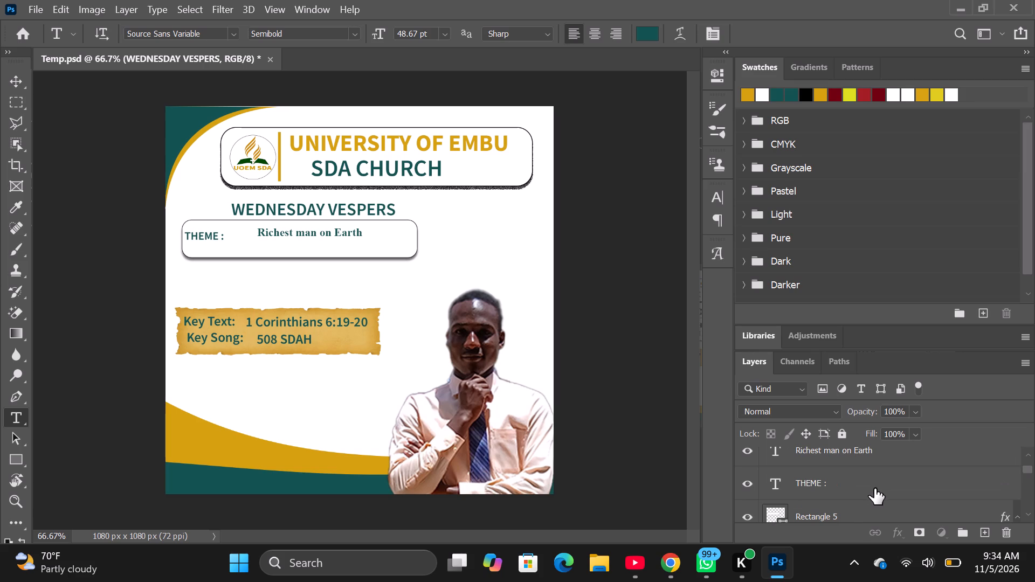
pyautogui.click(839, 483)
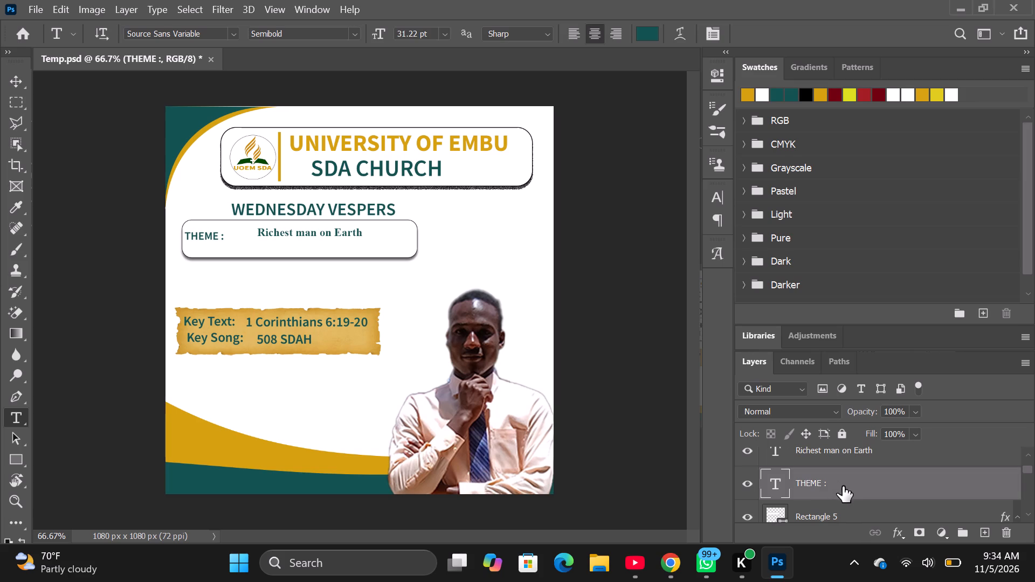
pyautogui.keyDown('shift'); pyautogui.scroll(-1, 843, 487); pyautogui.keyUp('shift')
pyautogui.keyDown('shift'); pyautogui.click(843, 480); pyautogui.keyUp('shift')
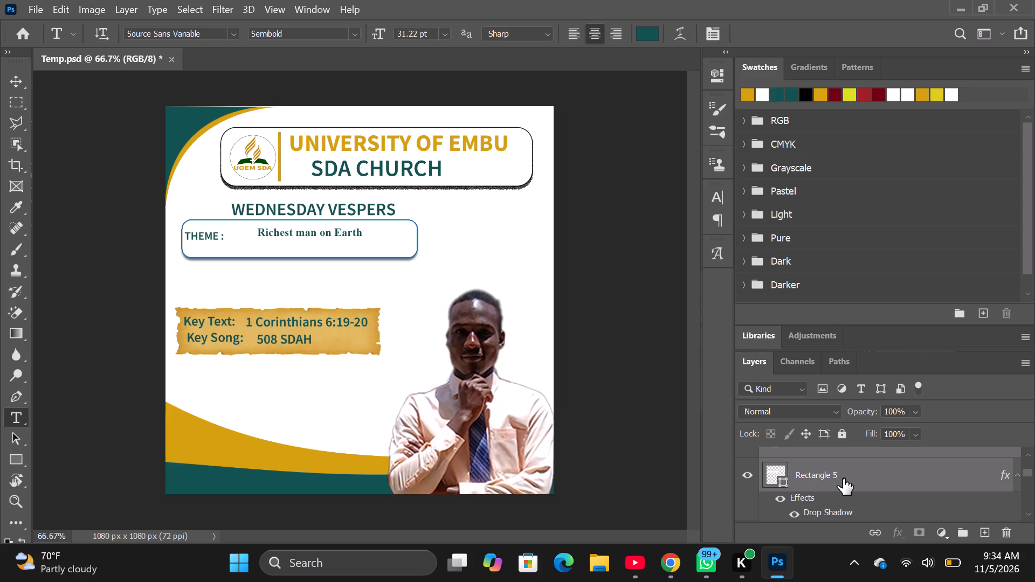
pyautogui.keyDown('shift'); pyautogui.scroll(-1, 842, 477); pyautogui.keyUp('shift')
pyautogui.keyDown('shift'); pyautogui.scroll(3, 842, 477); pyautogui.keyUp('shift')
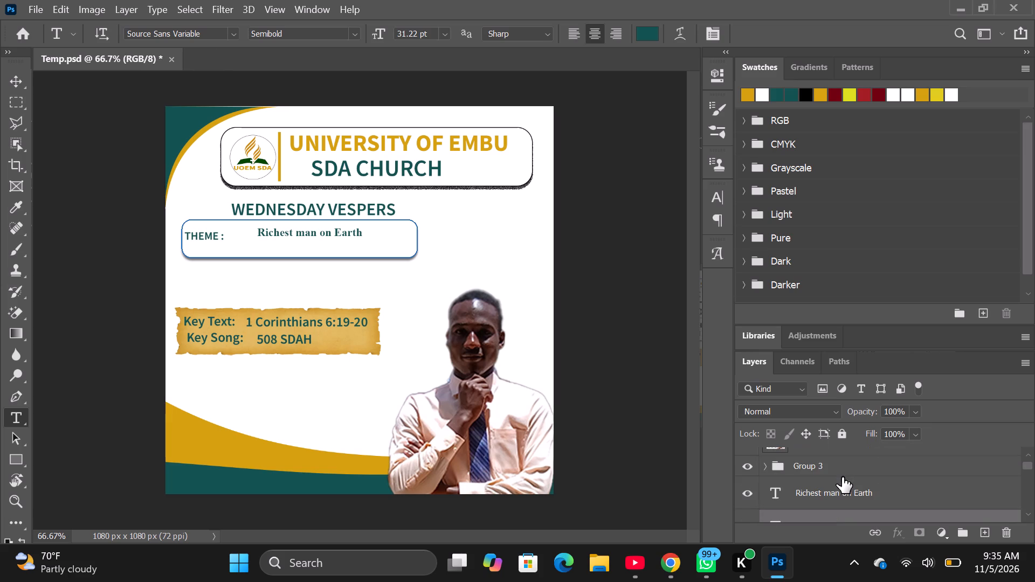
pyautogui.keyDown('shift'); pyautogui.click(840, 480); pyautogui.keyUp('shift')
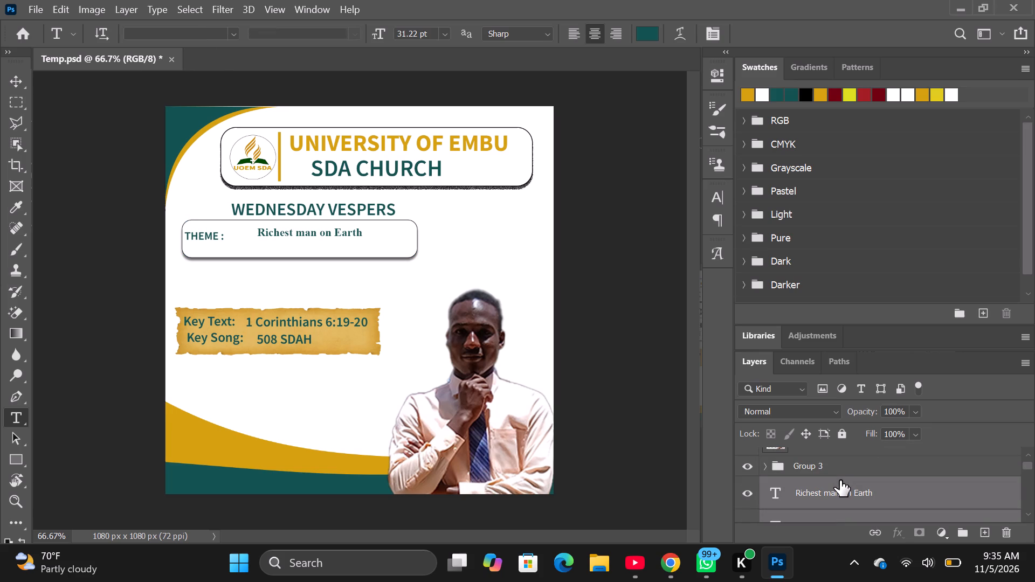
pyautogui.click(964, 530)
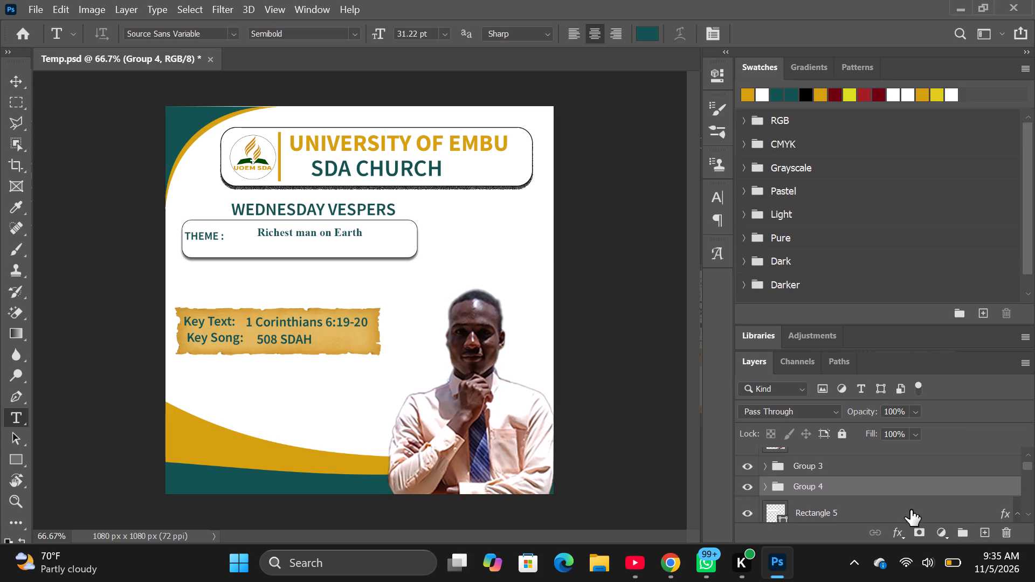
# Enlarge the "Richest man on Earth" text to about 169% and position it beside the THEME label inside the rounded box.
pyautogui.click(762, 484)
pyautogui.scroll(-1, 816, 501)
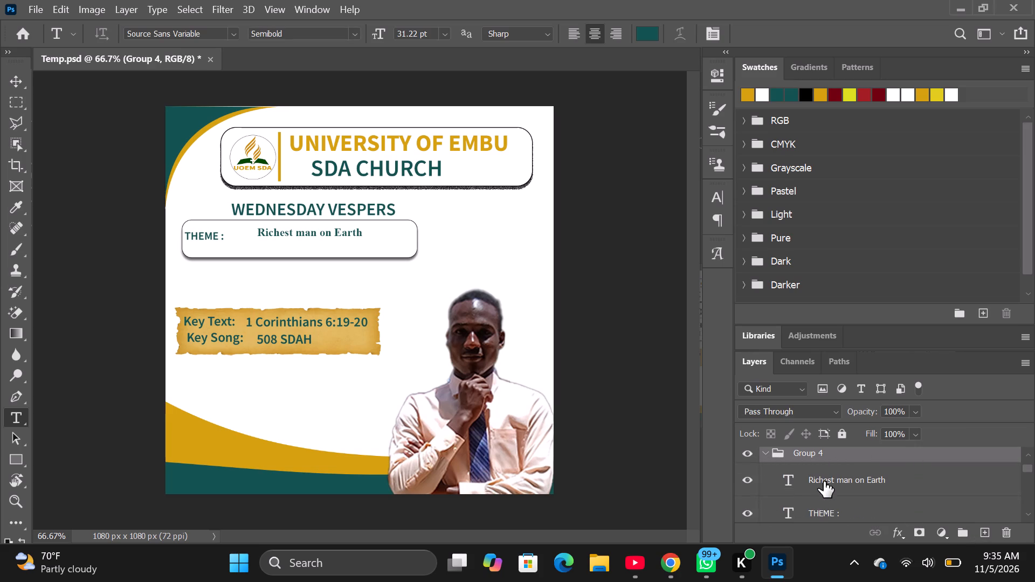
pyautogui.click(824, 481)
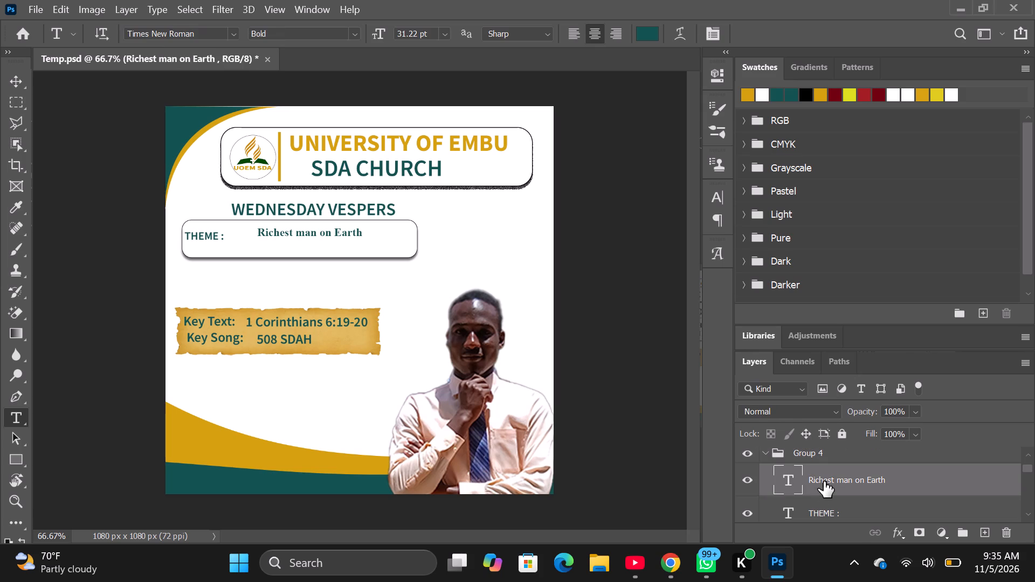
pyautogui.hotkey('ctrl', 't')
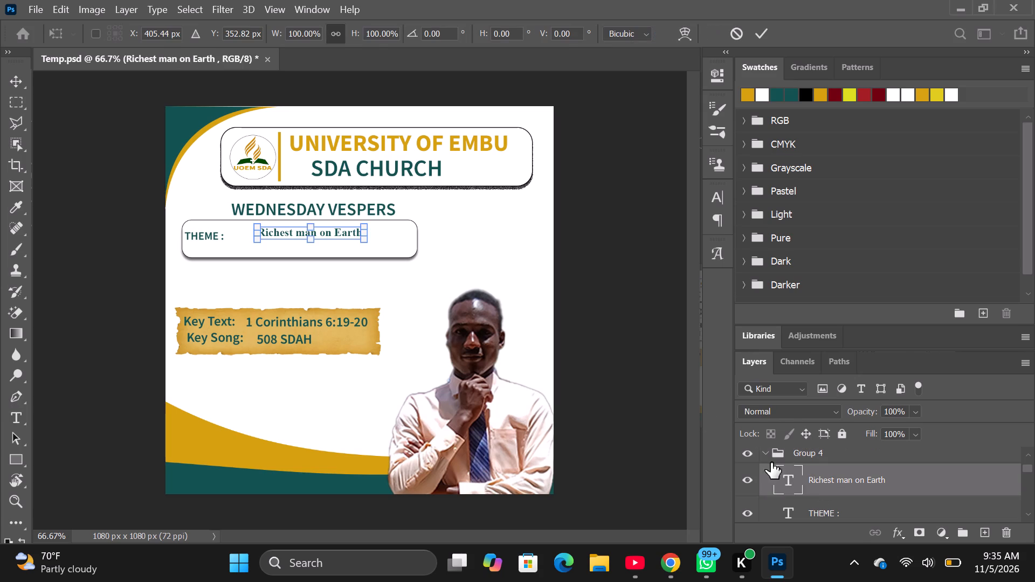
pyautogui.moveTo(362, 239); pyautogui.dragTo(384, 254)
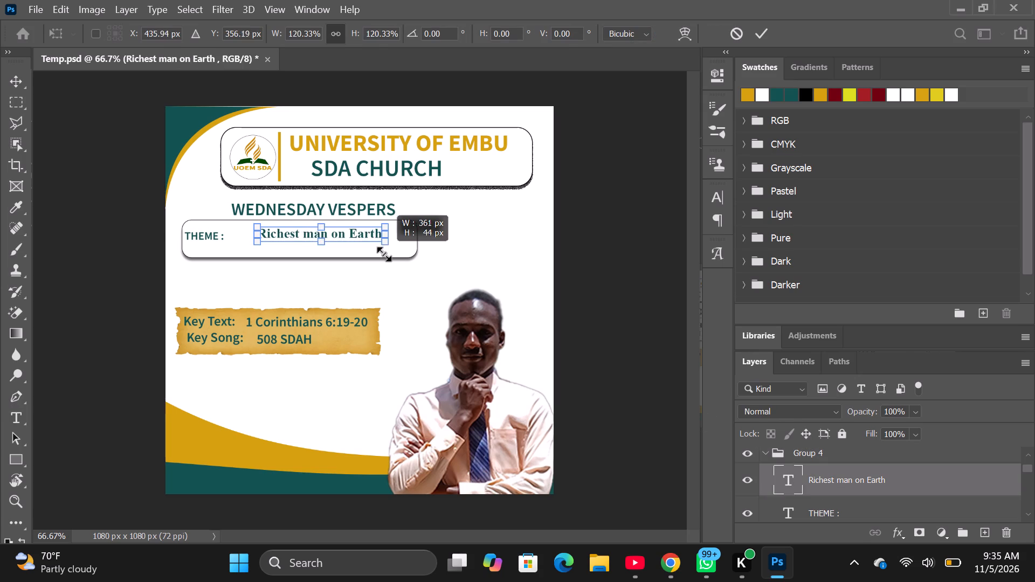
pyautogui.moveTo(384, 254); pyautogui.dragTo(389, 275)
pyautogui.moveTo(368, 228); pyautogui.dragTo(362, 241)
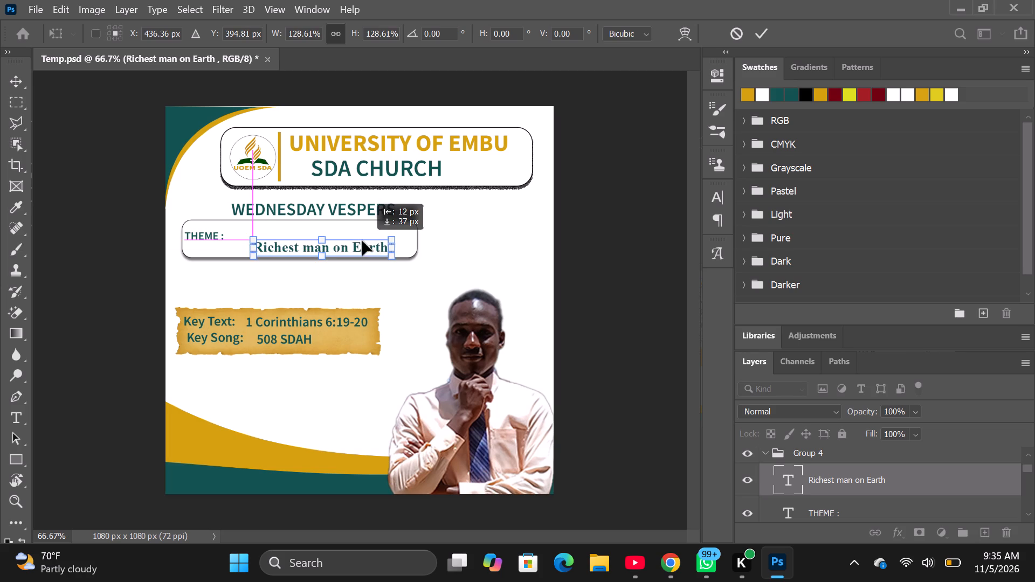
pyautogui.moveTo(362, 241); pyautogui.dragTo(362, 233)
pyautogui.moveTo(390, 246); pyautogui.dragTo(396, 249)
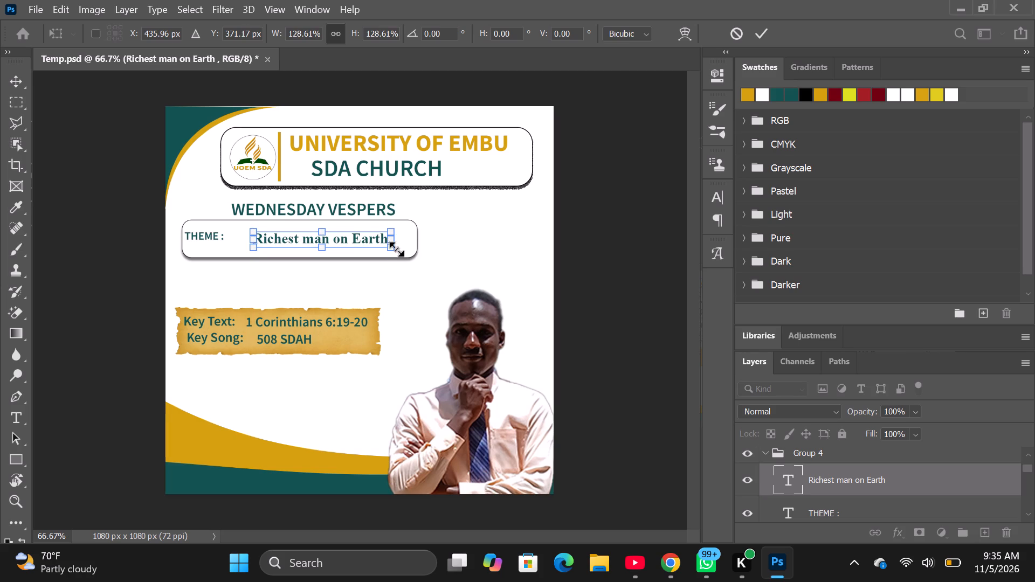
pyautogui.moveTo(396, 249); pyautogui.dragTo(409, 254)
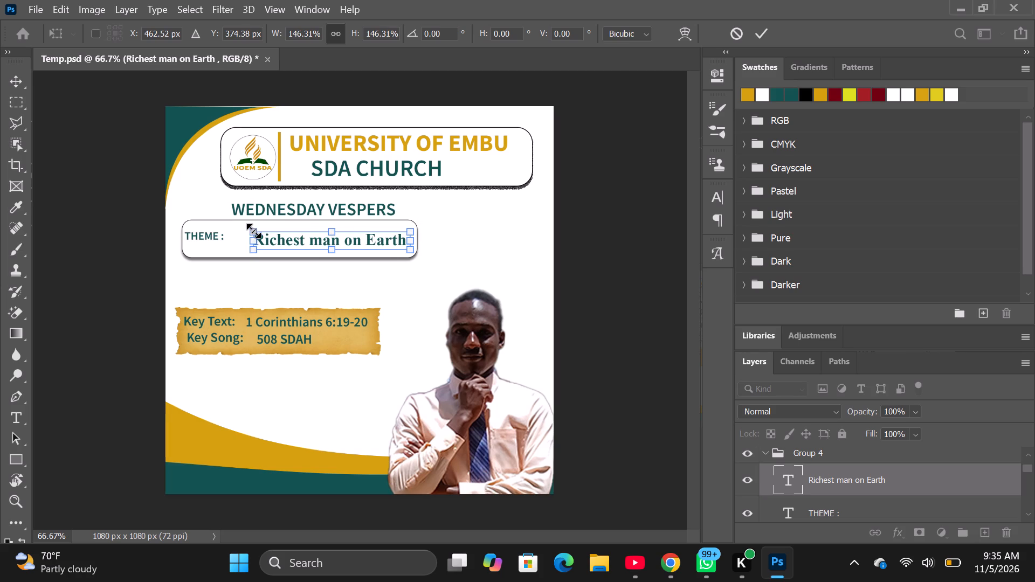
pyautogui.moveTo(253, 231); pyautogui.dragTo(231, 225)
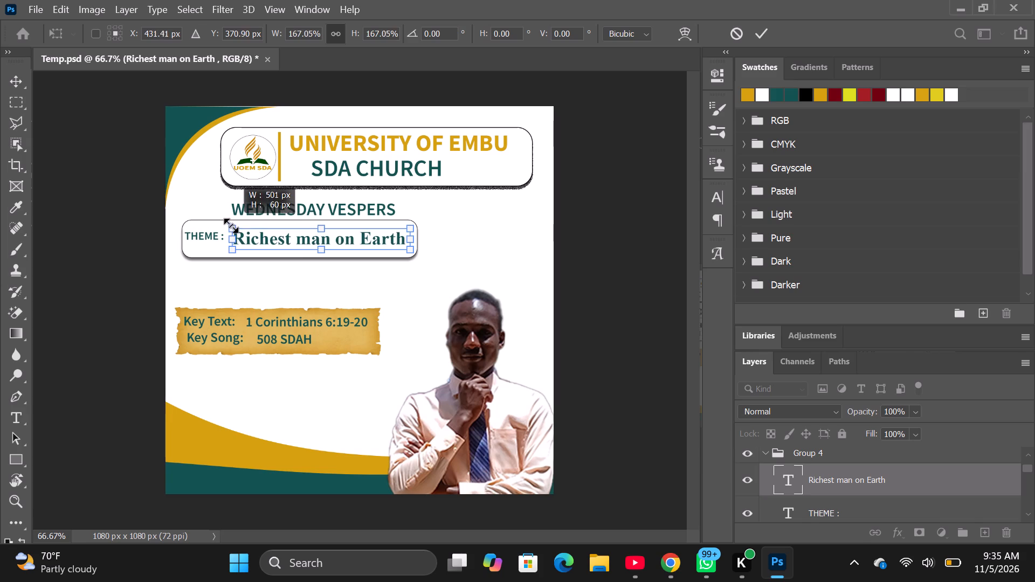
pyautogui.moveTo(231, 225); pyautogui.dragTo(229, 223)
pyautogui.click(267, 239)
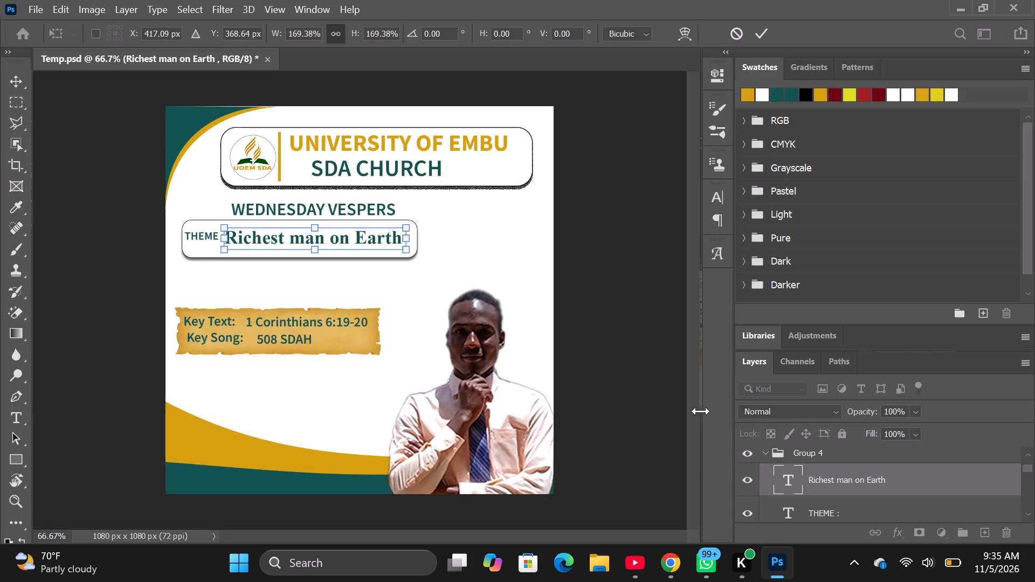
pyautogui.click(858, 488)
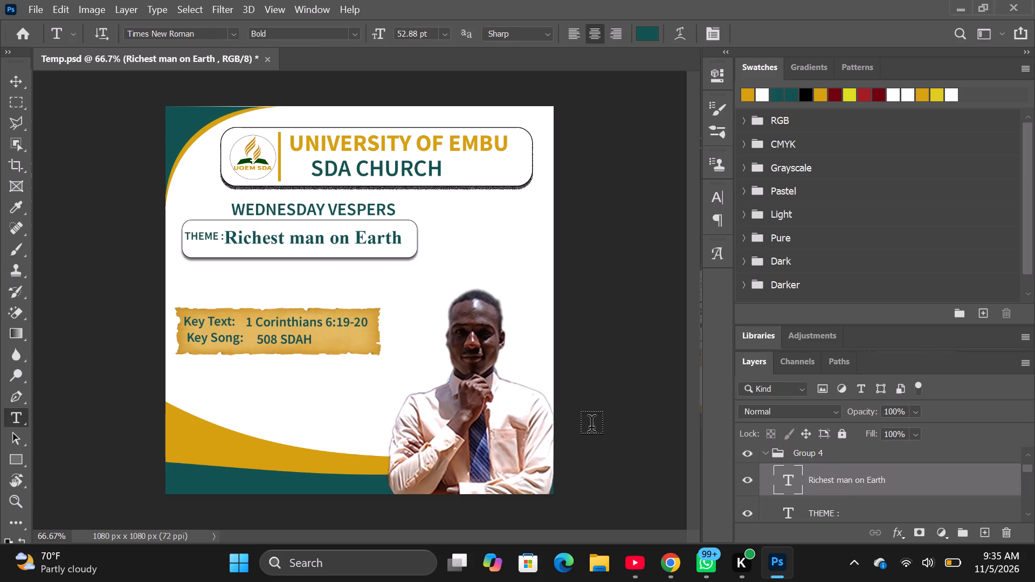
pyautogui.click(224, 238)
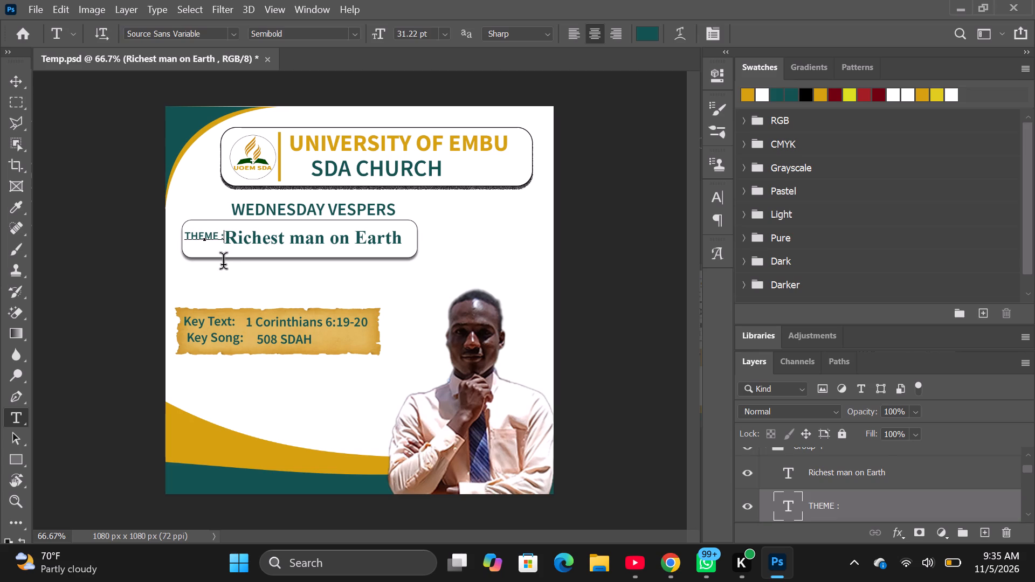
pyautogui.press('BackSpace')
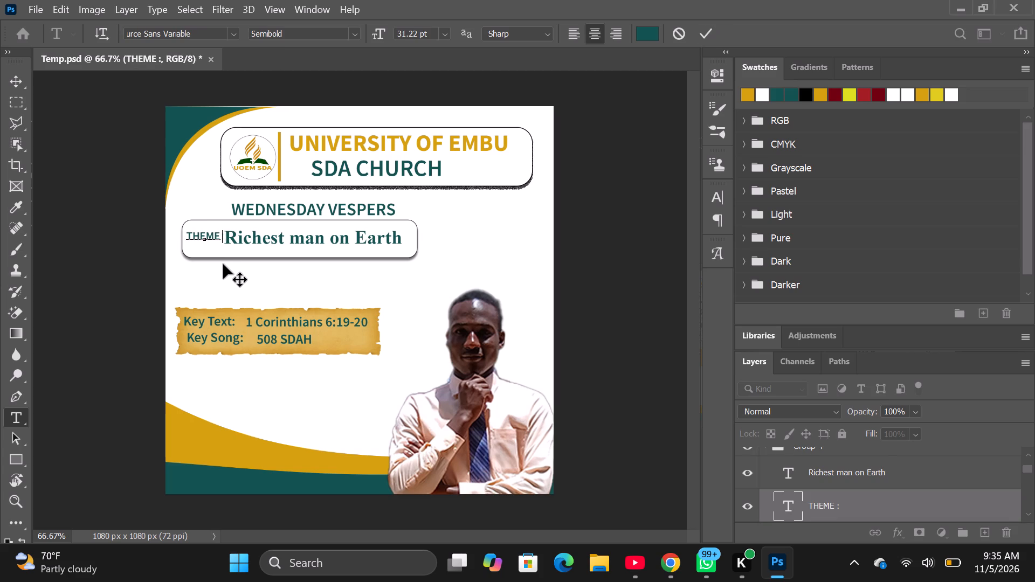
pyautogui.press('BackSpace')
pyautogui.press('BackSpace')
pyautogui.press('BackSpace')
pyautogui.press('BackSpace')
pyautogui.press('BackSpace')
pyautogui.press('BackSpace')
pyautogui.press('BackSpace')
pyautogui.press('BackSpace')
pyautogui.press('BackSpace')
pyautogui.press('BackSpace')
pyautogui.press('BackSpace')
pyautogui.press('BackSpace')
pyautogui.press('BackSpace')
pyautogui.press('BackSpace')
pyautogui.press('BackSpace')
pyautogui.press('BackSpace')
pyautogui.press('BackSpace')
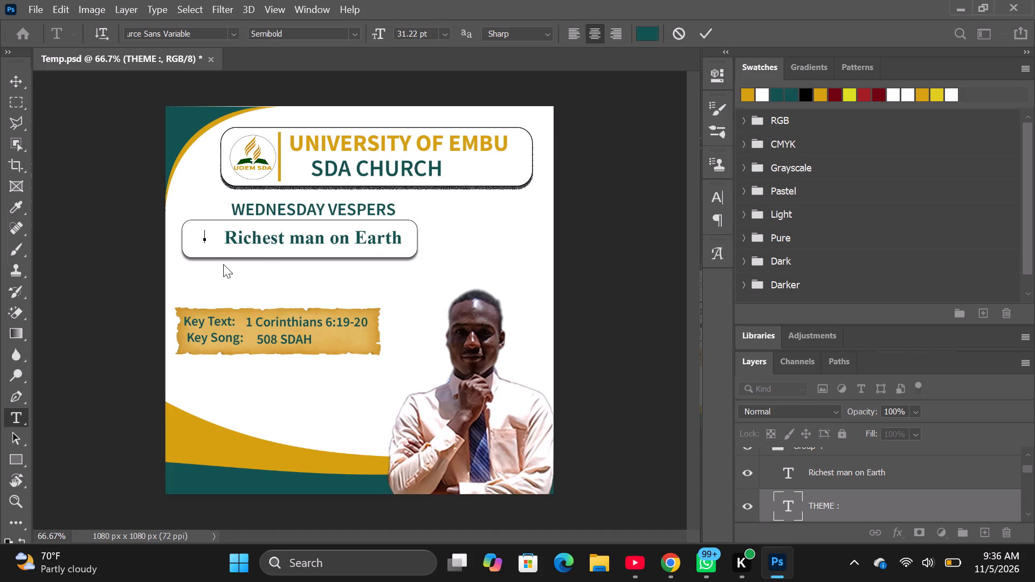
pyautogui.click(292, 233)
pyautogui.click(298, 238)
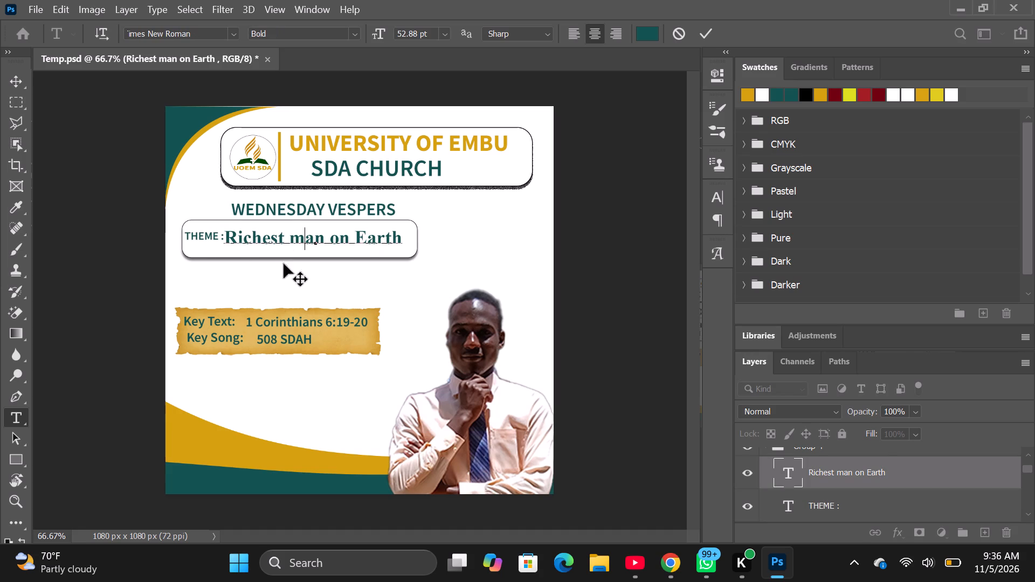
# Scale the "THEME :" label down proportionally to about 80% inside the rounded box.
pyautogui.click(850, 505)
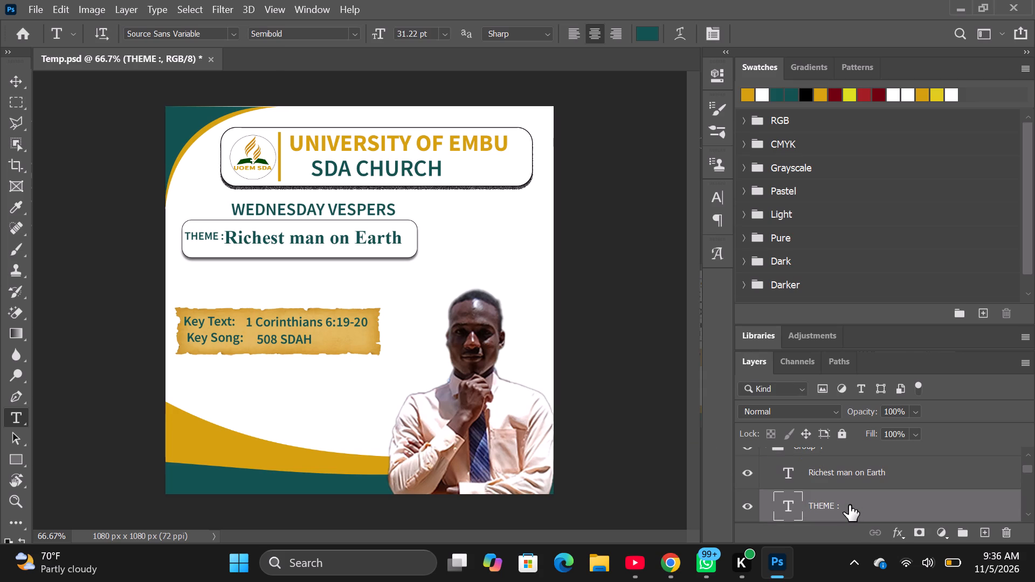
pyautogui.hotkey('ctrl', 't')
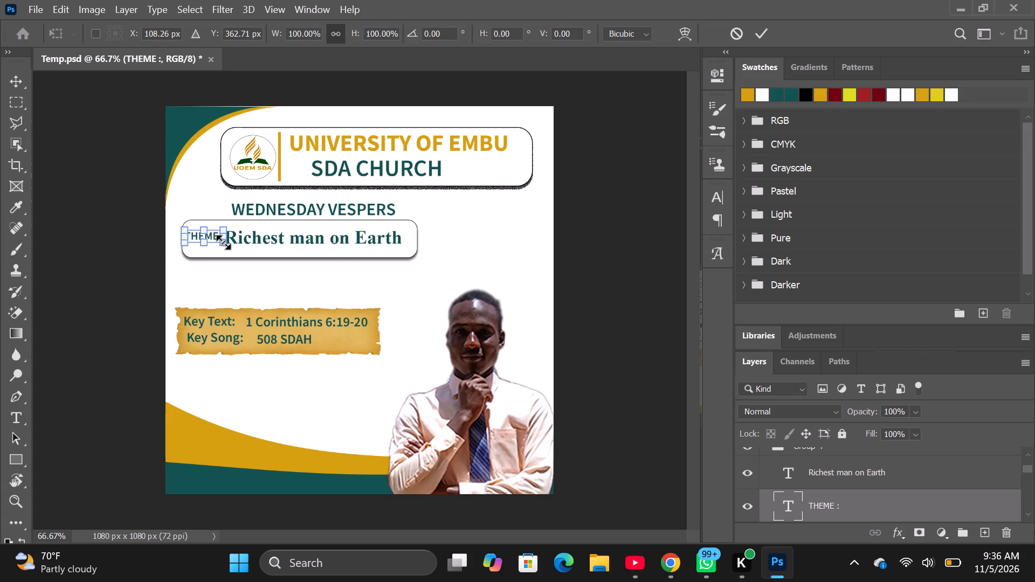
pyautogui.moveTo(223, 242); pyautogui.dragTo(215, 241)
pyautogui.click(840, 469)
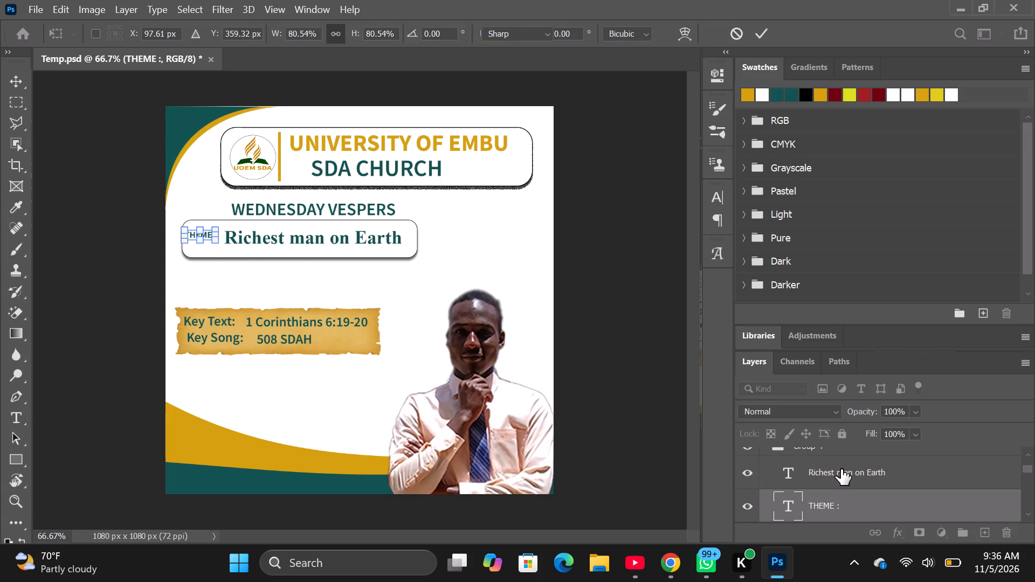
# Enlarge the "Richest man on Earth" text to about 105% and shift it slightly down beside the THEME label.
pyautogui.click(841, 469)
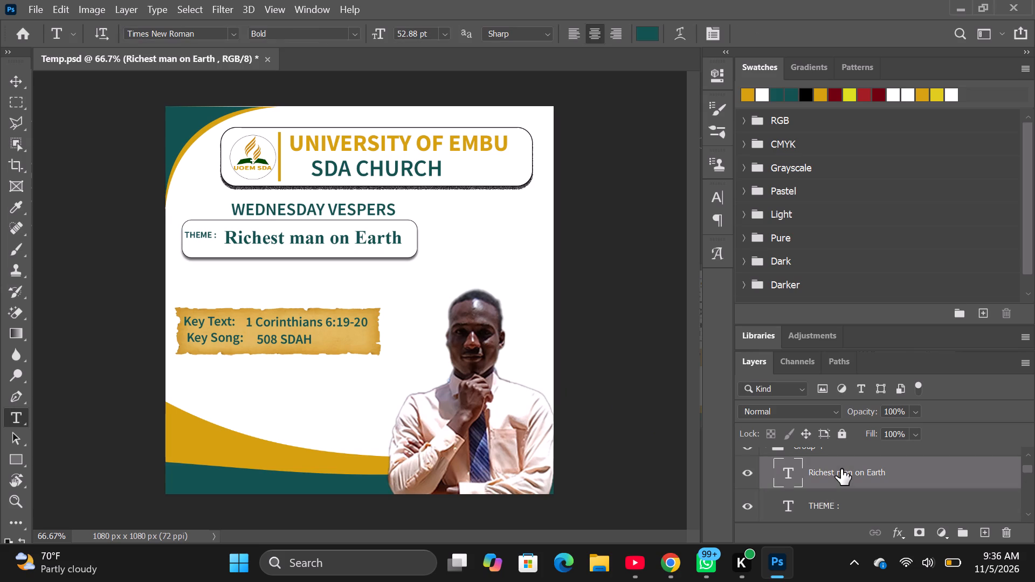
pyautogui.hotkey('ctrl', 't')
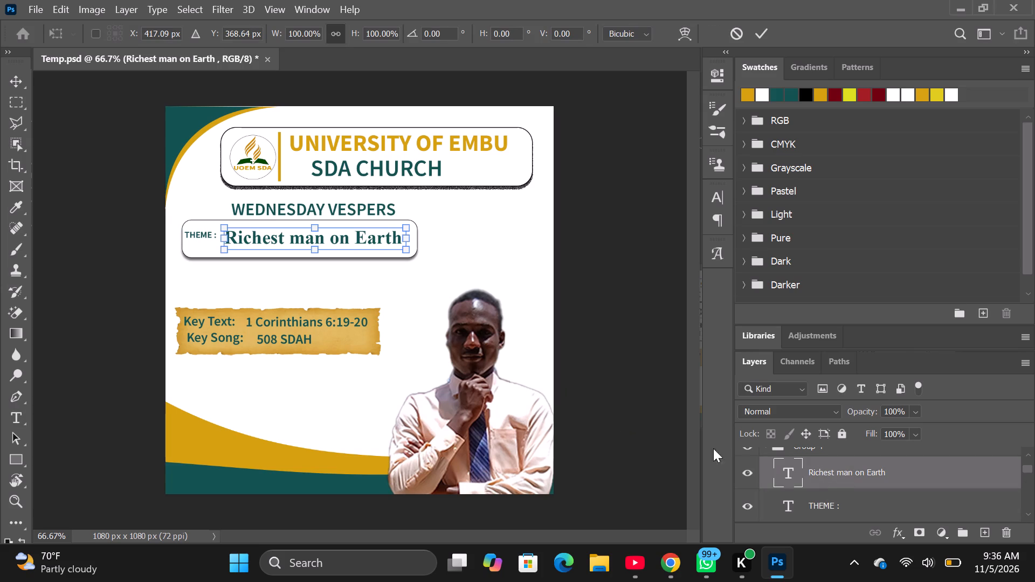
pyautogui.moveTo(405, 250); pyautogui.dragTo(410, 253)
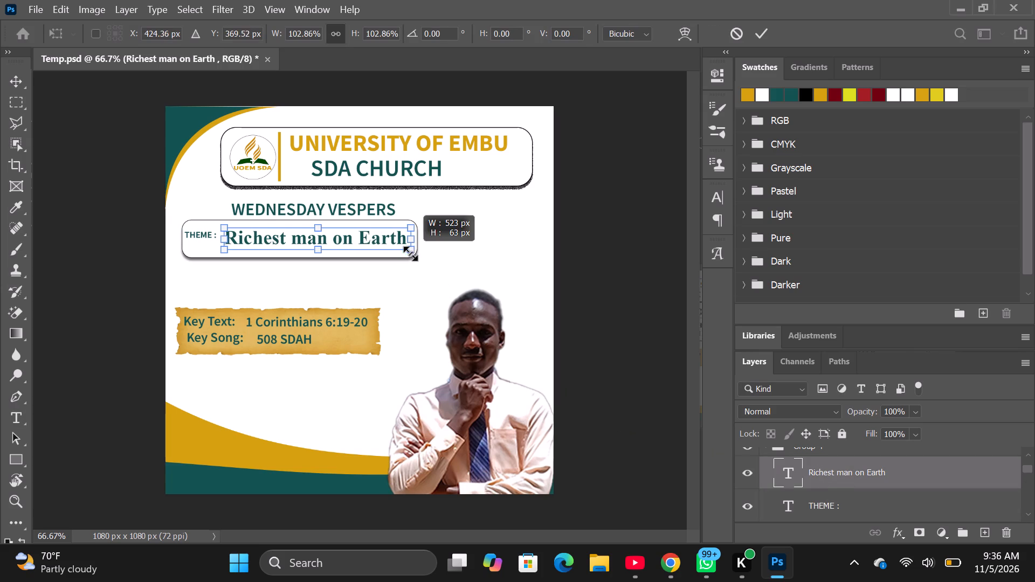
pyautogui.moveTo(410, 253); pyautogui.dragTo(412, 256)
pyautogui.click(369, 239)
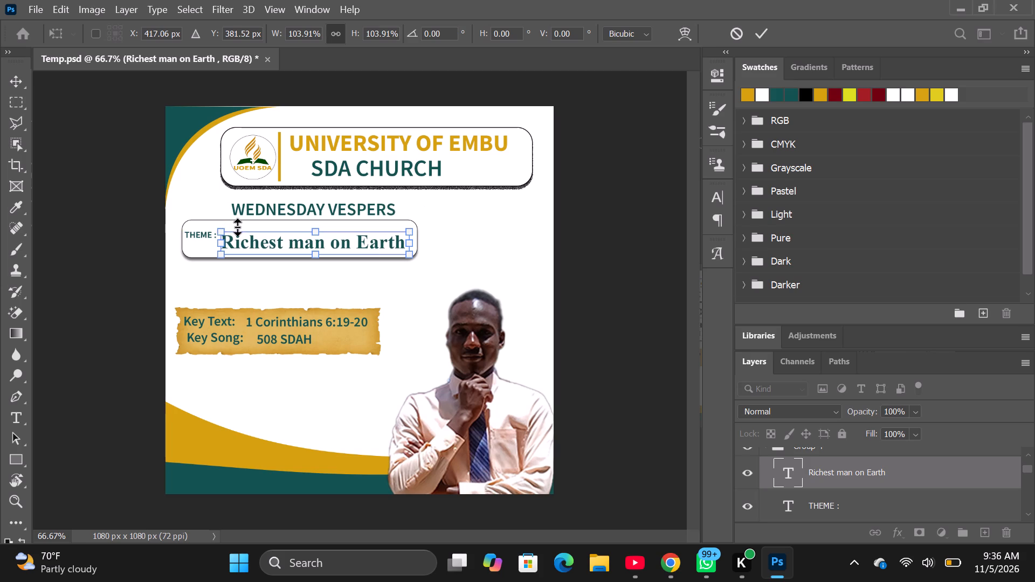
pyautogui.click(220, 231)
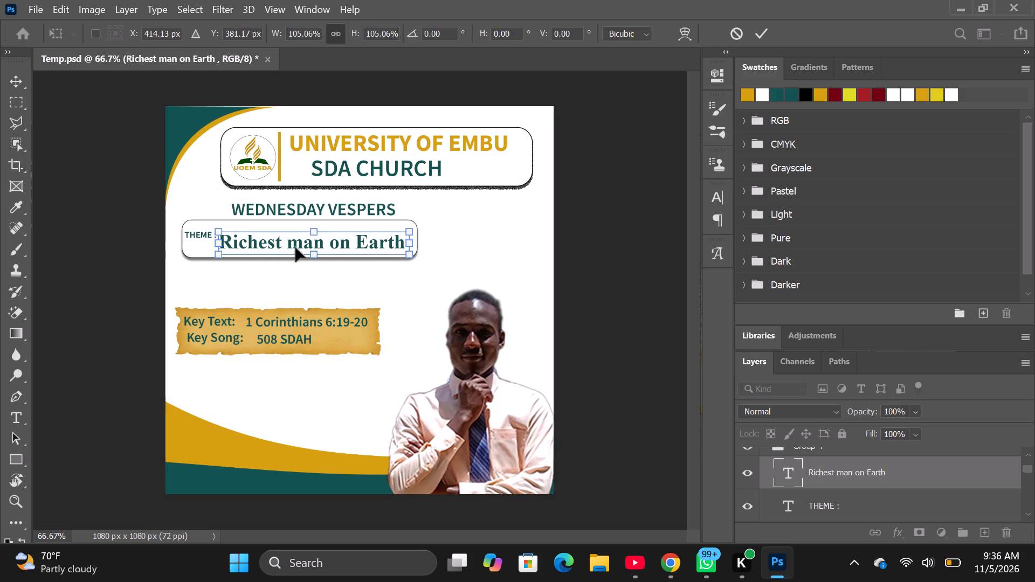
pyautogui.click(384, 209)
pyautogui.click(848, 475)
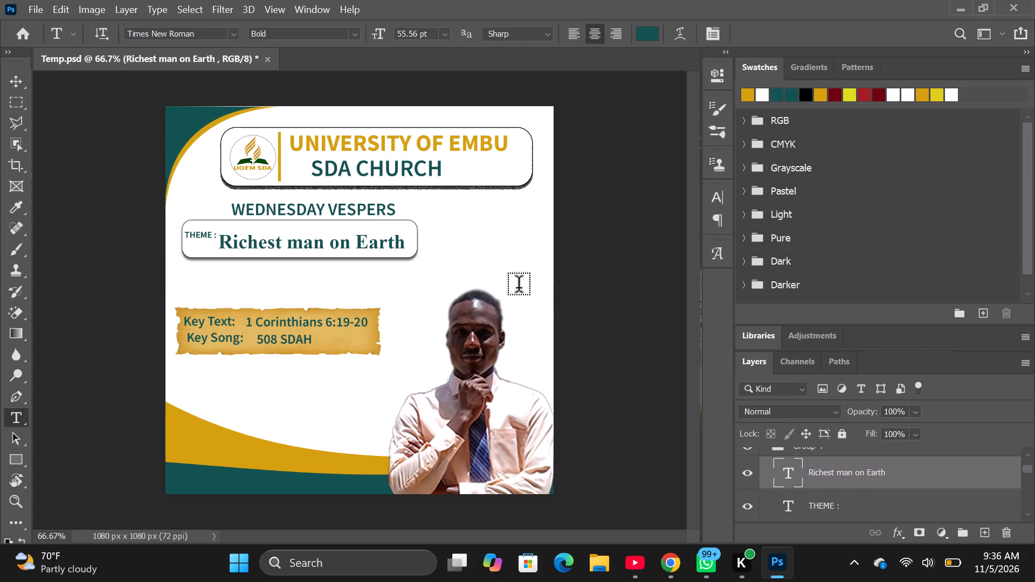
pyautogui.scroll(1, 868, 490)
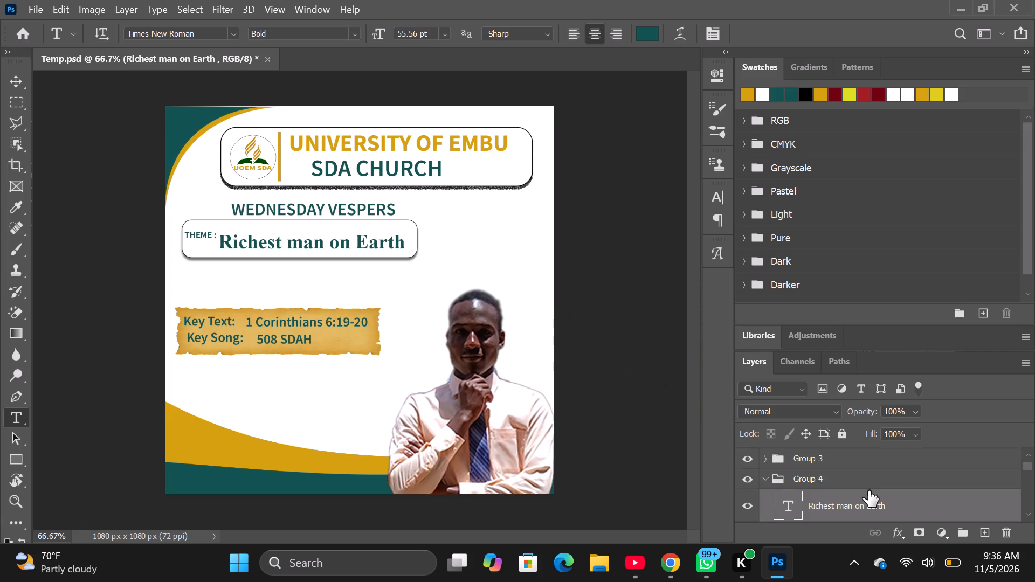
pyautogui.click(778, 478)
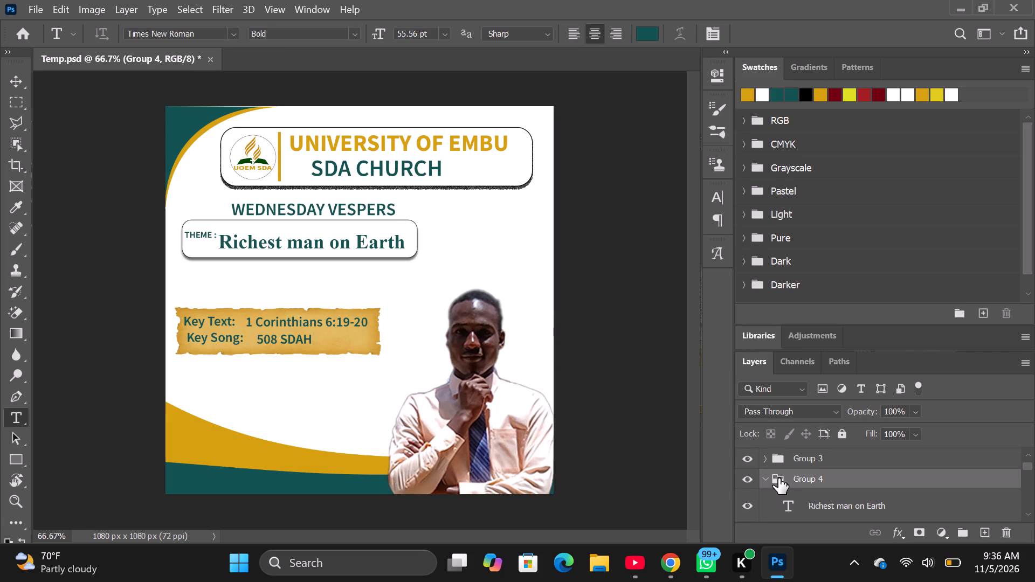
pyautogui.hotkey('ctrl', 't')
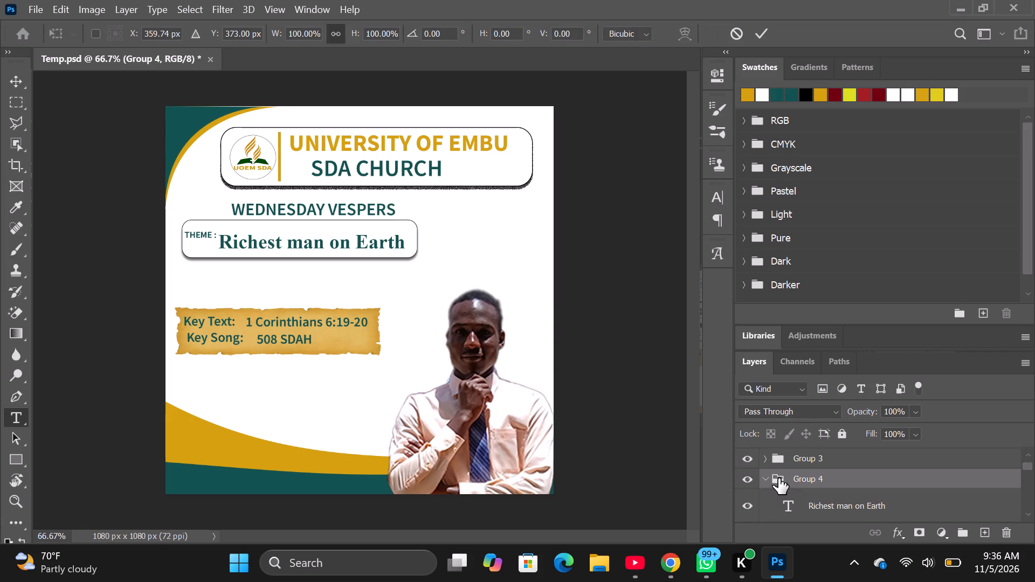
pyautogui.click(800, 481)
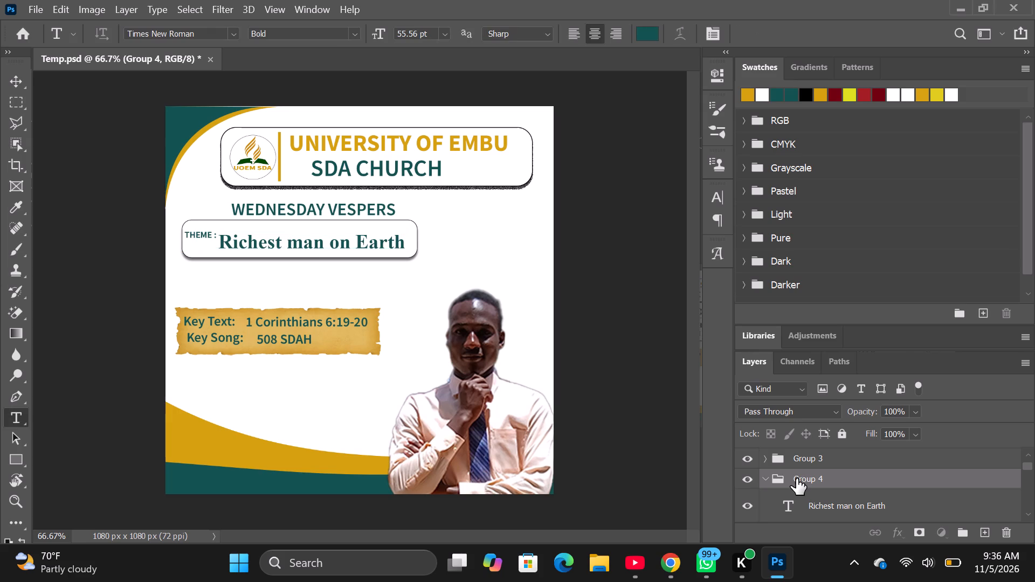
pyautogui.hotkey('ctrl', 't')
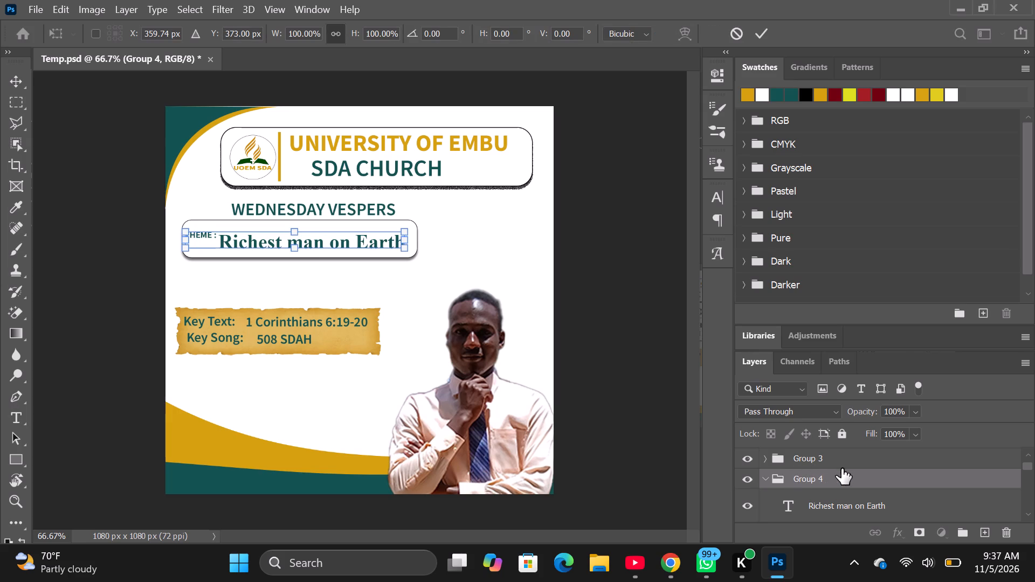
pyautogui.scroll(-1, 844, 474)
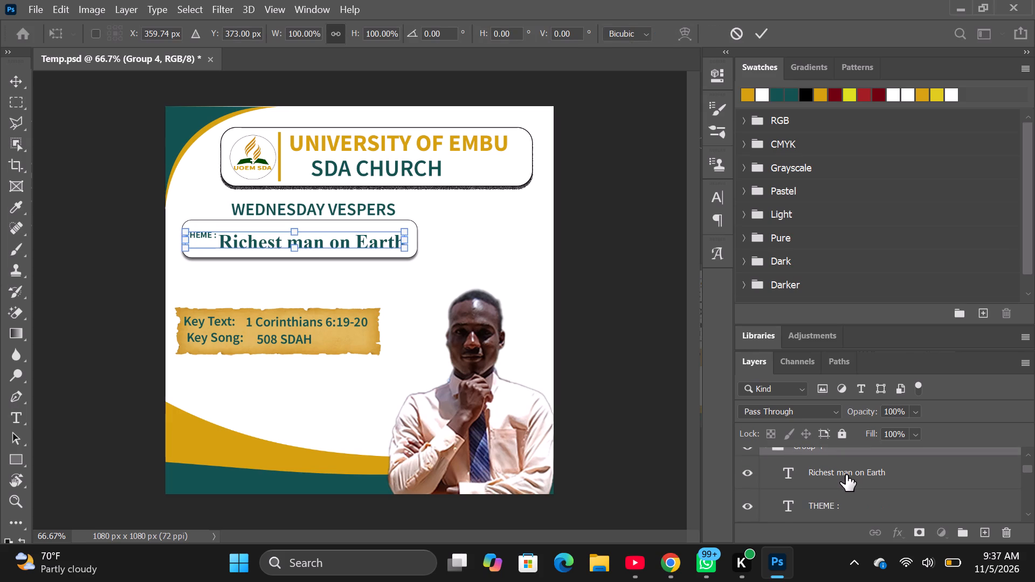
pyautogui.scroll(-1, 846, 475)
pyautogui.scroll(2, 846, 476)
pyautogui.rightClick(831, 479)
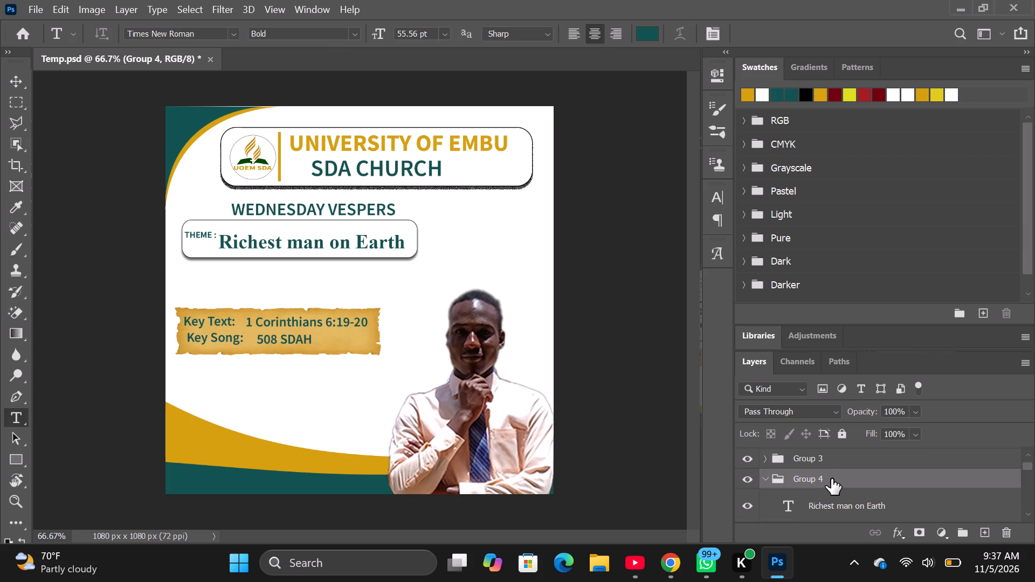
# Ungroup the layers of Group 4.
pyautogui.rightClick(831, 479)
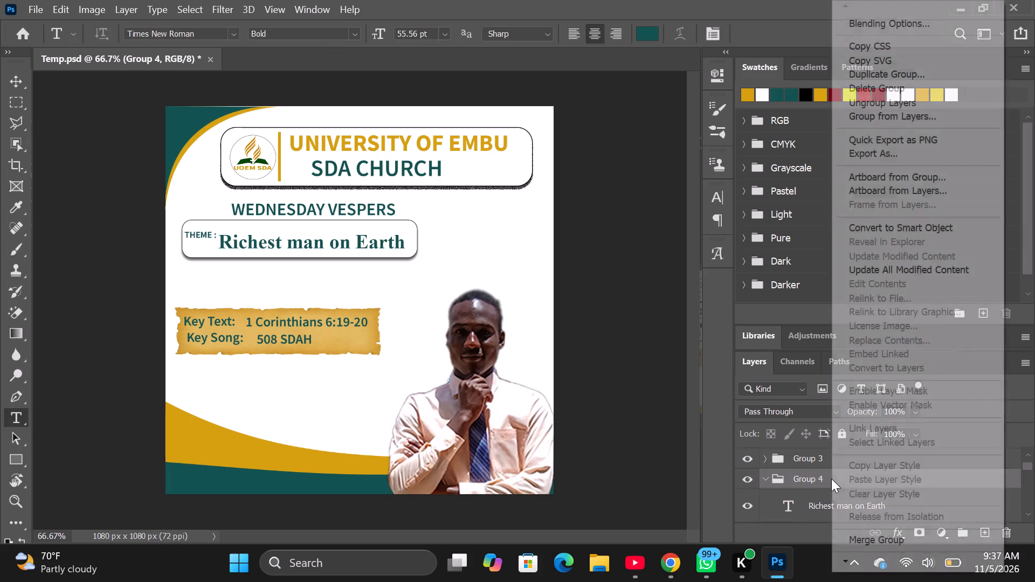
pyautogui.click(885, 105)
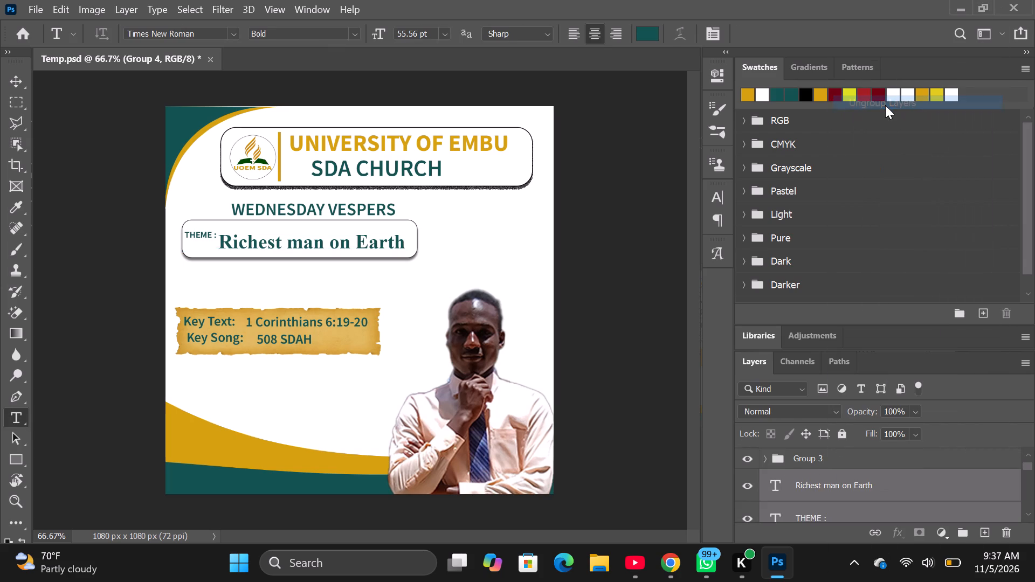
# Move the rounded theme box, with its "THEME :" label and "Richest man on Earth" text, down toward the Key Text banner.
pyautogui.scroll(-1, 879, 434)
pyautogui.scroll(-1, 878, 490)
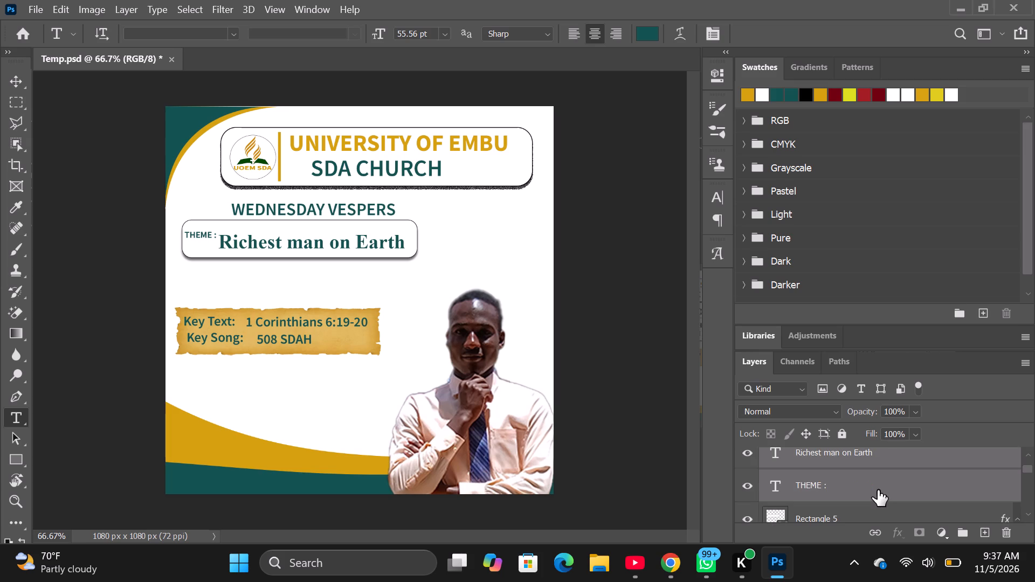
pyautogui.scroll(-1, 878, 490)
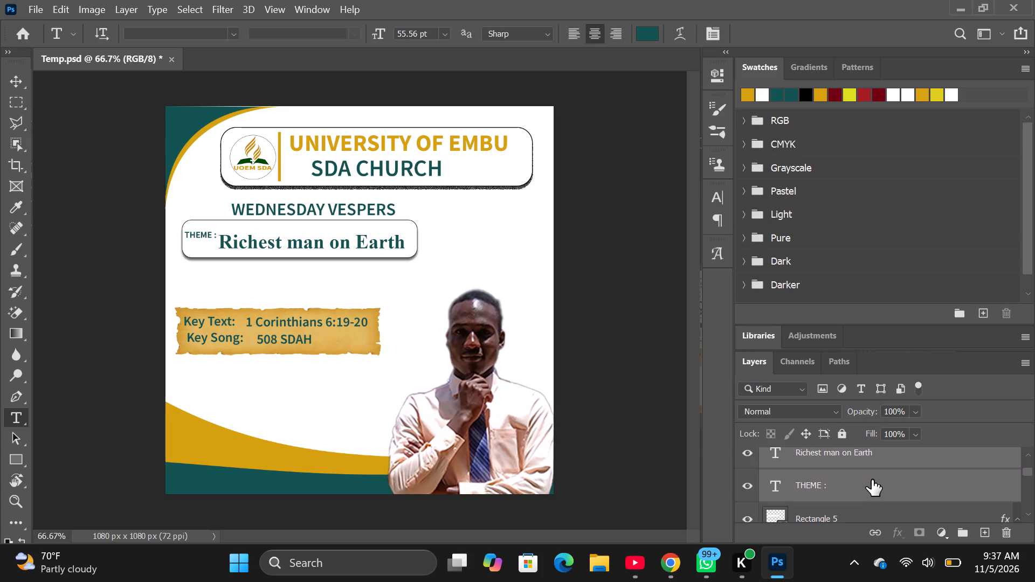
pyautogui.scroll(2, 871, 479)
pyautogui.click(866, 482)
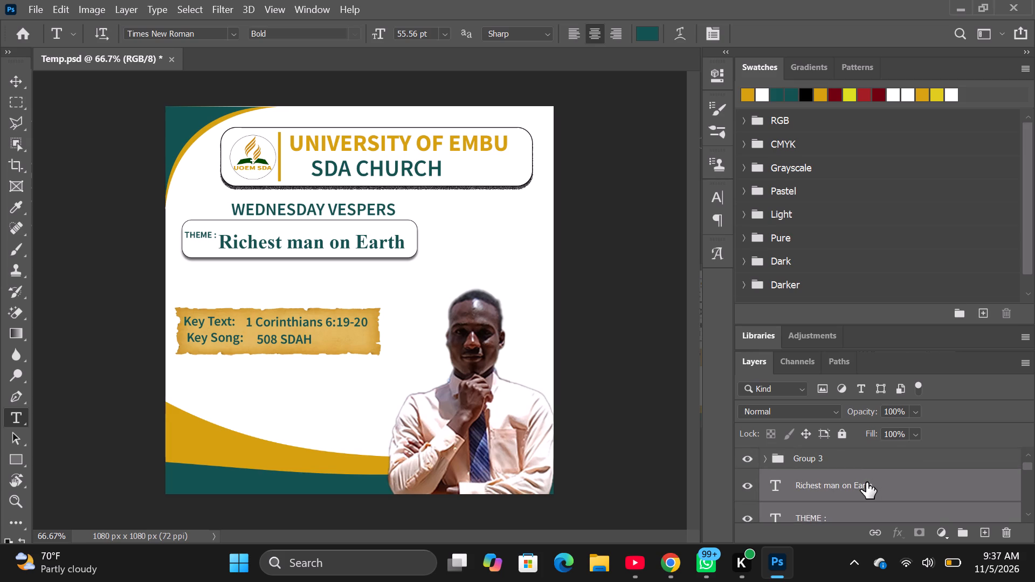
pyautogui.keyDown('shift'); pyautogui.scroll(-1, 866, 482); pyautogui.keyUp('shift')
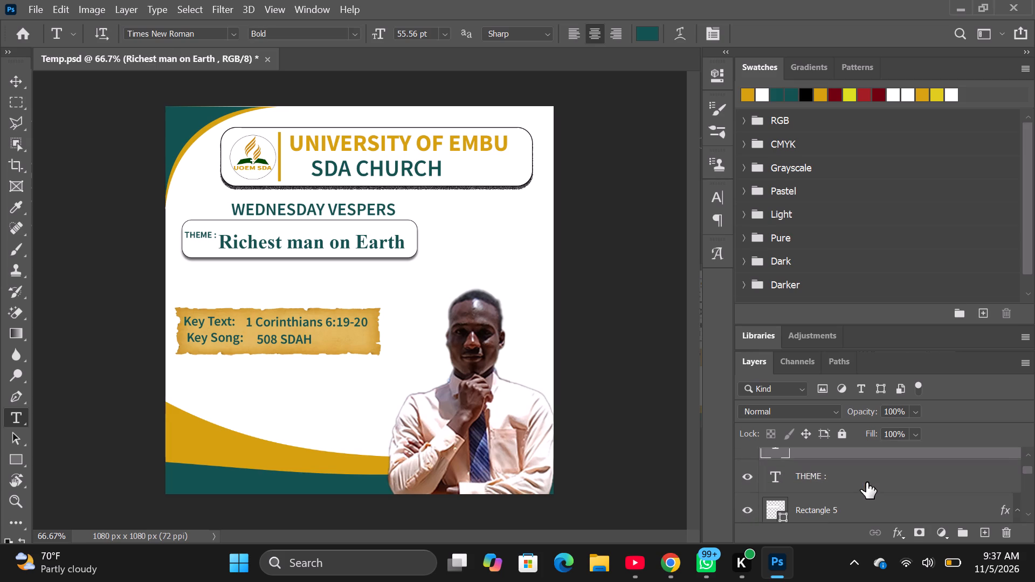
pyautogui.keyDown('shift'); pyautogui.click(866, 482); pyautogui.keyUp('shift')
pyautogui.keyDown('shift'); pyautogui.scroll(-1, 866, 483); pyautogui.keyUp('shift')
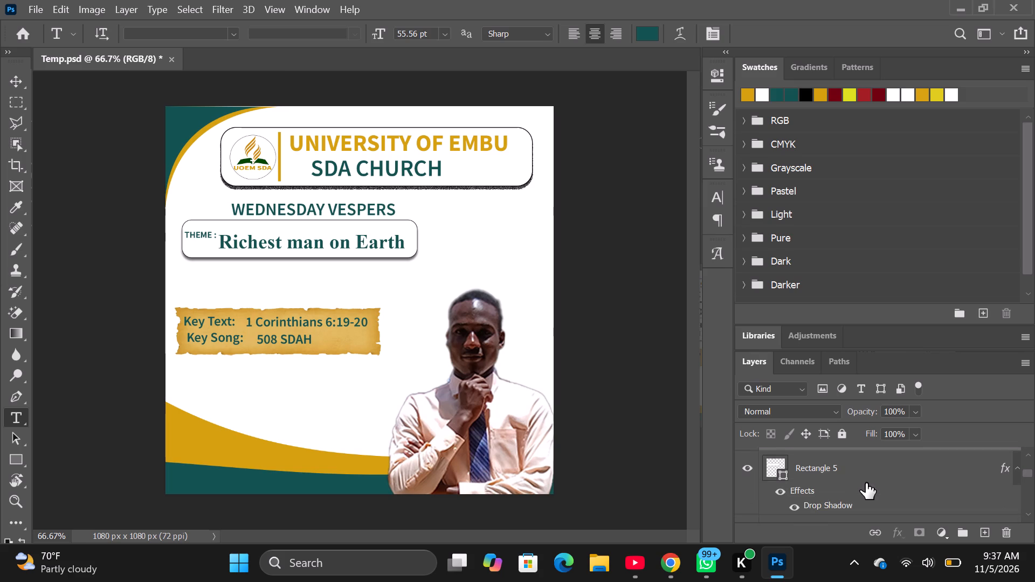
# Group the rounded theme box (Rectangle 5) with its "THEME :" label and "Richest man on Earth" text layers.
pyautogui.keyDown('shift'); pyautogui.click(864, 469); pyautogui.keyUp('shift')
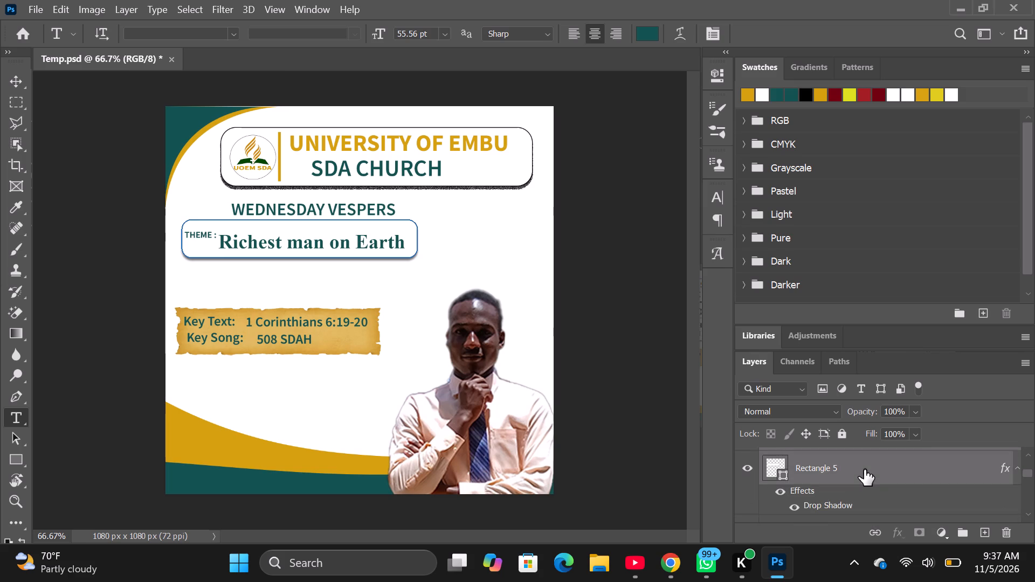
pyautogui.keyDown('shift'); pyautogui.scroll(-2, 864, 469); pyautogui.keyUp('shift')
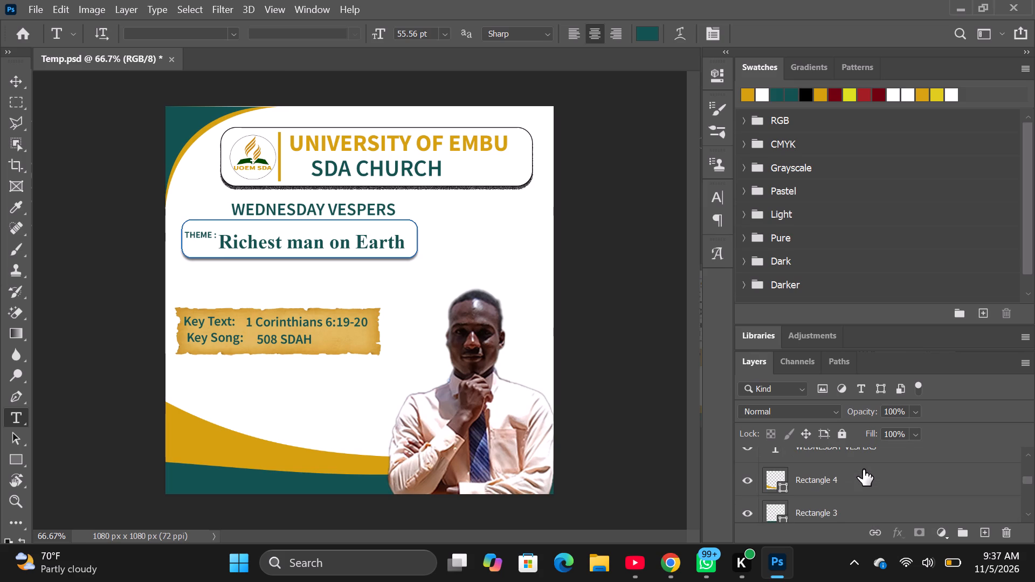
pyautogui.scroll(2, 862, 468)
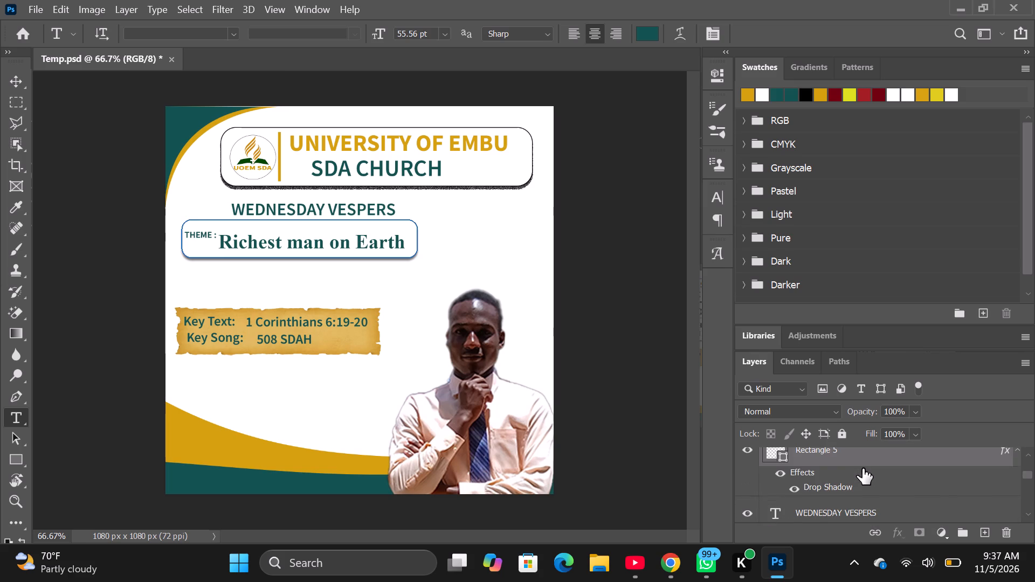
pyautogui.click(961, 533)
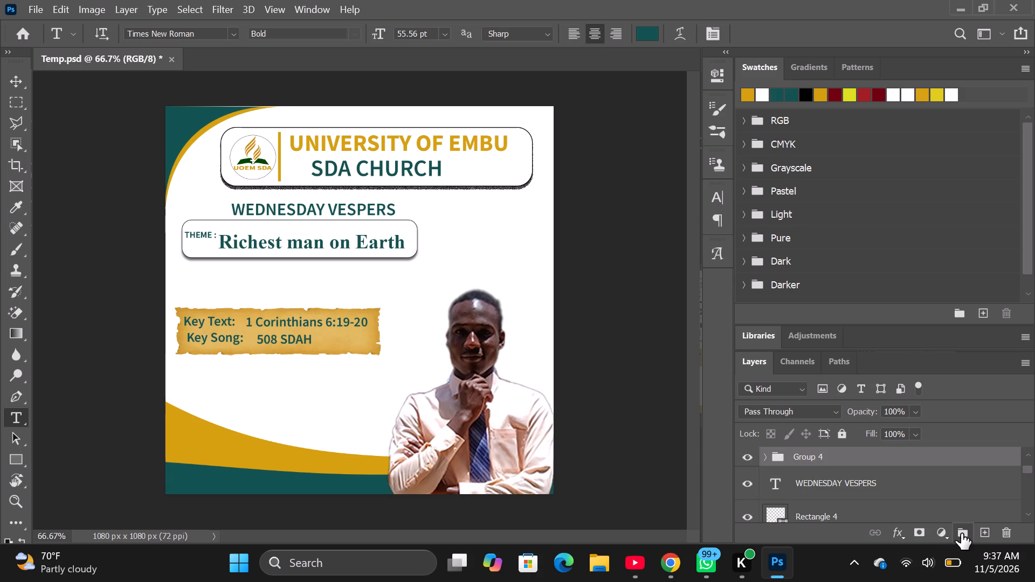
# Move the grouped theme box about 55 px down and 21 px left, placing it just above the Key Text banner.
pyautogui.hotkey('ctrl', 't')
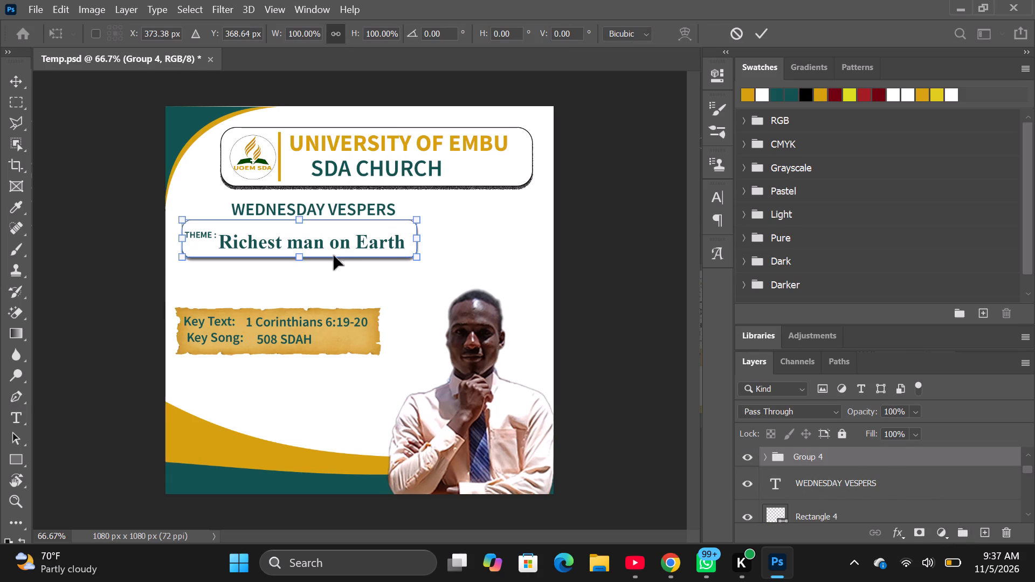
pyautogui.moveTo(322, 232); pyautogui.dragTo(313, 252)
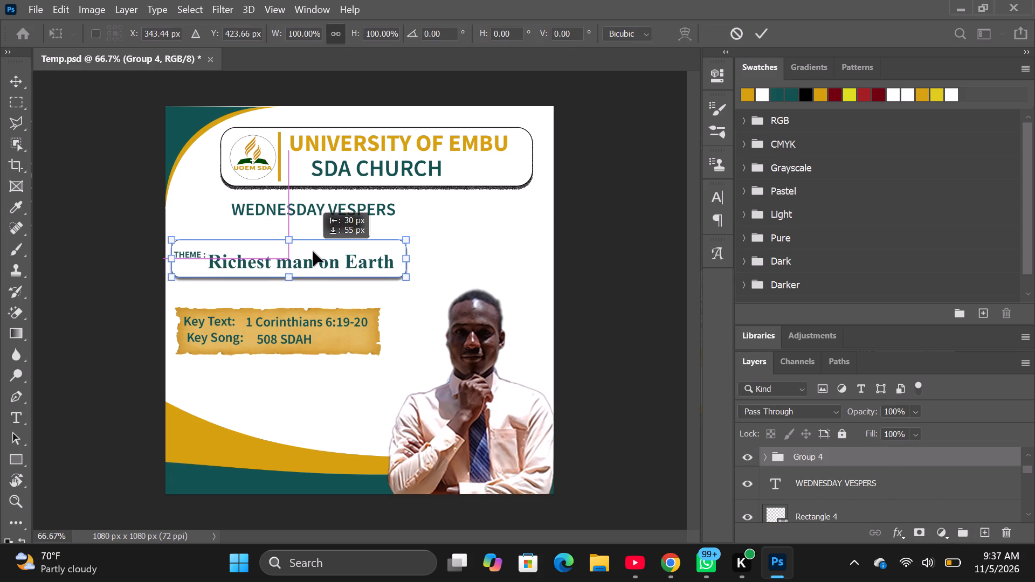
pyautogui.moveTo(313, 252); pyautogui.dragTo(317, 252)
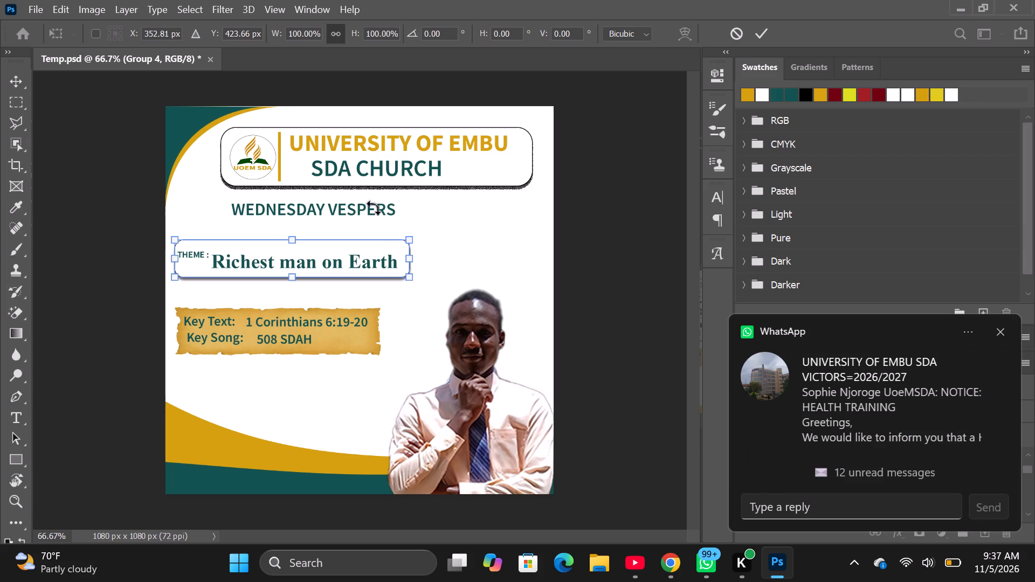
pyautogui.click(1005, 332)
pyautogui.scroll(-1, 878, 455)
pyautogui.click(877, 455)
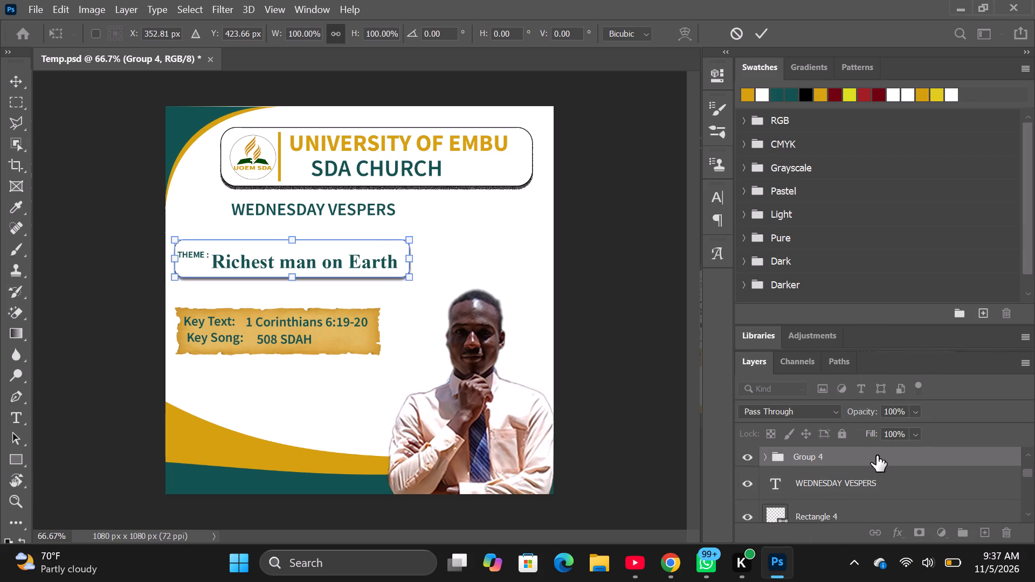
# Select the WEDNESDAY VESPERS text layer for transforming and switch to the Horizontal Type Tool.
pyautogui.click(877, 455)
pyautogui.scroll(1, 875, 458)
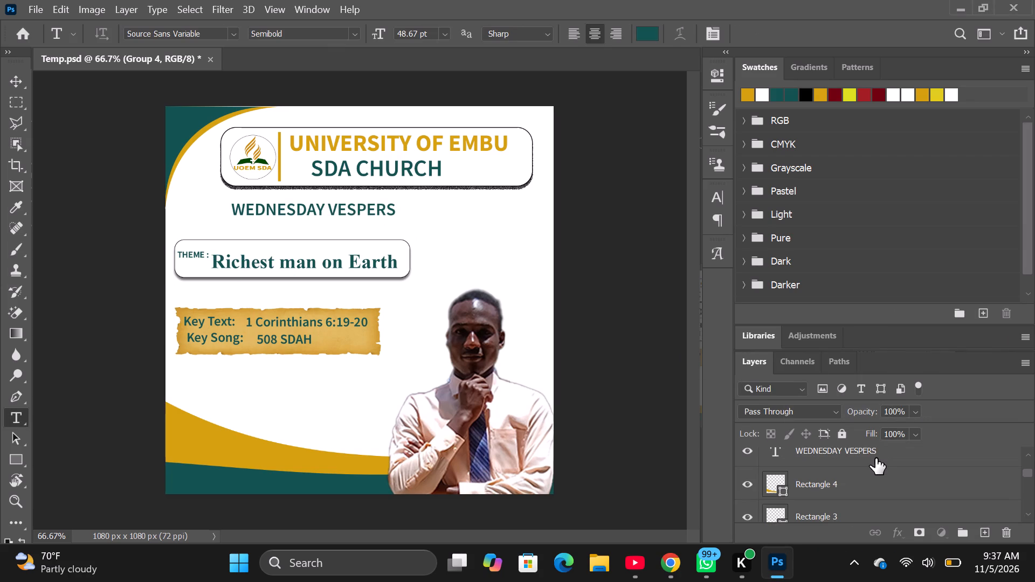
pyautogui.scroll(1, 875, 458)
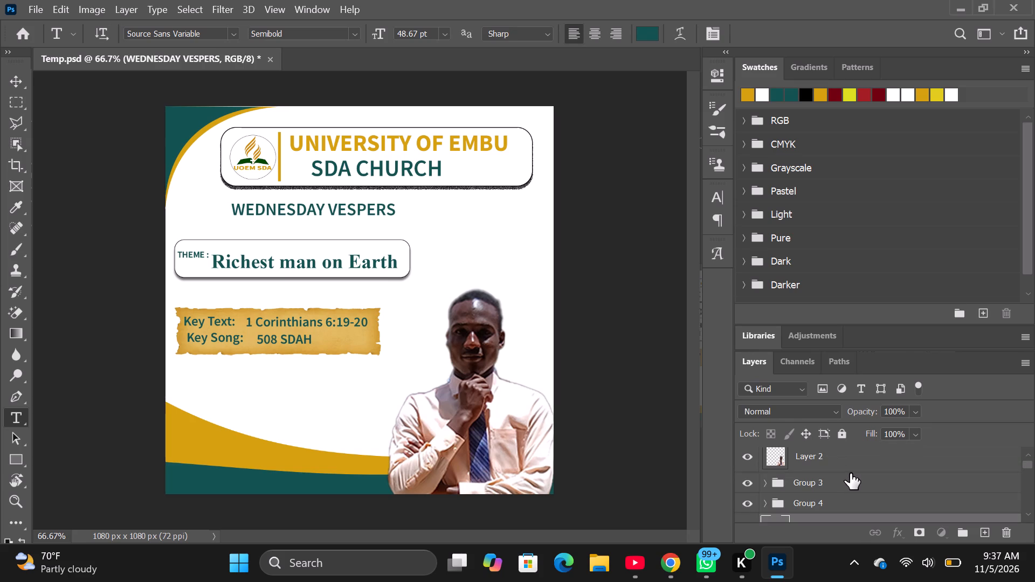
pyautogui.scroll(-2, 850, 473)
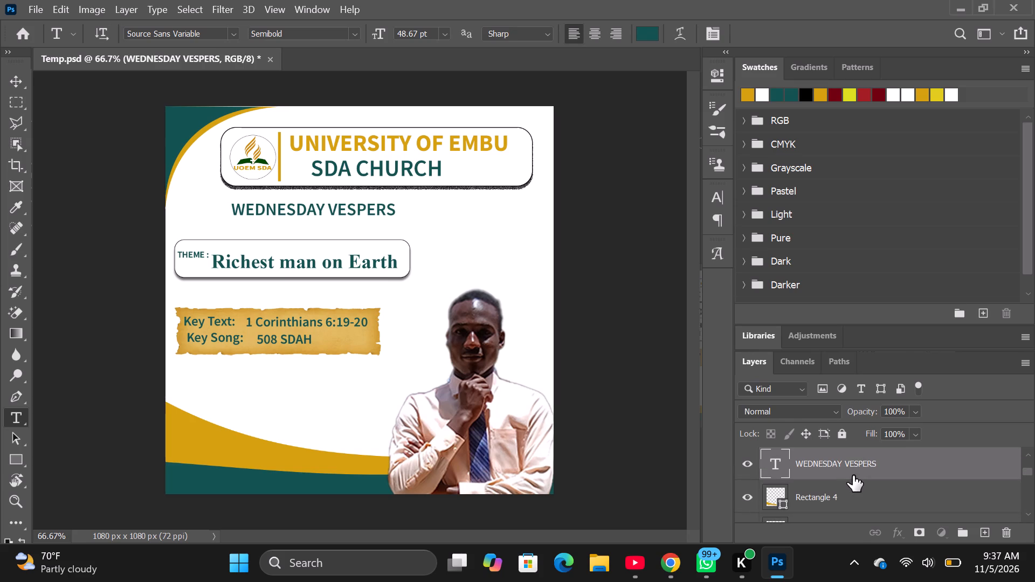
pyautogui.hotkey('ctrl', 't')
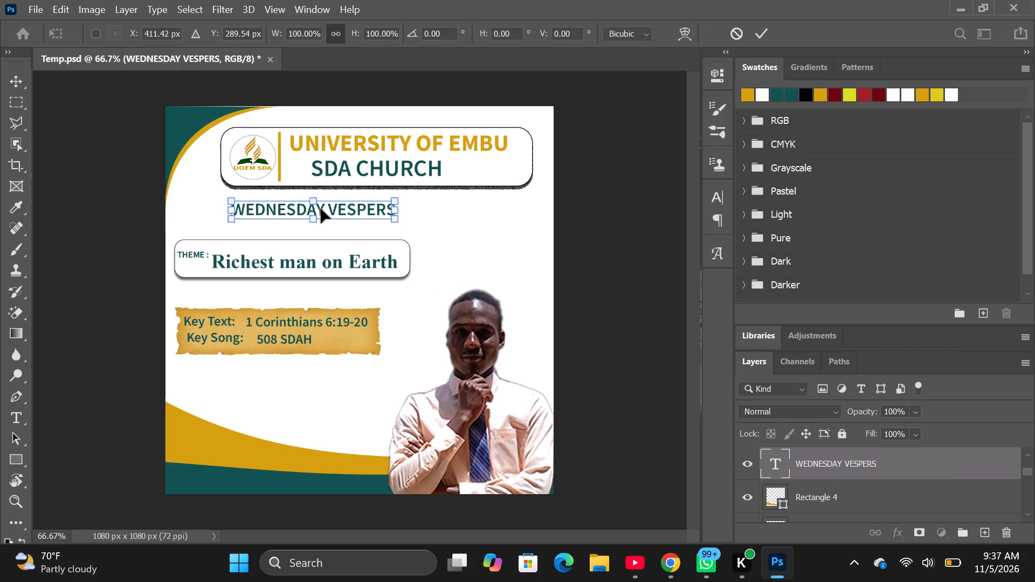
pyautogui.click(19, 415)
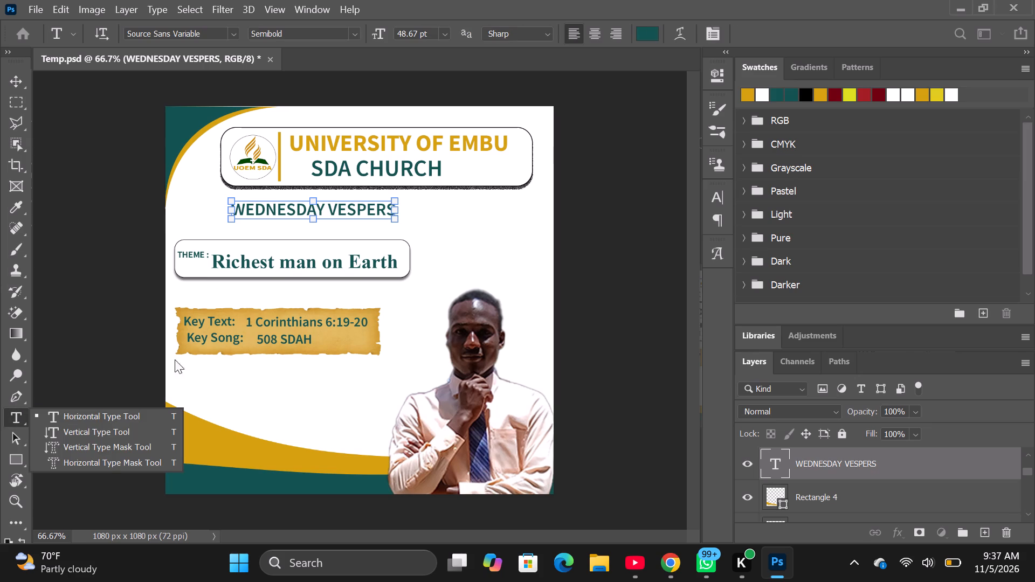
# Replace WEDNESDAY with FRIDAY in the WEDNESDAY VESPERS heading.
pyautogui.click(322, 212)
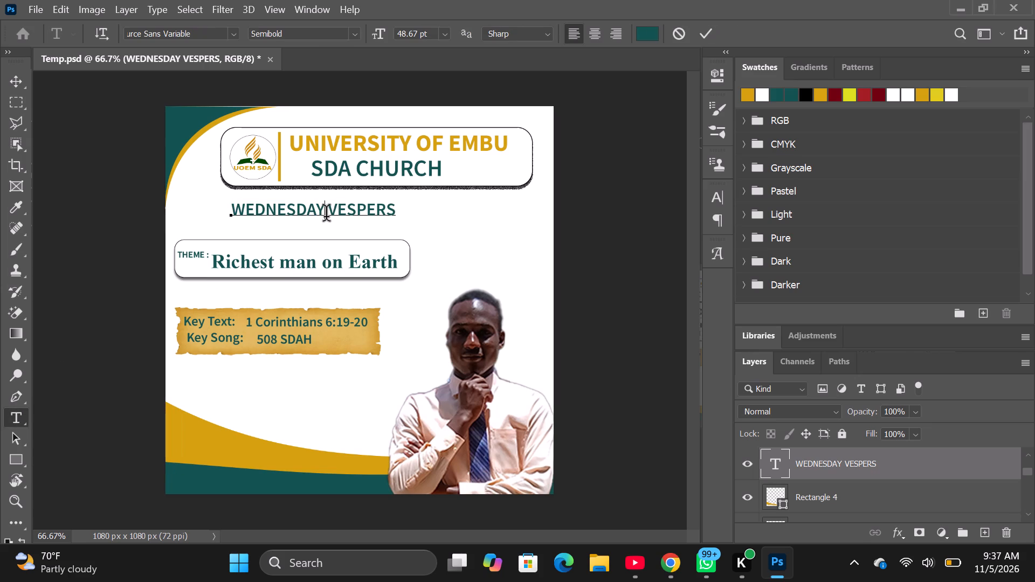
pyautogui.press('BackSpace')
pyautogui.press('BackSpace')
pyautogui.press('BackSpace')
pyautogui.press('BackSpace')
pyautogui.press('BackSpace')
pyautogui.press('BackSpace')
pyautogui.press('BackSpace')
pyautogui.press('BackSpace')
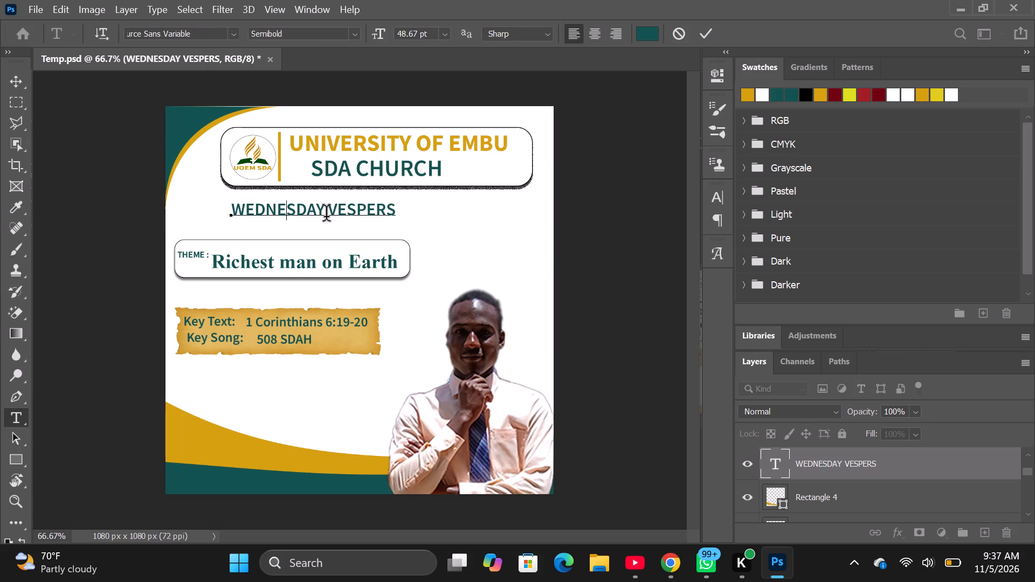
pyautogui.press('BackSpace')
pyautogui.press('BackSpace')
pyautogui.press('BackSpace')
pyautogui.press('BackSpace')
pyautogui.press('BackSpace')
pyautogui.press('BackSpace')
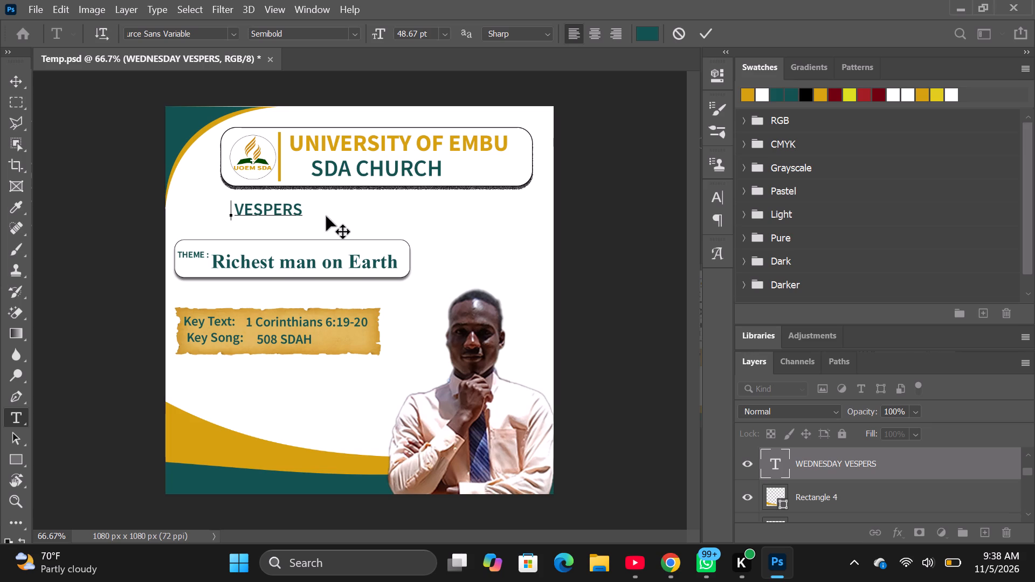
pyautogui.write('FR')
pyautogui.write('IDAY')
pyautogui.press('space')
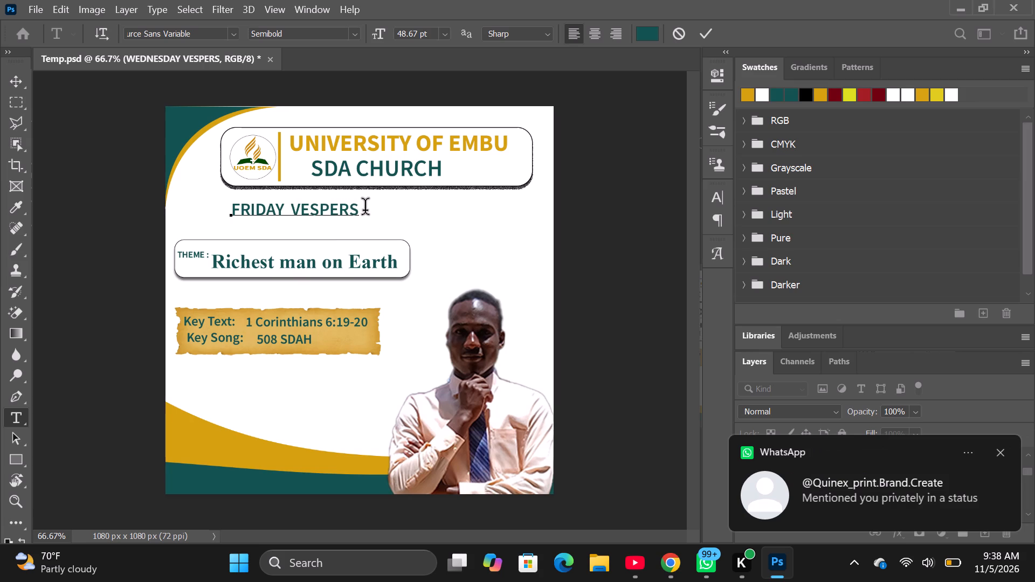
# Enlarge the FRIDAY VESPERS heading proportionally to about 186%, extending it over the theme box's width.
pyautogui.click(1001, 452)
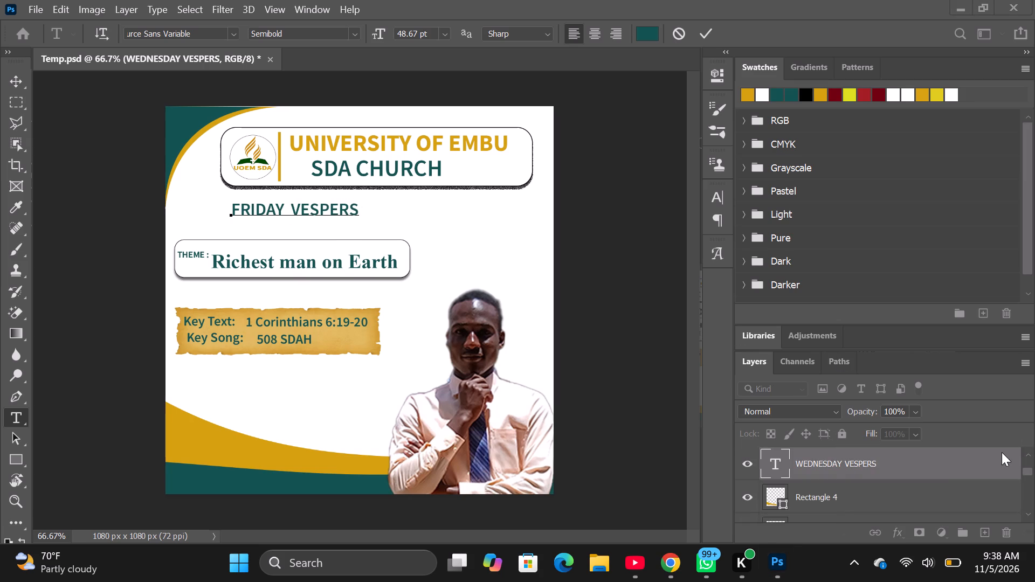
pyautogui.click(942, 469)
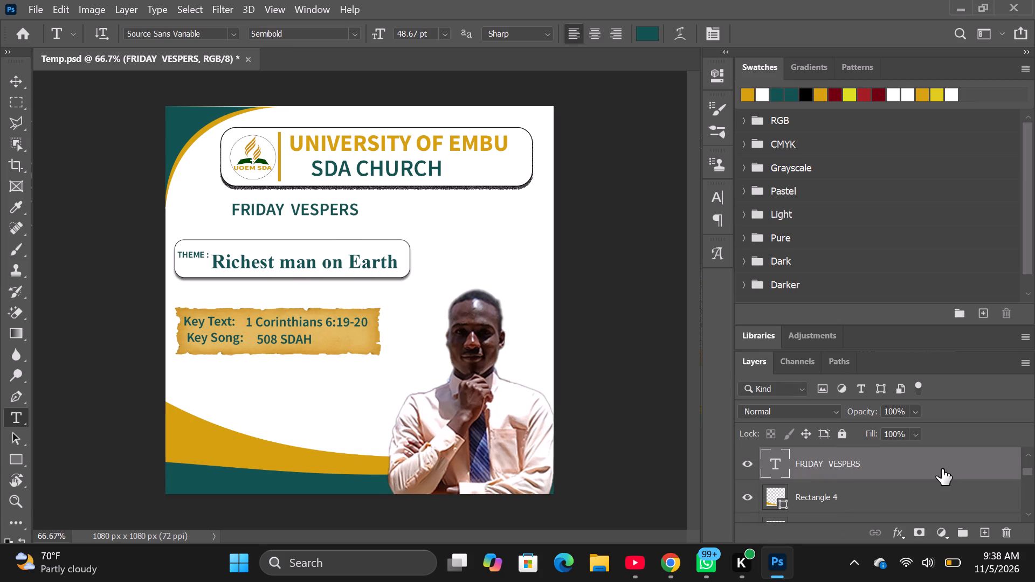
pyautogui.hotkey('ctrl', 't')
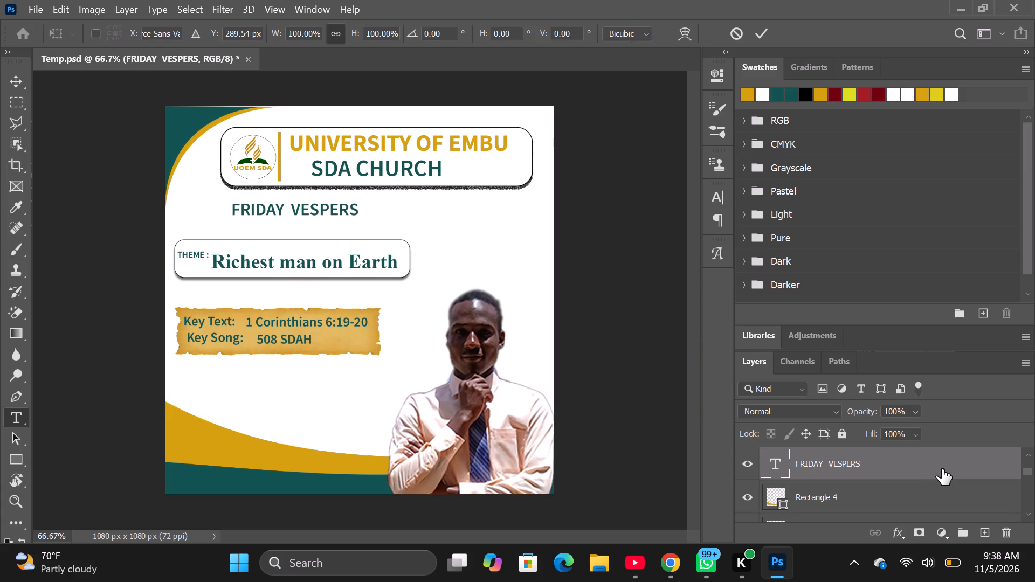
pyautogui.moveTo(359, 220); pyautogui.dragTo(375, 232)
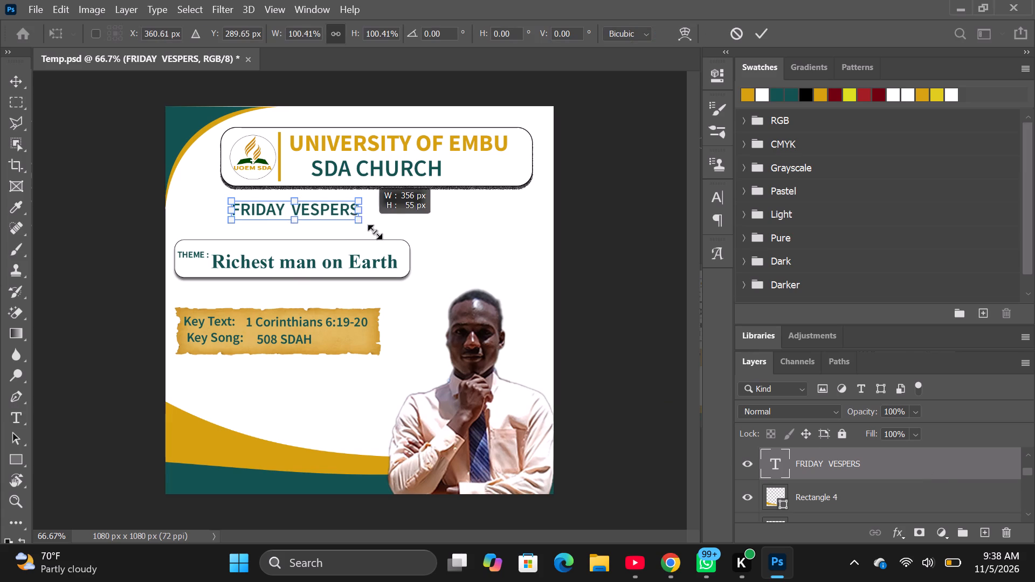
pyautogui.moveTo(375, 232); pyautogui.dragTo(445, 254)
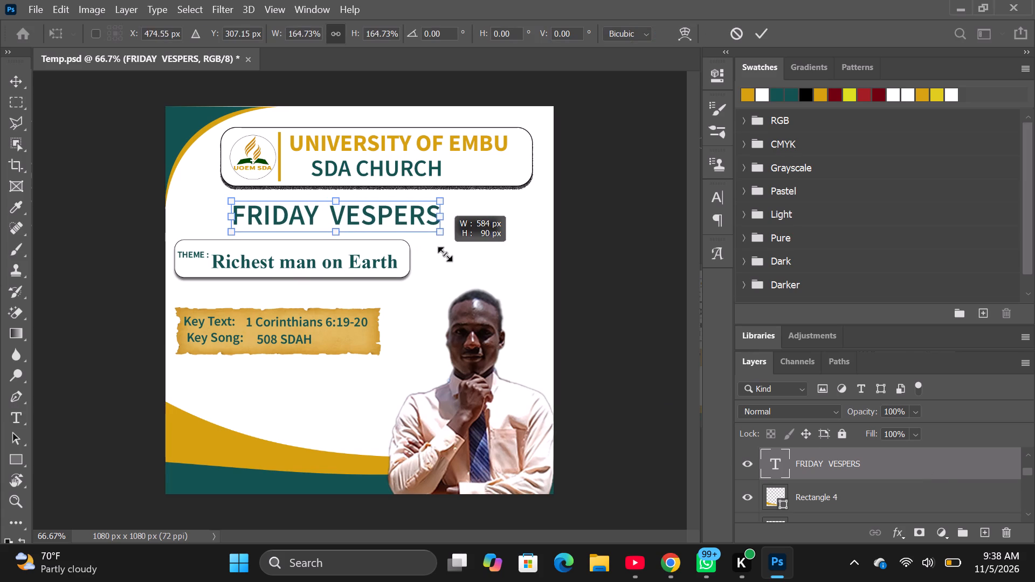
pyautogui.moveTo(445, 254); pyautogui.dragTo(461, 248)
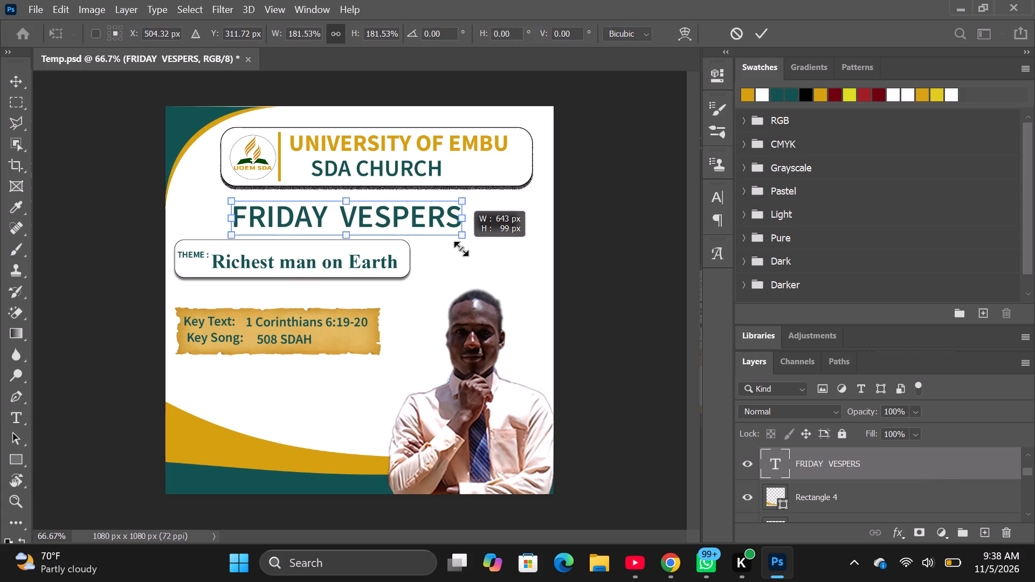
pyautogui.moveTo(461, 248); pyautogui.dragTo(467, 244)
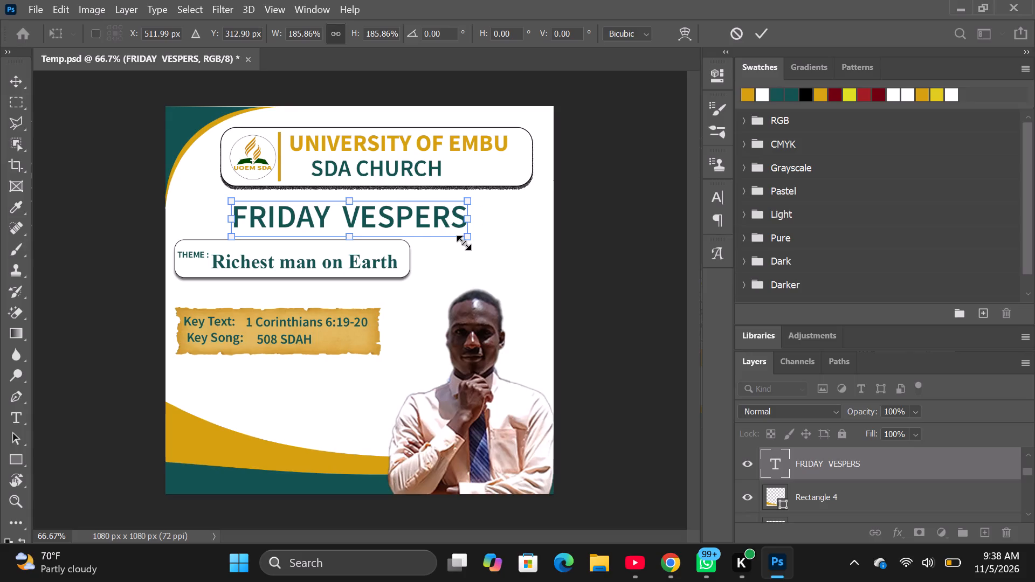
pyautogui.click(860, 472)
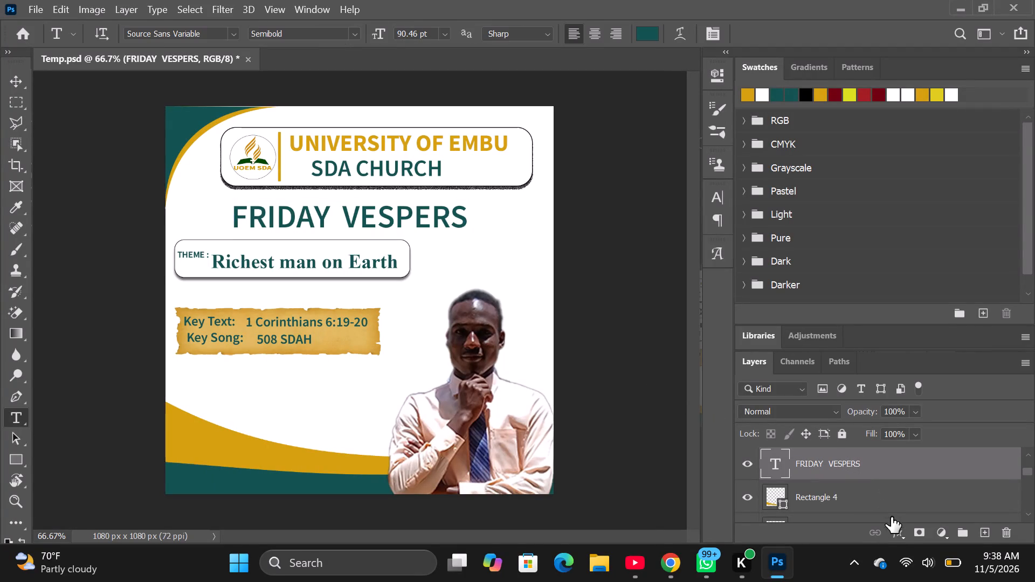
# Add a drop shadow to the FRIDAY VESPERS heading with 77% opacity, 9 px distance, 13% spread and 27 px size.
pyautogui.click(899, 532)
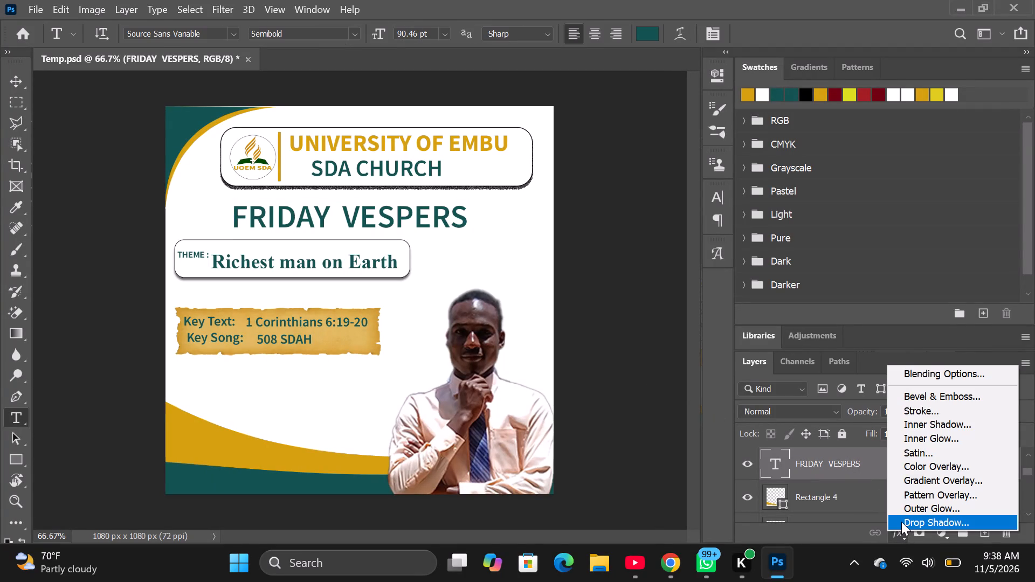
pyautogui.click(901, 521)
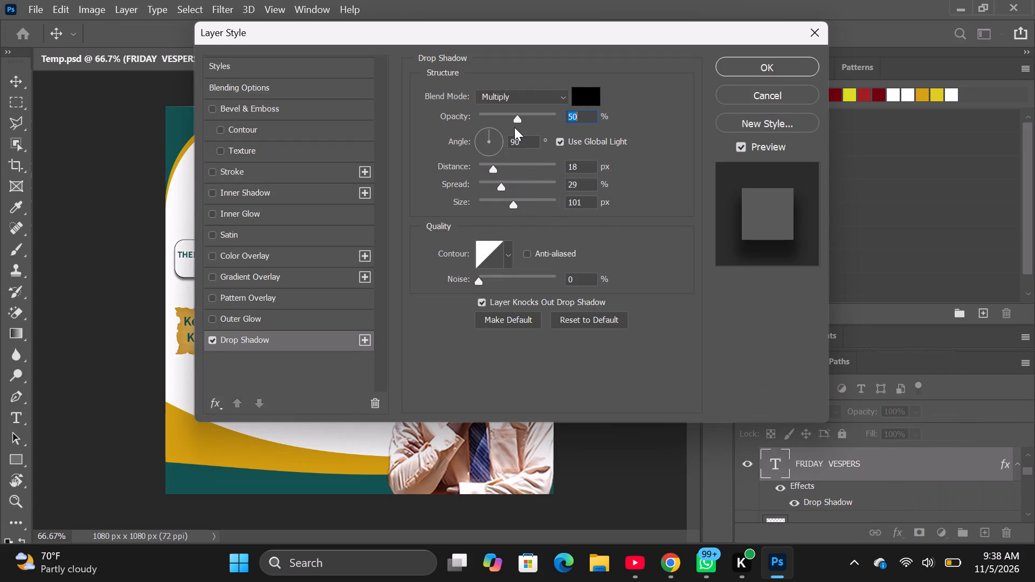
pyautogui.moveTo(518, 121); pyautogui.dragTo(532, 122)
pyautogui.moveTo(532, 122); pyautogui.dragTo(539, 122)
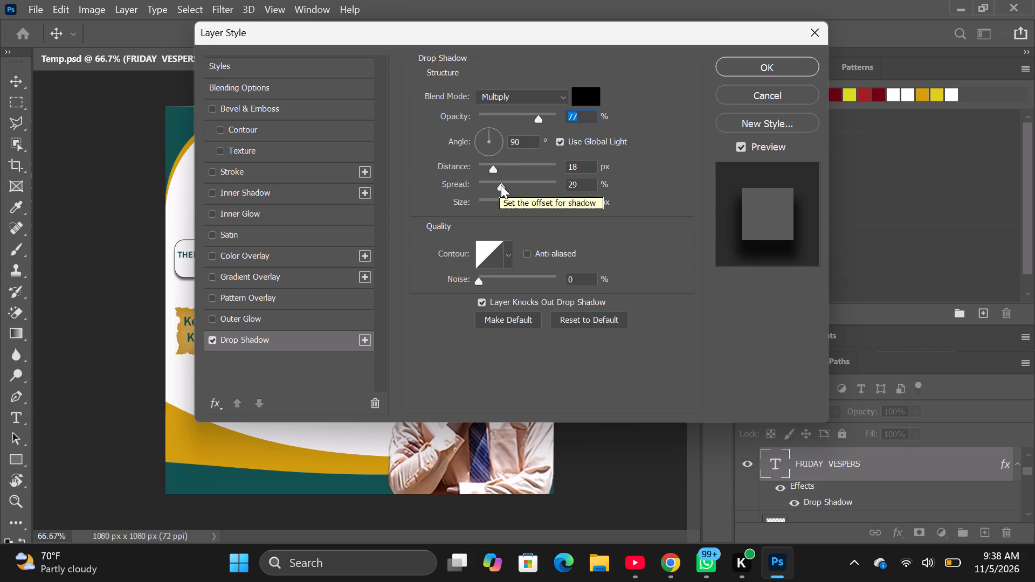
pyautogui.moveTo(505, 201); pyautogui.dragTo(496, 202)
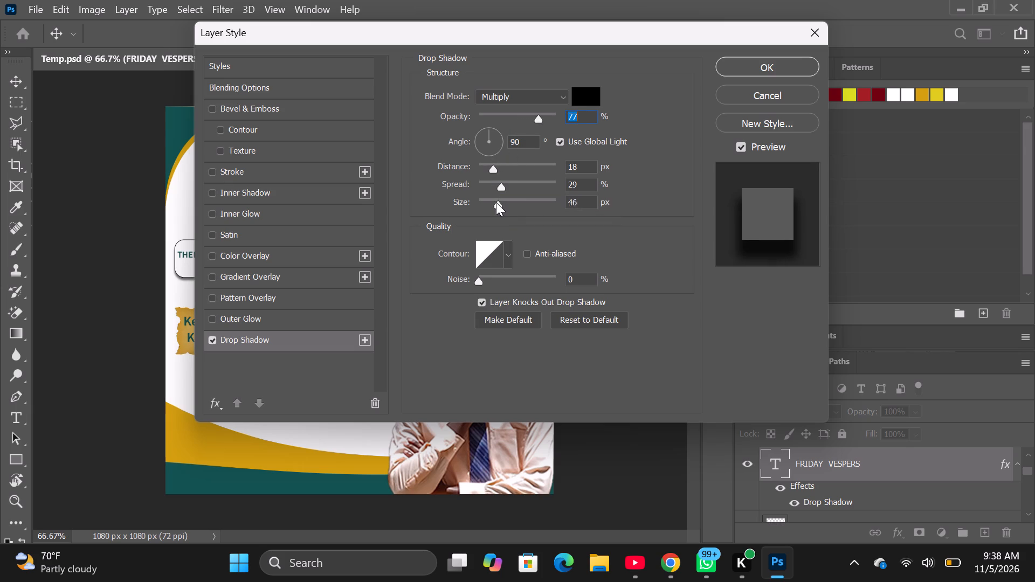
pyautogui.moveTo(496, 202); pyautogui.dragTo(492, 202)
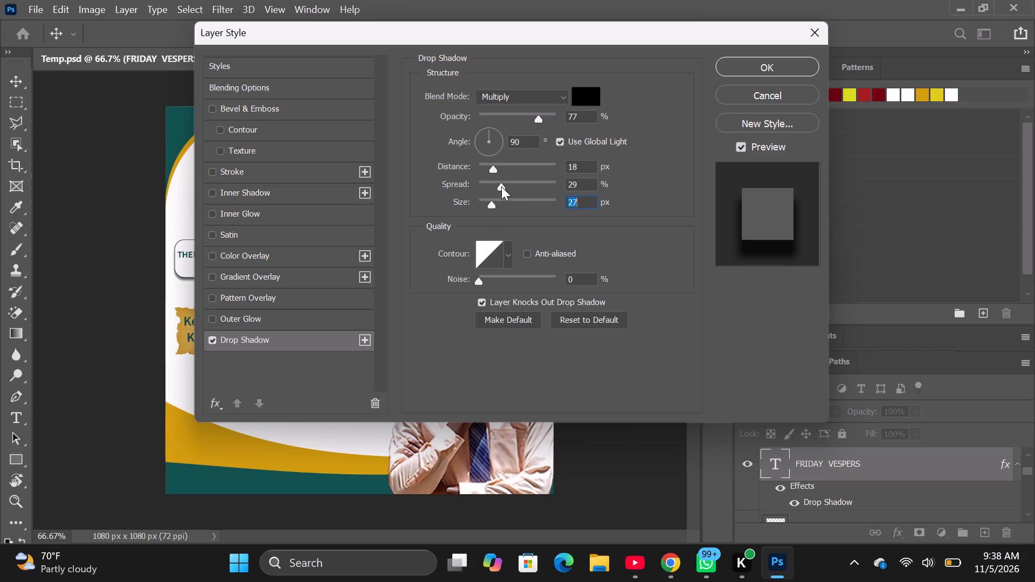
pyautogui.moveTo(501, 186); pyautogui.dragTo(489, 186)
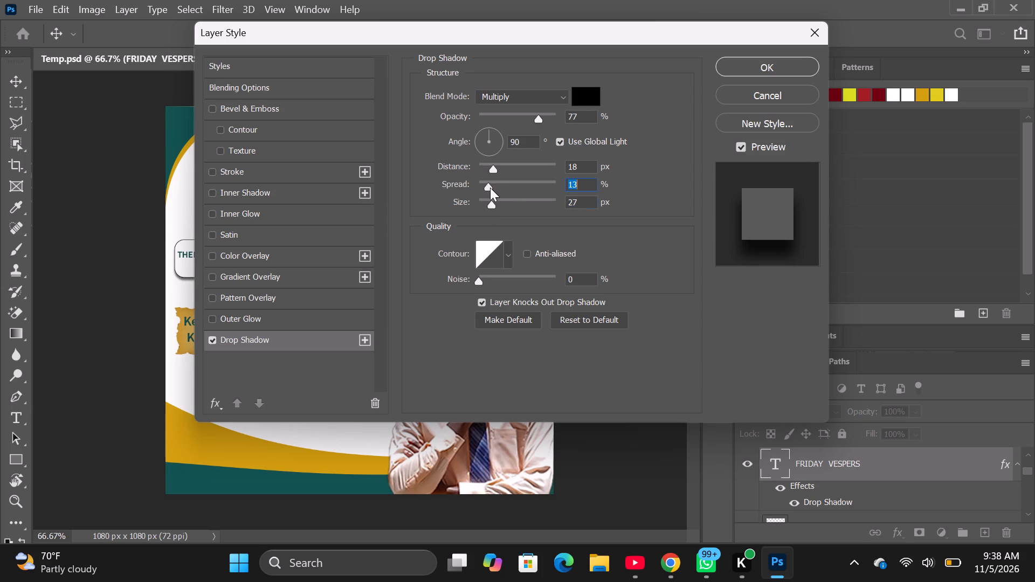
pyautogui.moveTo(492, 168); pyautogui.dragTo(488, 167)
pyautogui.moveTo(488, 167); pyautogui.dragTo(486, 167)
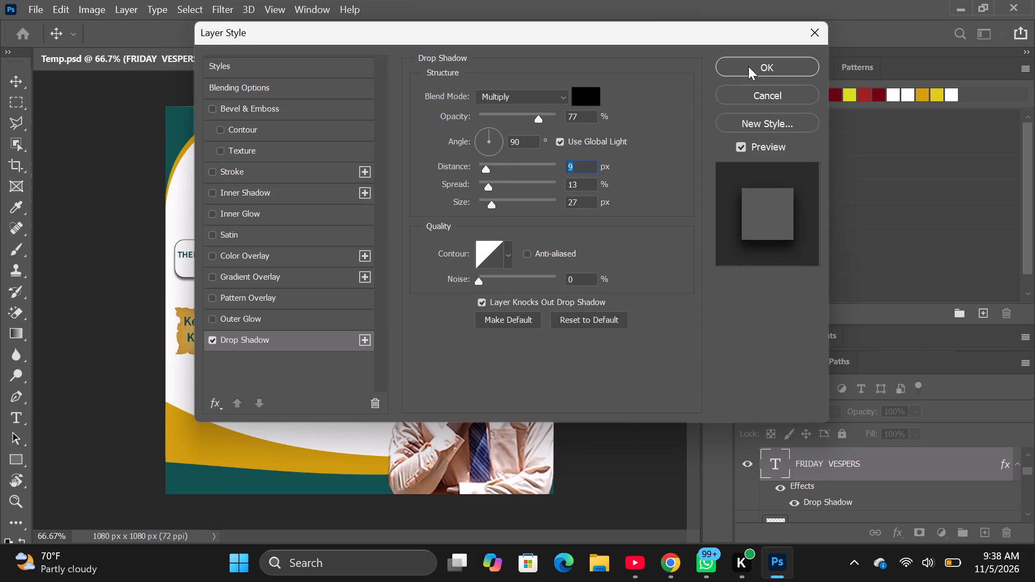
pyautogui.click(760, 65)
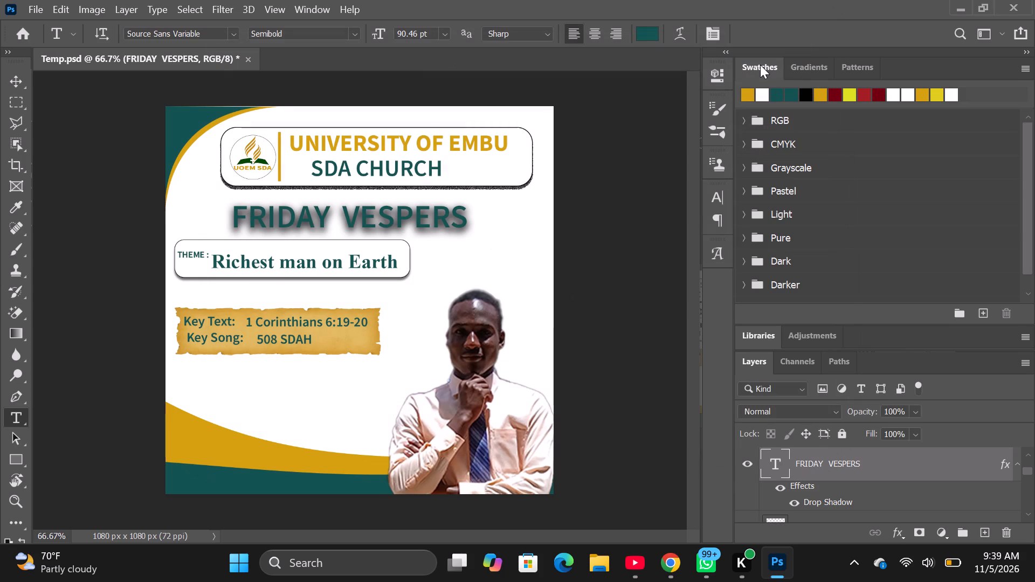
# Tighten the FRIDAY VESPERS heading's drop shadow to 4 px distance, 4% spread and 3 px size.
pyautogui.click(900, 535)
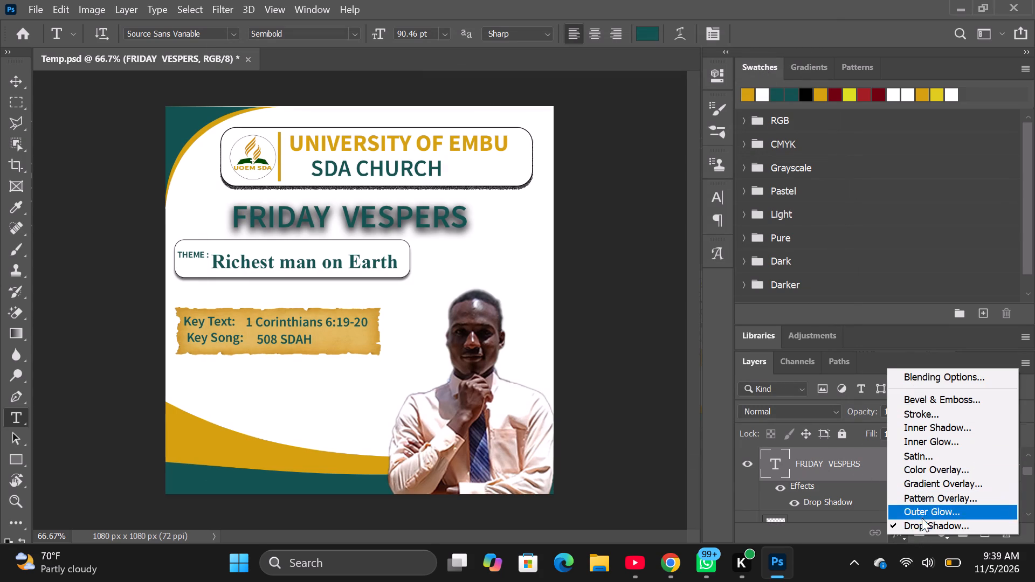
pyautogui.click(929, 527)
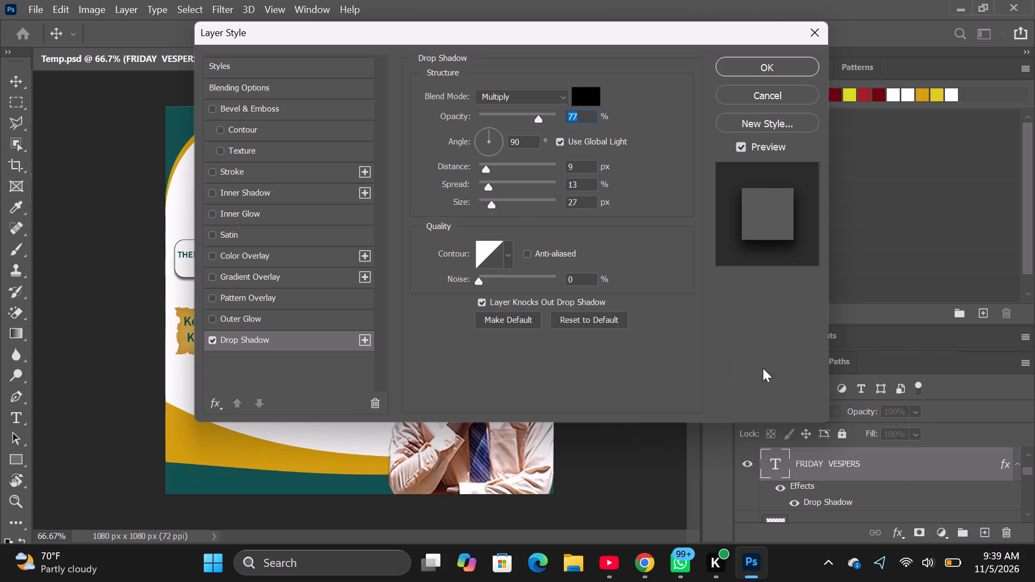
pyautogui.moveTo(489, 204); pyautogui.dragTo(487, 204)
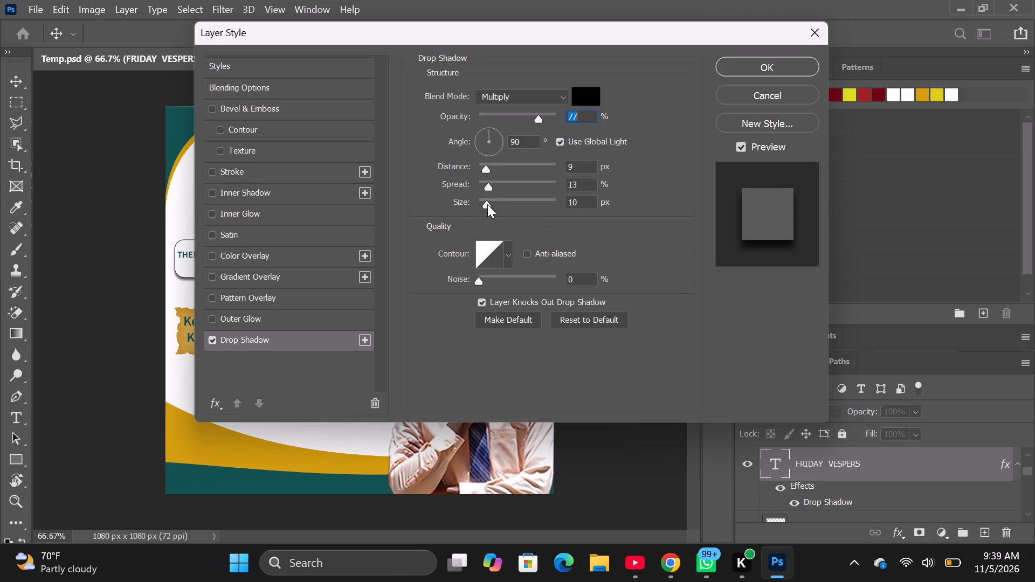
pyautogui.moveTo(487, 204); pyautogui.dragTo(484, 203)
pyautogui.moveTo(484, 203); pyautogui.dragTo(481, 202)
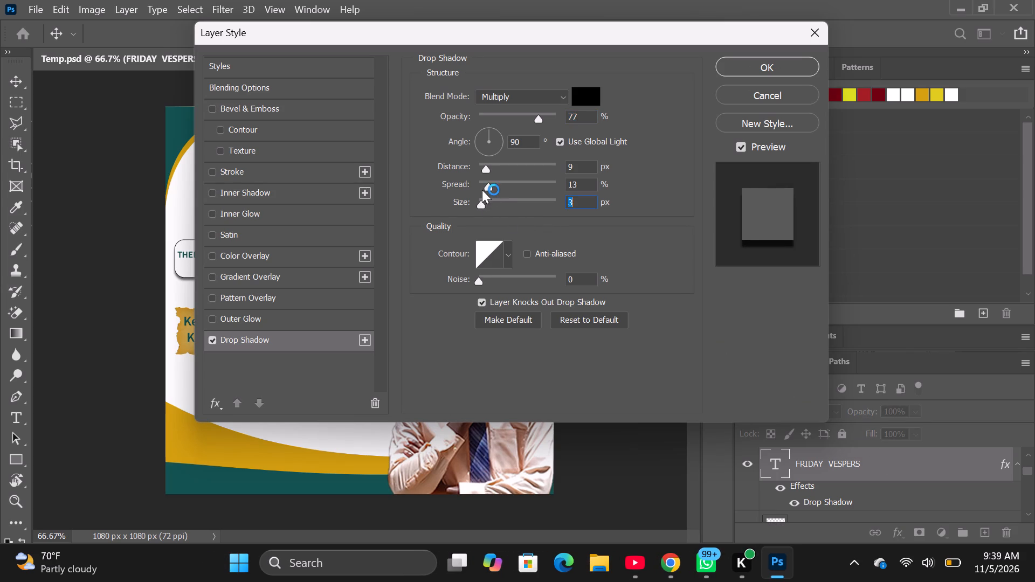
pyautogui.click(486, 186)
pyautogui.click(484, 170)
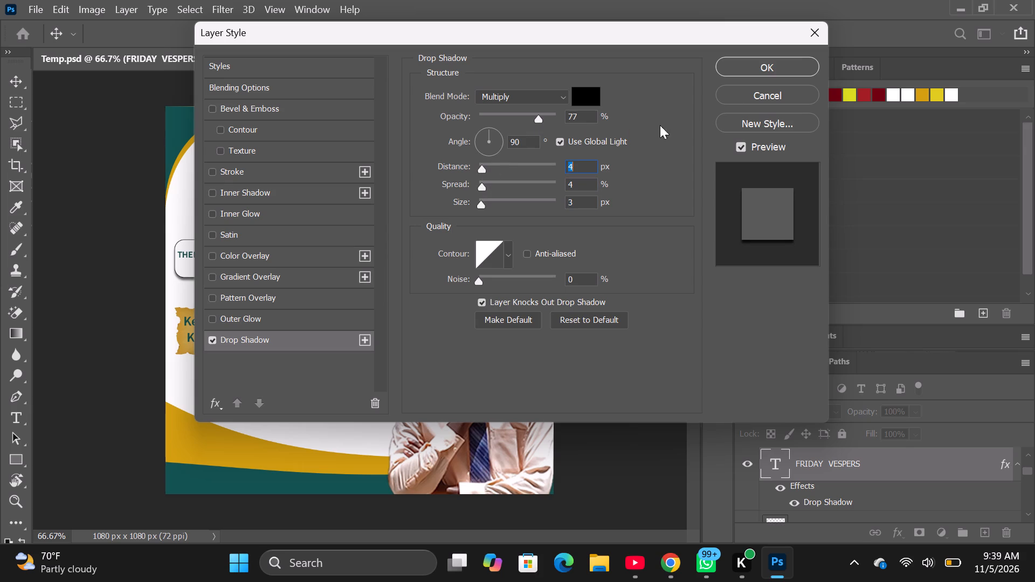
pyautogui.click(770, 63)
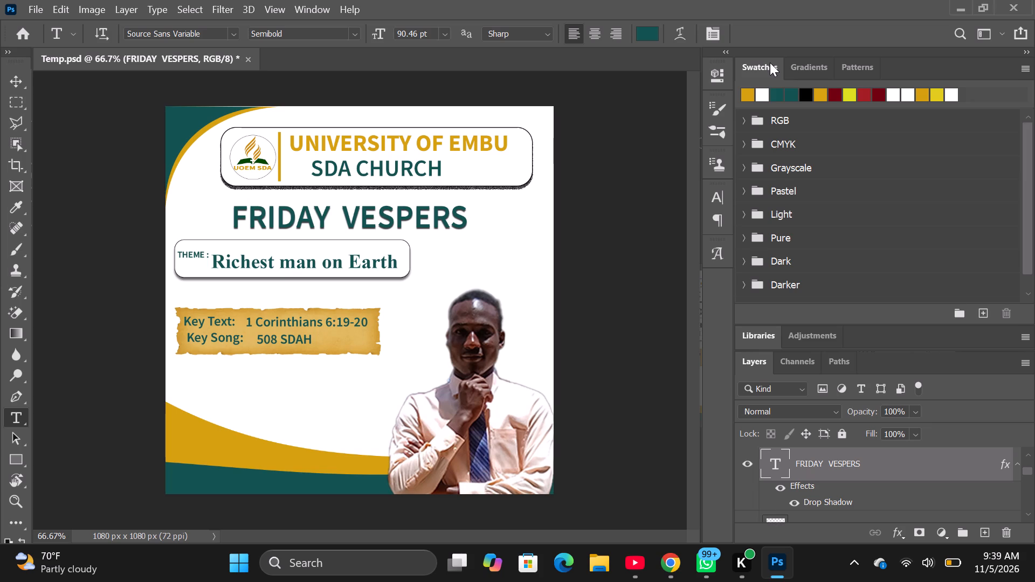
# Open the drop shadow settings of the FRIDAY VESPERS heading.
pyautogui.click(899, 534)
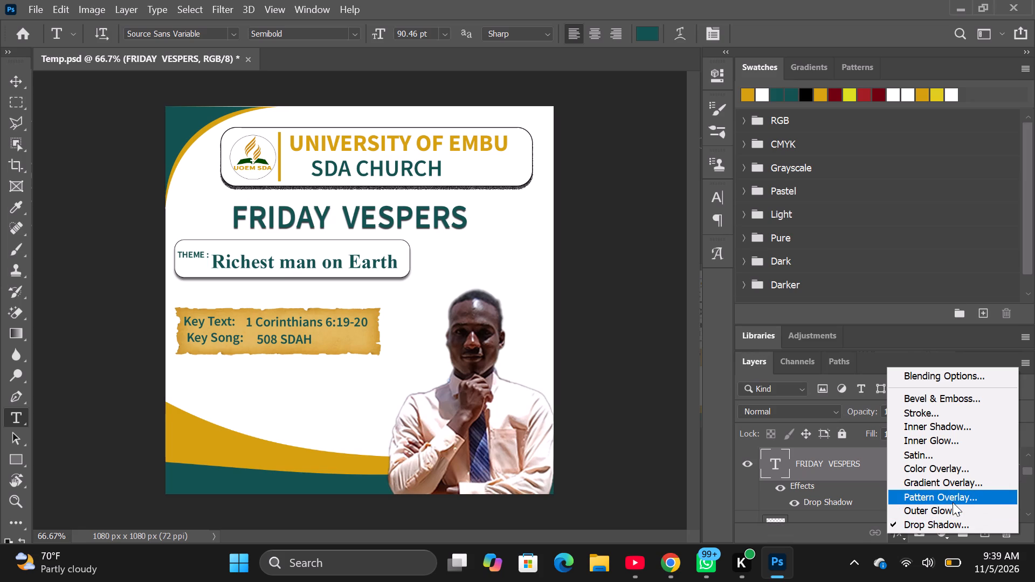
pyautogui.click(934, 527)
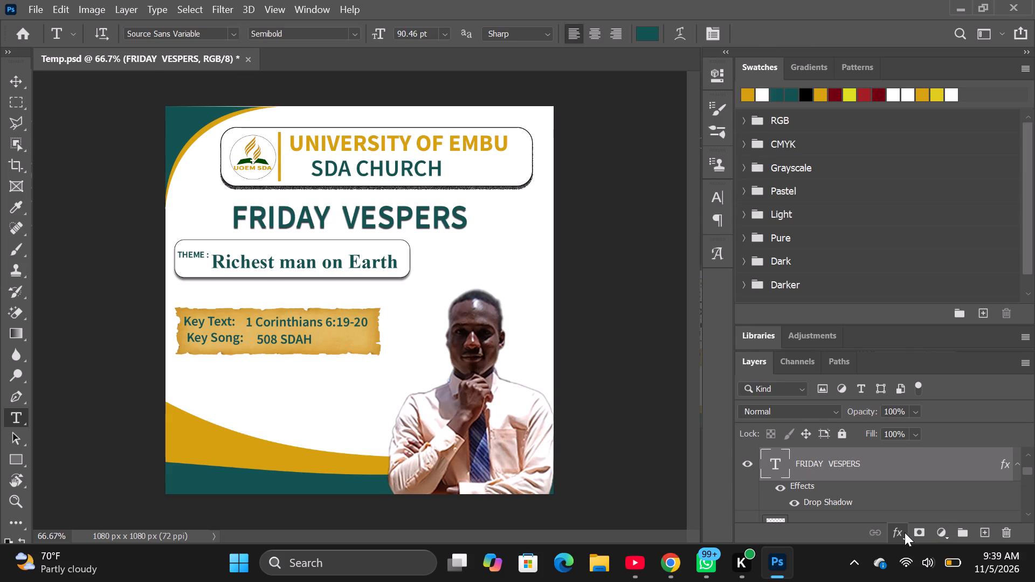
# Set the FRIDAY VESPERS heading's drop shadow to 88% opacity with a global light angle of about 131°.
pyautogui.moveTo(537, 117); pyautogui.dragTo(547, 119)
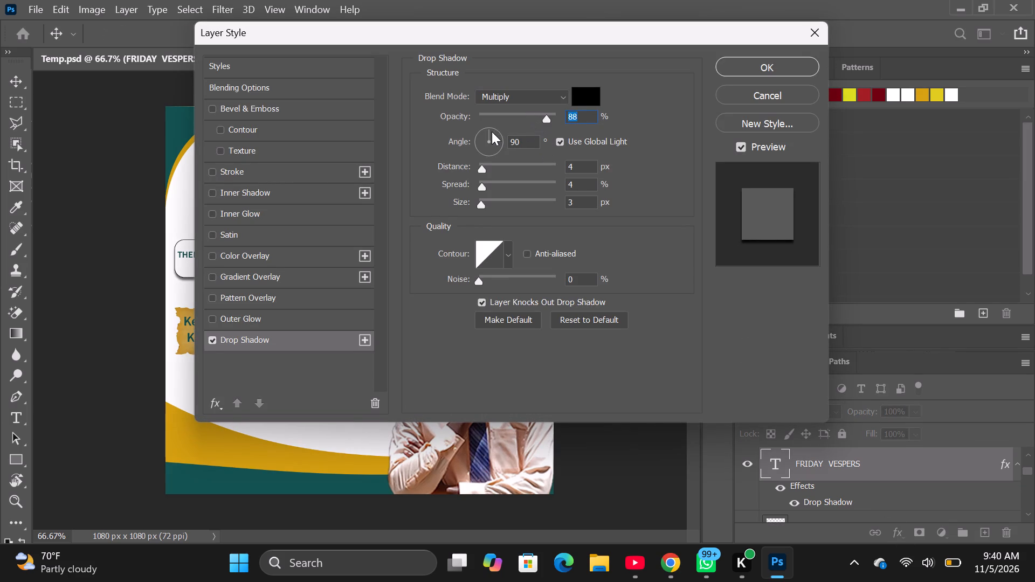
pyautogui.moveTo(488, 130); pyautogui.dragTo(491, 130)
pyautogui.moveTo(491, 130); pyautogui.dragTo(481, 131)
pyautogui.moveTo(481, 131); pyautogui.dragTo(482, 131)
pyautogui.moveTo(482, 131); pyautogui.dragTo(483, 131)
pyautogui.moveTo(483, 131); pyautogui.dragTo(481, 132)
pyautogui.moveTo(481, 132); pyautogui.dragTo(481, 133)
pyautogui.moveTo(481, 133); pyautogui.dragTo(481, 133)
pyautogui.click(772, 59)
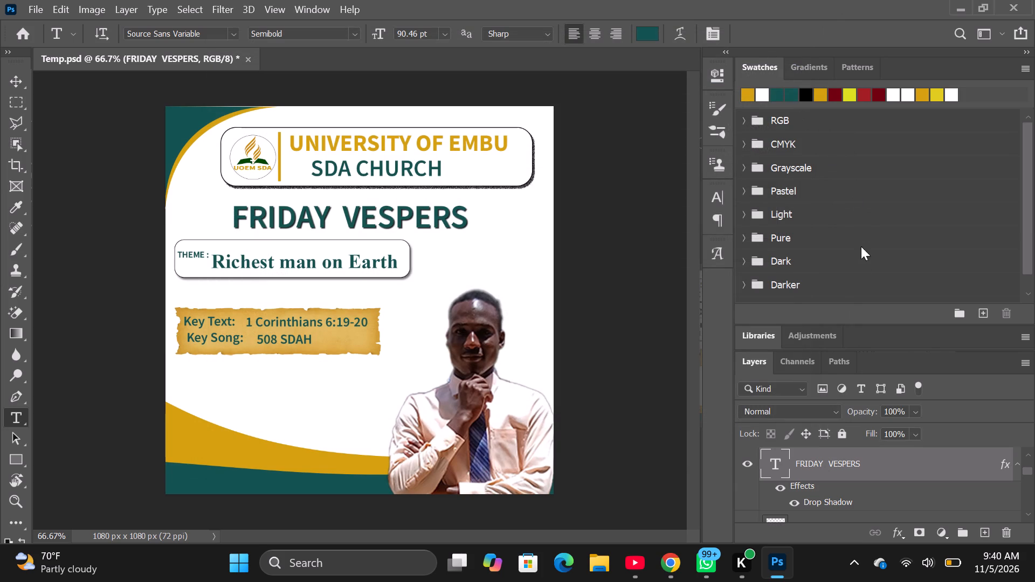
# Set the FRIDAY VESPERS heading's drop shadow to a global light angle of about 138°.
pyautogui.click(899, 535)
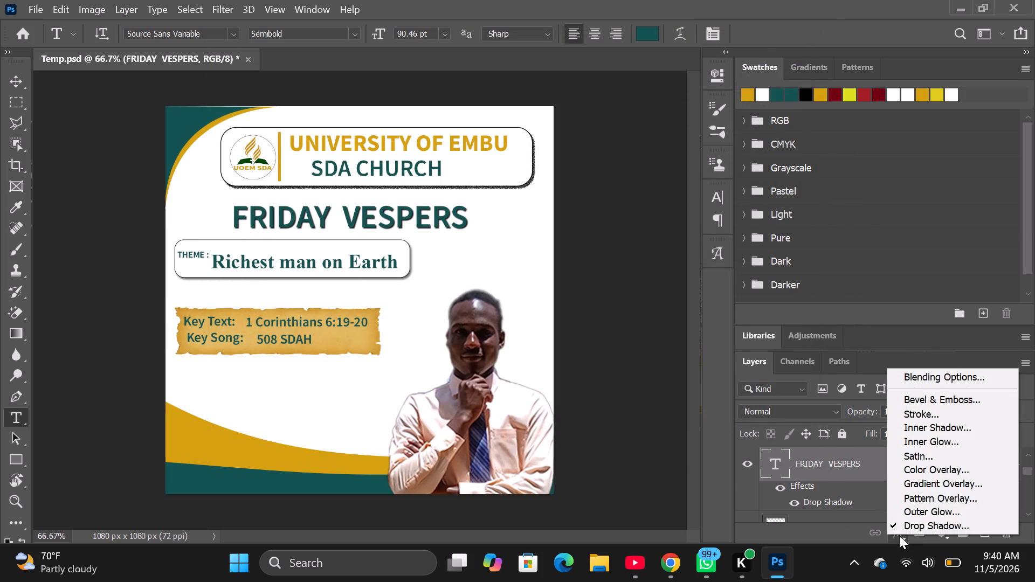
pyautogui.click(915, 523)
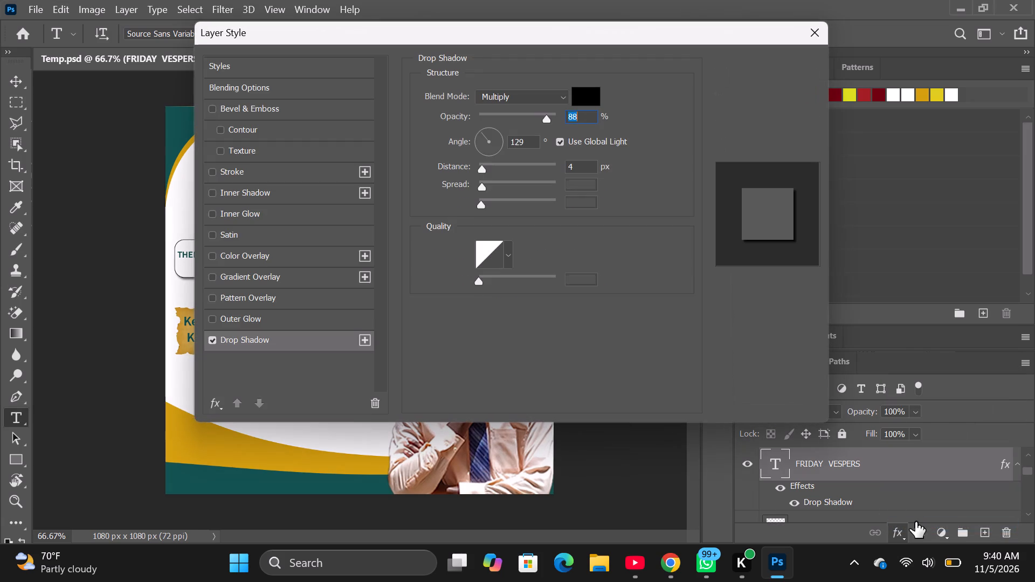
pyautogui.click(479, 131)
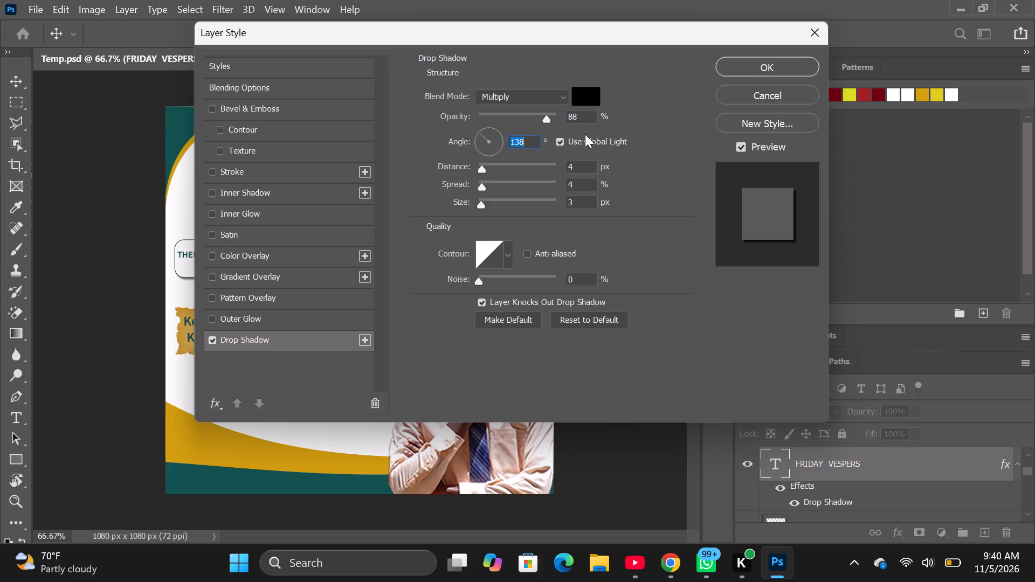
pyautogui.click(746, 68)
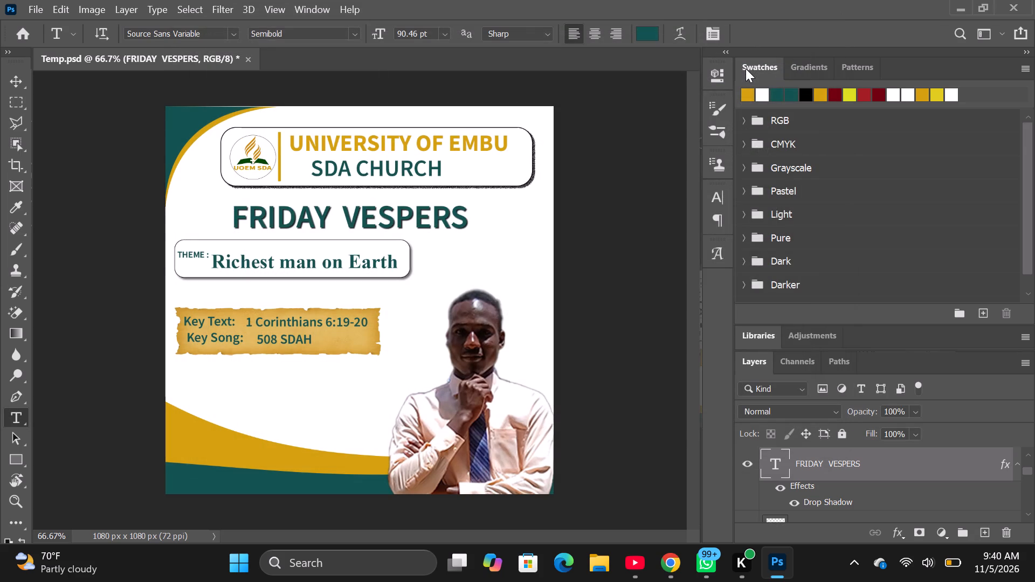
# Set the FRIDAY VESPERS heading's drop shadow to a global light angle of about 150°.
pyautogui.click(904, 533)
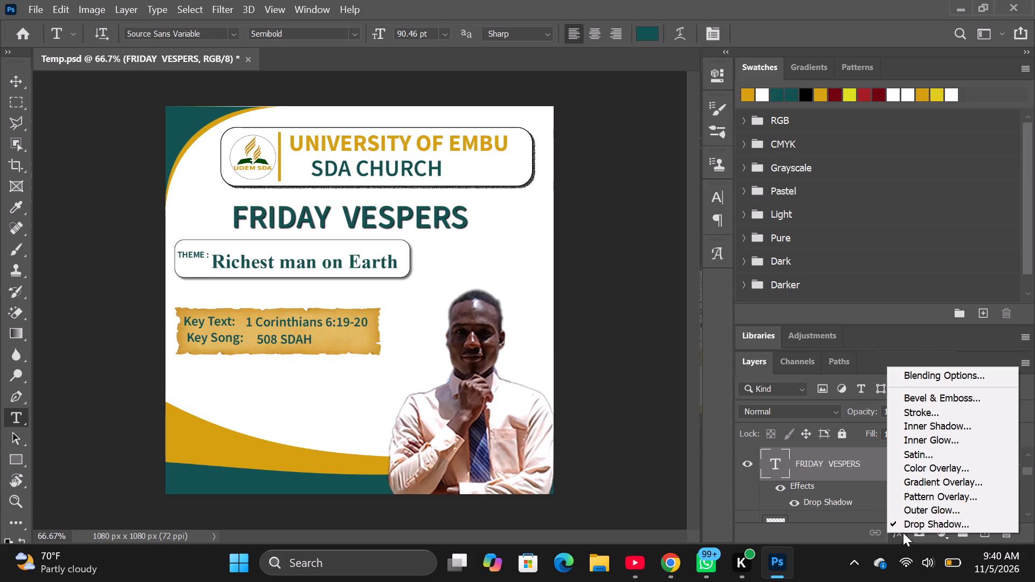
pyautogui.click(936, 517)
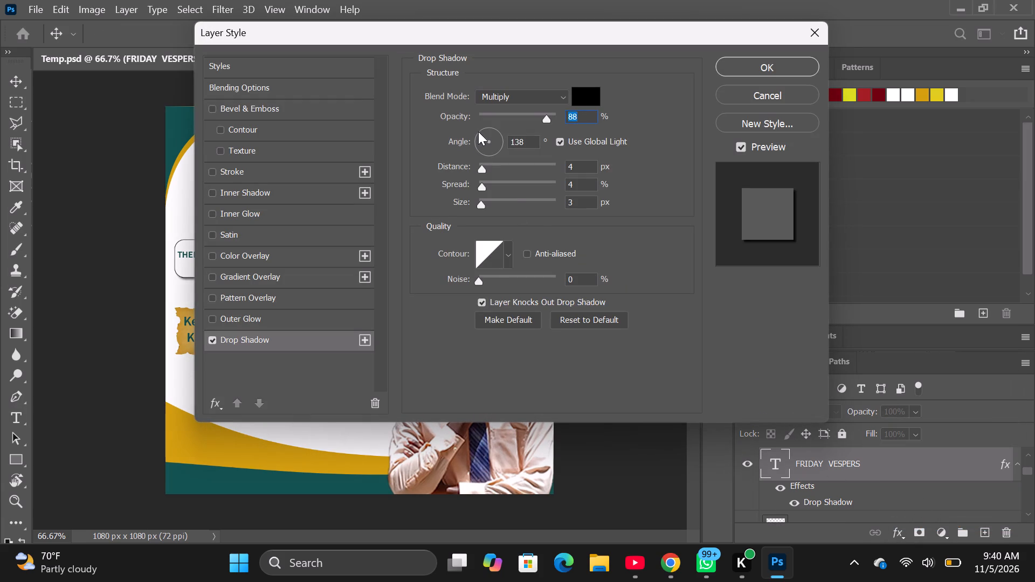
pyautogui.click(478, 131)
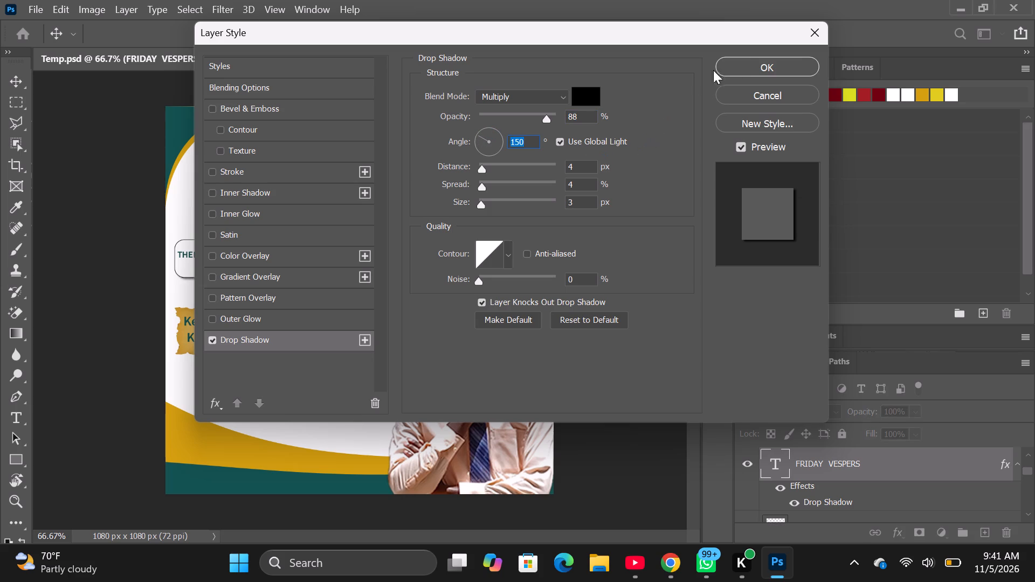
pyautogui.click(751, 60)
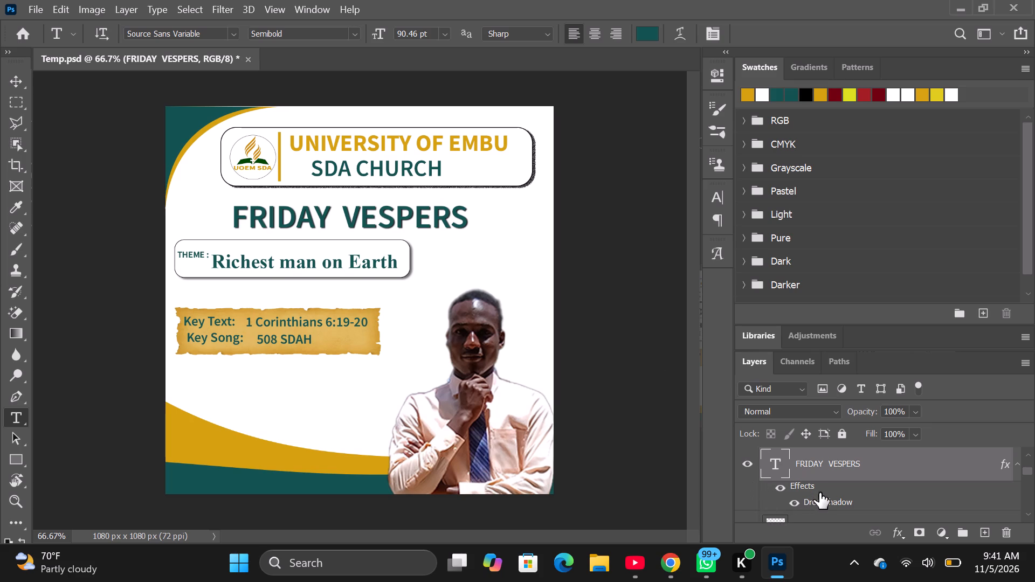
# Select the 1 Corinthians 6:19-20 text layer inside Group 3 and start a Free Transform on it.
pyautogui.scroll(6, 819, 491)
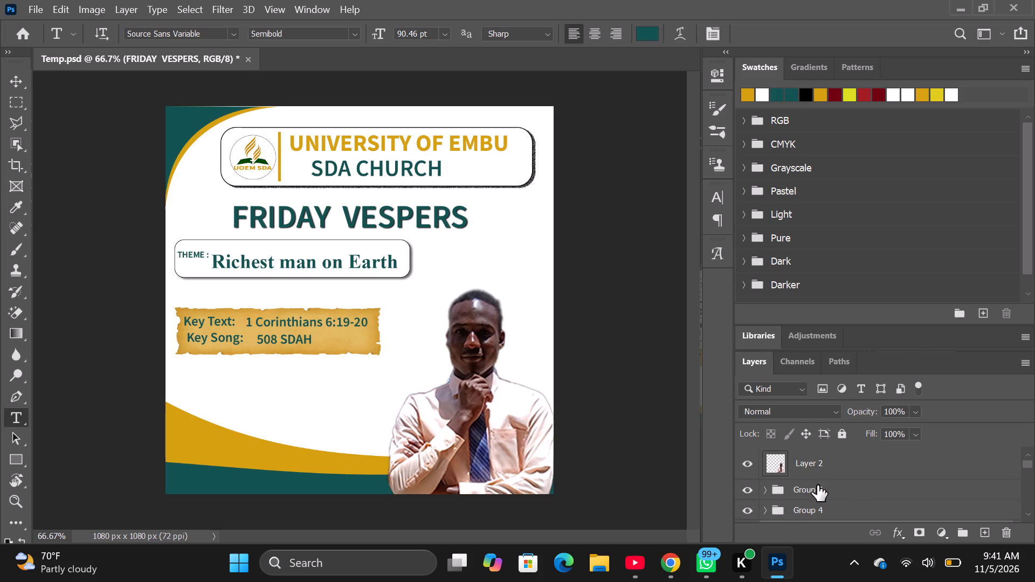
pyautogui.scroll(-1, 817, 485)
pyautogui.click(766, 477)
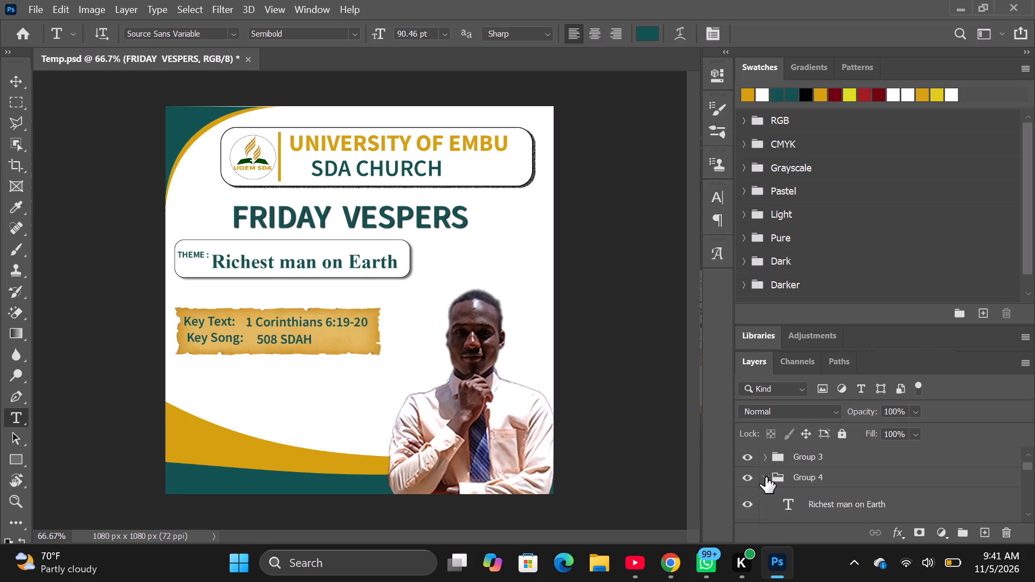
pyautogui.scroll(-1, 789, 489)
pyautogui.scroll(1, 789, 489)
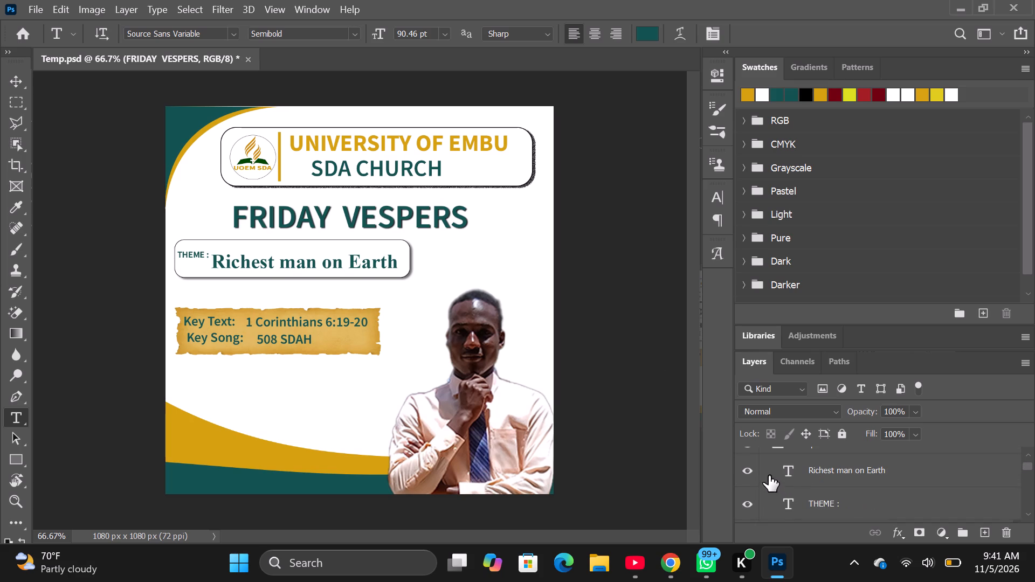
pyautogui.click(761, 456)
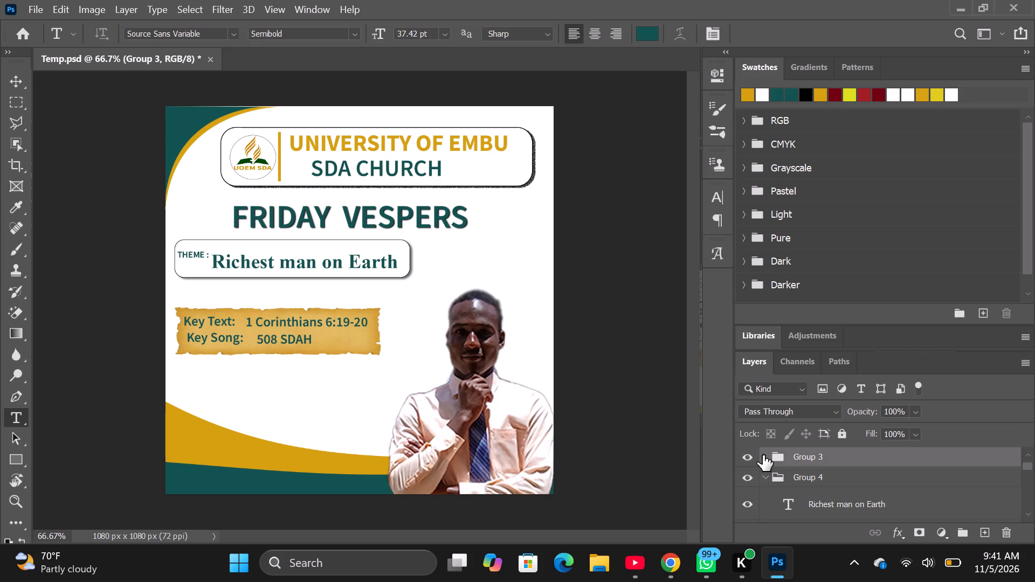
pyautogui.click(765, 457)
pyautogui.scroll(-2, 775, 475)
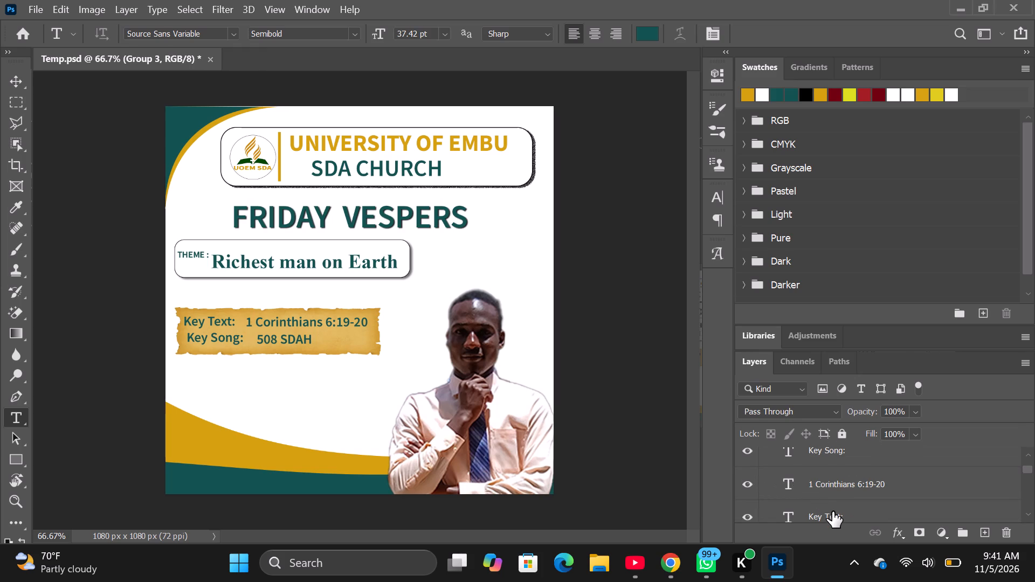
pyautogui.click(832, 482)
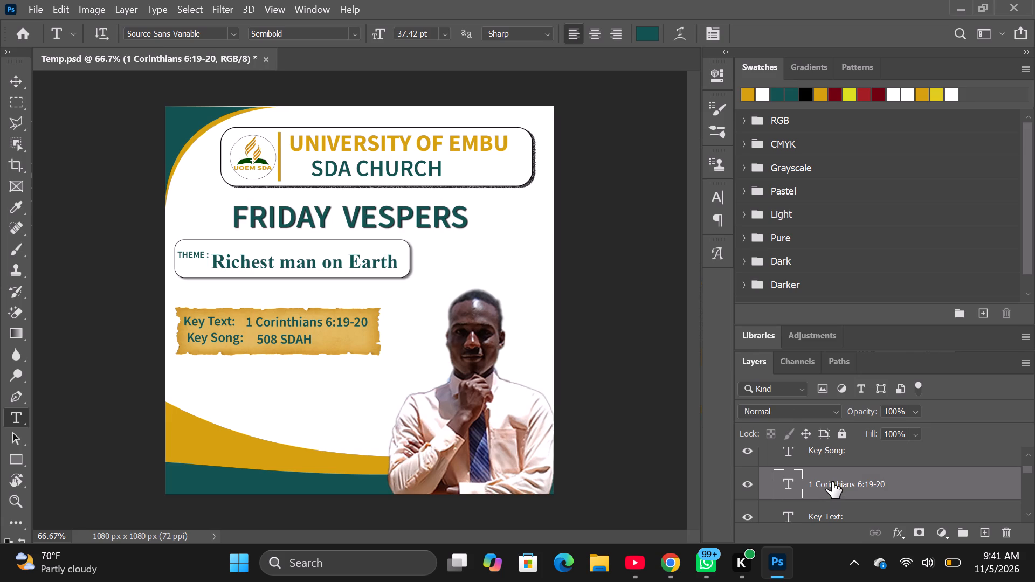
pyautogui.hotkey('ctrl', 't')
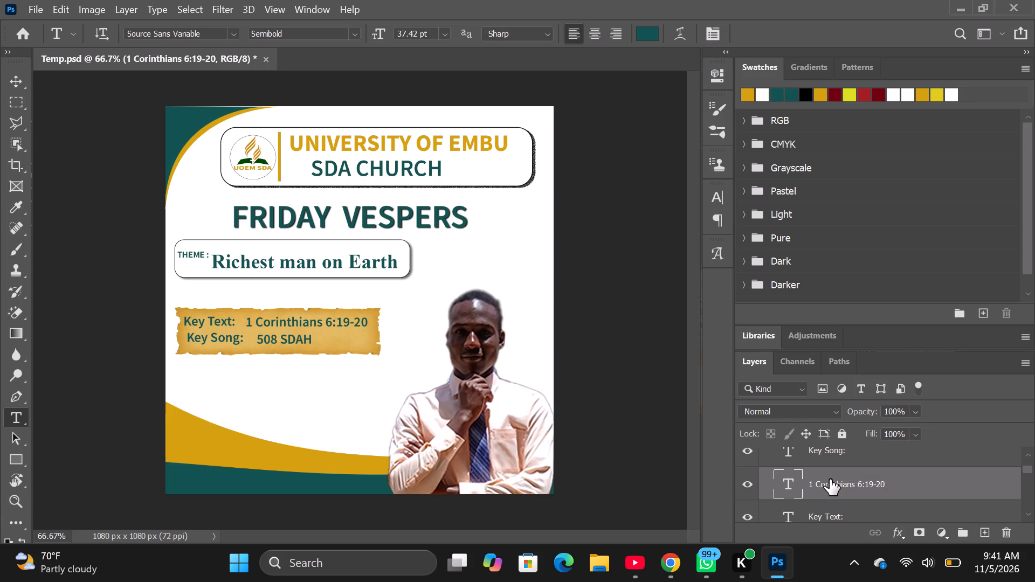
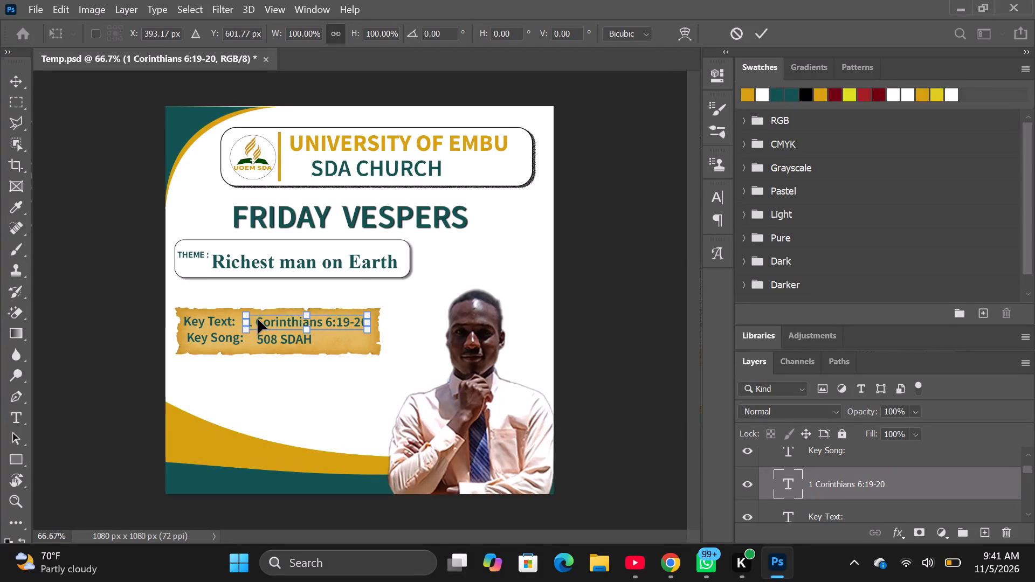
# Replace the 1 Corinthians 6:19-20 key text with the copied reference "1st Timothy 4:8".
pyautogui.tripleClick(258, 319)
pyautogui.doubleClick(258, 319)
pyautogui.click(255, 320)
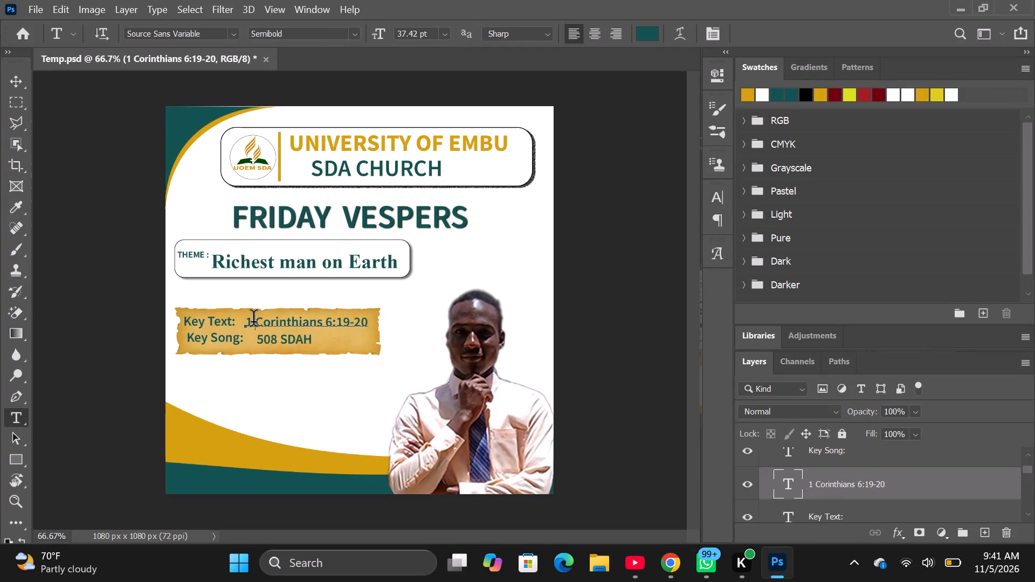
pyautogui.moveTo(249, 325); pyautogui.dragTo(253, 325)
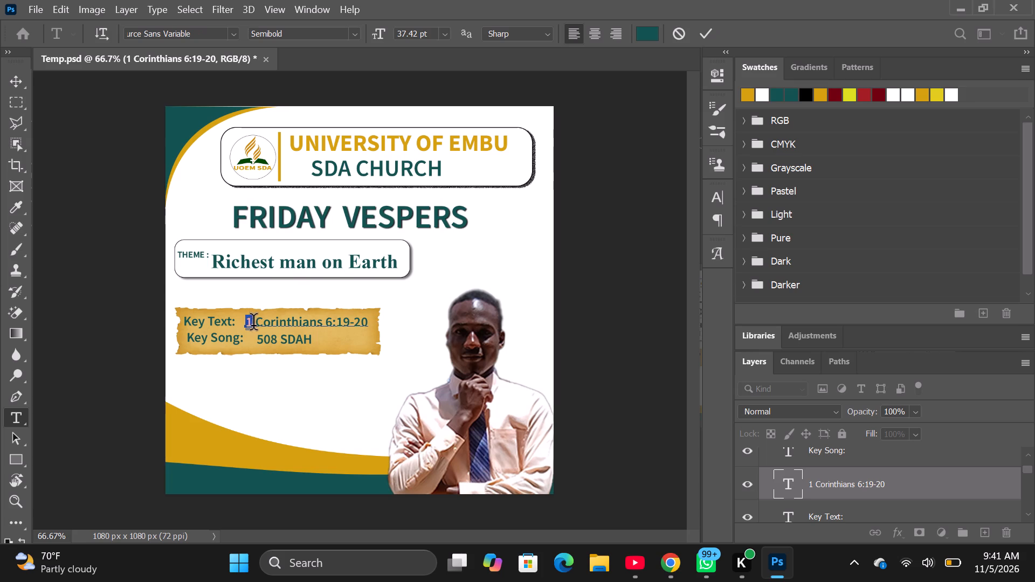
pyautogui.moveTo(253, 325); pyautogui.dragTo(369, 327)
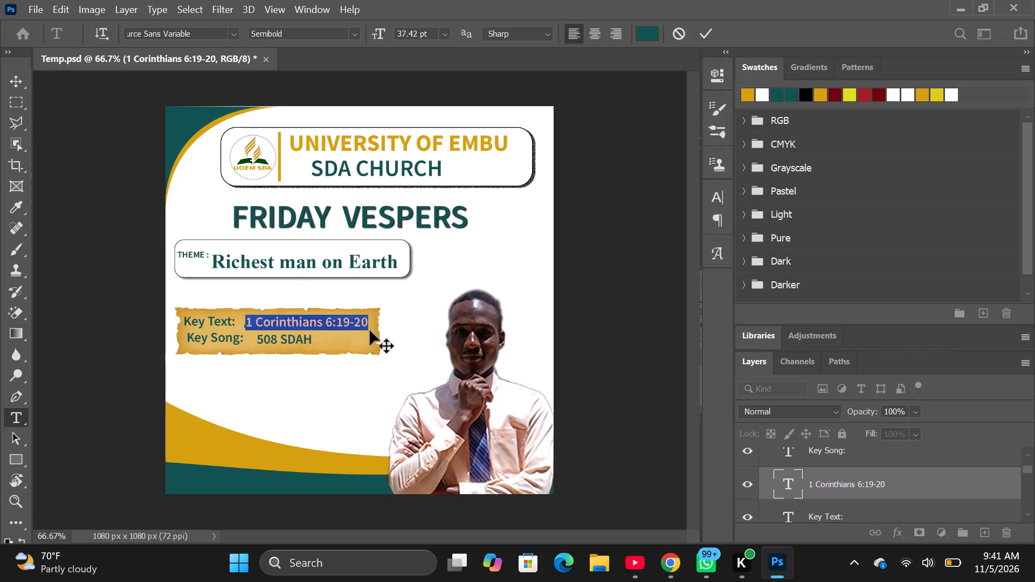
pyautogui.press('BackSpace')
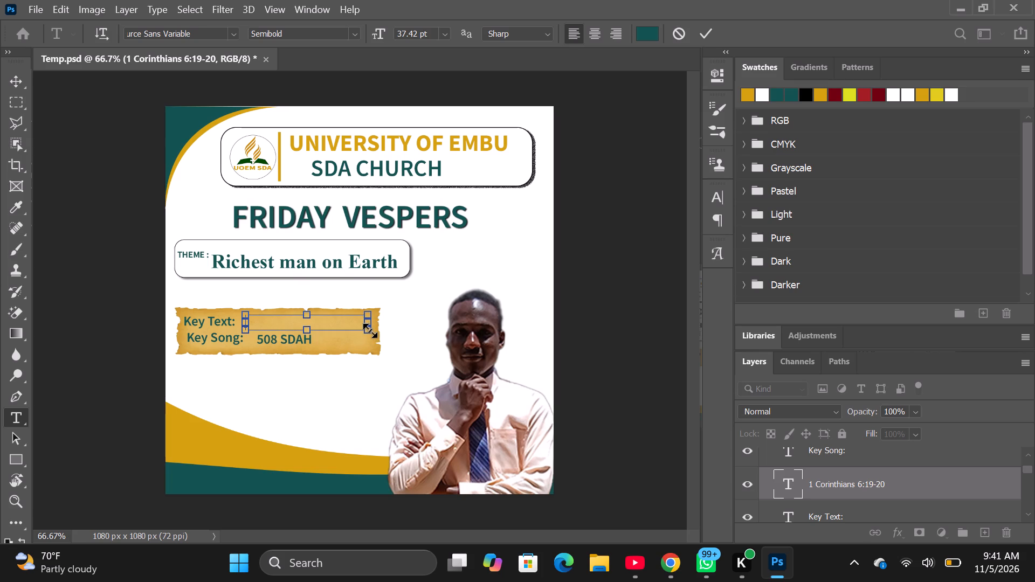
pyautogui.hotkey('ctrl', 'v')
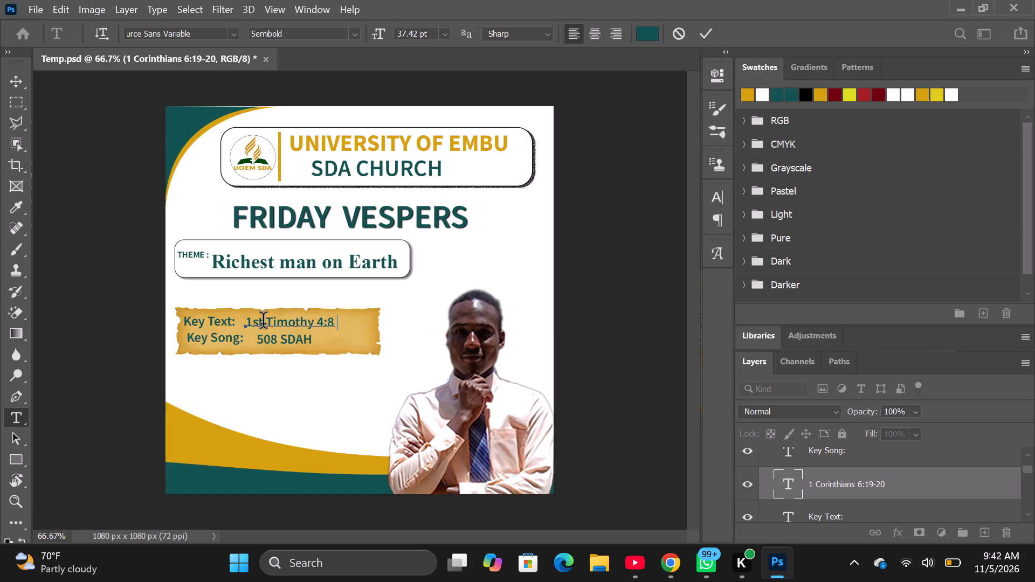
# Remove "st" and the space before Timothy so the key text reads "1Timothy 4:8", and commit the edit.
pyautogui.click(264, 324)
pyautogui.press('BackSpace')
pyautogui.press('BackSpace')
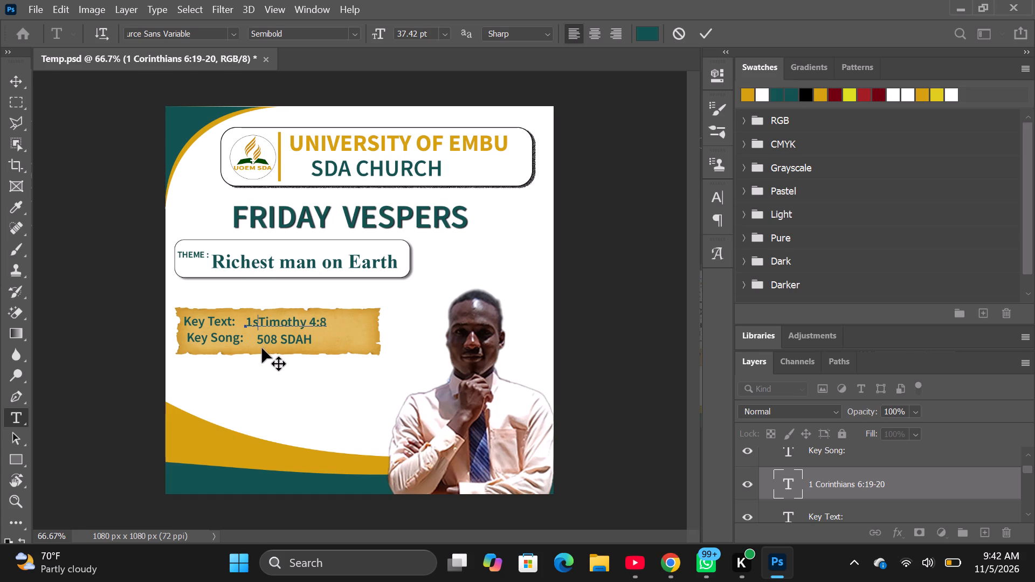
pyautogui.press('BackSpace')
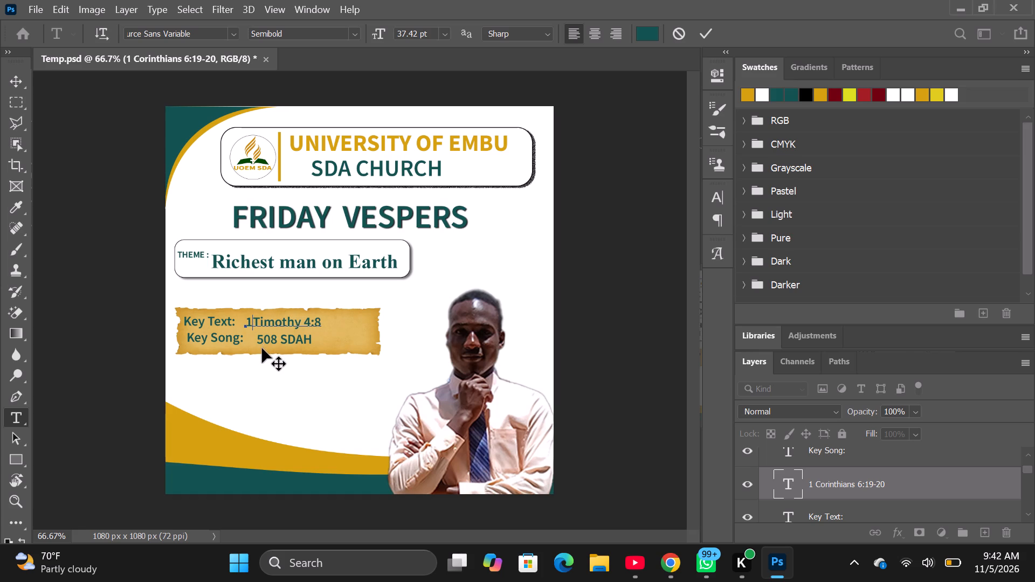
pyautogui.press('BackSpace')
pyautogui.press('1')
pyautogui.click(718, 74)
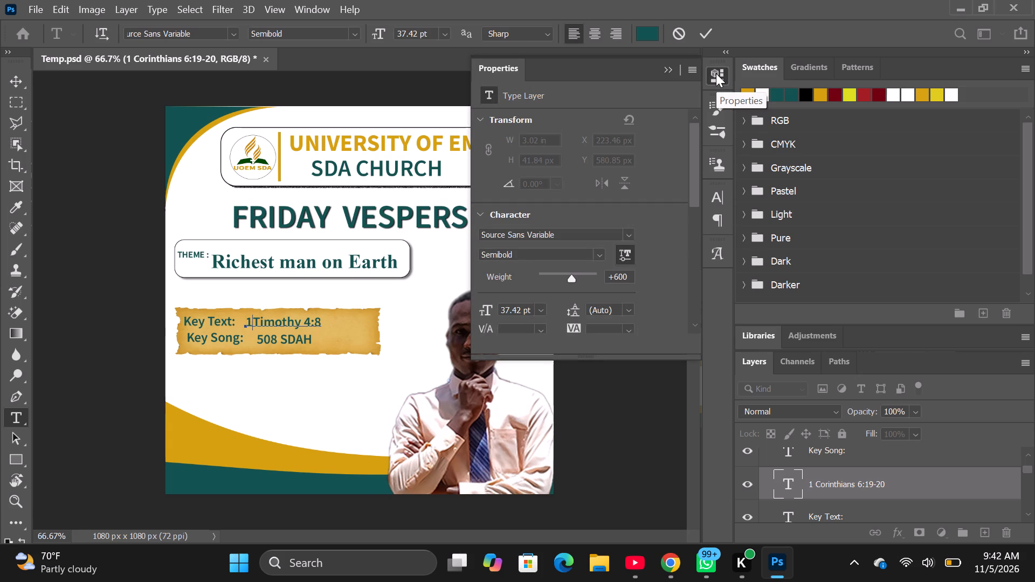
pyautogui.click(716, 73)
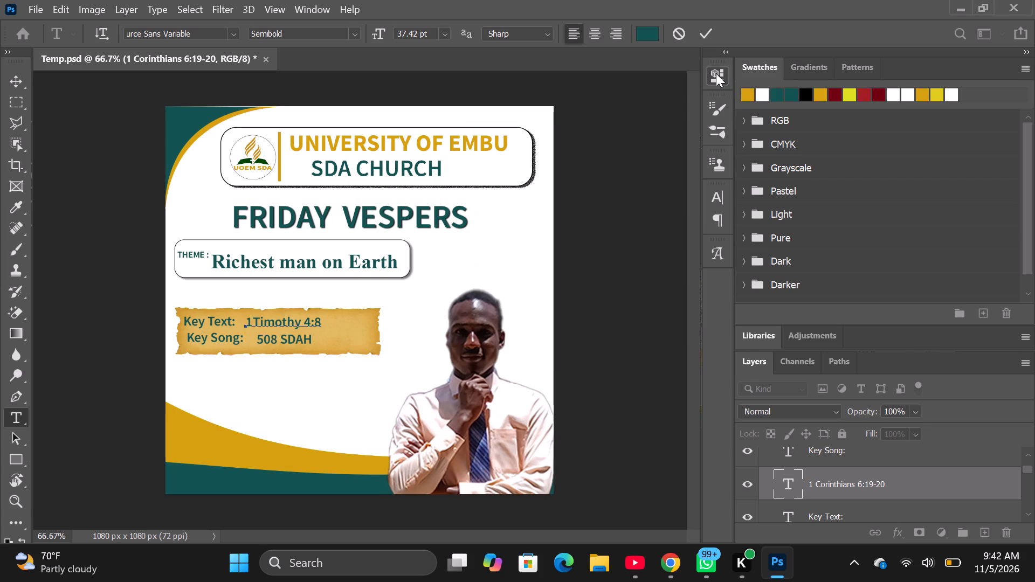
pyautogui.click(716, 73)
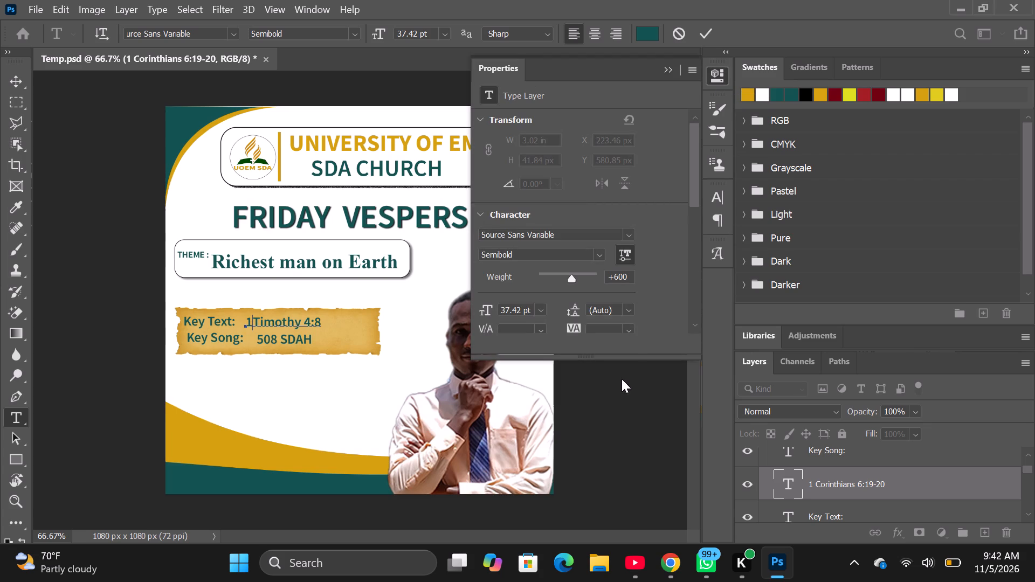
pyautogui.click(623, 385)
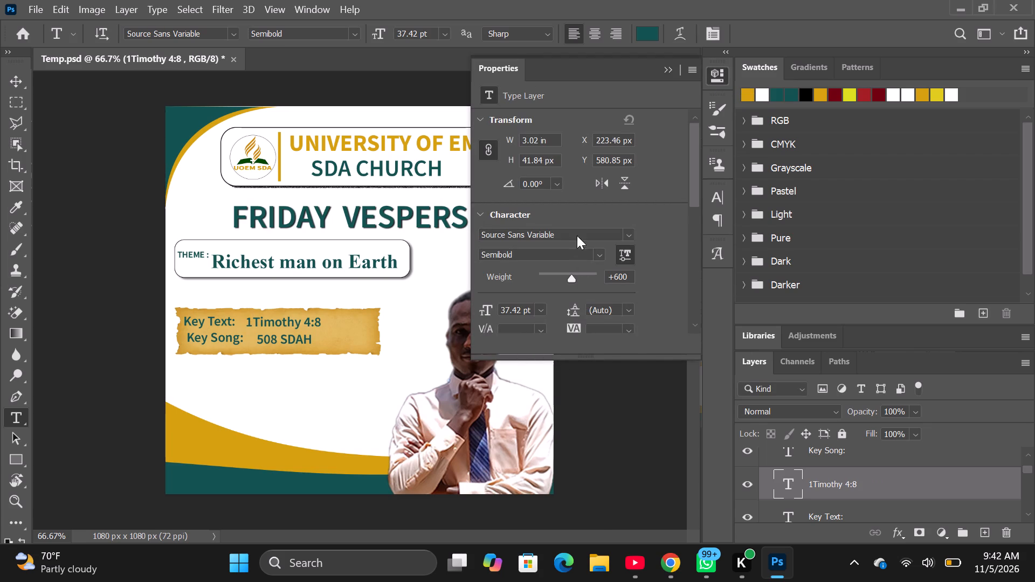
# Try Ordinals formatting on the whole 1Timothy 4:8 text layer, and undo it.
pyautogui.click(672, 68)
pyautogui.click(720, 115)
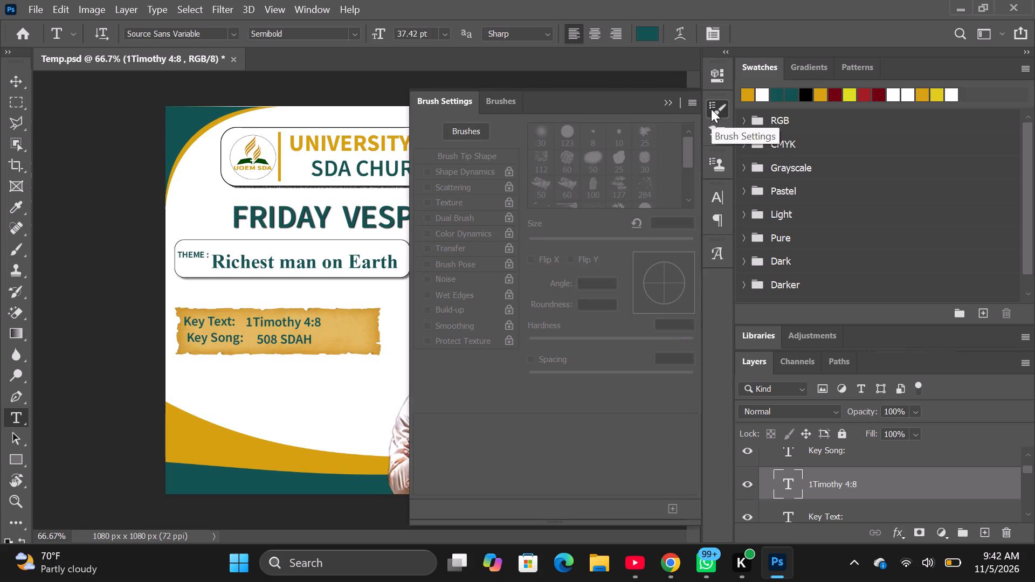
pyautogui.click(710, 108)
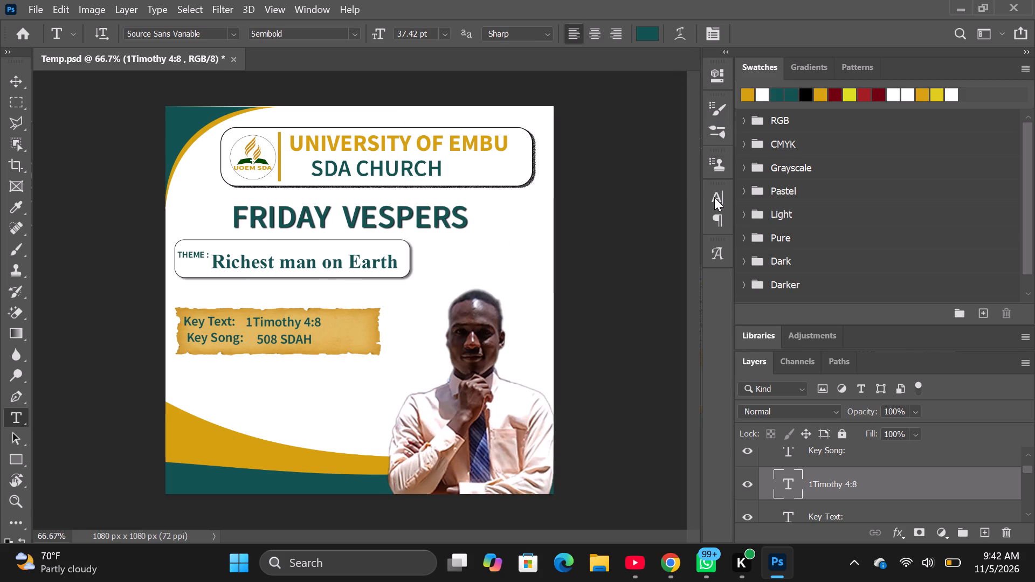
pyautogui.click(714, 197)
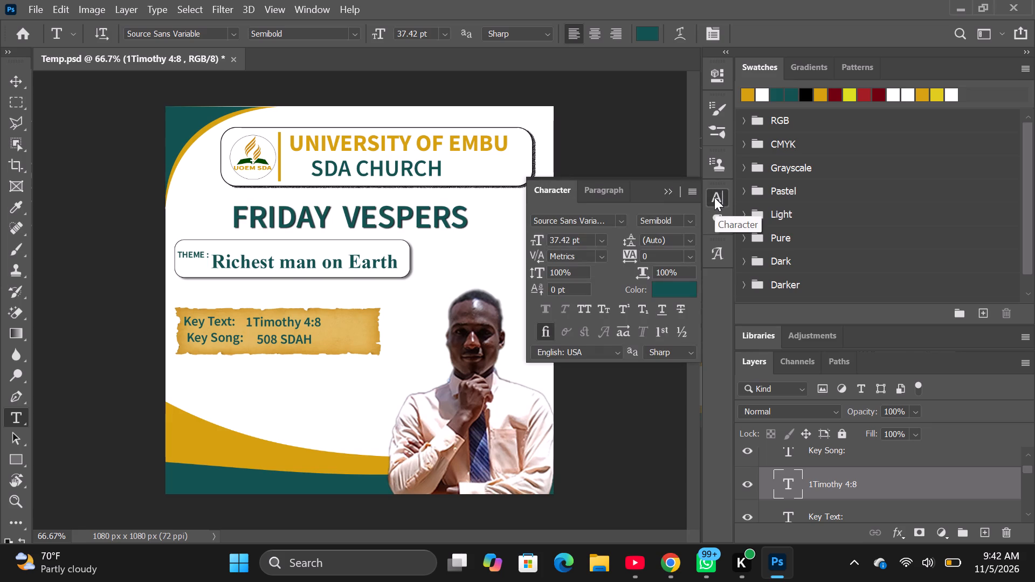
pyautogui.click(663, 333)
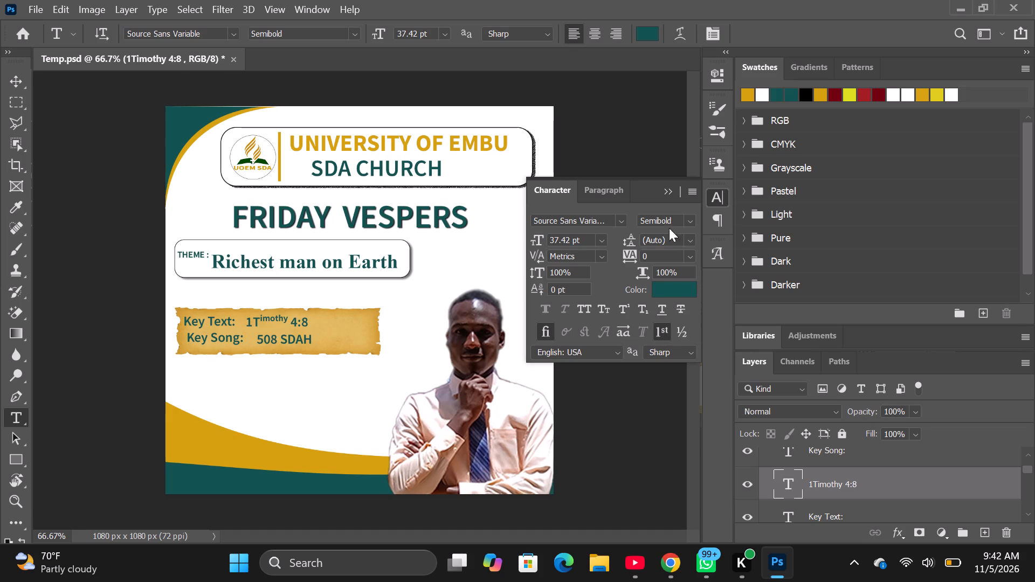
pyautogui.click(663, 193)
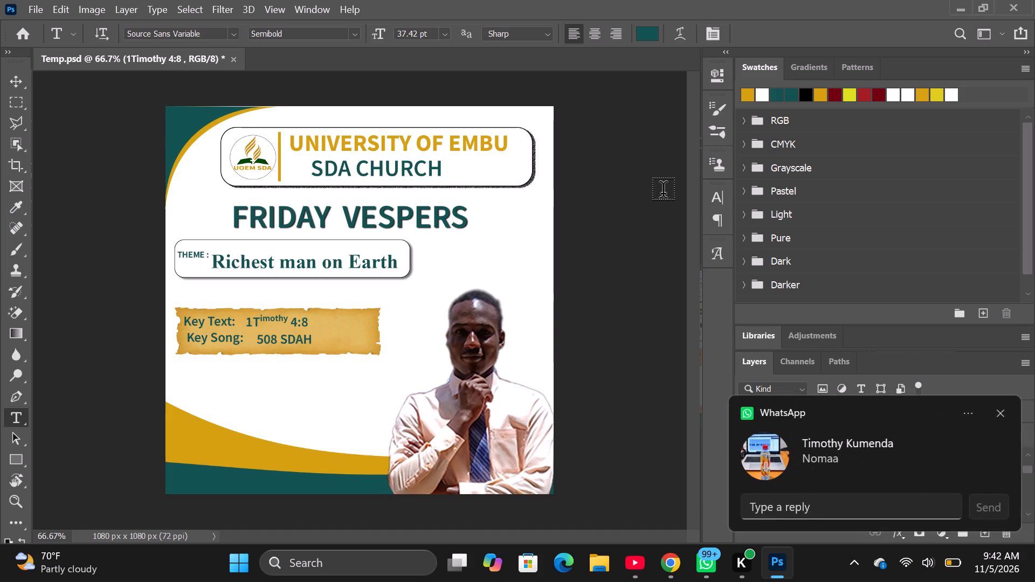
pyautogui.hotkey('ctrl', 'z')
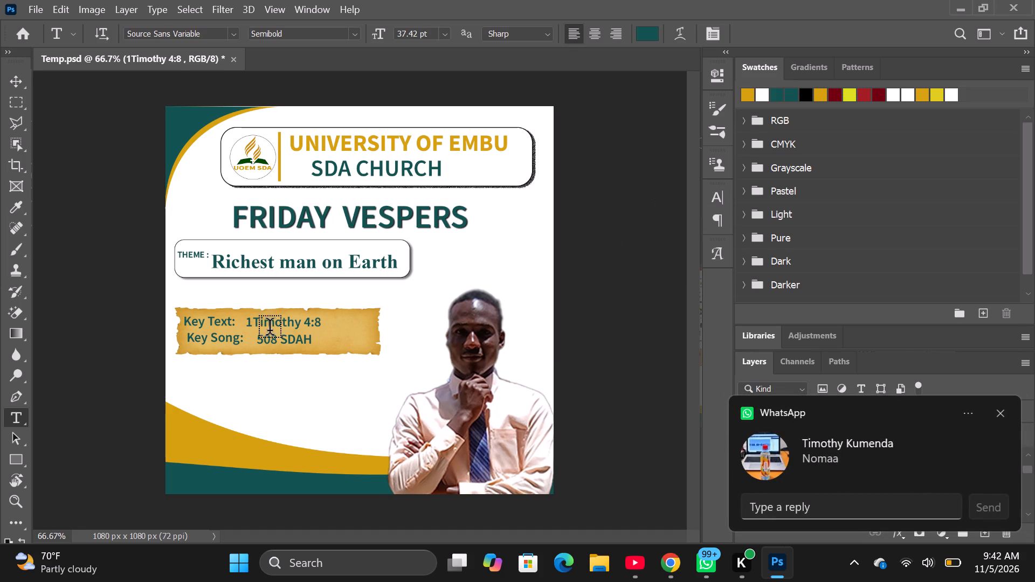
# Insert " ST " between the 1 and Timothy so the key text reads "1 ST Timothy 4:8".
pyautogui.click(250, 327)
pyautogui.click(254, 327)
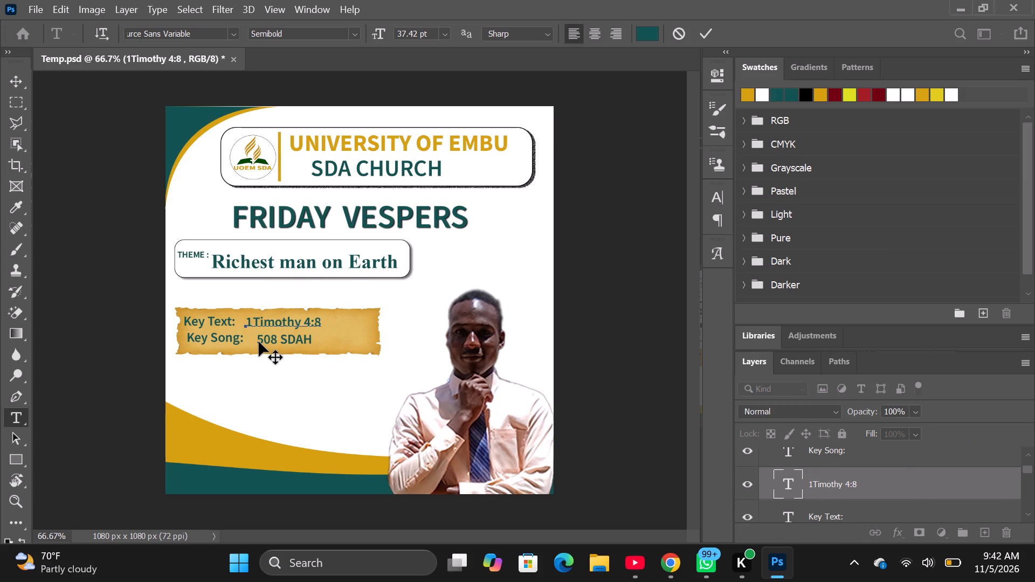
pyautogui.press('space')
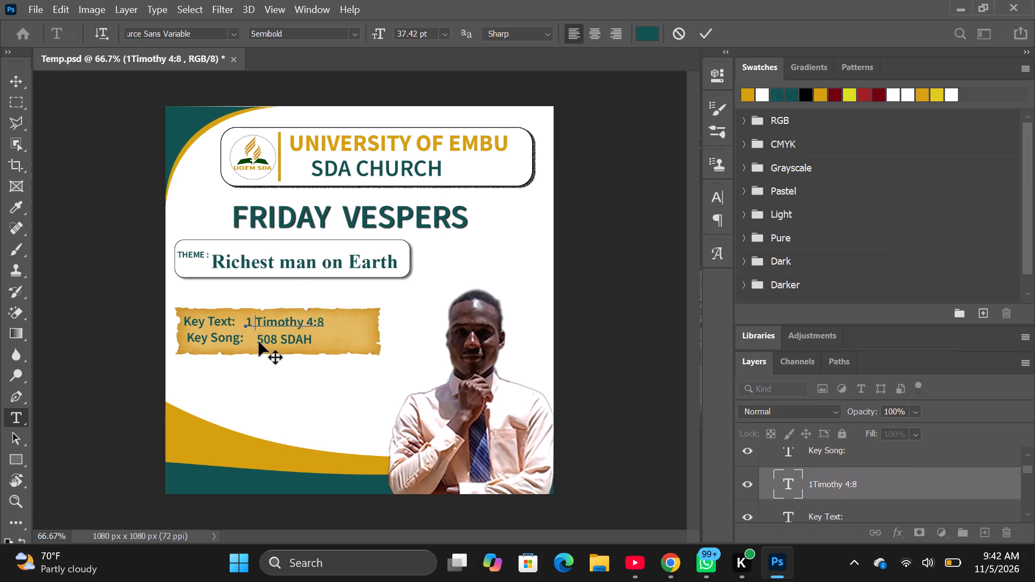
pyautogui.write('ST')
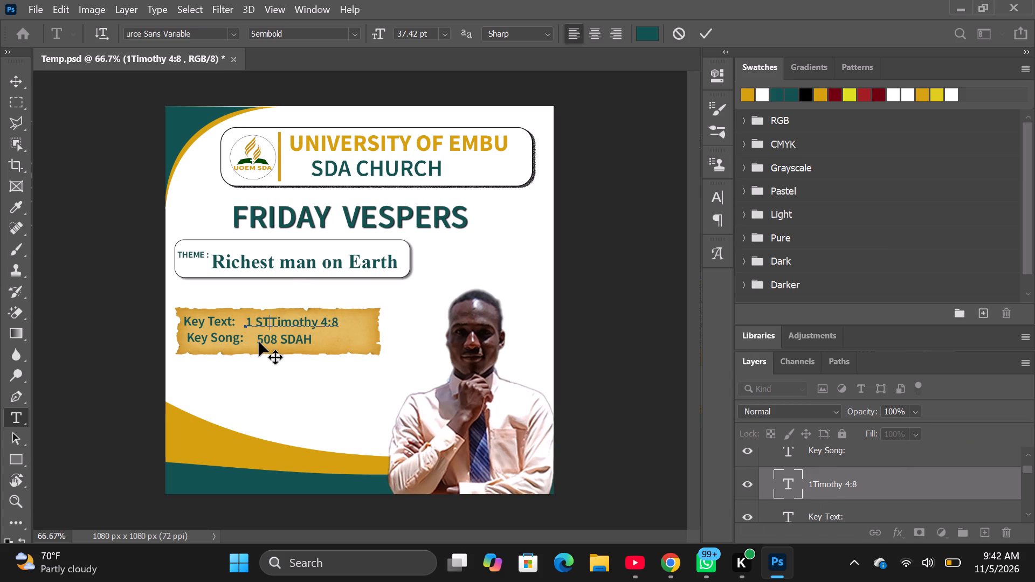
pyautogui.press('space')
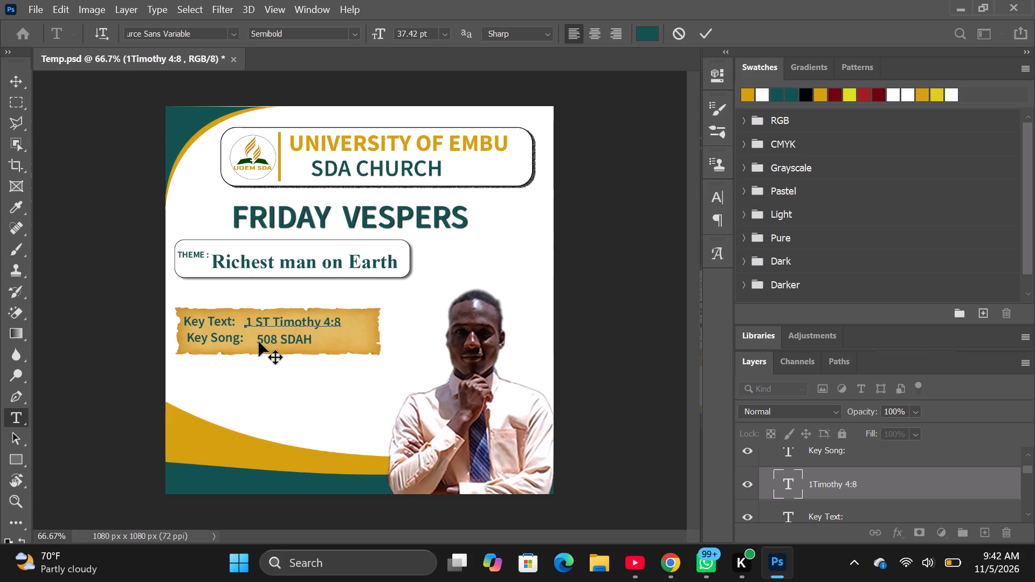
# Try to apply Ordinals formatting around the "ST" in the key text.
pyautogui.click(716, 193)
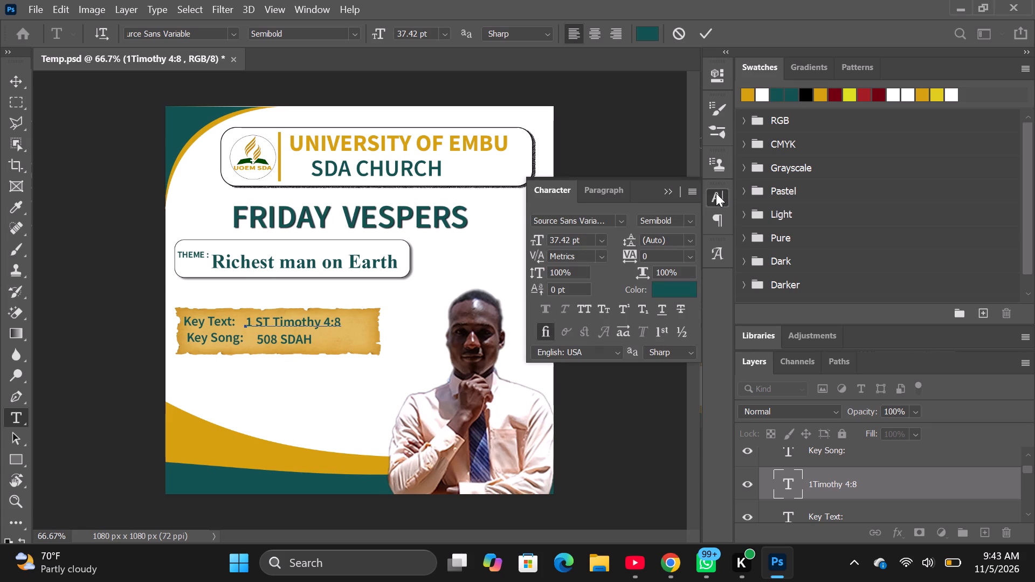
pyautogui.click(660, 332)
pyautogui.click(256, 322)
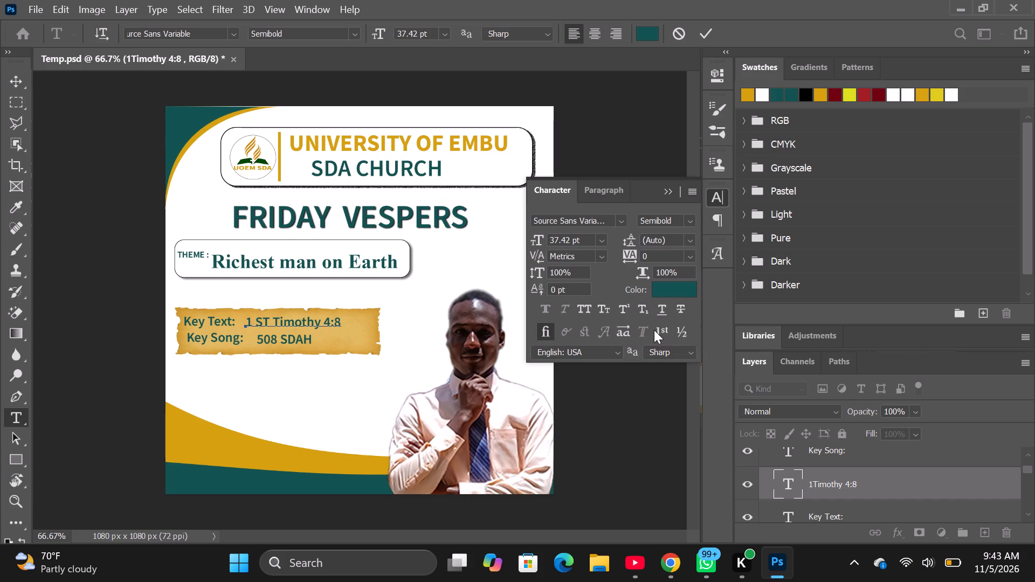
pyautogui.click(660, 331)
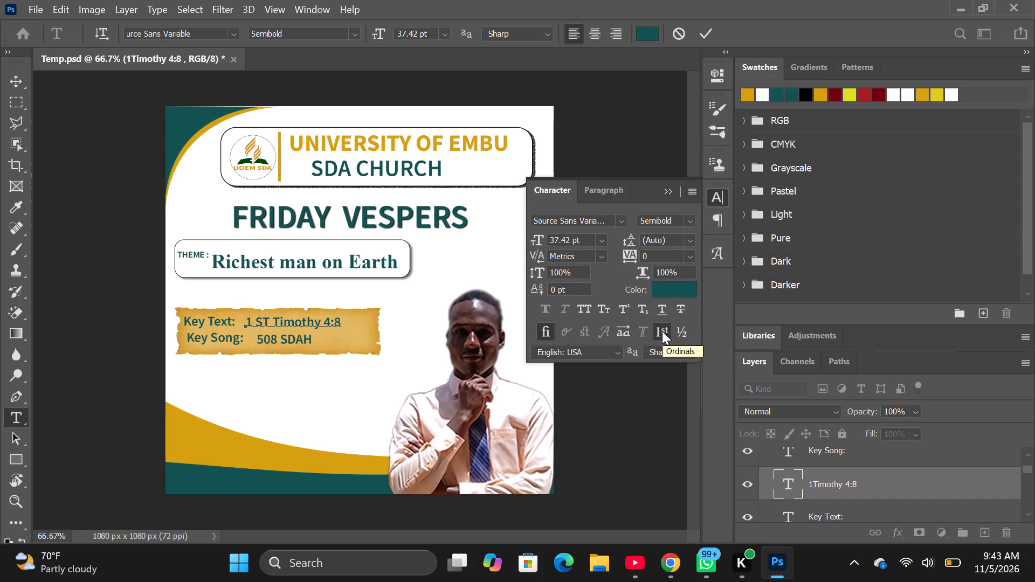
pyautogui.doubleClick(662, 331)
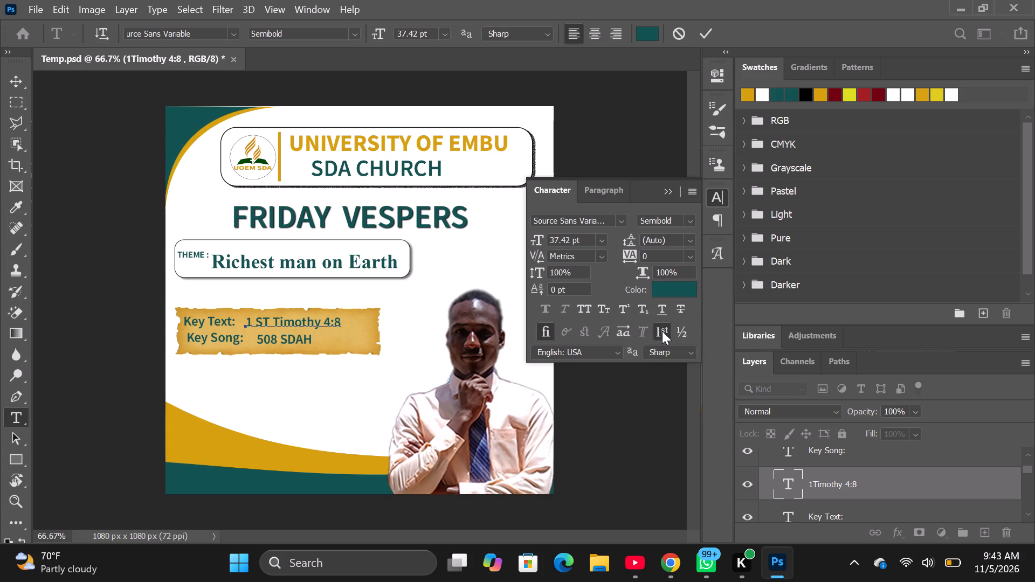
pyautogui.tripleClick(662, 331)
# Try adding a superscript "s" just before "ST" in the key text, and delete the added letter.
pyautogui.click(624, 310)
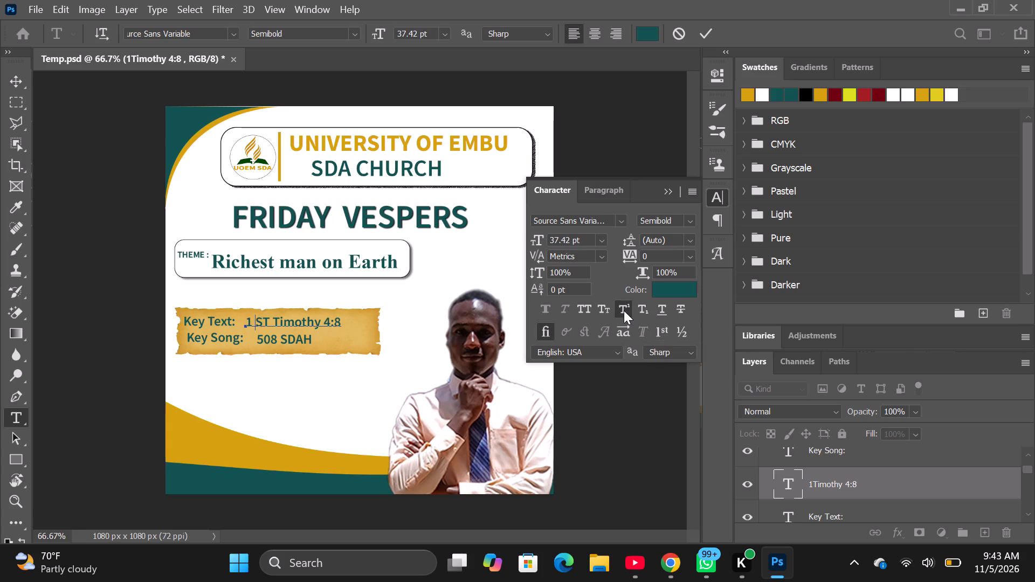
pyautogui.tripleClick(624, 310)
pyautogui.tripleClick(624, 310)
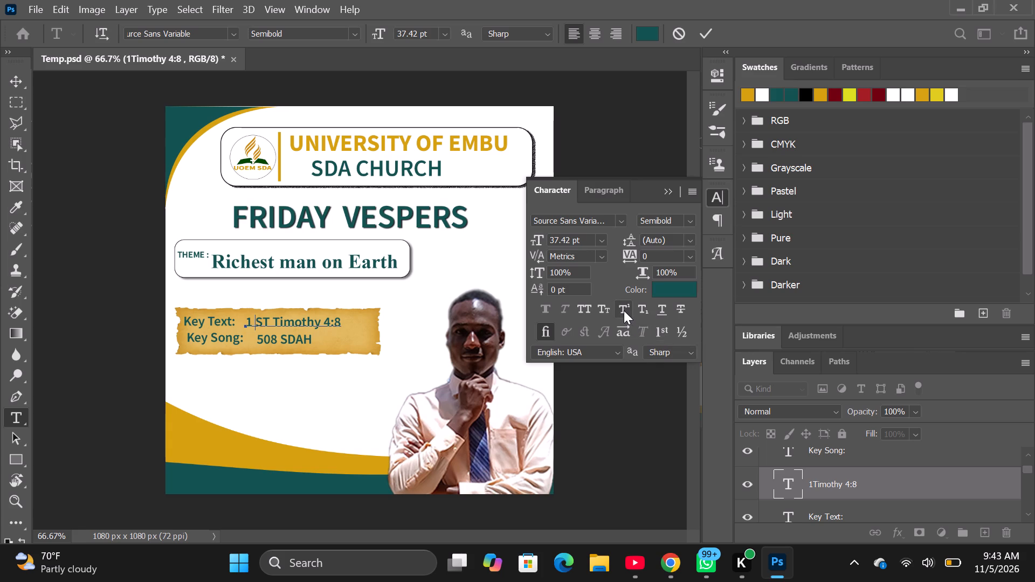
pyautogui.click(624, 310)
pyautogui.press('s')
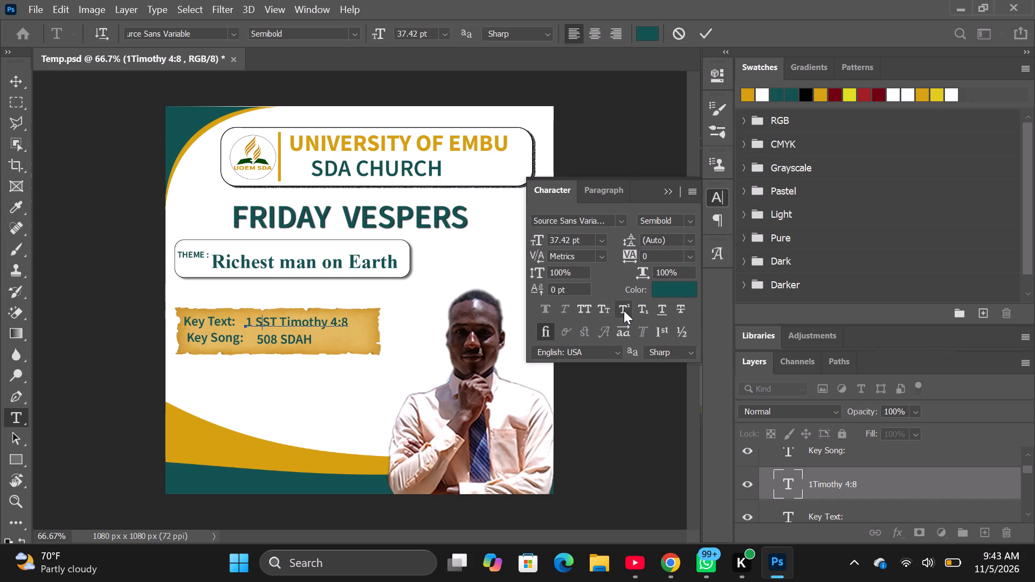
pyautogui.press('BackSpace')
# Remove the space between 1 and ST so the key text reads "1ST Timothy 4:8".
pyautogui.press('BackSpace')
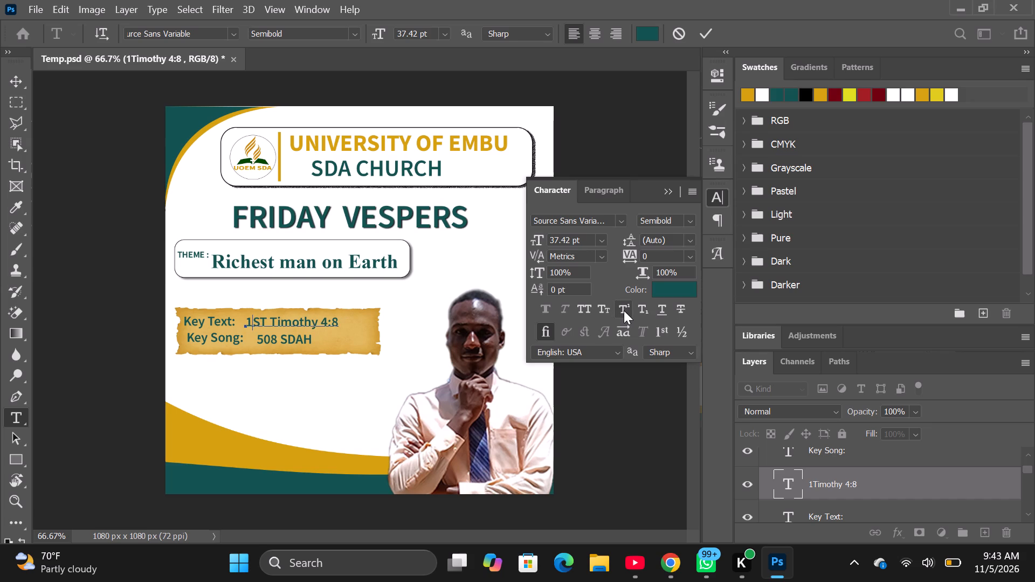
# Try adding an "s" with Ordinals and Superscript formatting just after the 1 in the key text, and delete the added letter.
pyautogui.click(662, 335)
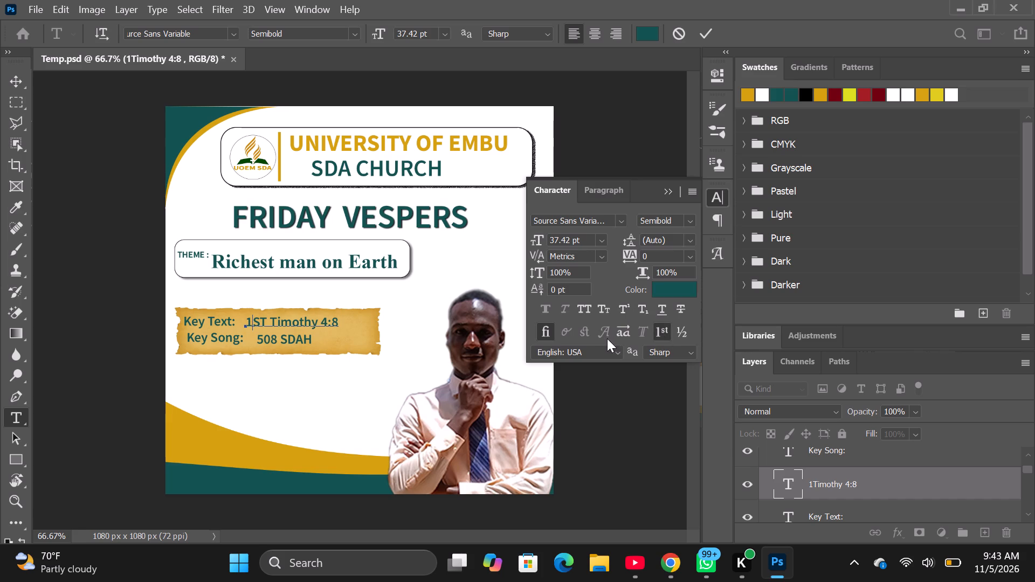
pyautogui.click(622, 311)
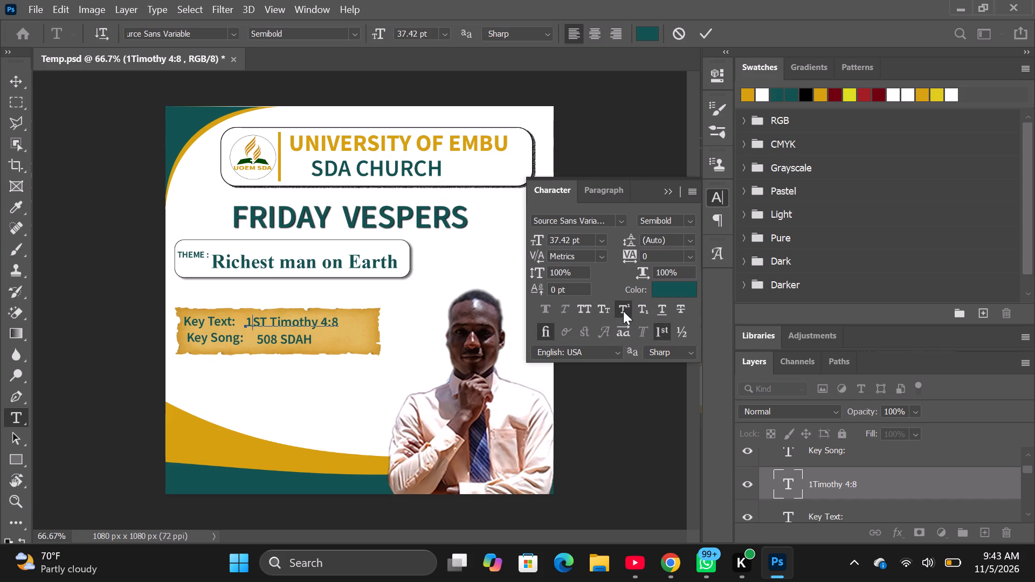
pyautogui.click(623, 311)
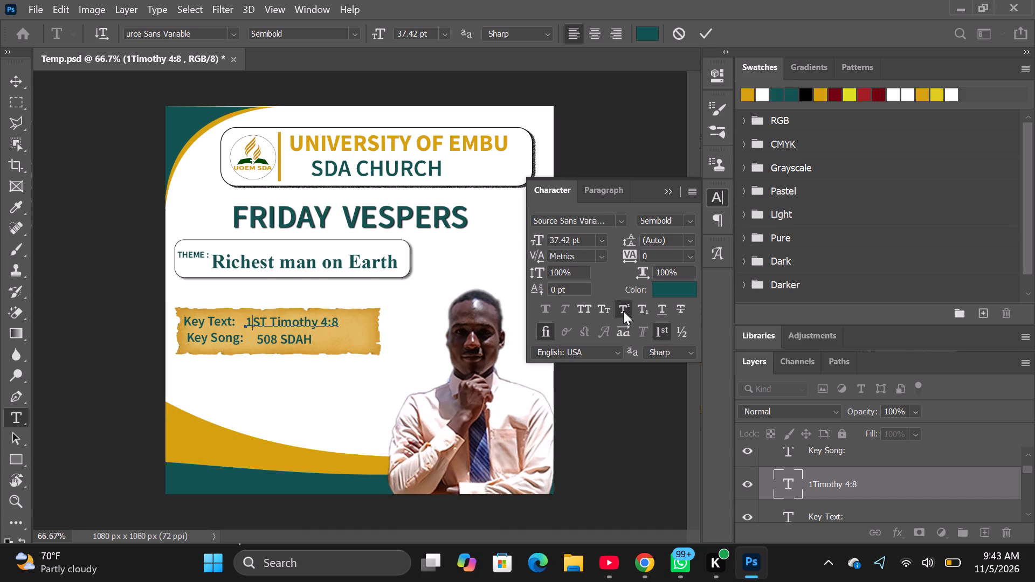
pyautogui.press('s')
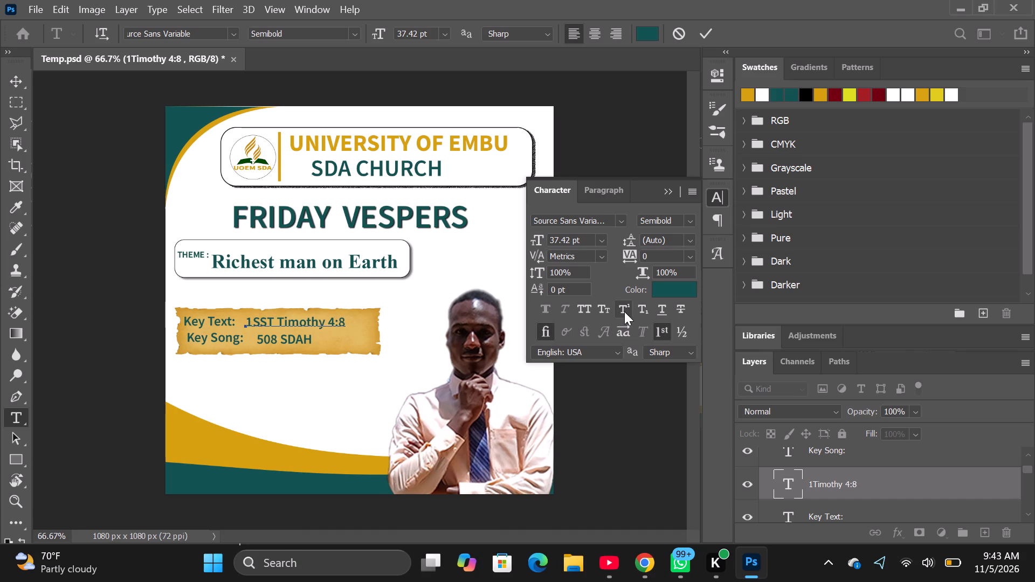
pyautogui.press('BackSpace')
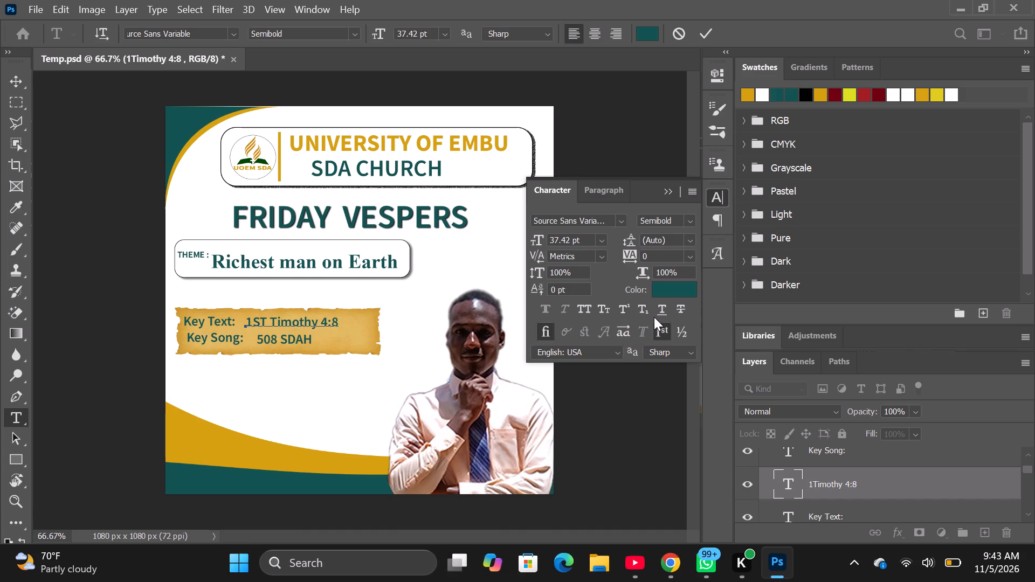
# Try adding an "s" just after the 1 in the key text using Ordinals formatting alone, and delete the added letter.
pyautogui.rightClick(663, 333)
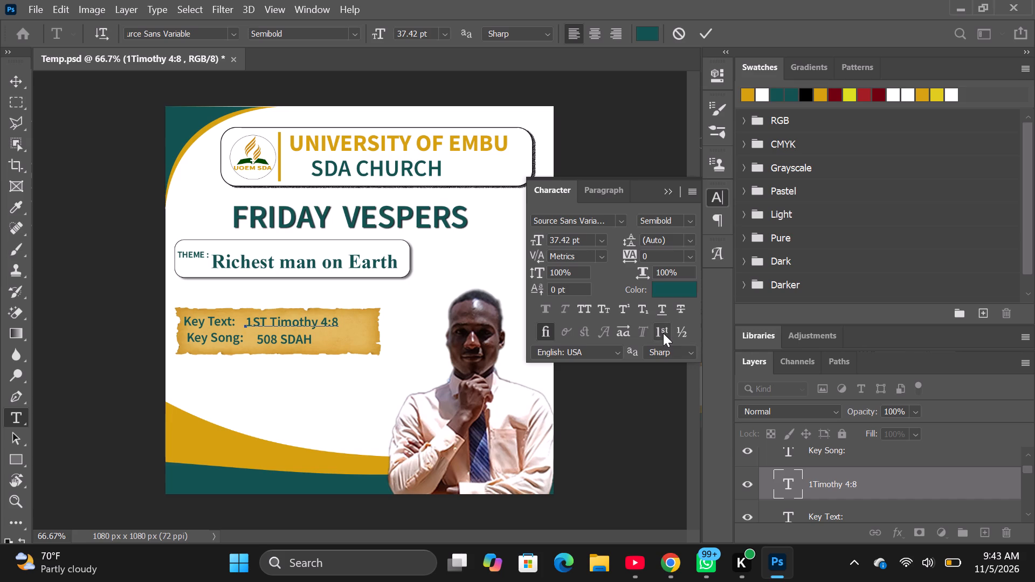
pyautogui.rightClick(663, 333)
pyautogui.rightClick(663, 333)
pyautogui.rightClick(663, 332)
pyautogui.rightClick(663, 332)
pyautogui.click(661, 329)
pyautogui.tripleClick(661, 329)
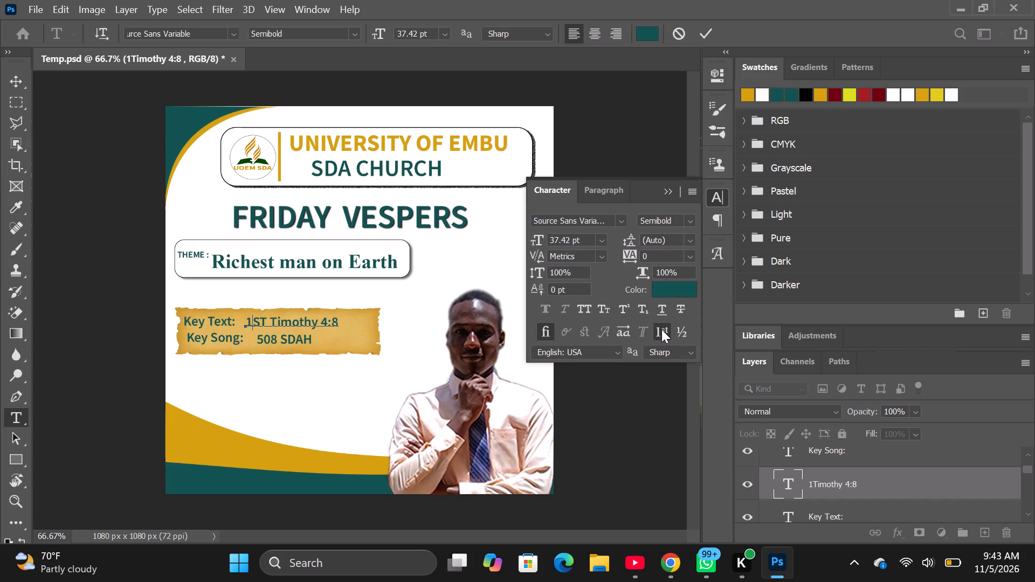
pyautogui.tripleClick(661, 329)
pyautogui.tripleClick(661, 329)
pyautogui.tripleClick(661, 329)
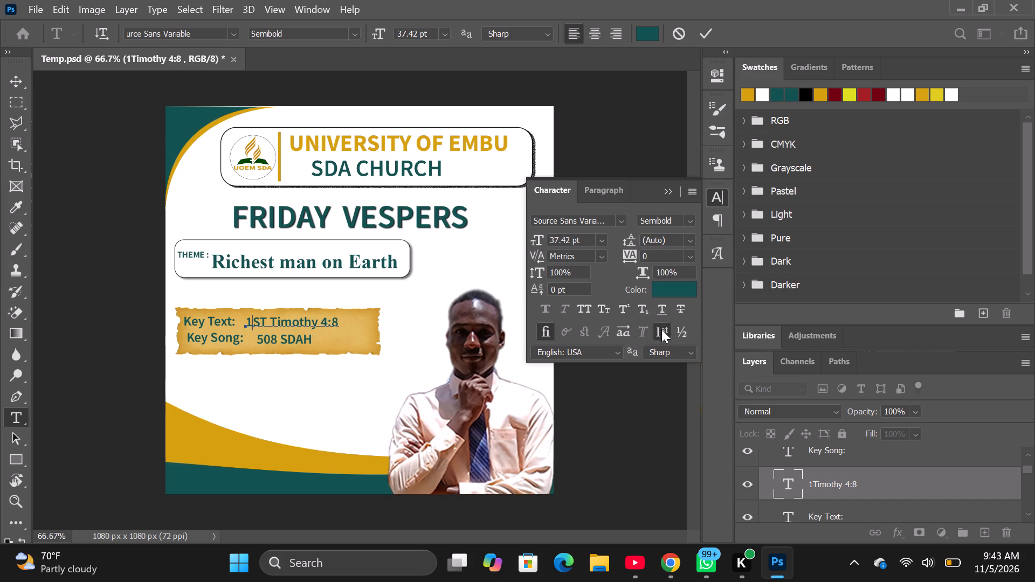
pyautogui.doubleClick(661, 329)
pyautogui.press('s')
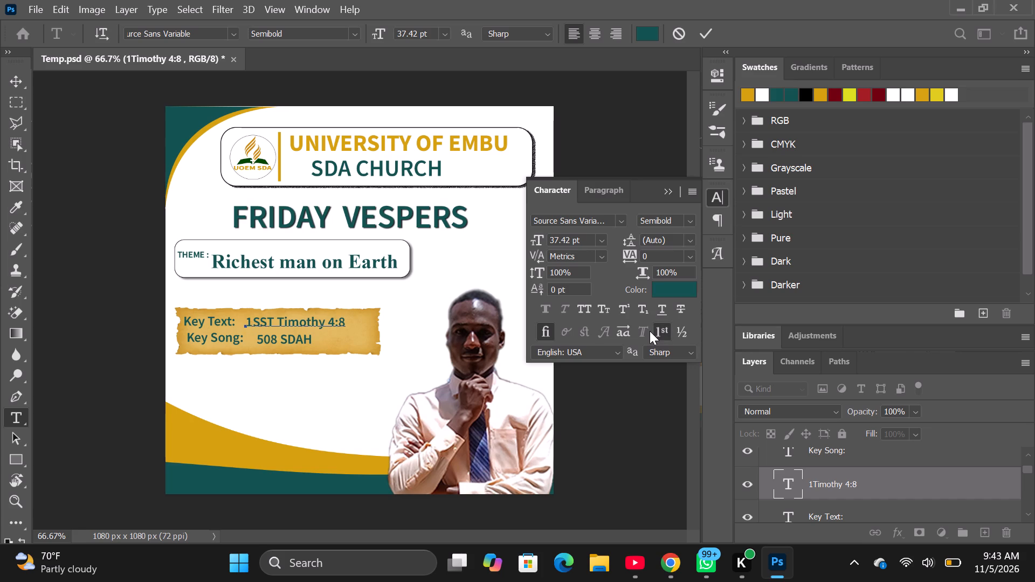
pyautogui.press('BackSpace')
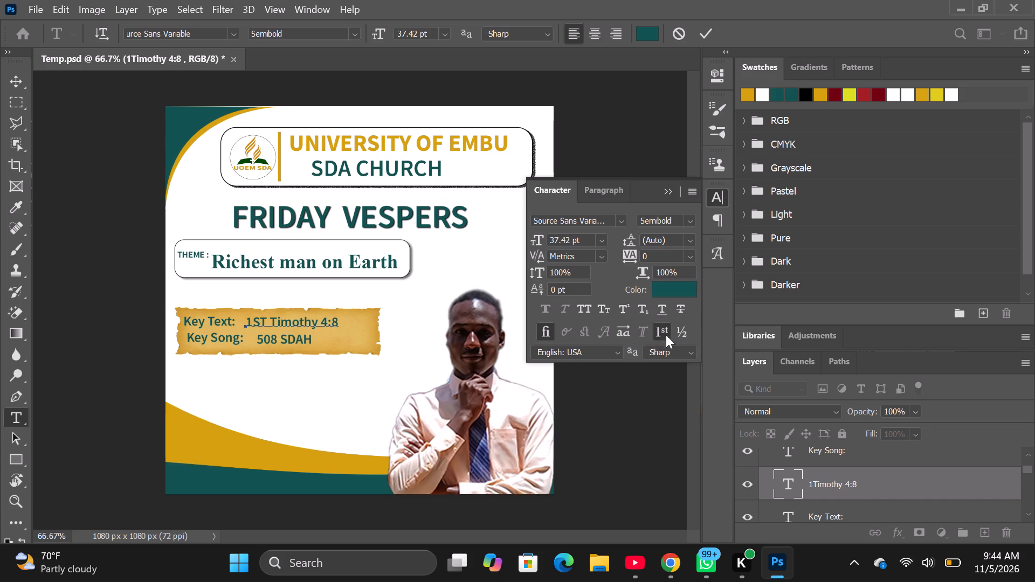
# Select the letters "ST" after the 1 in the key text and switch their Ordinals formatting on.
pyautogui.click(660, 330)
pyautogui.moveTo(255, 324); pyautogui.dragTo(264, 324)
pyautogui.moveTo(264, 324); pyautogui.dragTo(267, 326)
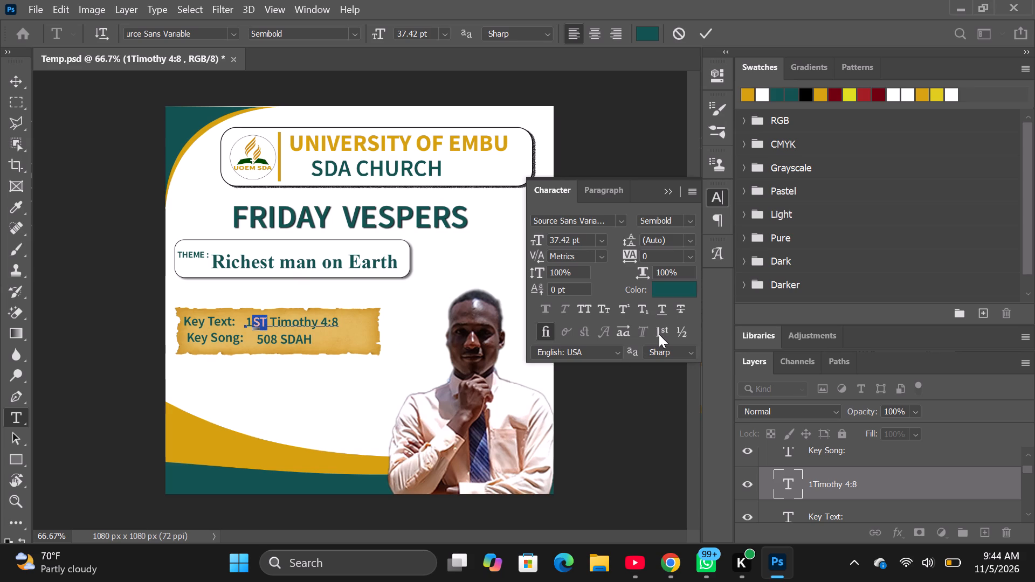
pyautogui.click(659, 334)
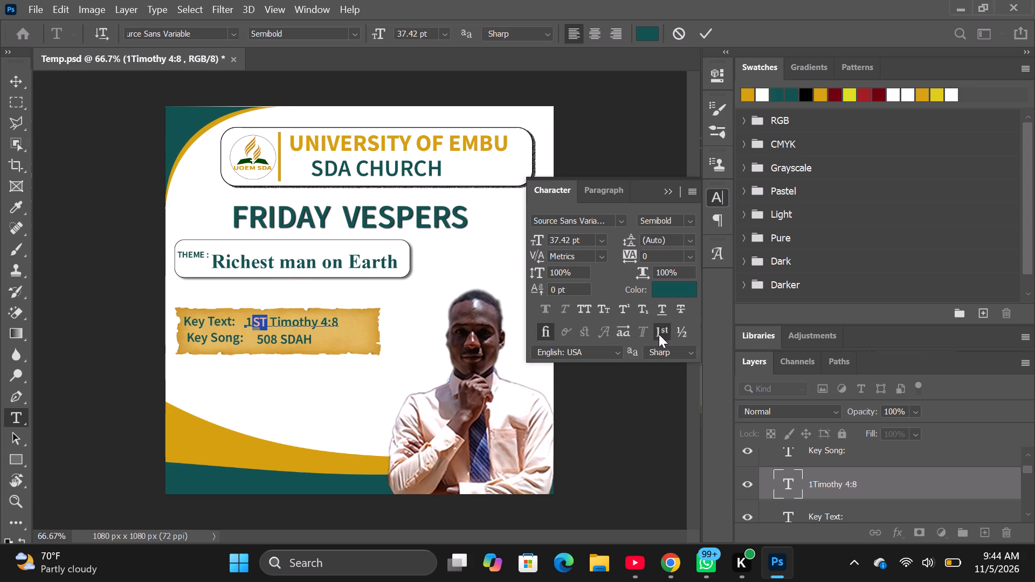
pyautogui.click(659, 334)
pyautogui.tripleClick(659, 334)
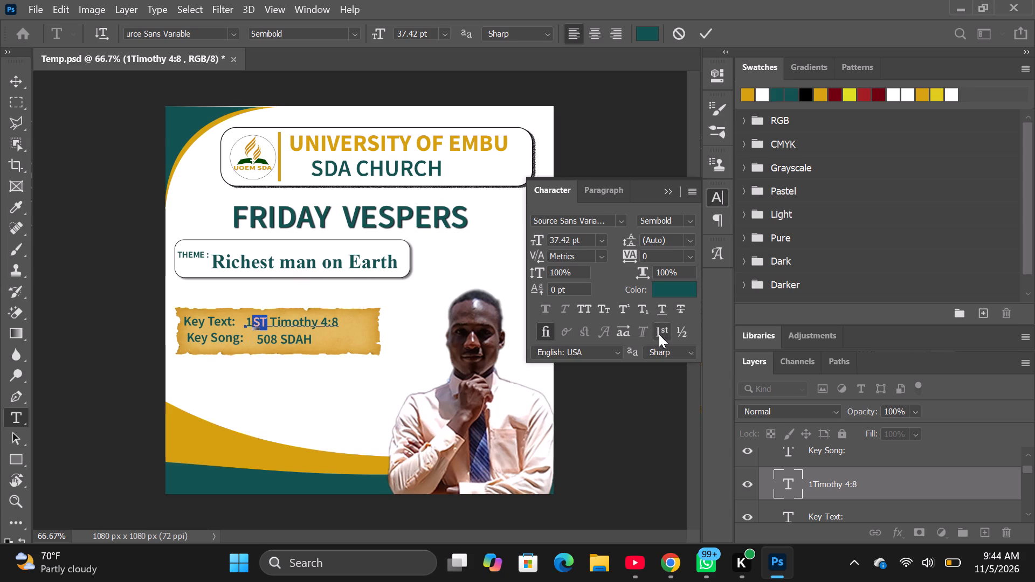
pyautogui.click(659, 334)
pyautogui.click(659, 334)
pyautogui.click(659, 334)
pyautogui.tripleClick(659, 334)
# Make the selected "ST" in the key text superscript, commit the text edit and collapse the character settings.
pyautogui.click(623, 305)
pyautogui.doubleClick(623, 305)
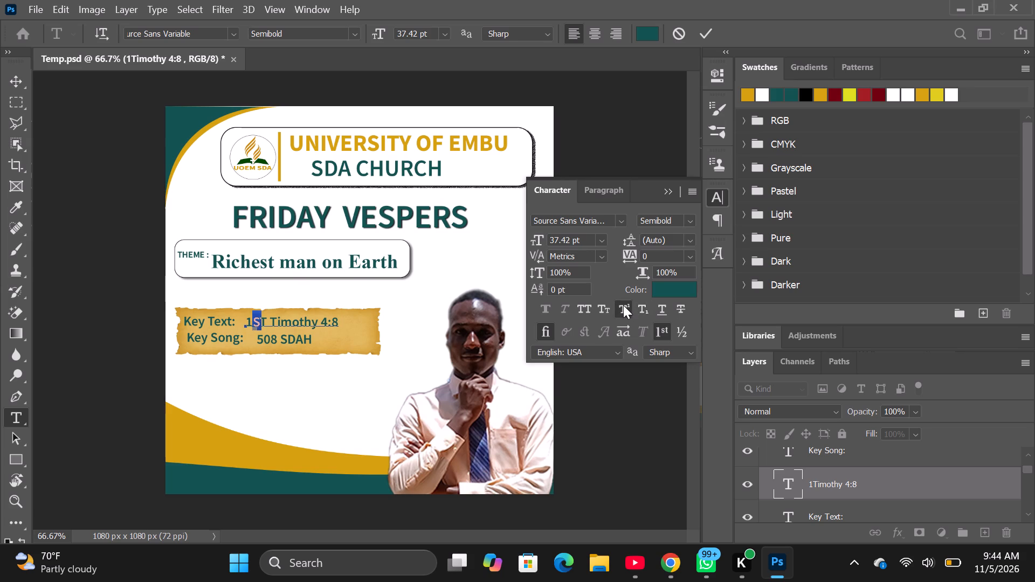
pyautogui.click(623, 305)
pyautogui.click(623, 305)
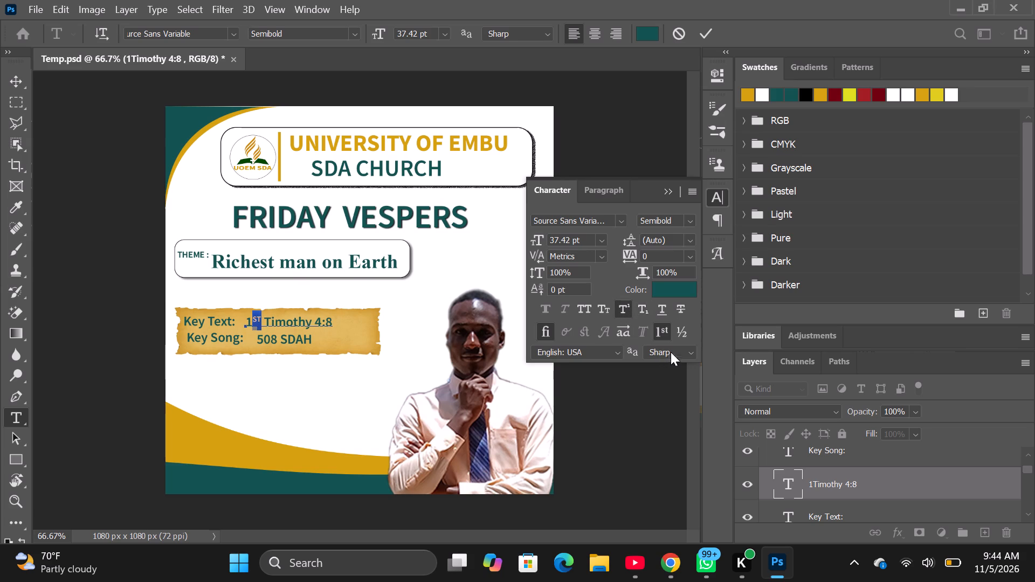
pyautogui.click(707, 30)
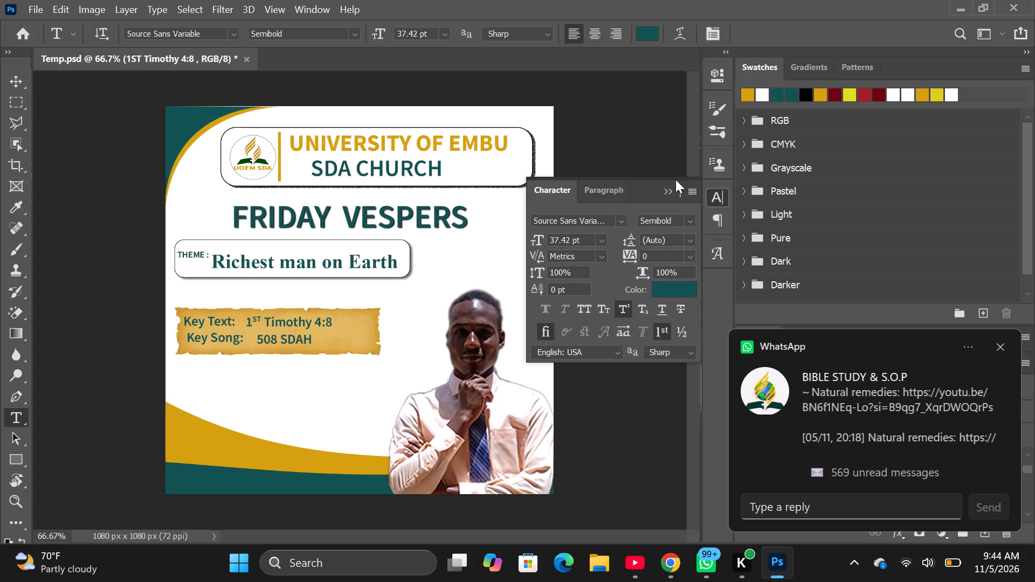
pyautogui.click(668, 195)
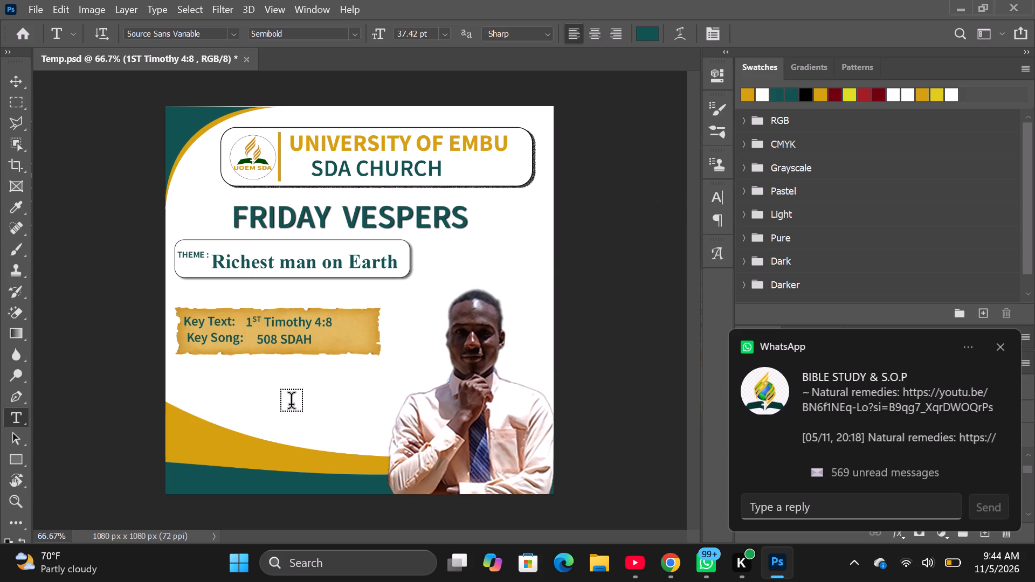
# Dismiss the WhatsApp notification.
pyautogui.click(1004, 348)
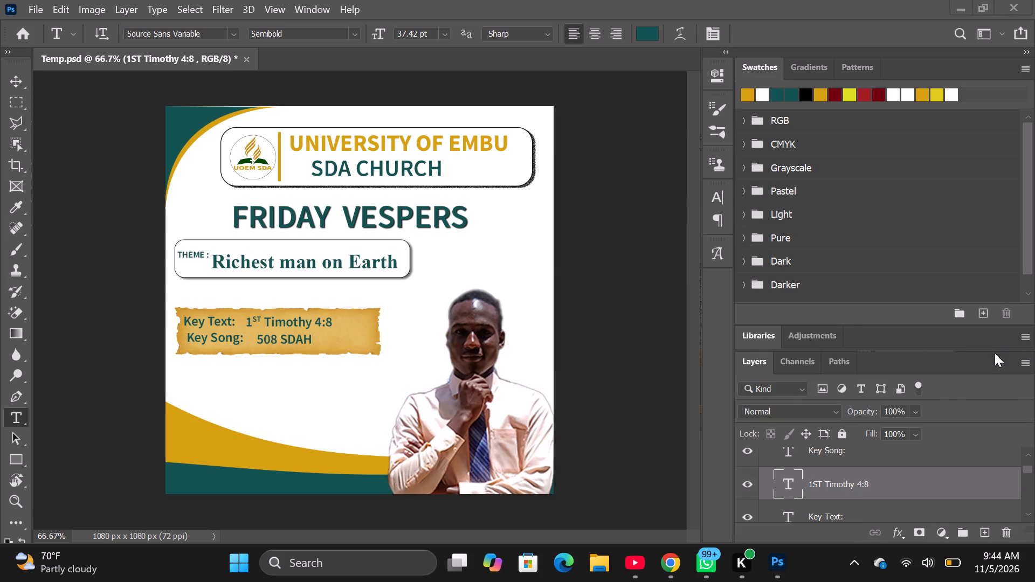
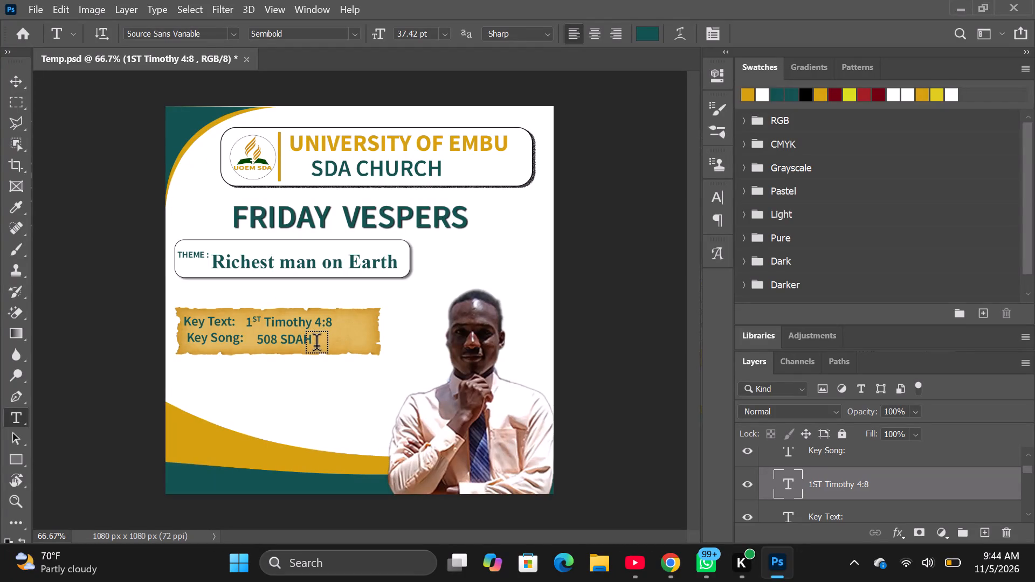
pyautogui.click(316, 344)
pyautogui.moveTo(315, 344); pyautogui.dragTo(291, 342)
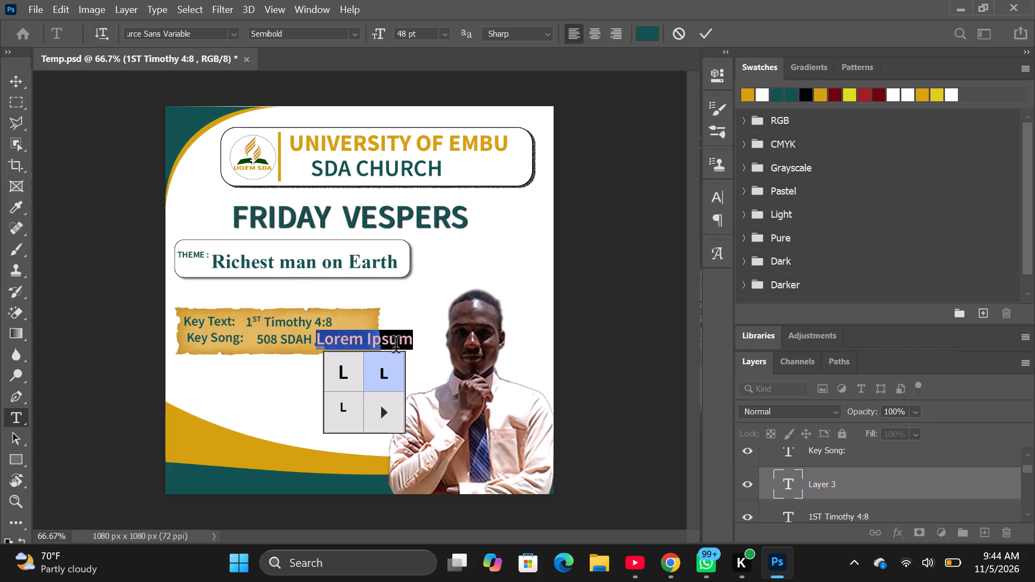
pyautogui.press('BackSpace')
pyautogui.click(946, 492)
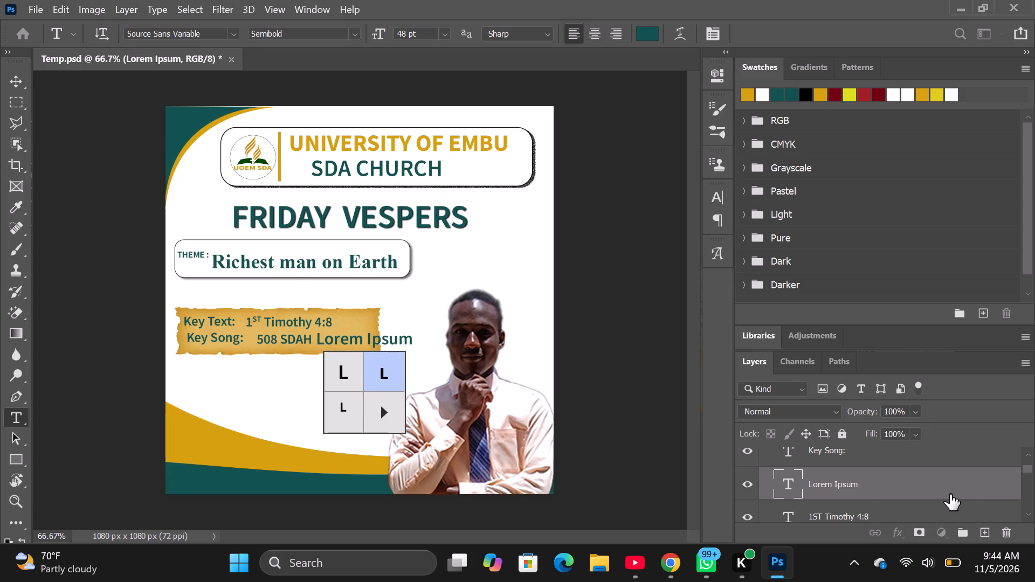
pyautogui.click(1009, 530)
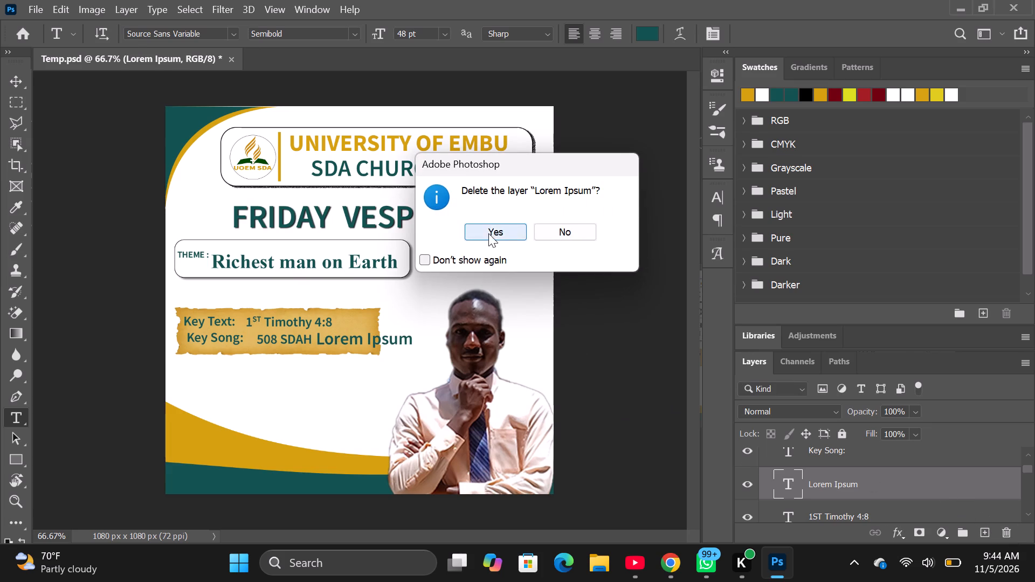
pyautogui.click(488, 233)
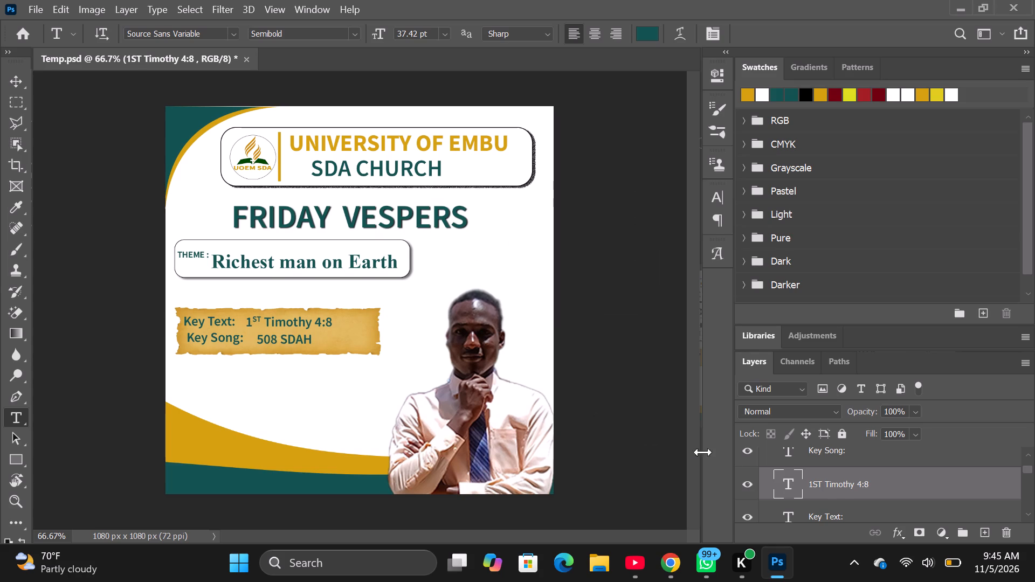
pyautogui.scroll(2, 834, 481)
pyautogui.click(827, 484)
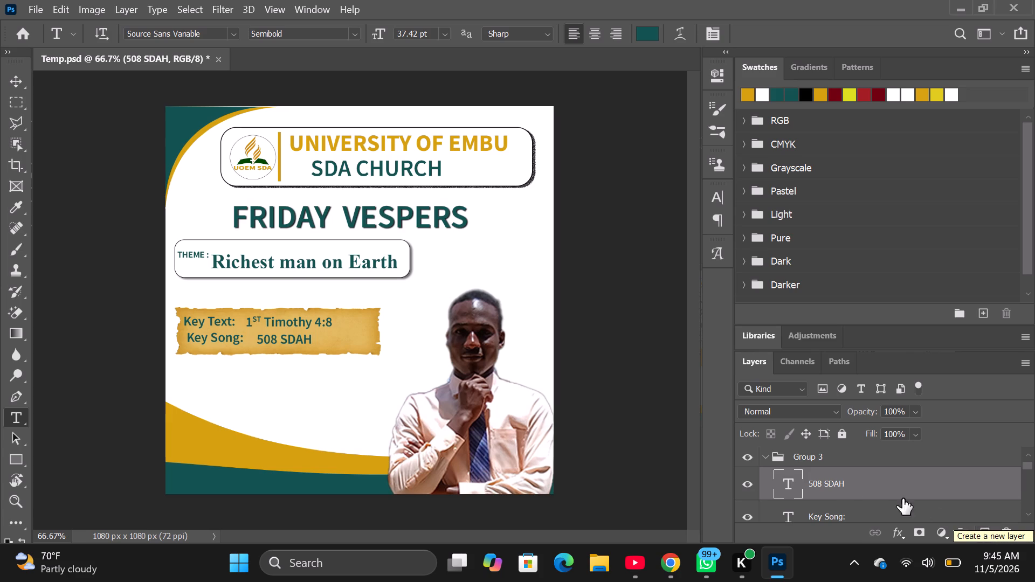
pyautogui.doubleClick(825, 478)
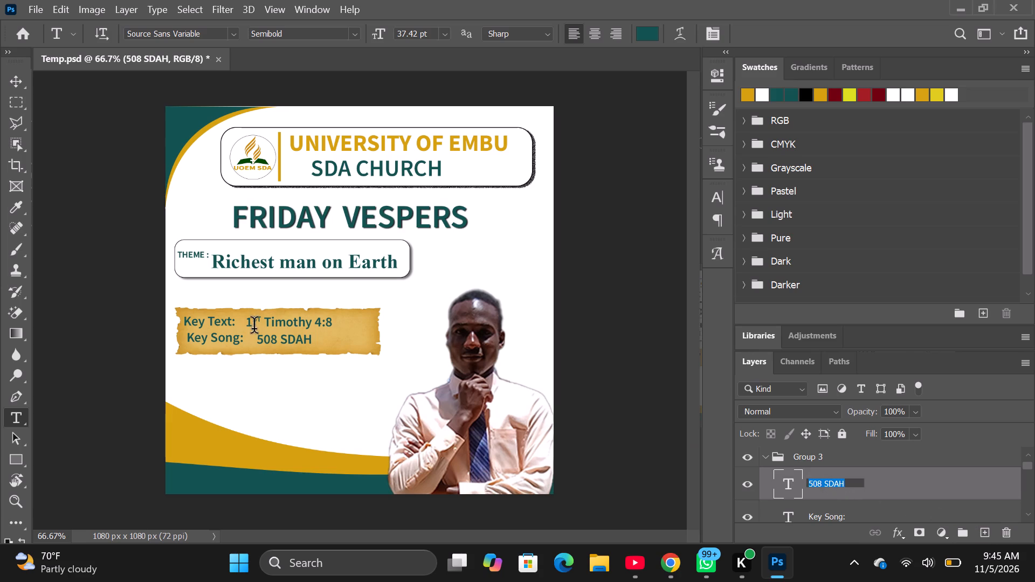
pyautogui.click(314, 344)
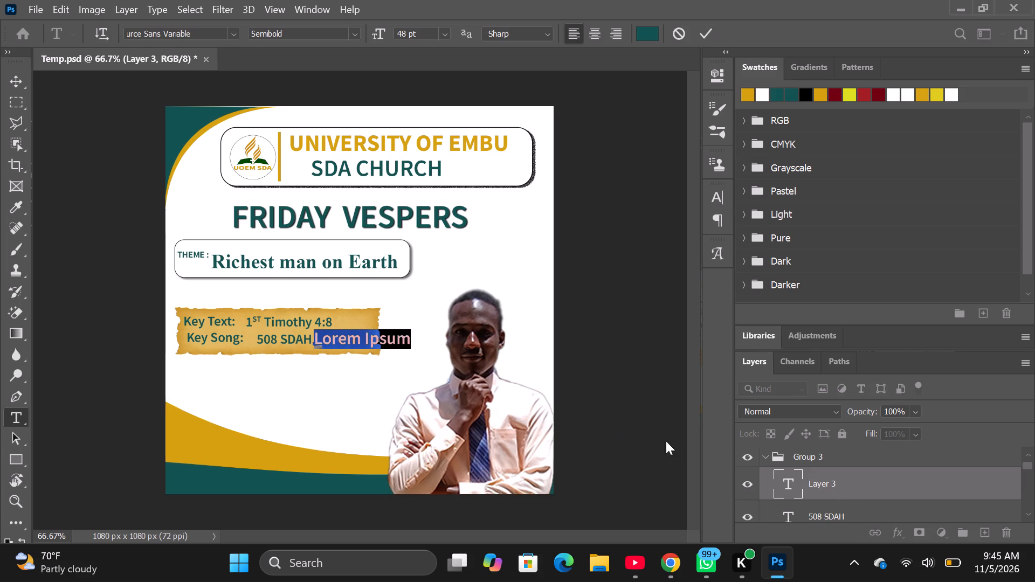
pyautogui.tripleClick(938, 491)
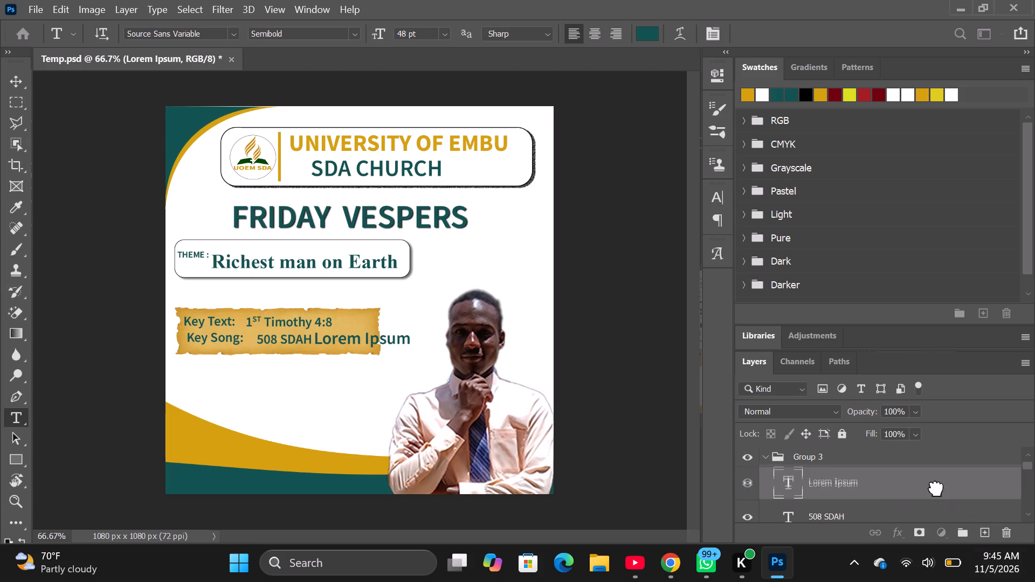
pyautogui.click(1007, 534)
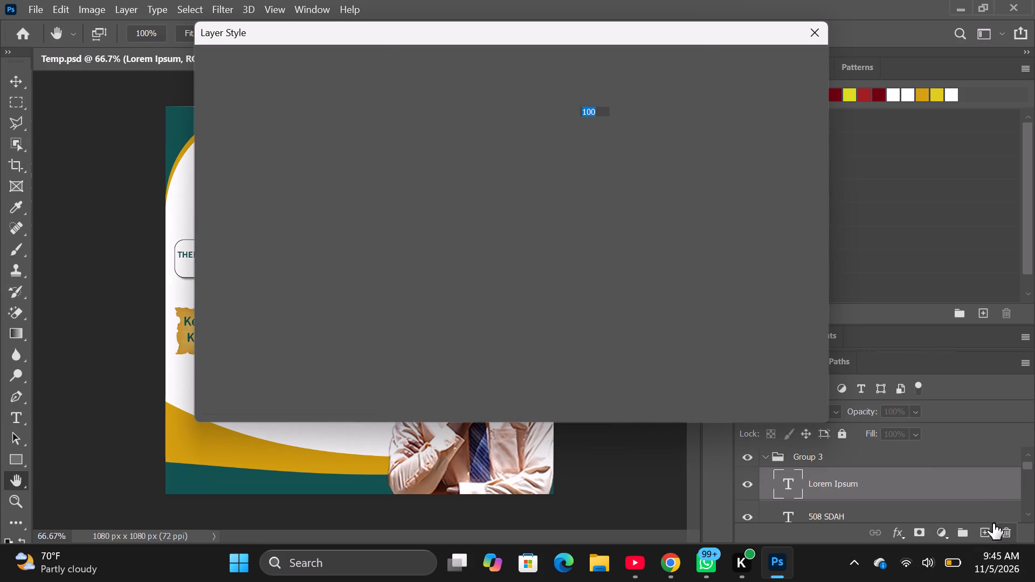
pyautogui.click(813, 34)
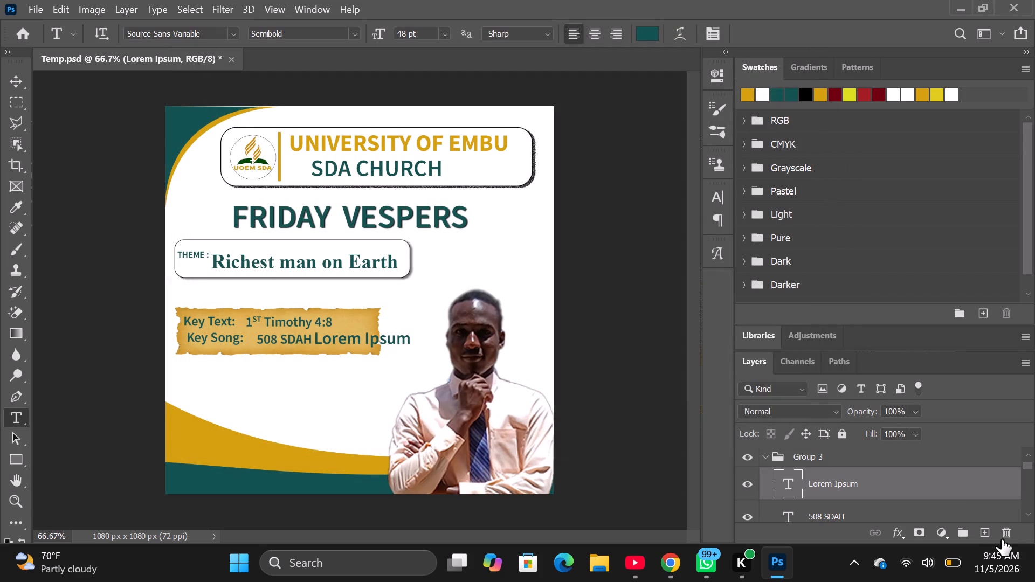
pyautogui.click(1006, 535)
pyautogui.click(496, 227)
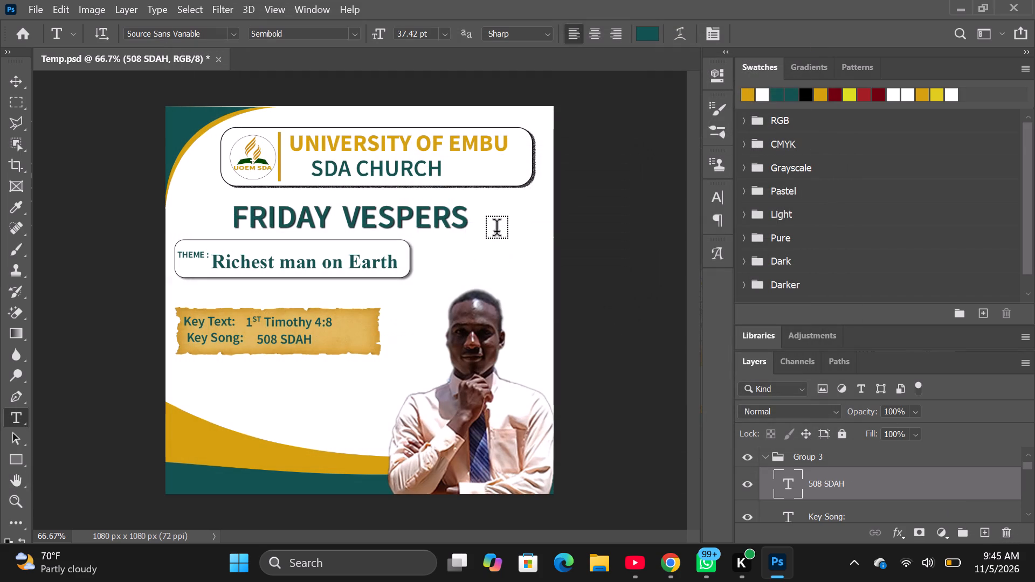
# Replace the key song text "508 SDAH" with the copied text "Nzk 158".
pyautogui.click(827, 486)
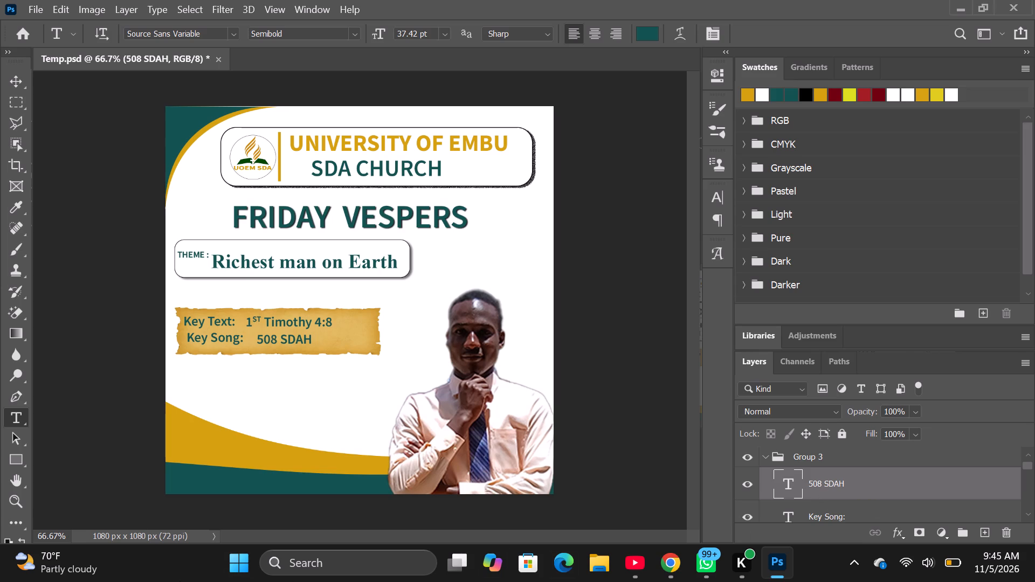
pyautogui.hotkey('ctrl', 't')
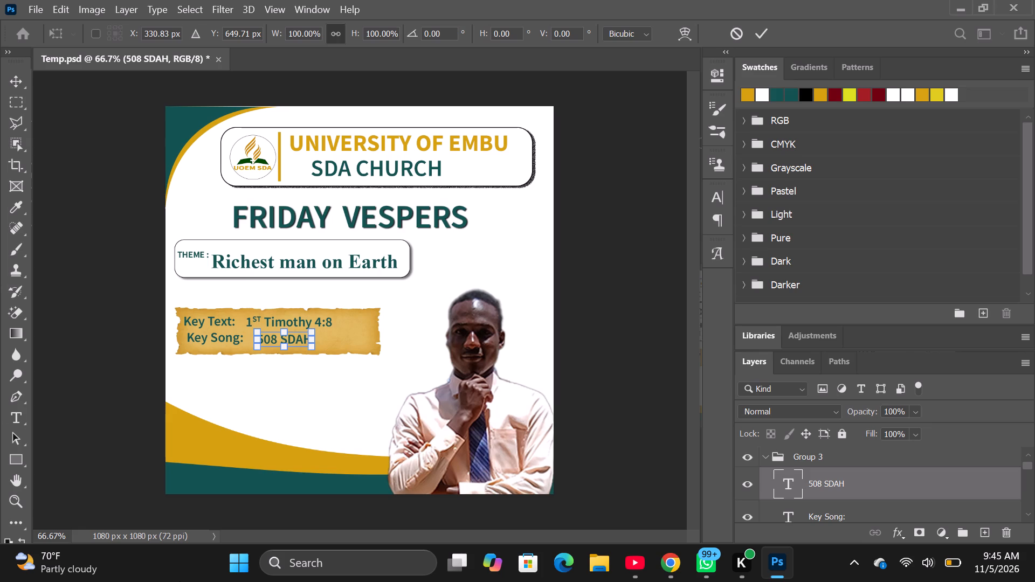
pyautogui.tripleClick(281, 338)
pyautogui.tripleClick(301, 338)
pyautogui.tripleClick(301, 338)
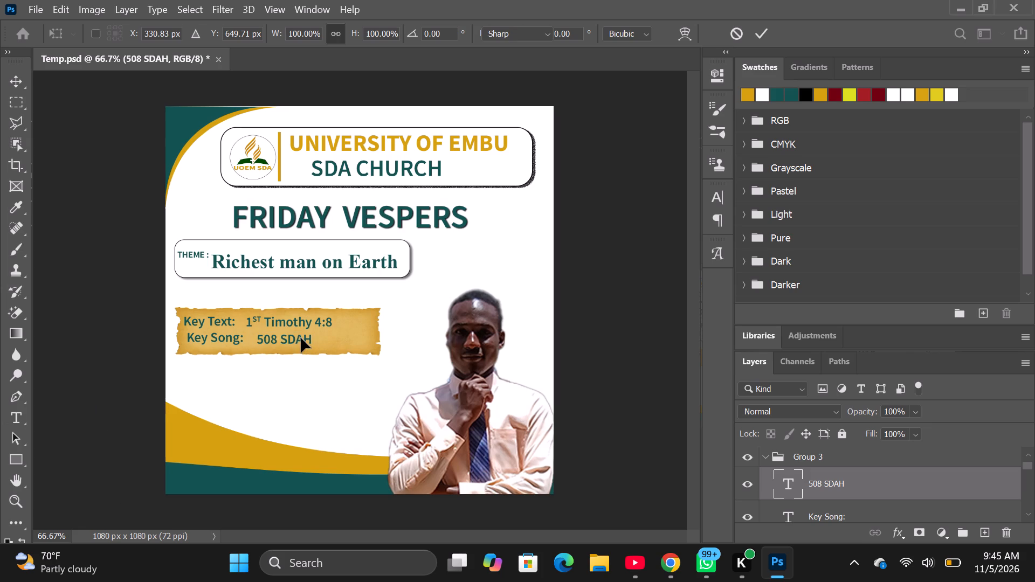
pyautogui.click(301, 338)
pyautogui.click(261, 338)
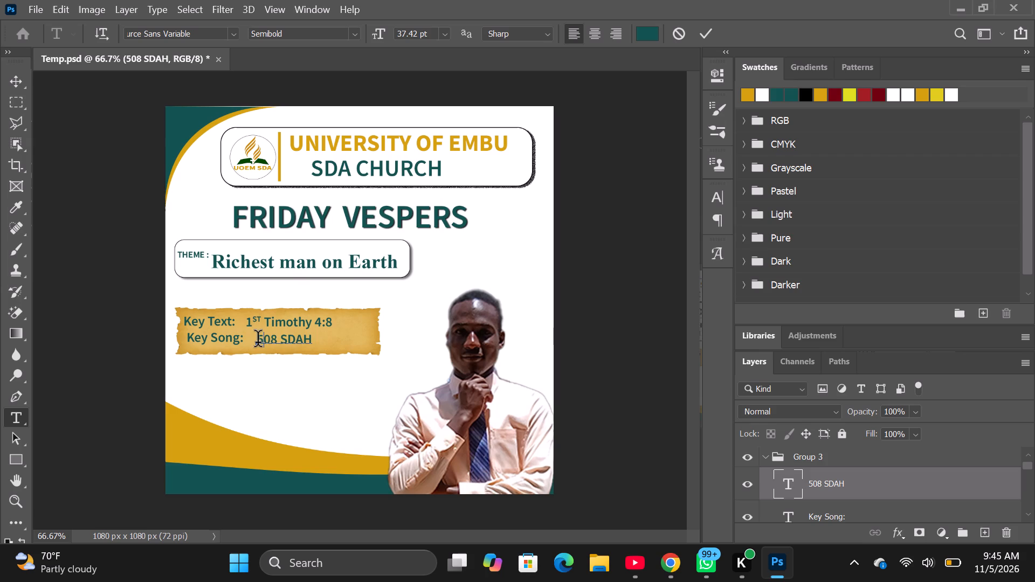
pyautogui.moveTo(258, 342); pyautogui.dragTo(323, 345)
pyautogui.press('BackSpace')
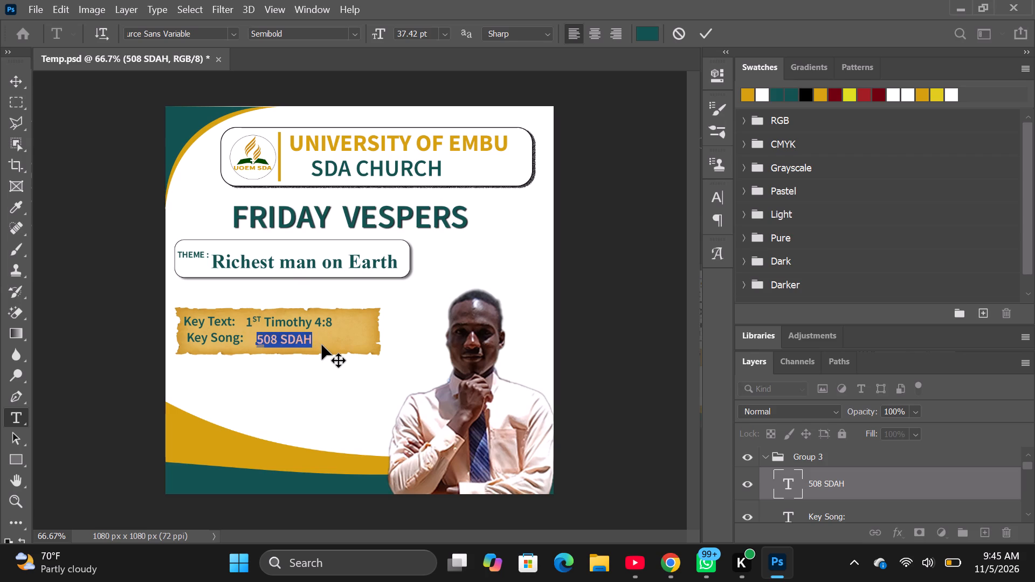
pyautogui.hotkey('ctrl', 'v')
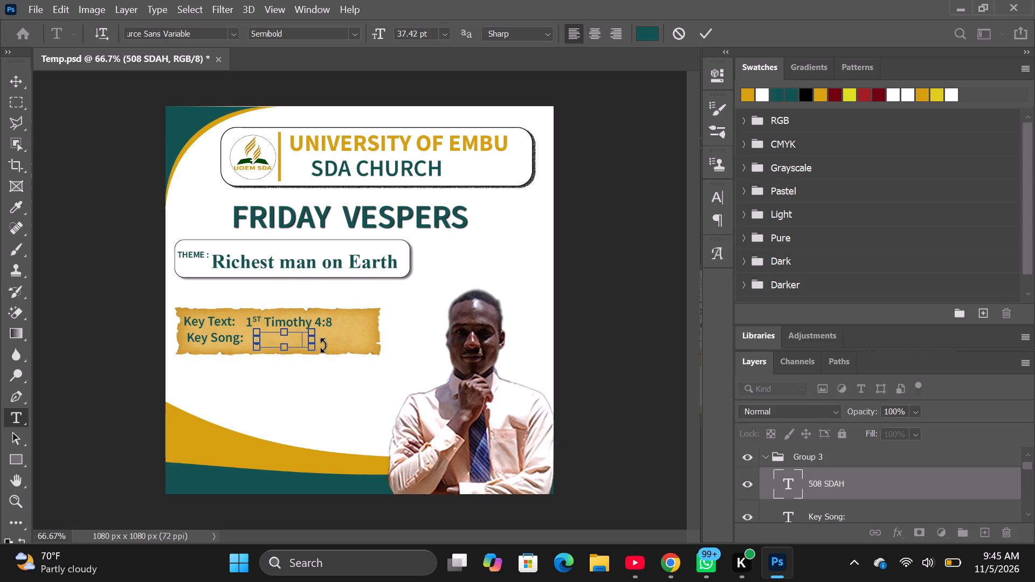
pyautogui.click(292, 341)
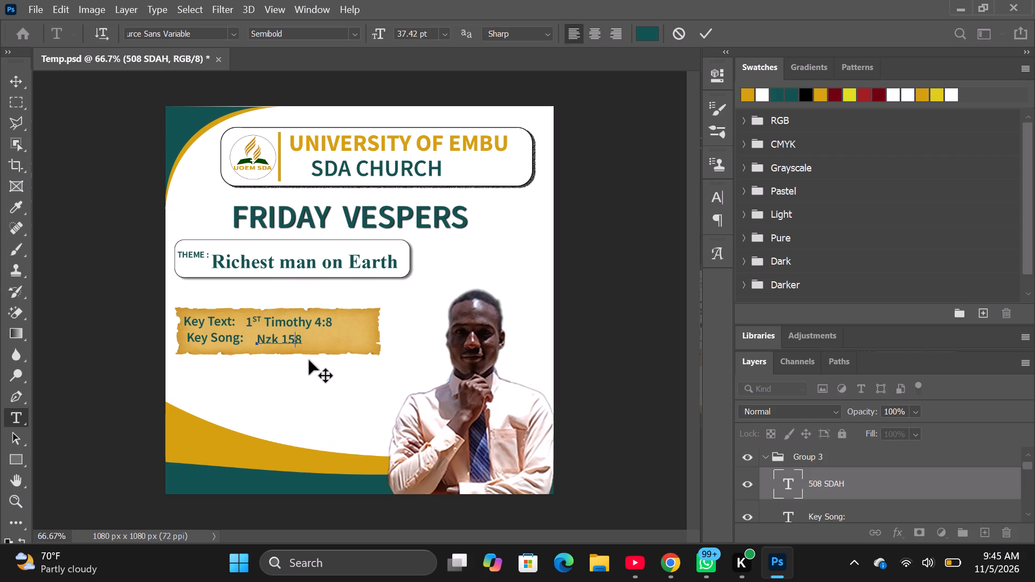
pyautogui.click(258, 345)
pyautogui.press('BackSpace')
# Move the "Nzk 158" text closer to the "Key Song:" label, roughly level with it.
pyautogui.moveTo(250, 346); pyautogui.dragTo(244, 343)
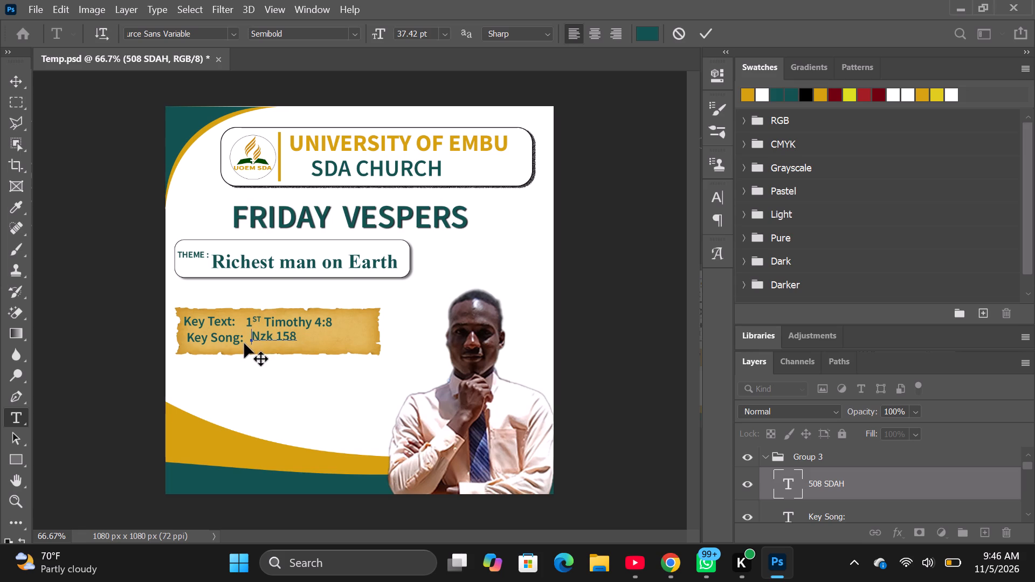
pyautogui.moveTo(244, 343); pyautogui.dragTo(241, 347)
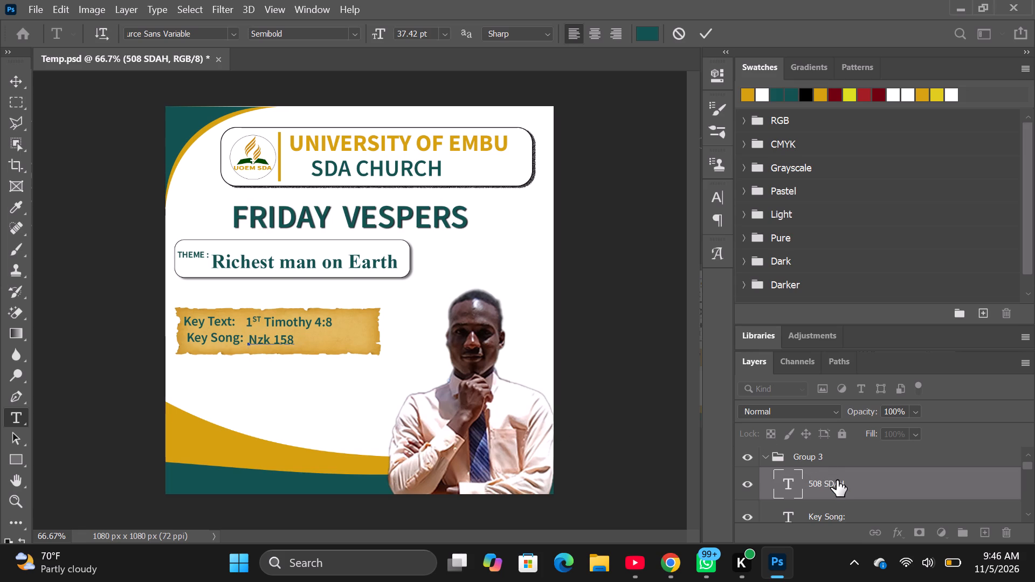
pyautogui.click(837, 480)
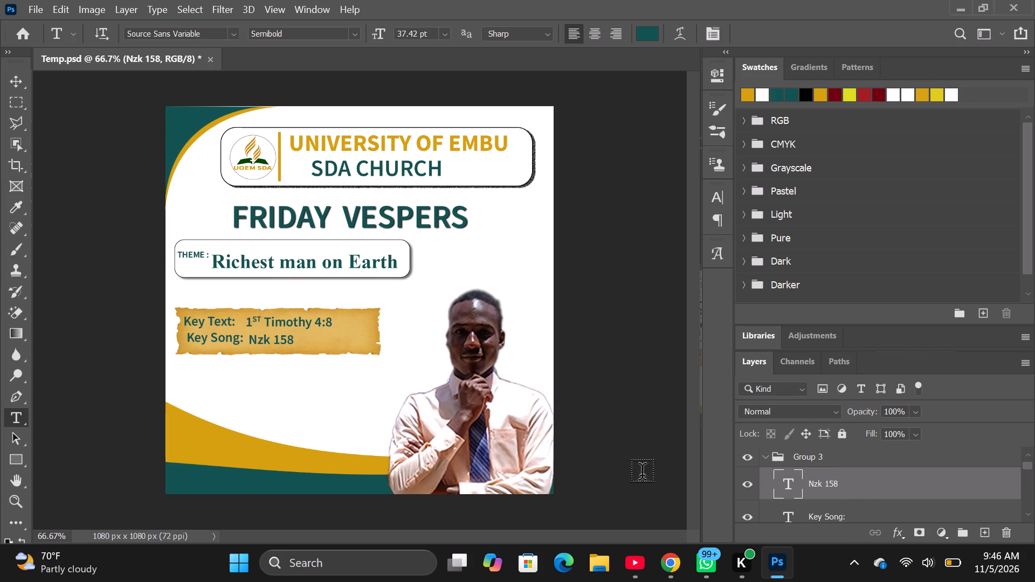
# Delete Layer 2, the cut-out photo of the man in a shirt and tie, from the poster.
pyautogui.scroll(1, 819, 428)
pyautogui.scroll(2, 846, 478)
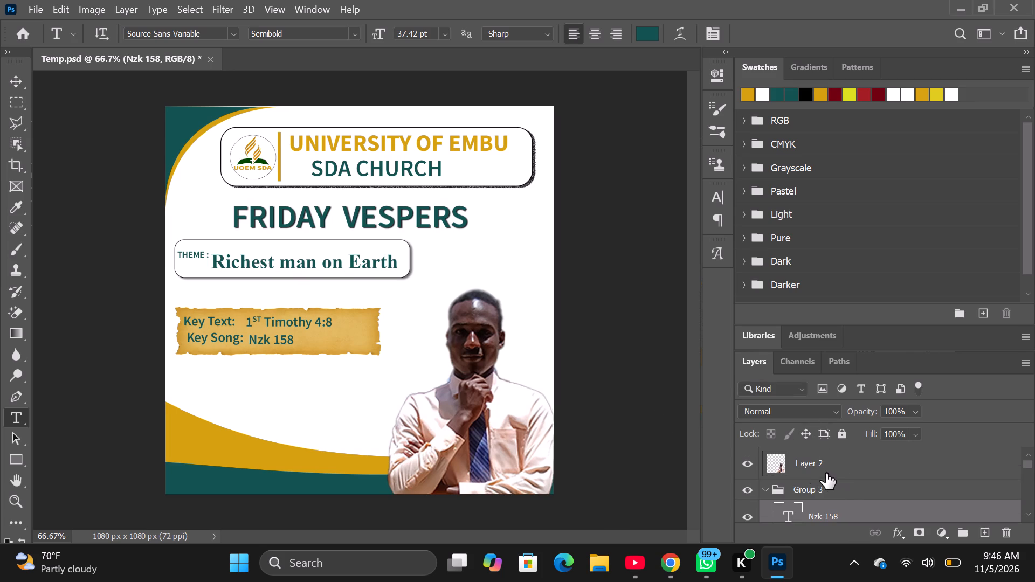
pyautogui.click(809, 467)
pyautogui.click(809, 467)
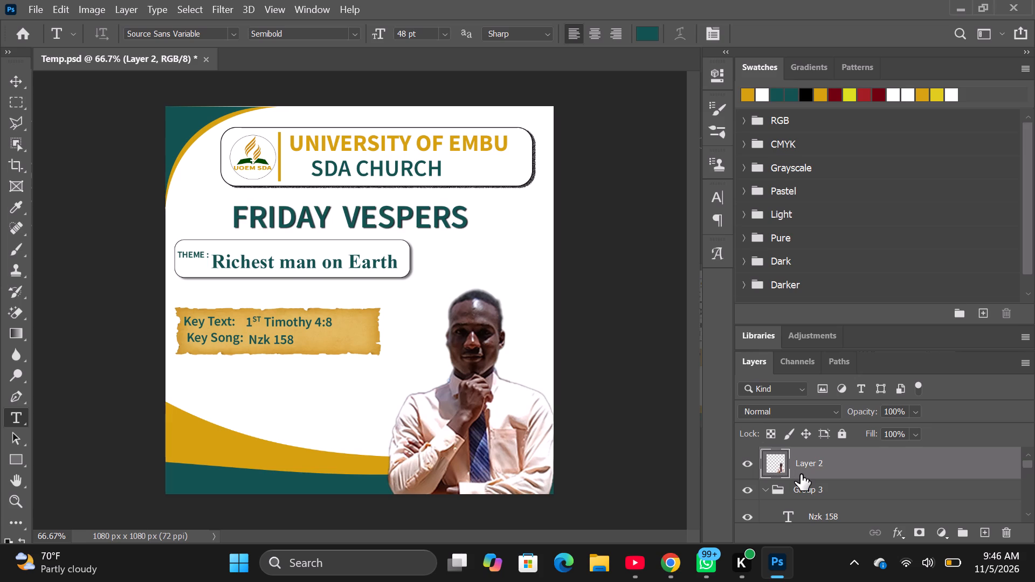
pyautogui.click(1012, 533)
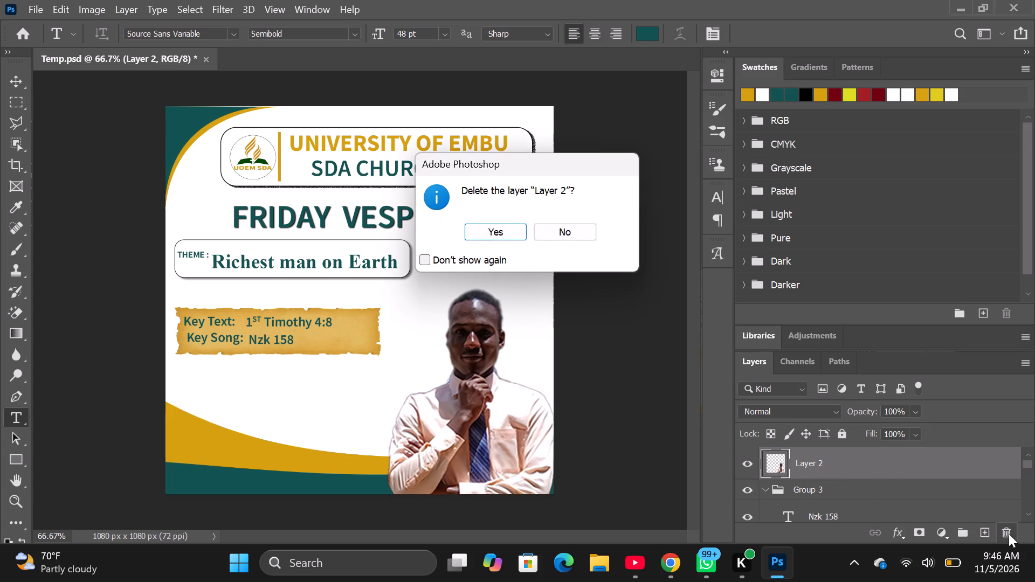
pyautogui.click(514, 228)
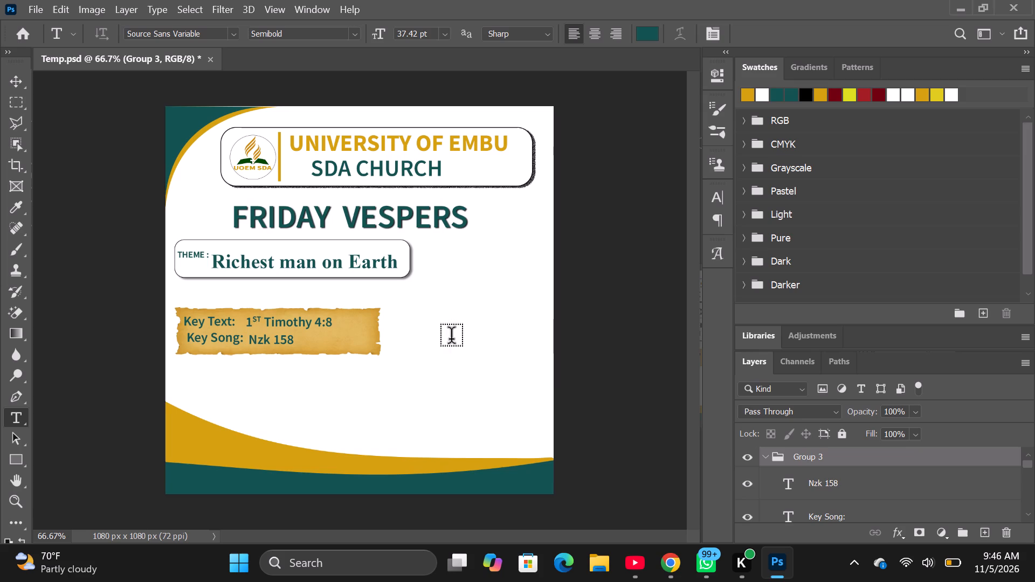
# Put the gold wave shape Rectangle 4, near the bottom of the poster, into Free Transform.
pyautogui.scroll(-6, 853, 470)
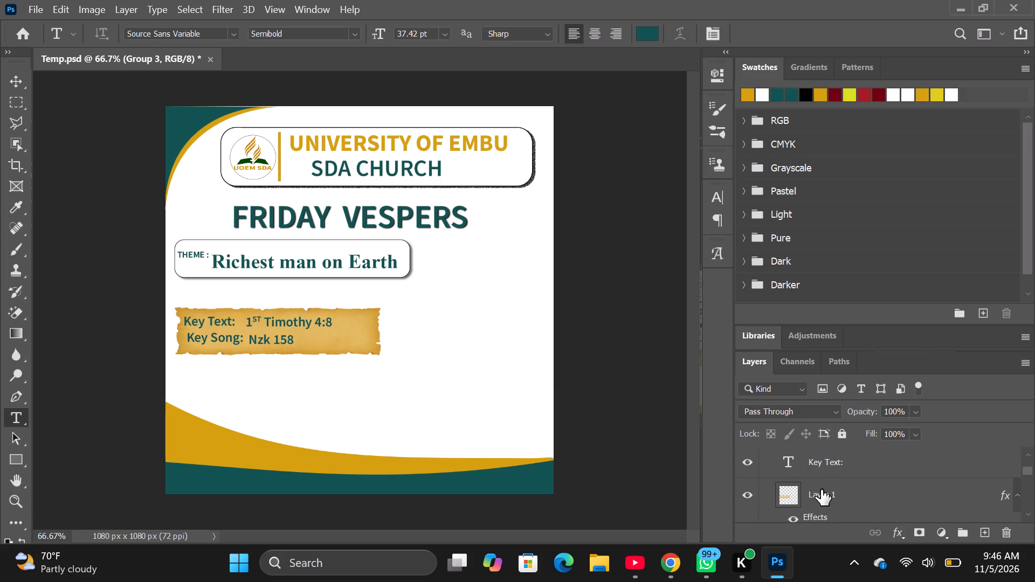
pyautogui.scroll(-4, 822, 490)
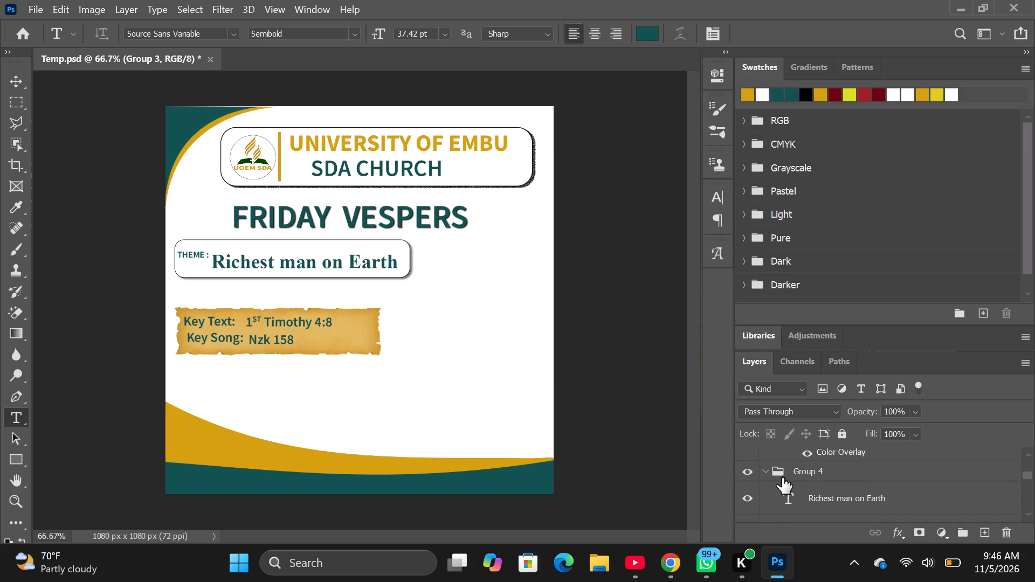
pyautogui.scroll(-4, 802, 490)
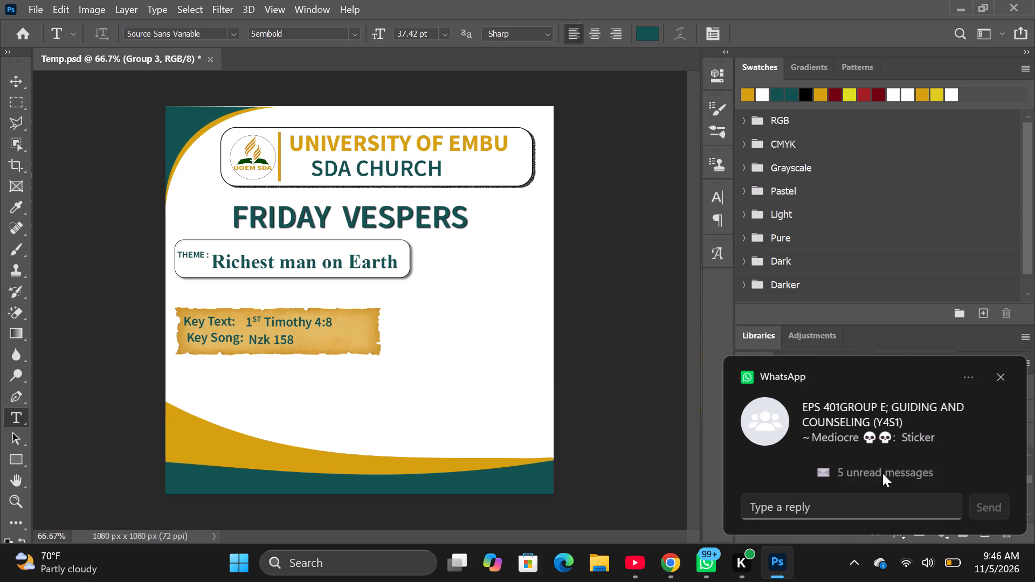
pyautogui.click(1003, 380)
pyautogui.scroll(-1, 838, 495)
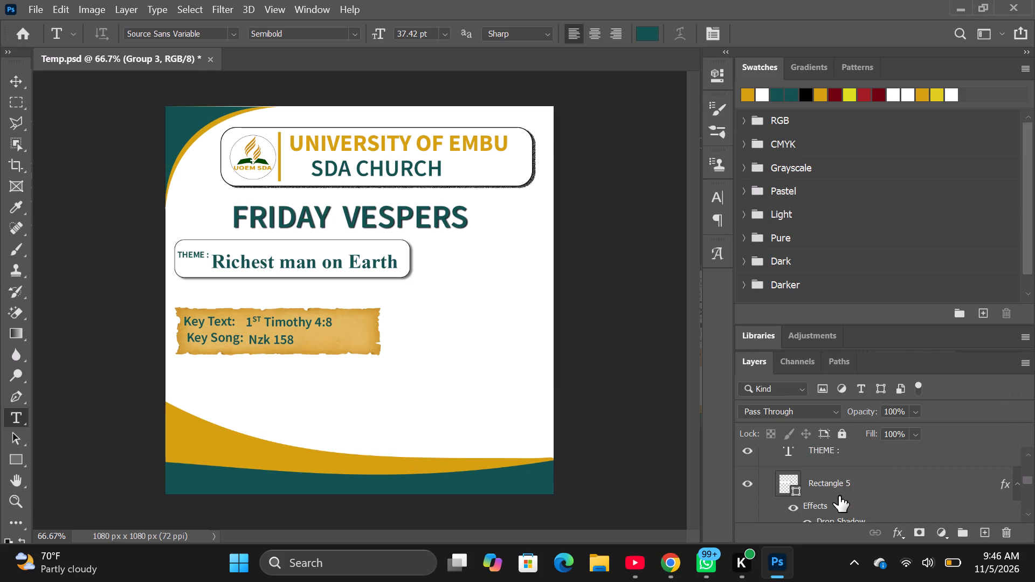
pyautogui.scroll(-6, 839, 496)
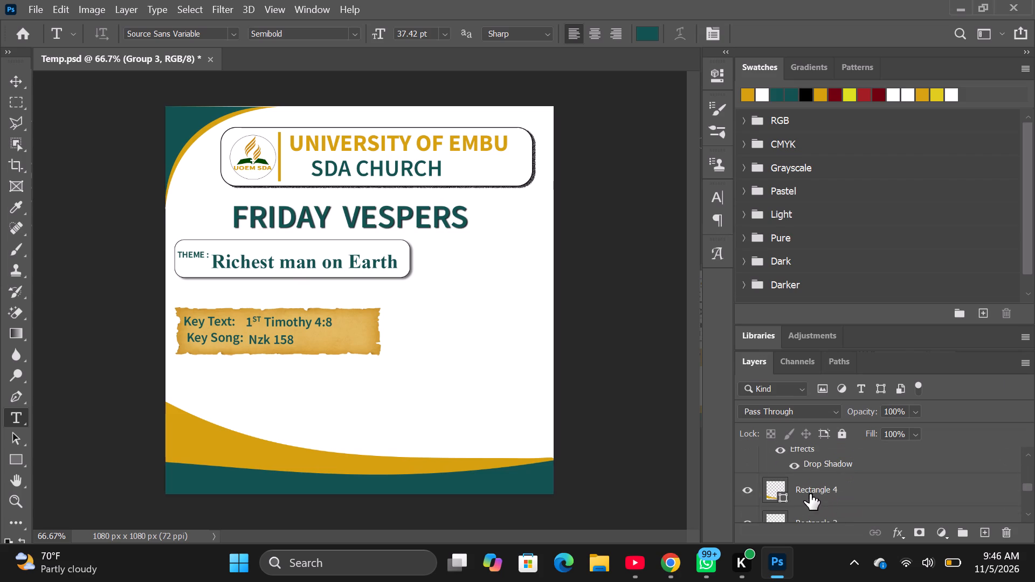
pyautogui.click(824, 491)
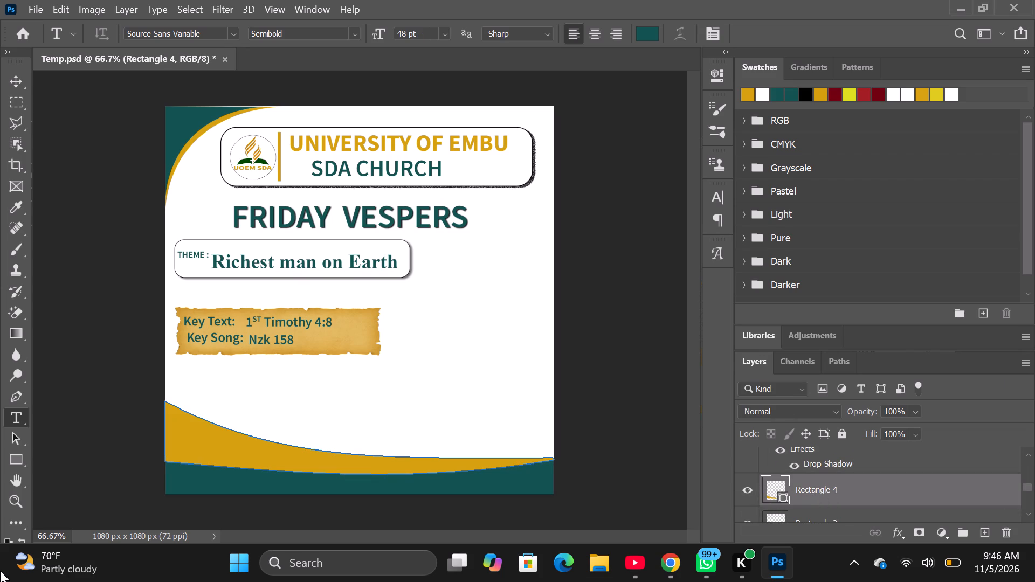
pyautogui.hotkey('ctrl', 't')
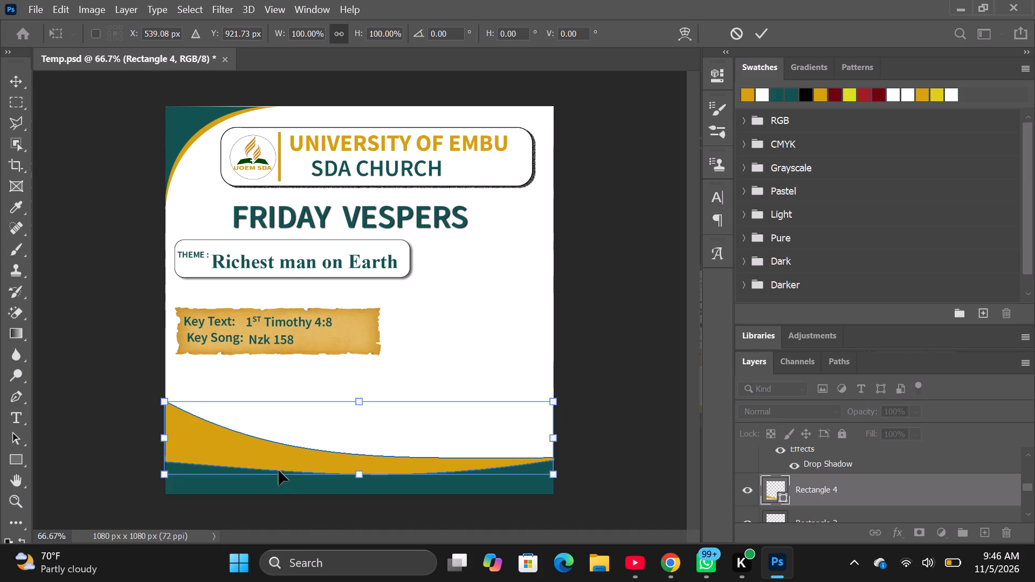
# Move the gold wave Rectangle 4 up to about X 545 px, Y 878 px, so its lower edge meets the teal band.
pyautogui.moveTo(274, 460); pyautogui.dragTo(278, 472)
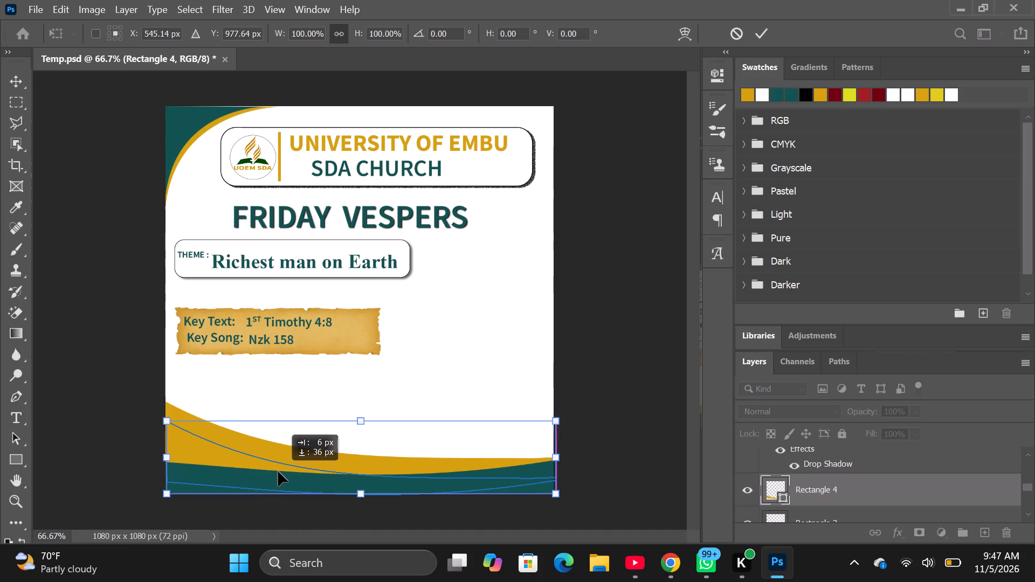
pyautogui.moveTo(278, 472); pyautogui.dragTo(277, 471)
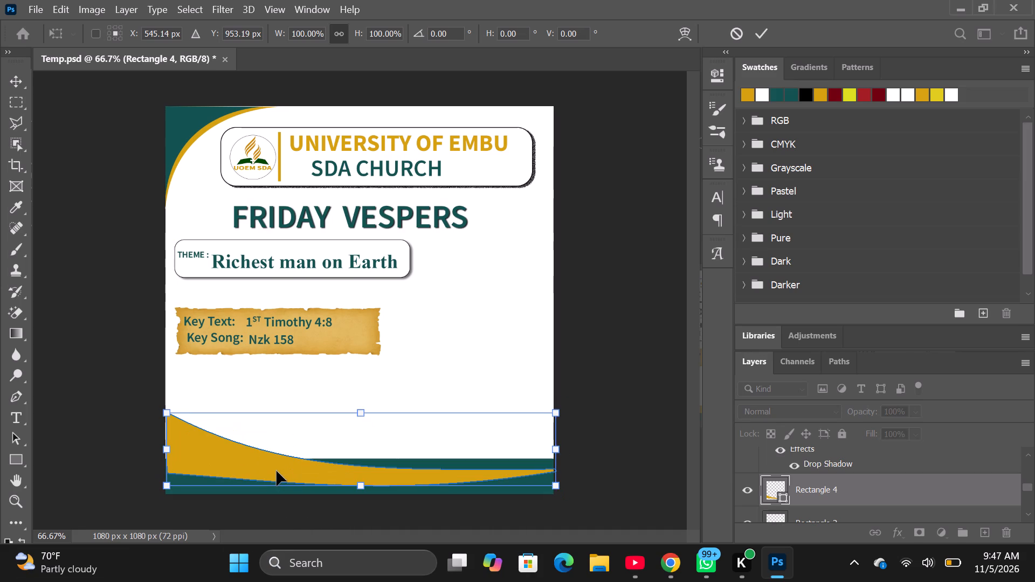
pyautogui.moveTo(277, 471); pyautogui.dragTo(271, 447)
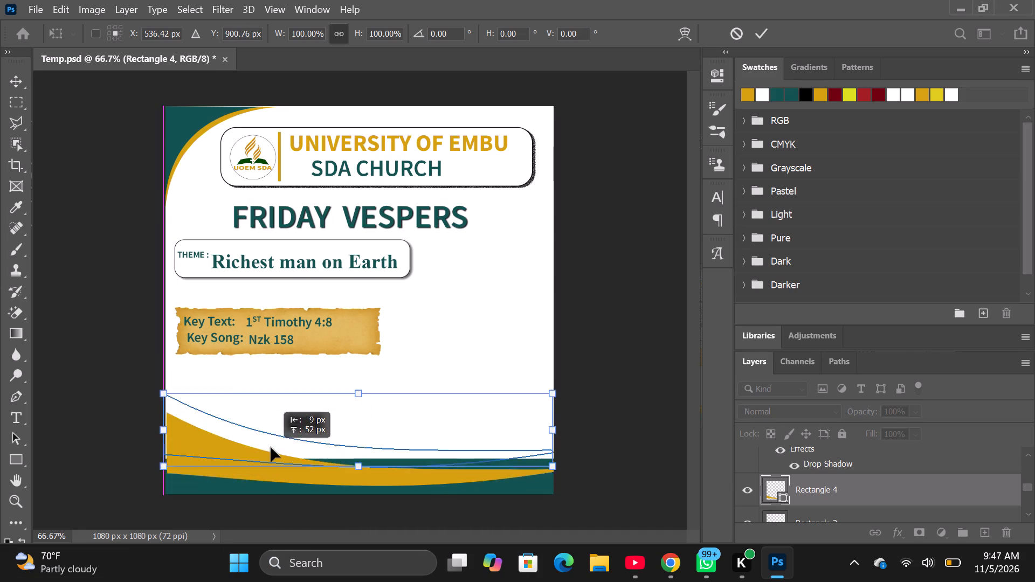
pyautogui.moveTo(271, 447); pyautogui.dragTo(277, 440)
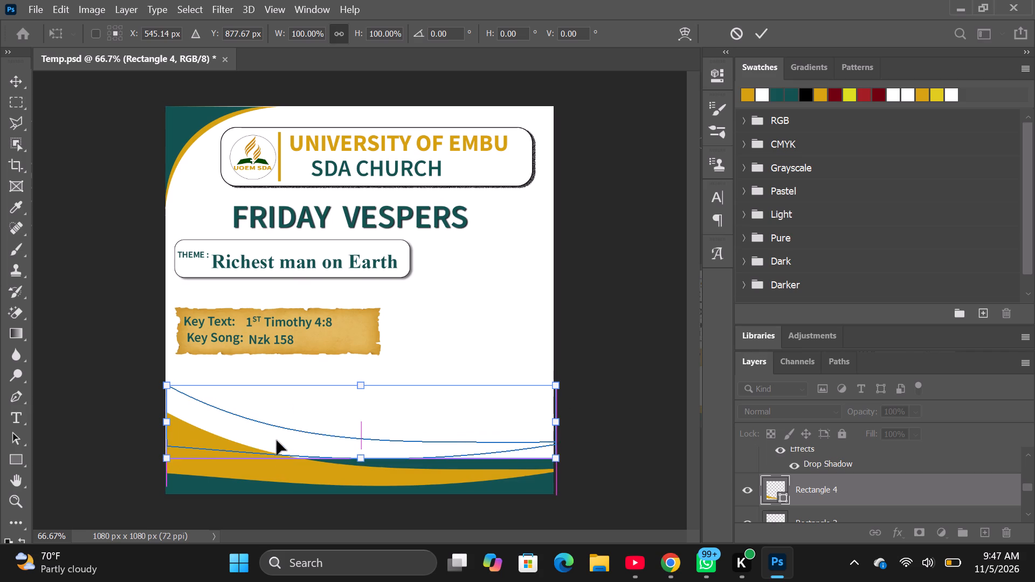
# Reorder the layers so the gold wave Rectangle 4 sits directly below the teal band Rectangle 3.
pyautogui.scroll(-1, 877, 496)
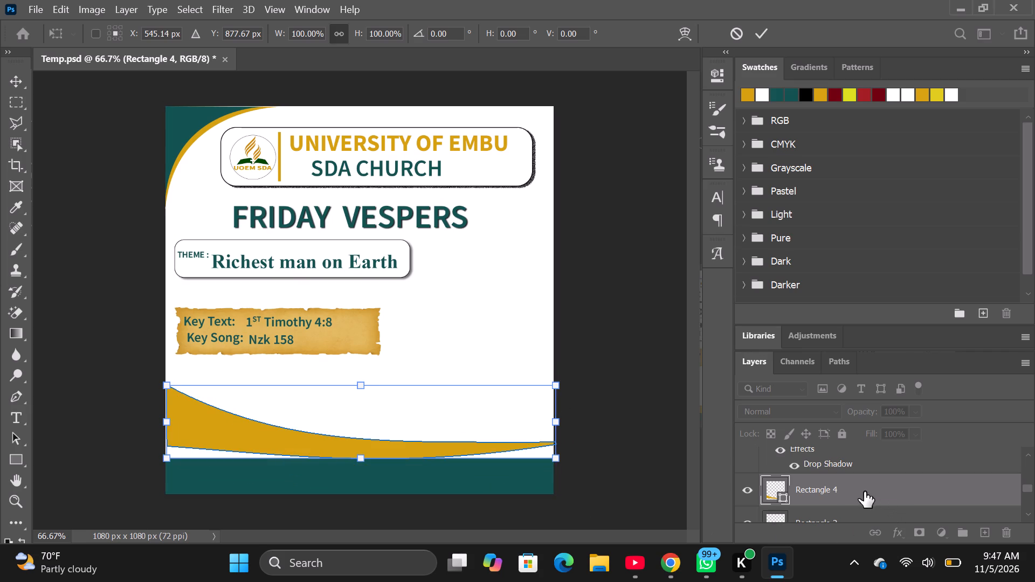
pyautogui.moveTo(818, 501); pyautogui.dragTo(810, 478)
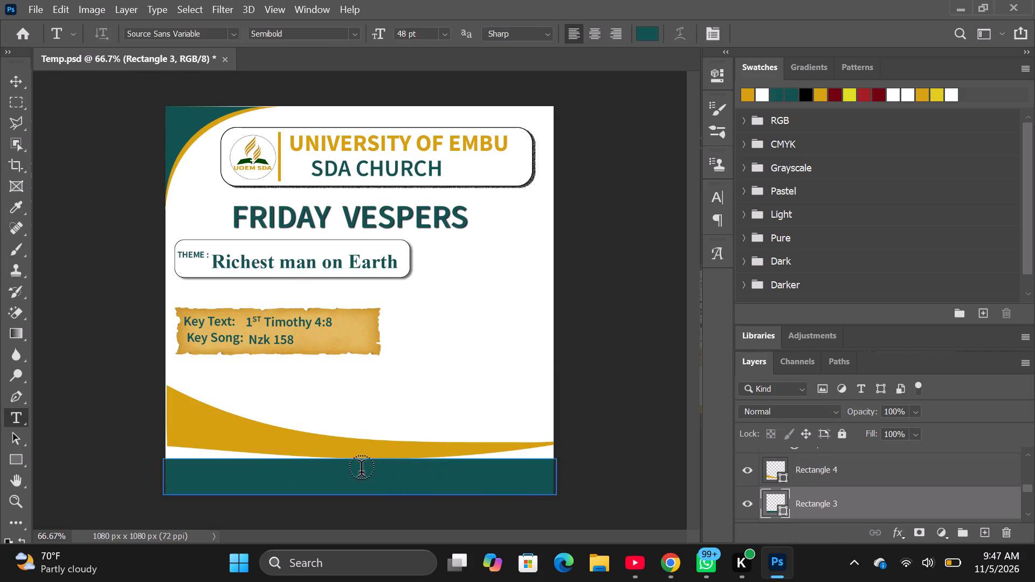
pyautogui.click(828, 474)
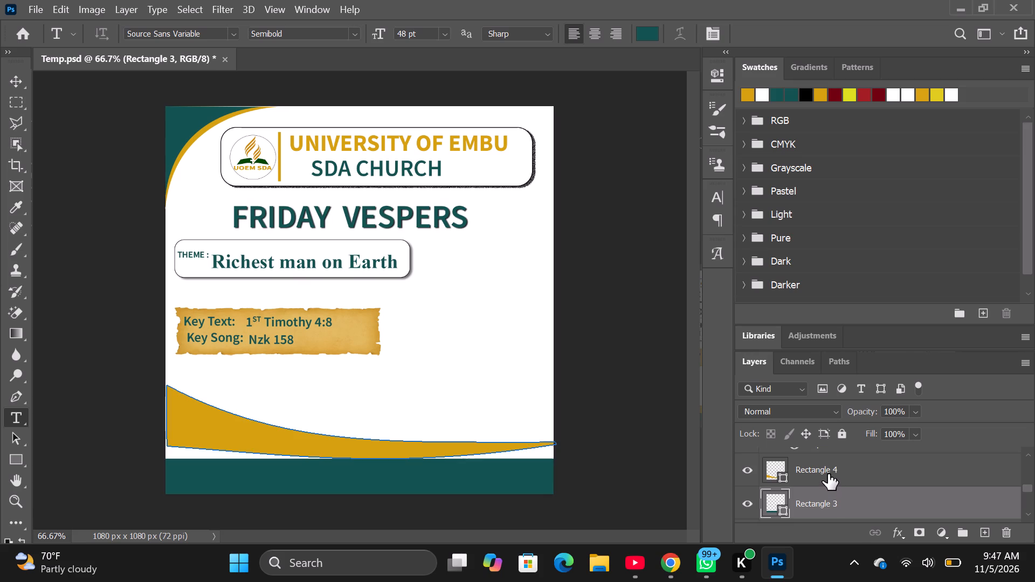
pyautogui.moveTo(825, 472); pyautogui.dragTo(845, 509)
pyautogui.click(823, 500)
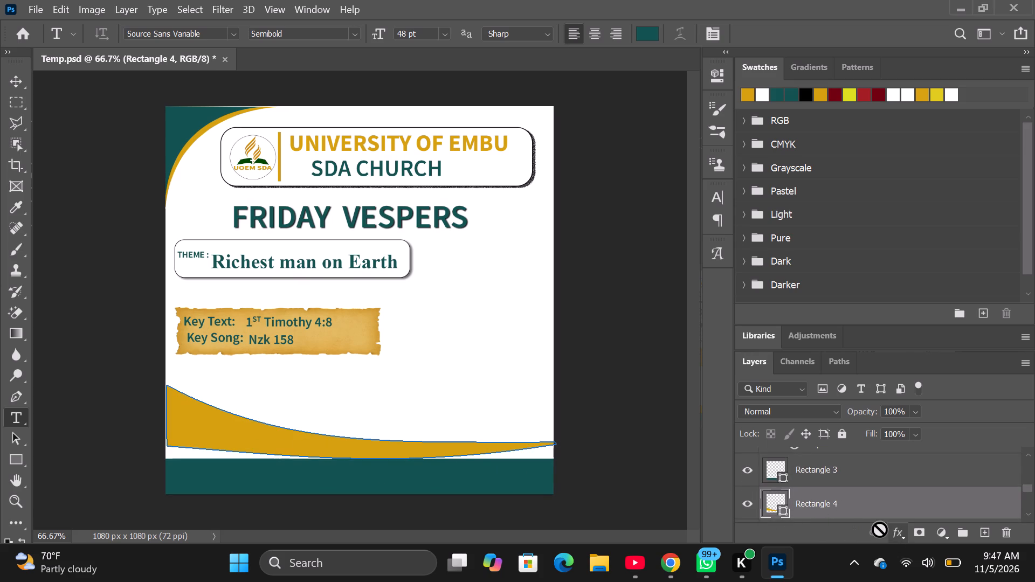
# Lower the gold wave Rectangle 4 behind the teal band to about Y 956 px and enlarge it to about 103.7%, past the poster's left edge.
pyautogui.hotkey('ctrl', 't')
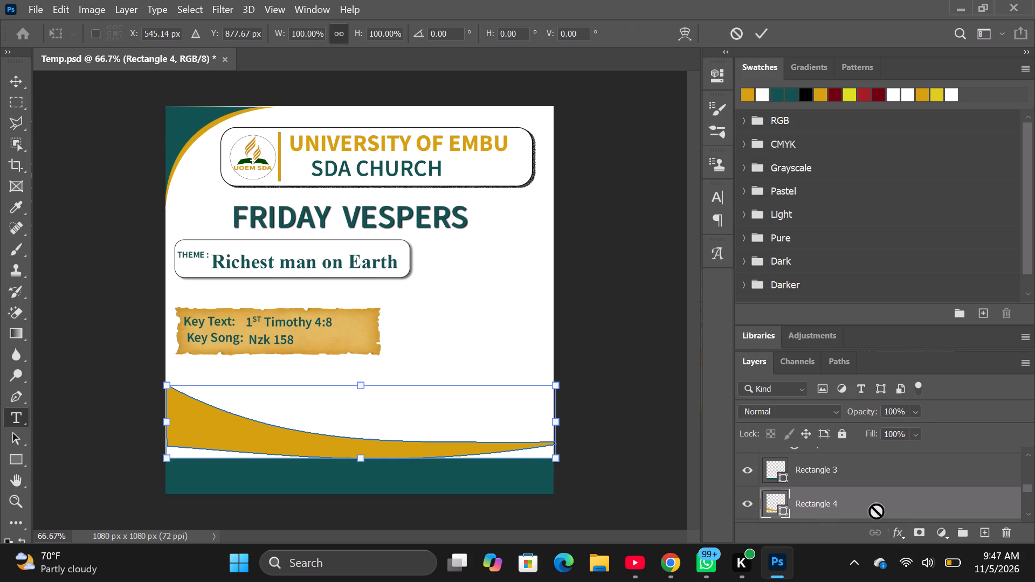
pyautogui.moveTo(199, 429); pyautogui.dragTo(201, 449)
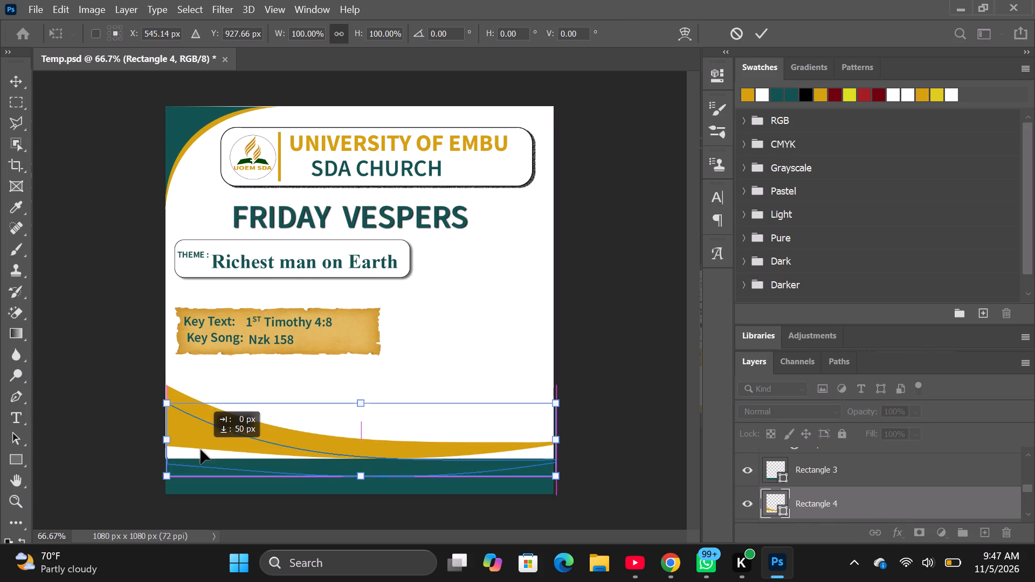
pyautogui.moveTo(201, 449); pyautogui.dragTo(202, 458)
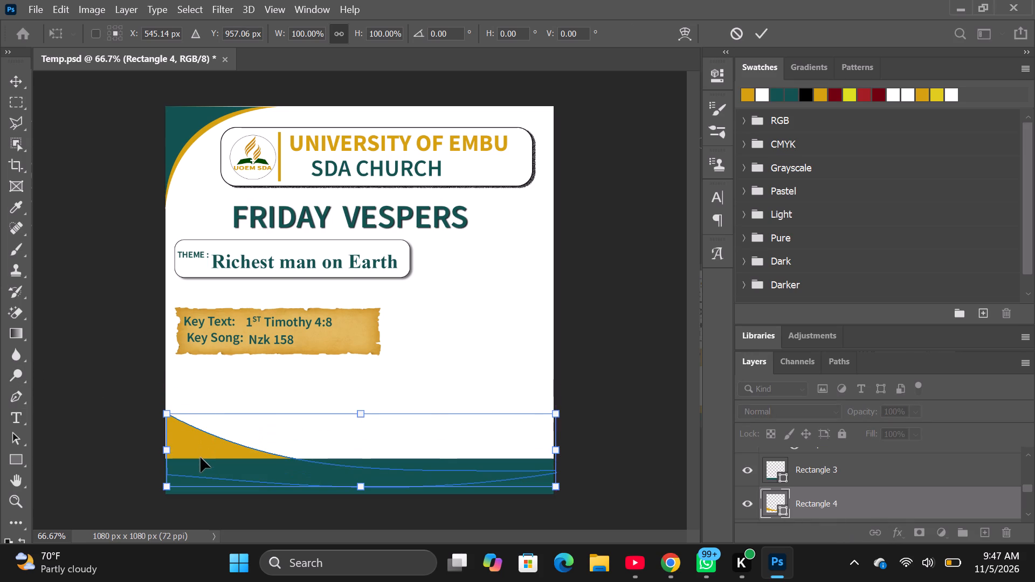
pyautogui.moveTo(165, 414); pyautogui.dragTo(176, 439)
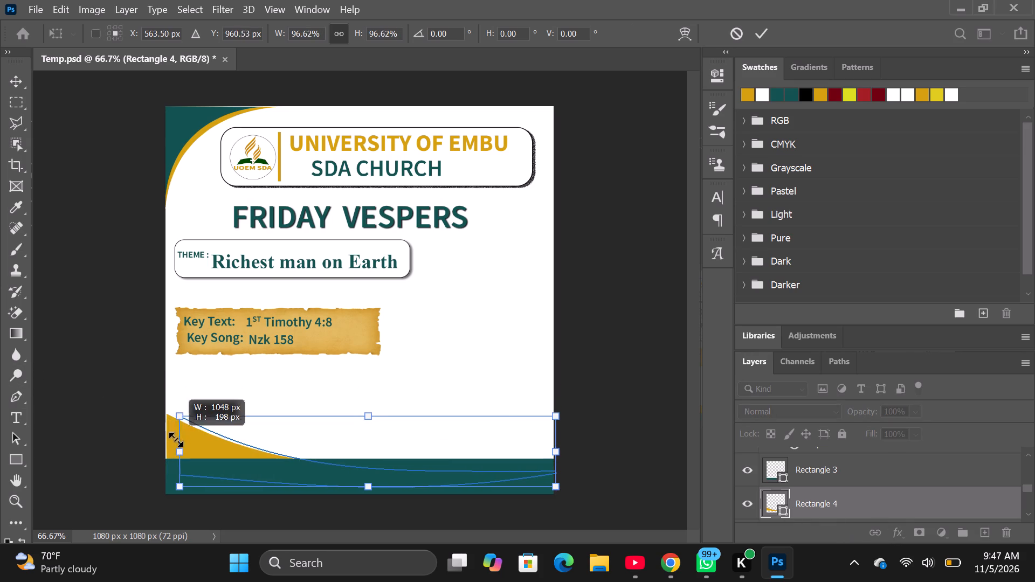
pyautogui.moveTo(176, 439); pyautogui.dragTo(153, 457)
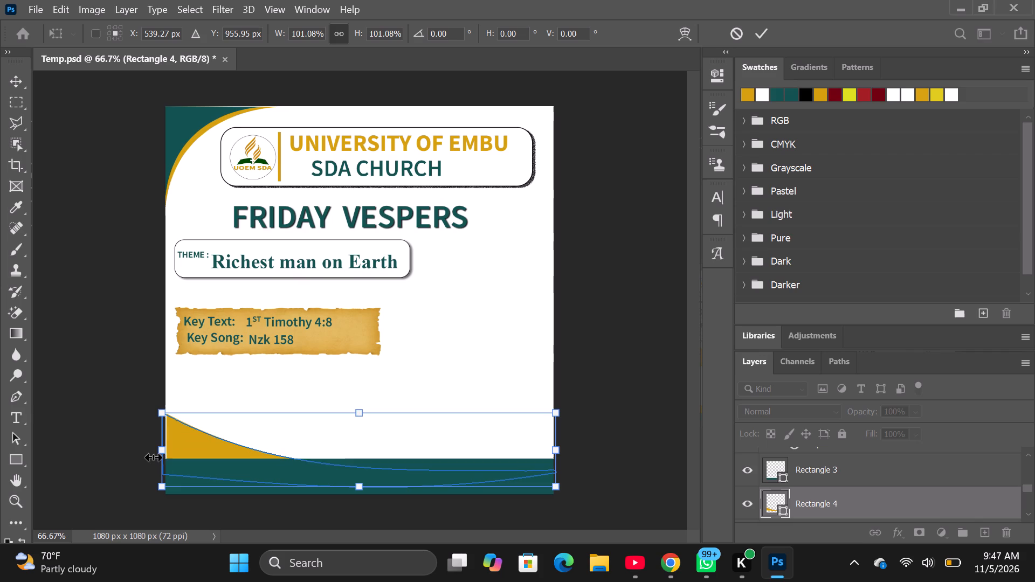
pyautogui.moveTo(159, 452); pyautogui.dragTo(149, 454)
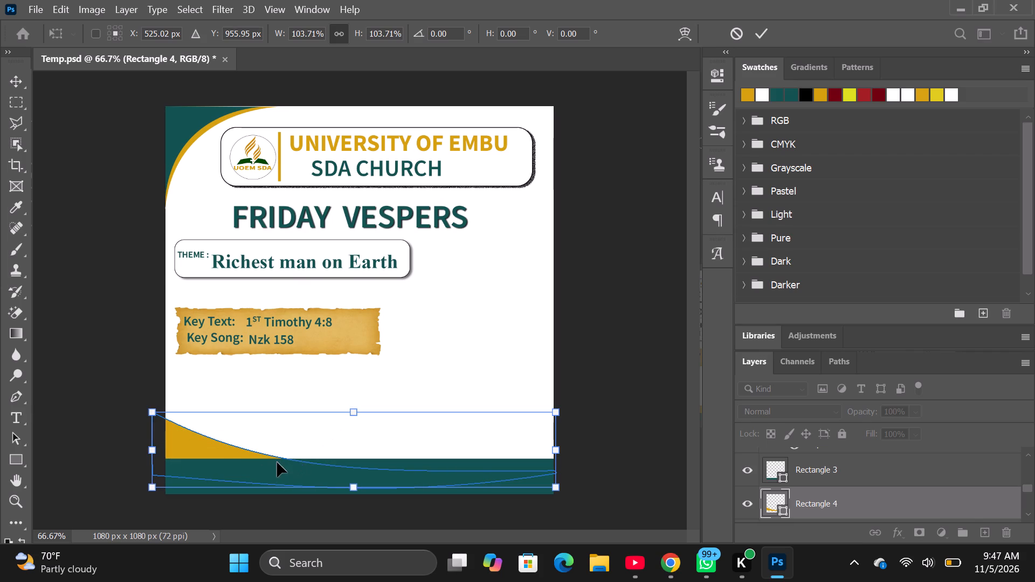
# Warp the gold wave so the right half of its upper edge rises above the teal band, almost to the poster's right edge.
pyautogui.rightClick(238, 455)
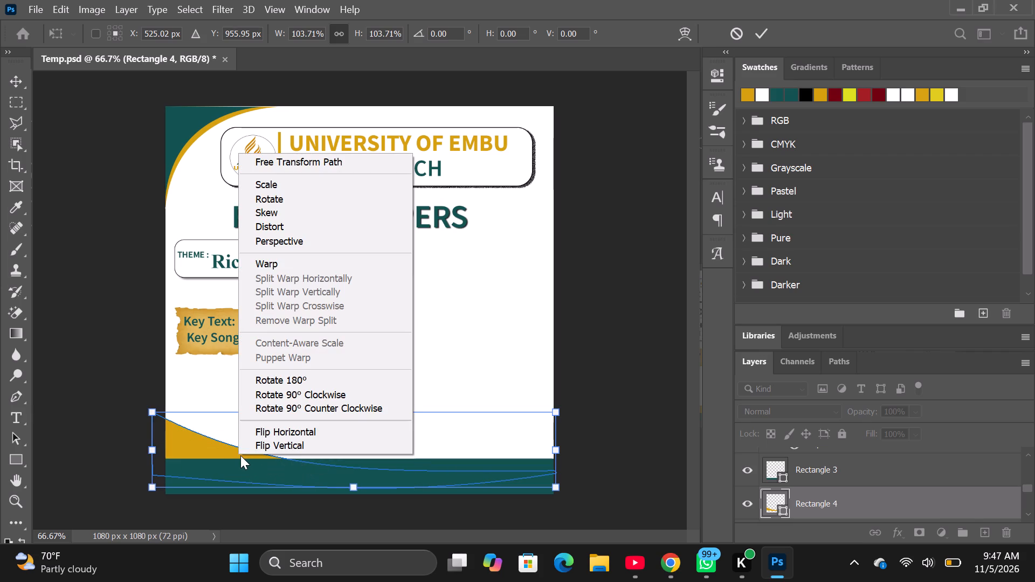
pyautogui.click(274, 263)
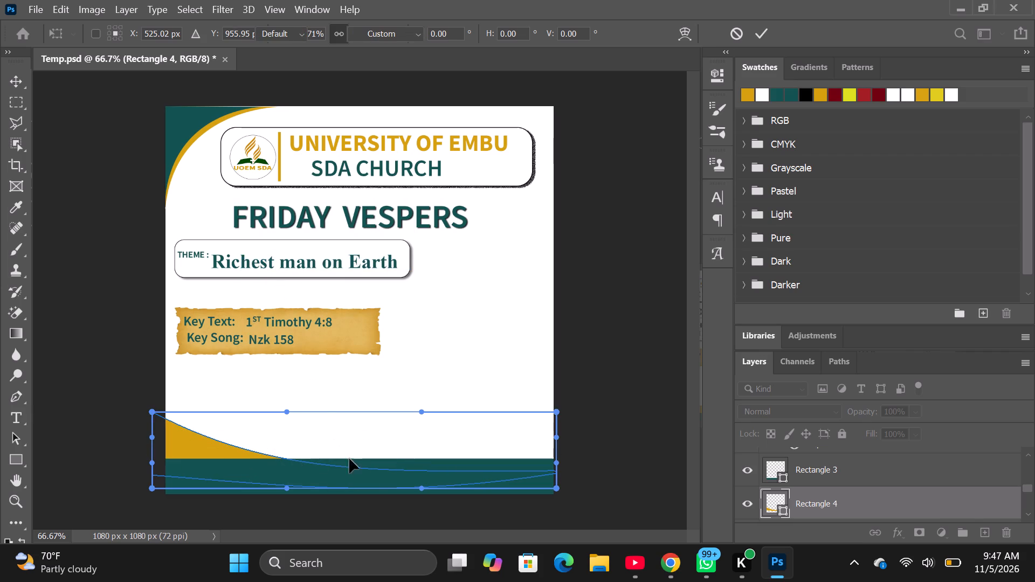
pyautogui.moveTo(385, 471); pyautogui.dragTo(390, 459)
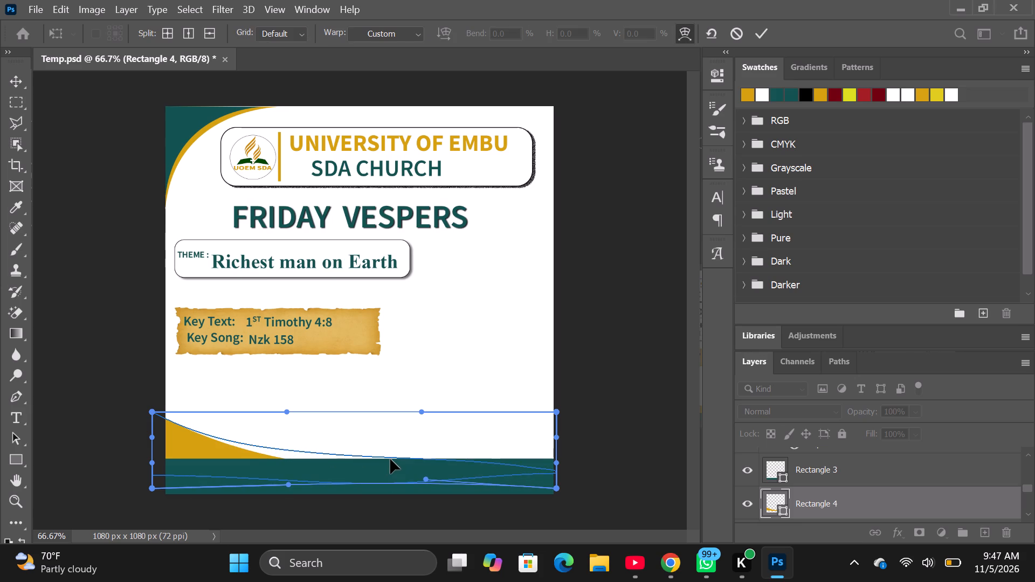
pyautogui.moveTo(390, 459); pyautogui.dragTo(392, 455)
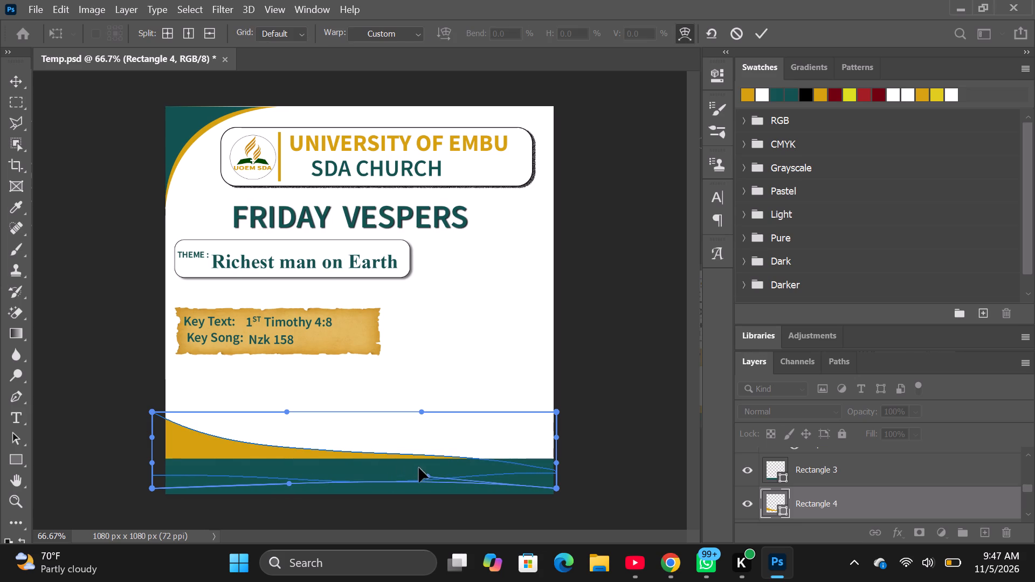
pyautogui.moveTo(500, 462); pyautogui.dragTo(501, 458)
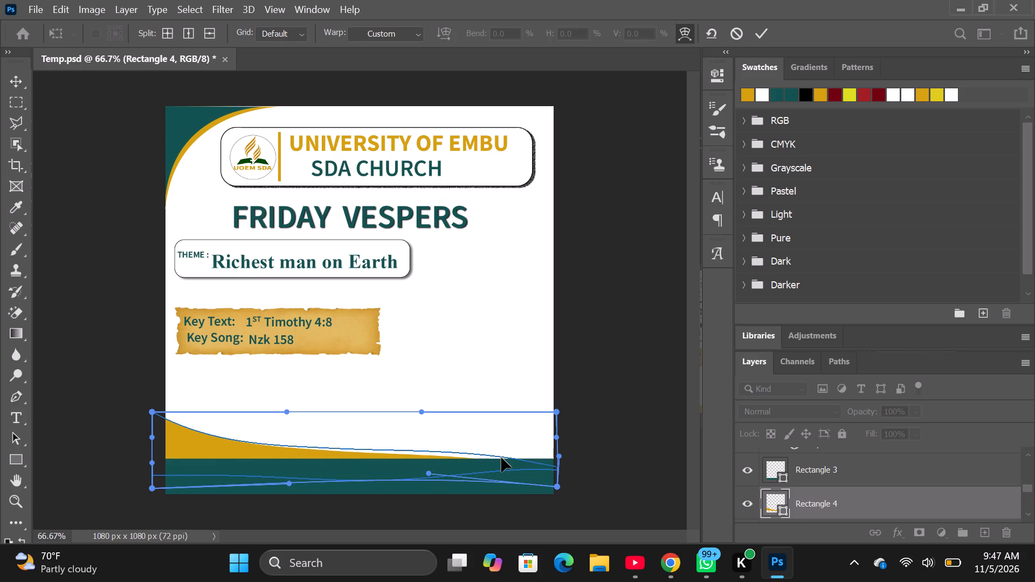
pyautogui.moveTo(501, 458); pyautogui.dragTo(502, 452)
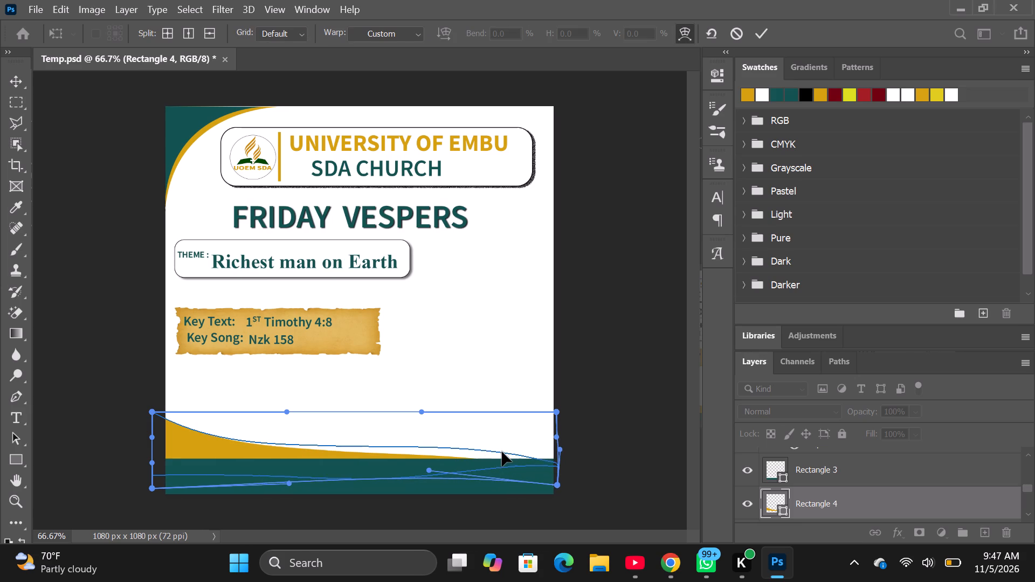
pyautogui.moveTo(502, 452); pyautogui.dragTo(501, 451)
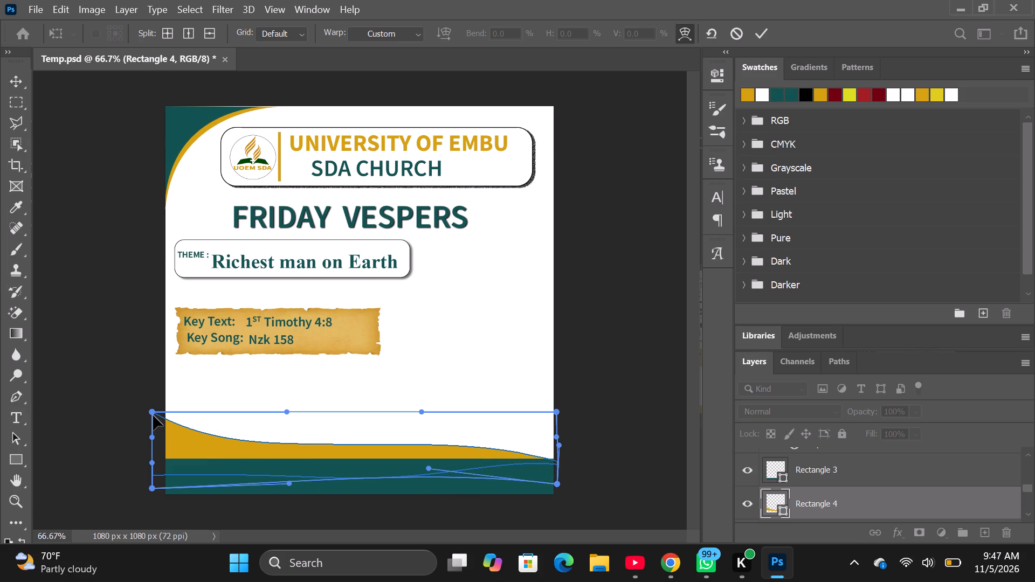
# Lower the left end and flatten the wave's upper edge in the warp, leaving a thin, gently rippling gold strip above the teal band.
pyautogui.moveTo(153, 415); pyautogui.dragTo(153, 428)
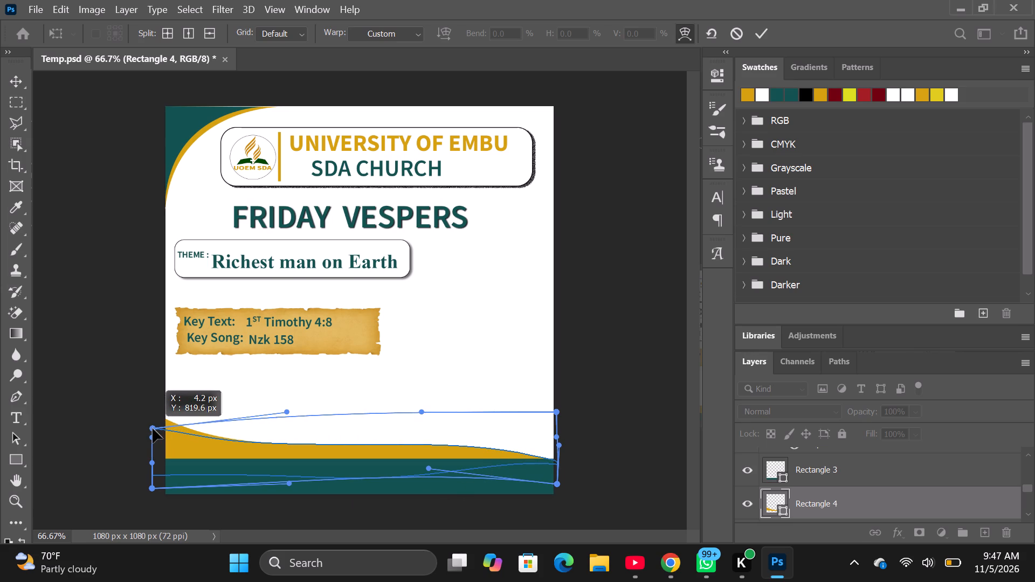
pyautogui.moveTo(153, 428); pyautogui.dragTo(153, 429)
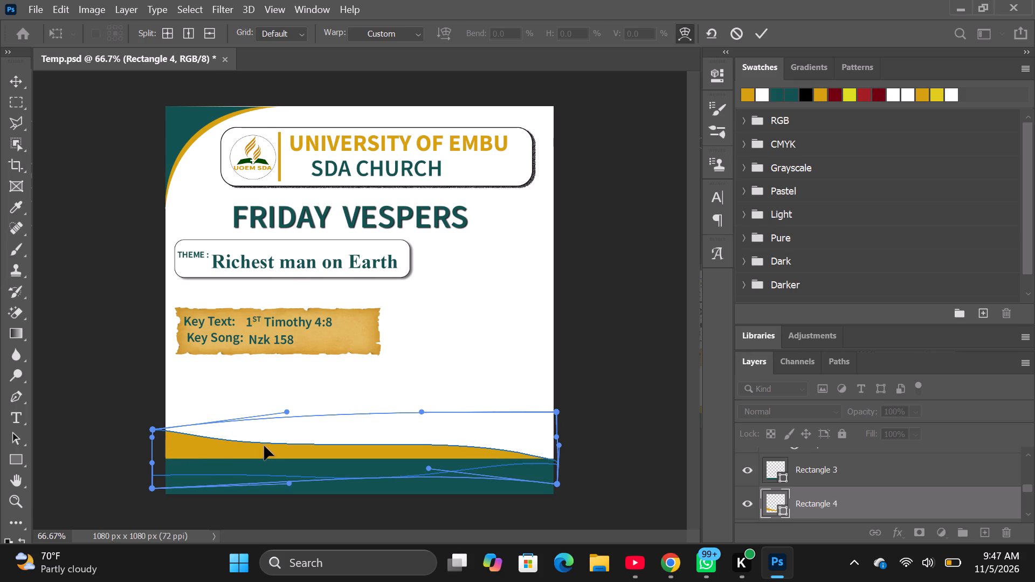
pyautogui.moveTo(260, 442); pyautogui.dragTo(259, 449)
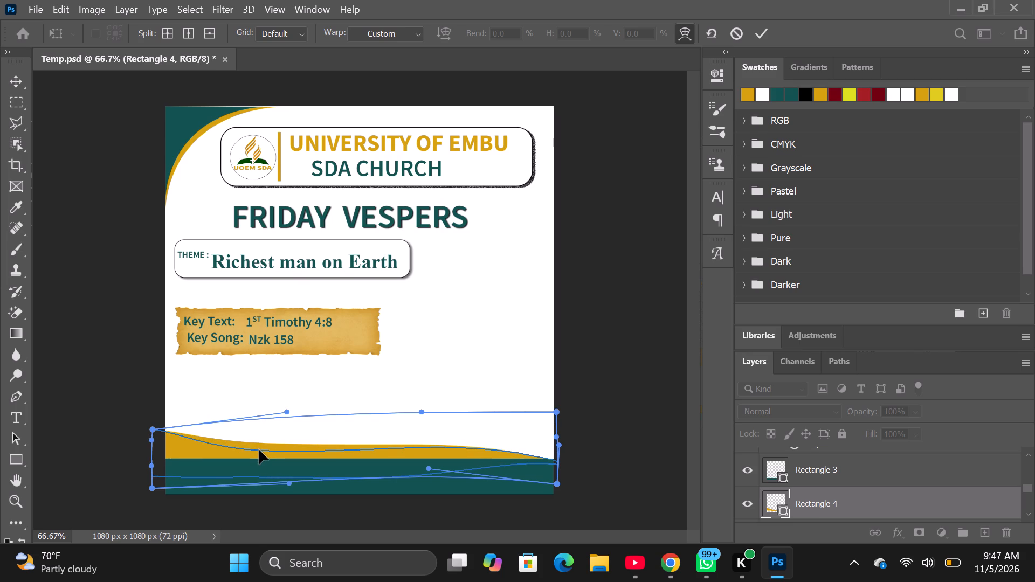
pyautogui.moveTo(259, 449); pyautogui.dragTo(258, 449)
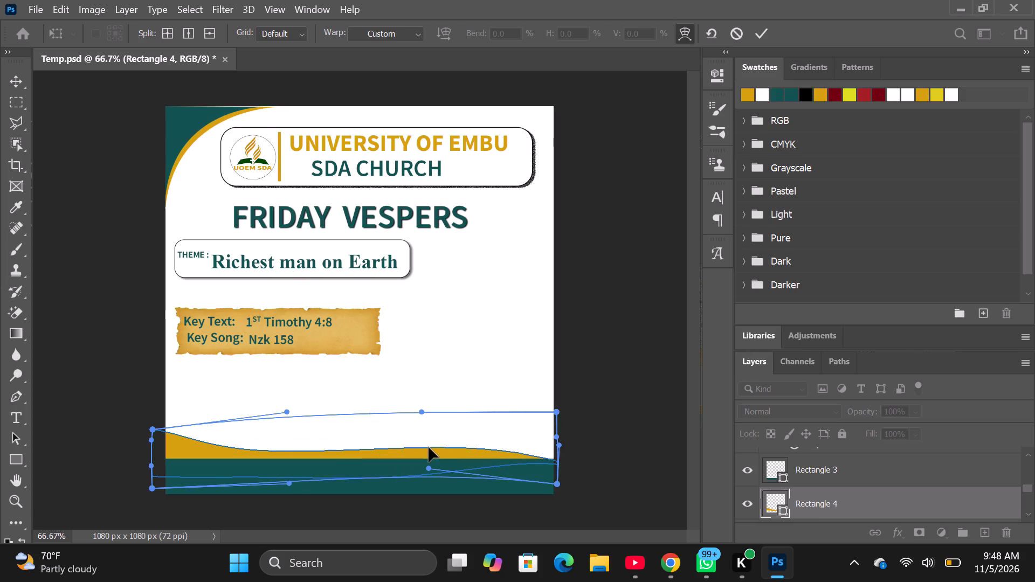
pyautogui.moveTo(426, 446); pyautogui.dragTo(422, 449)
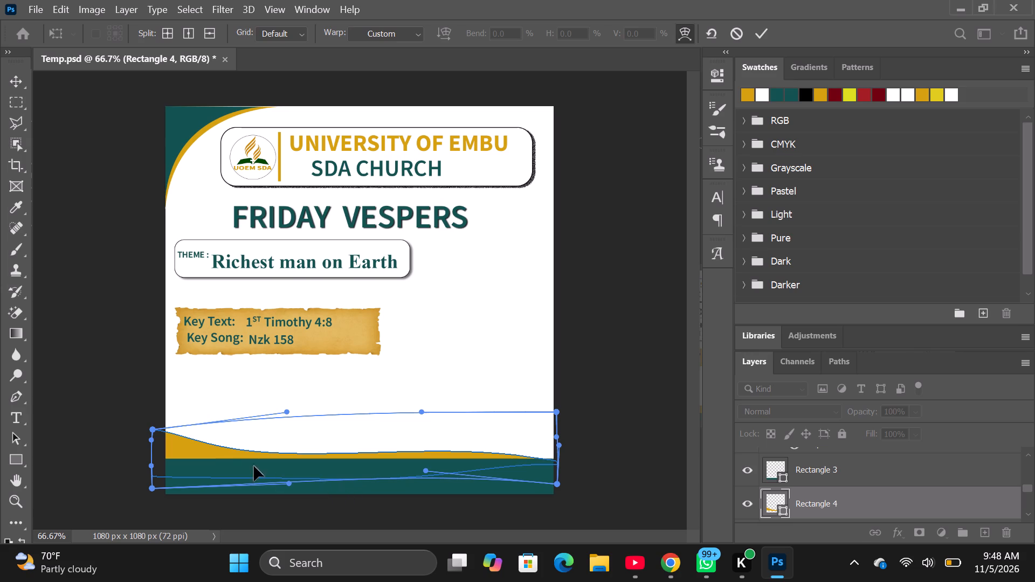
pyautogui.moveTo(181, 436); pyautogui.dragTo(180, 443)
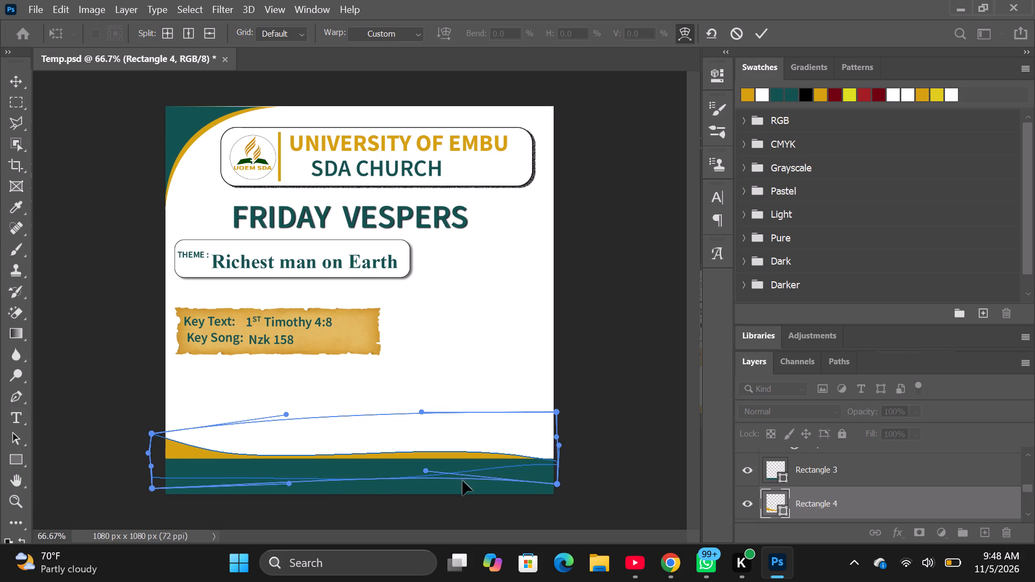
pyautogui.click(287, 454)
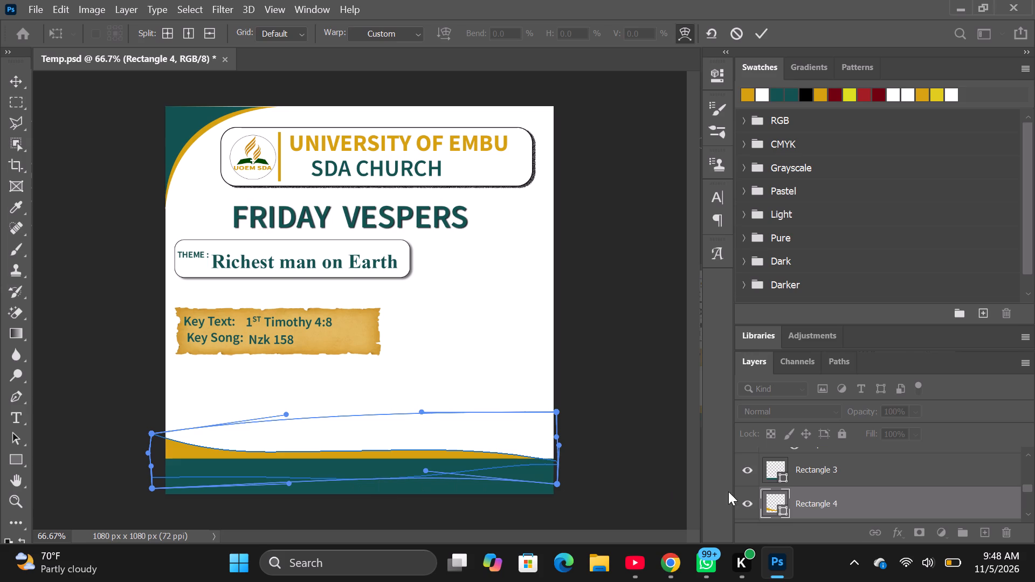
pyautogui.click(823, 499)
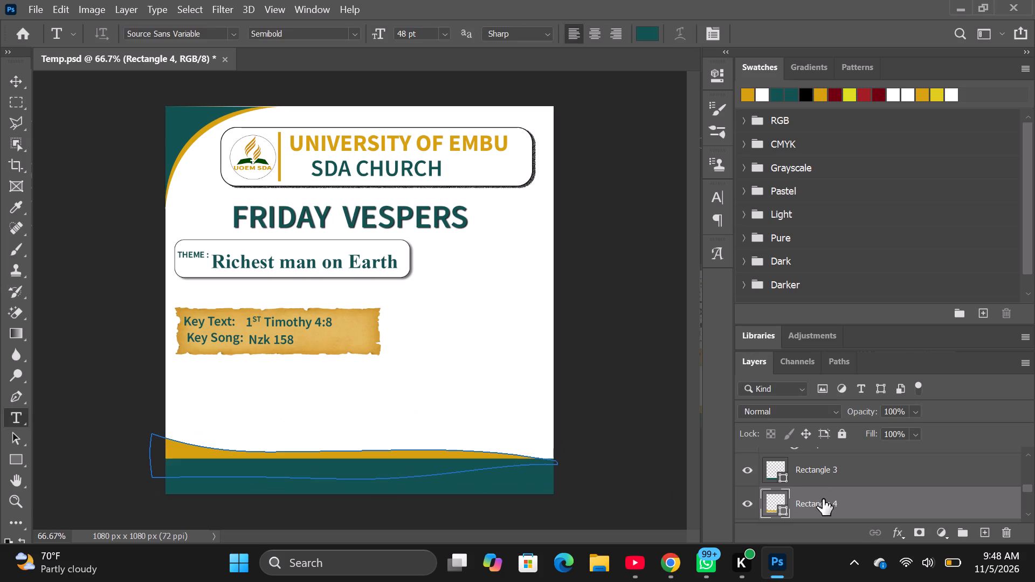
# Duplicate the gold wave Rectangle 4 and shift the copy down about 7 px, to about Y 980 px.
pyautogui.click(813, 505)
pyautogui.click(845, 474)
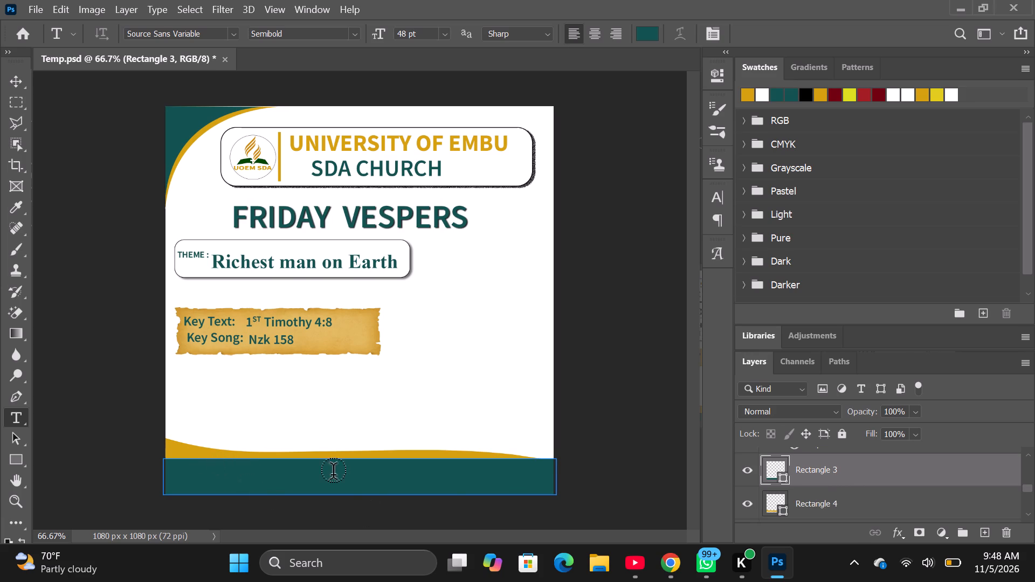
pyautogui.click(804, 500)
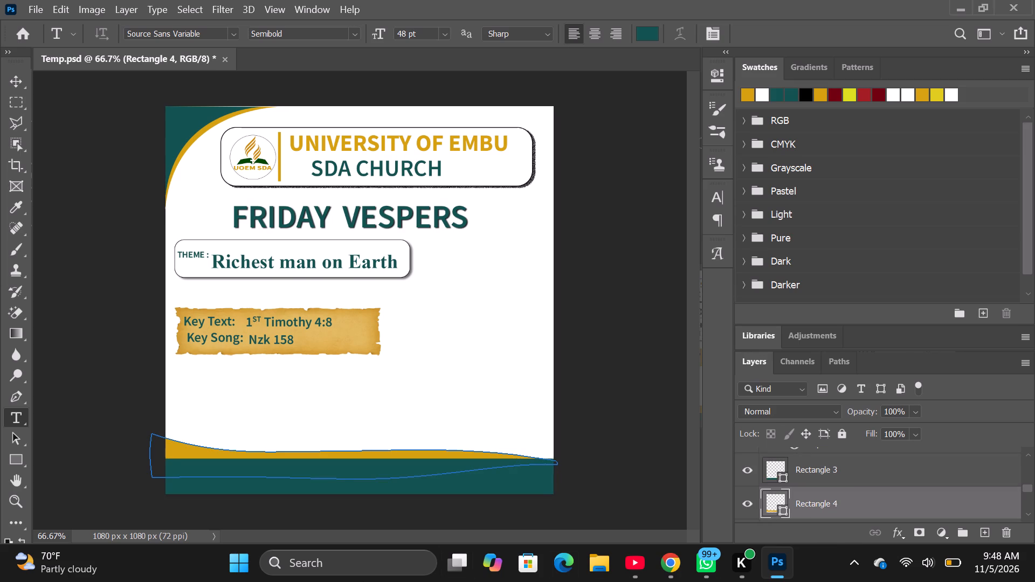
pyautogui.hotkey('ctrl', 'j')
pyautogui.click(829, 499)
pyautogui.hotkey('ctrl', 't')
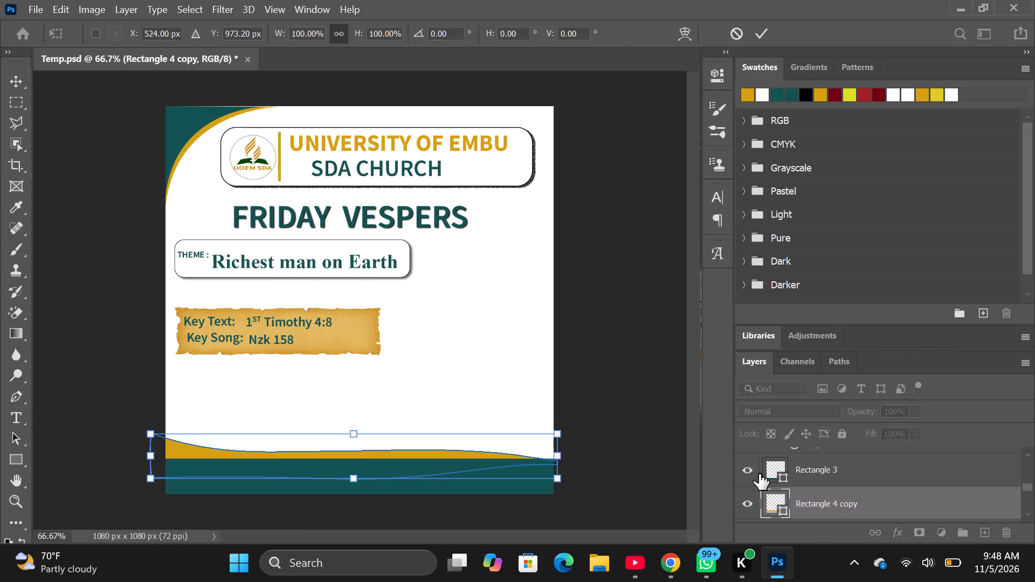
pyautogui.scroll(-1, 834, 477)
pyautogui.click(298, 468)
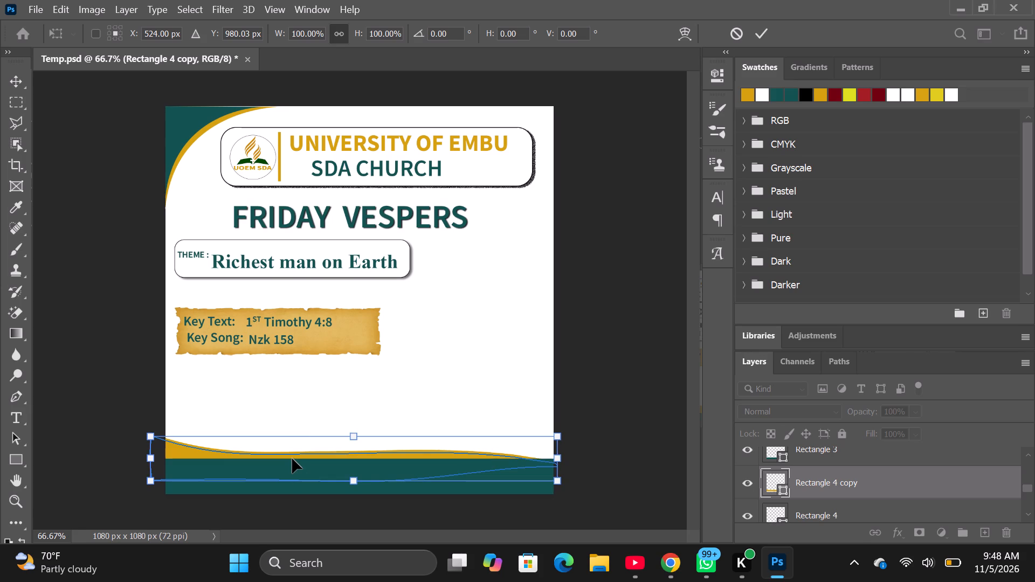
# Recolour the wave copy, trying black and settling on white, so only a thin gold line of the original wave shows.
pyautogui.click(819, 96)
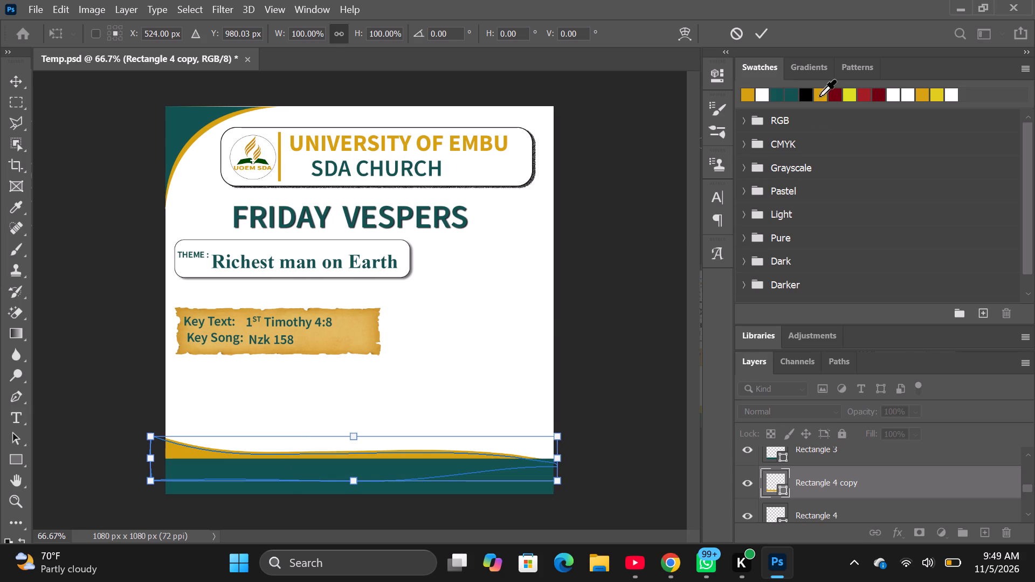
pyautogui.doubleClick(819, 96)
pyautogui.click(784, 93)
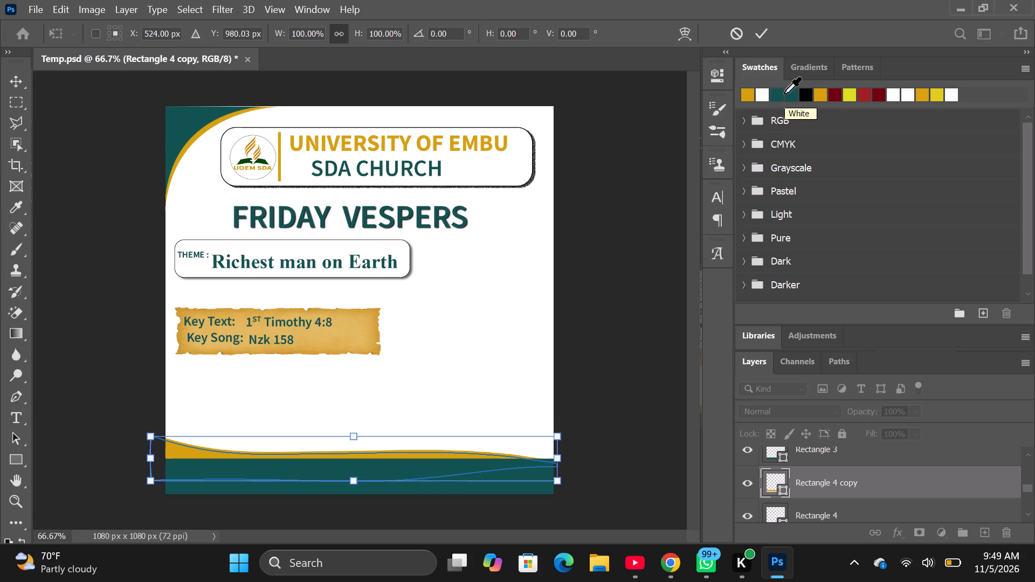
pyautogui.click(792, 94)
pyautogui.click(833, 488)
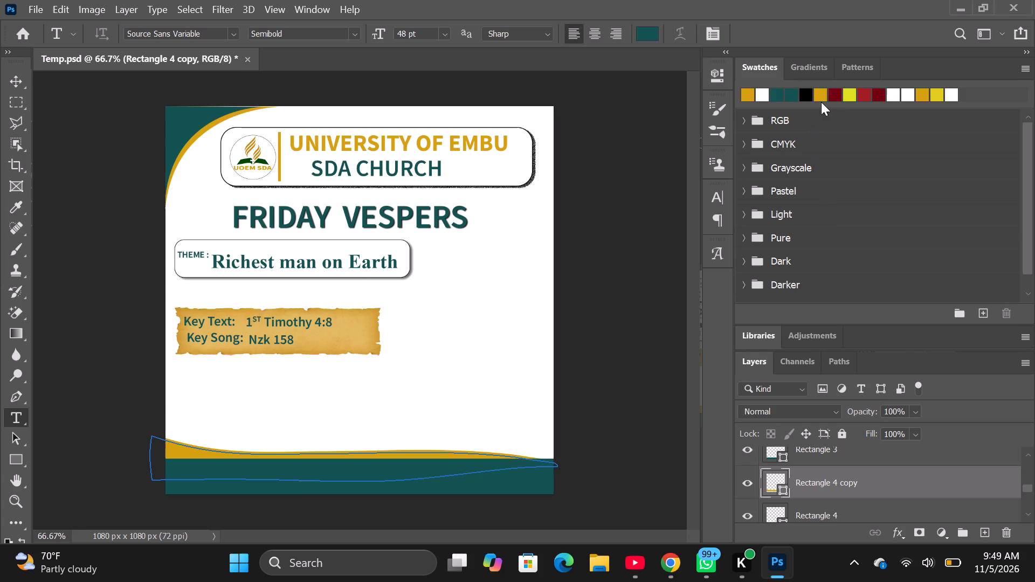
pyautogui.click(810, 94)
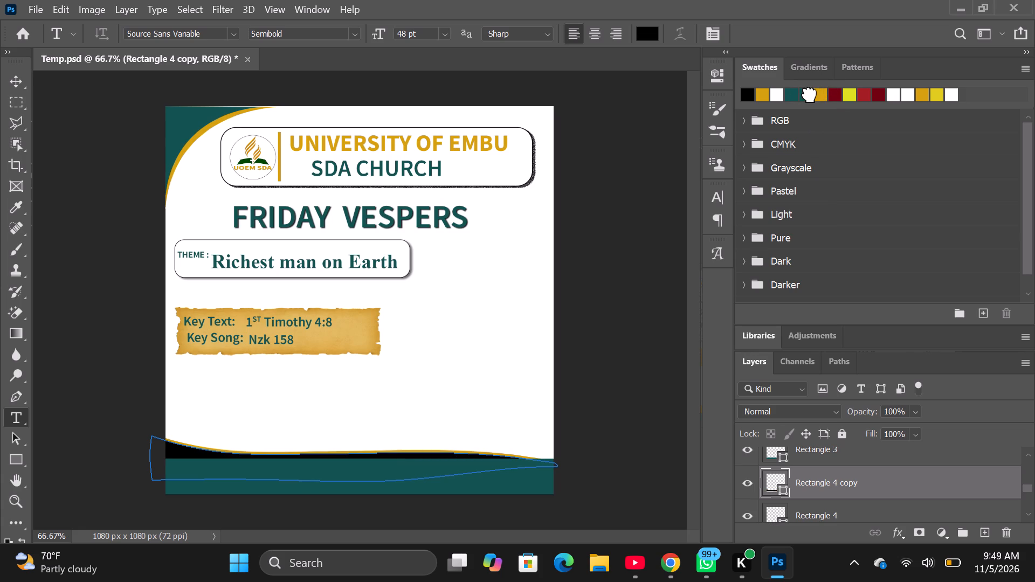
pyautogui.click(779, 96)
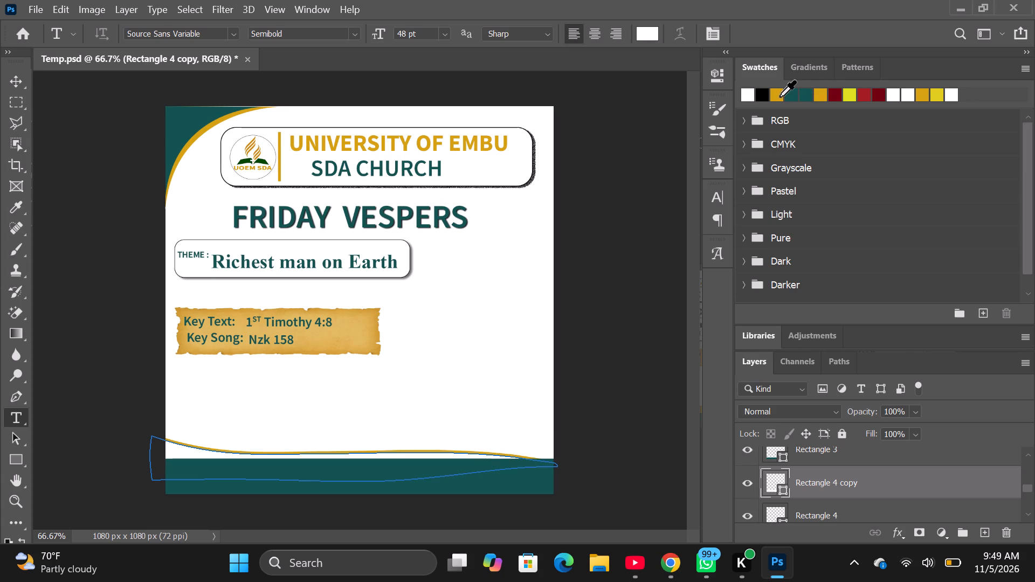
# Select the teal band shape Rectangle 3 along the poster's bottom edge, after checking the two wave layers beneath it.
pyautogui.click(875, 480)
pyautogui.click(840, 510)
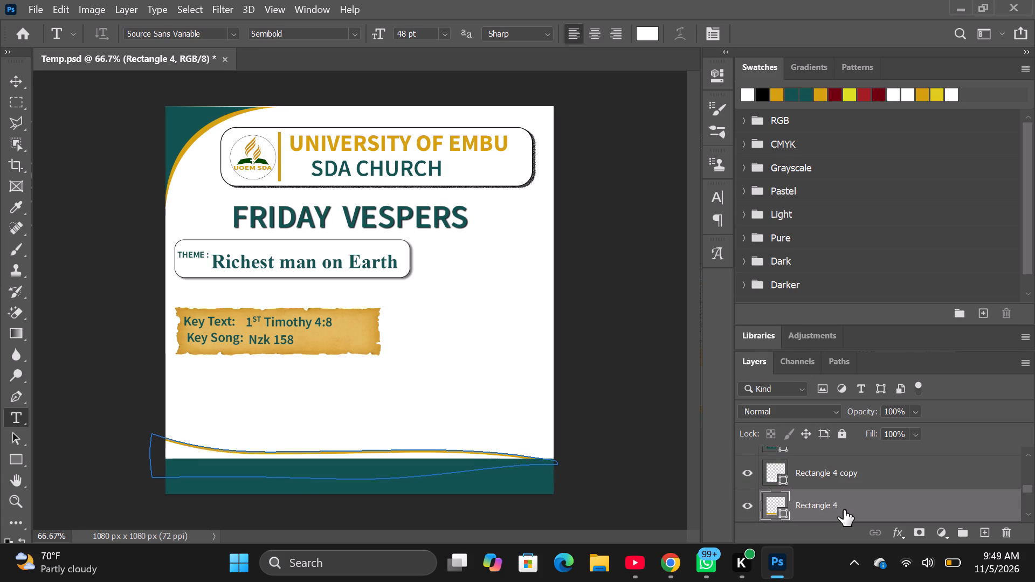
pyautogui.scroll(1, 844, 494)
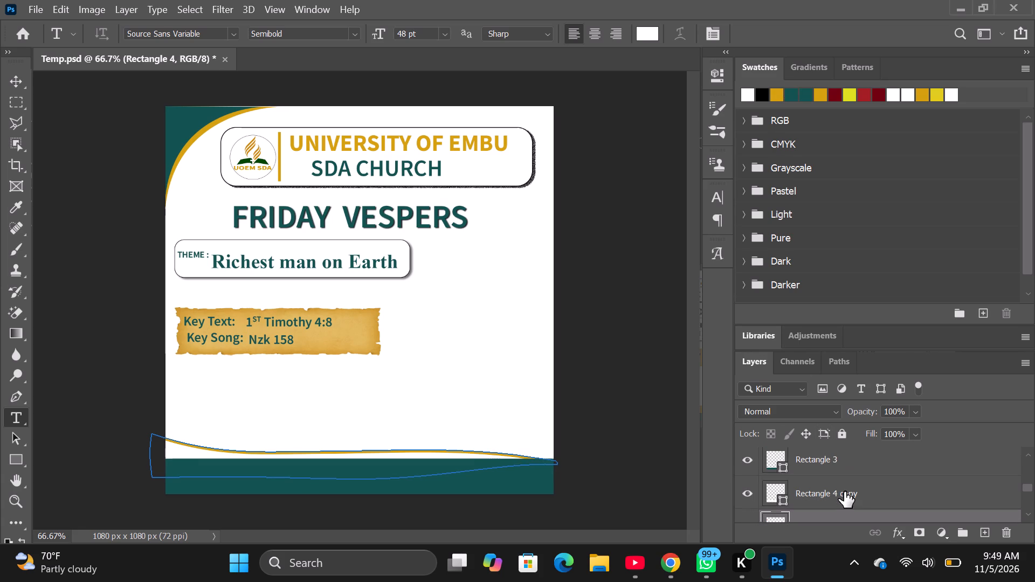
pyautogui.click(827, 461)
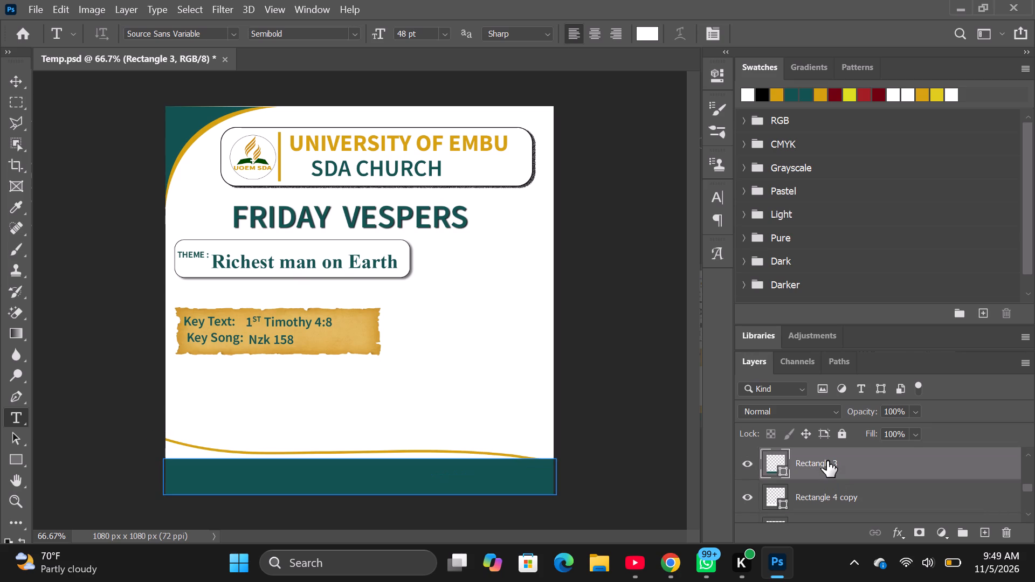
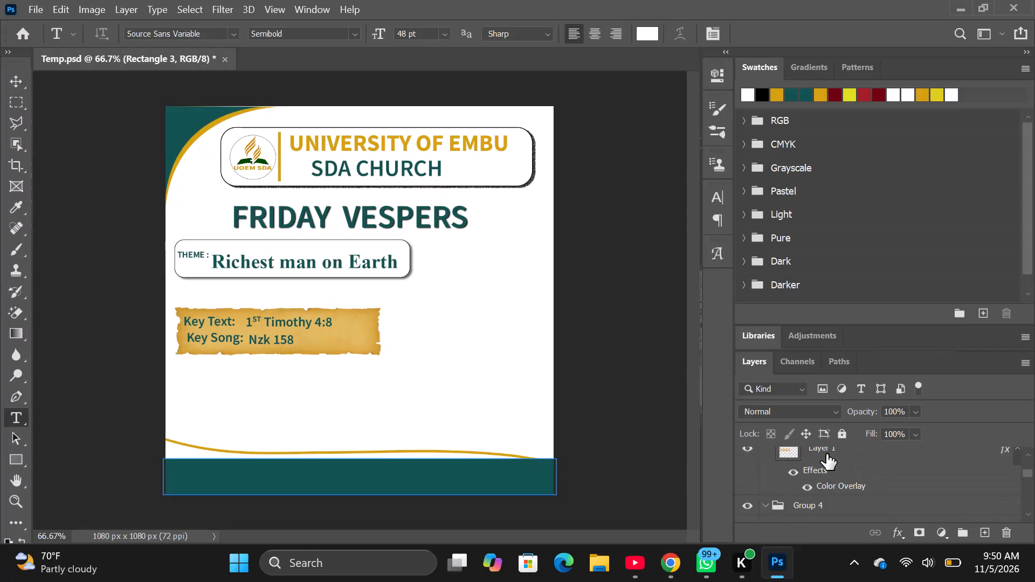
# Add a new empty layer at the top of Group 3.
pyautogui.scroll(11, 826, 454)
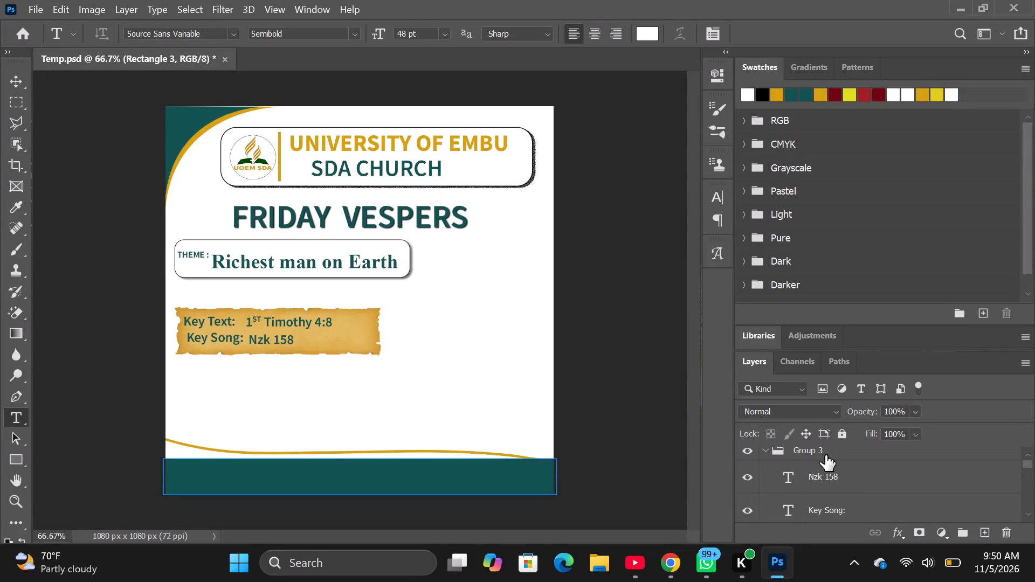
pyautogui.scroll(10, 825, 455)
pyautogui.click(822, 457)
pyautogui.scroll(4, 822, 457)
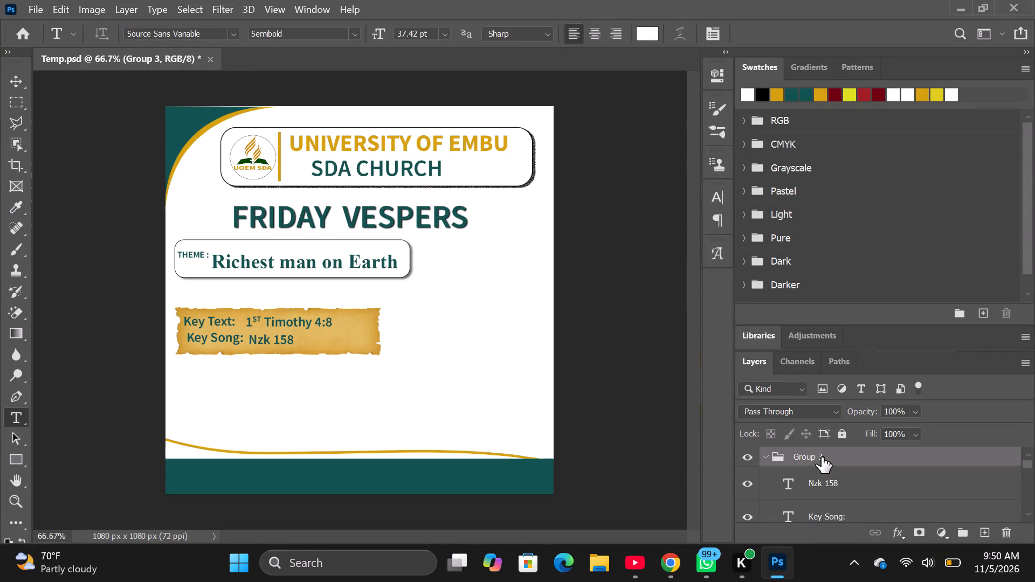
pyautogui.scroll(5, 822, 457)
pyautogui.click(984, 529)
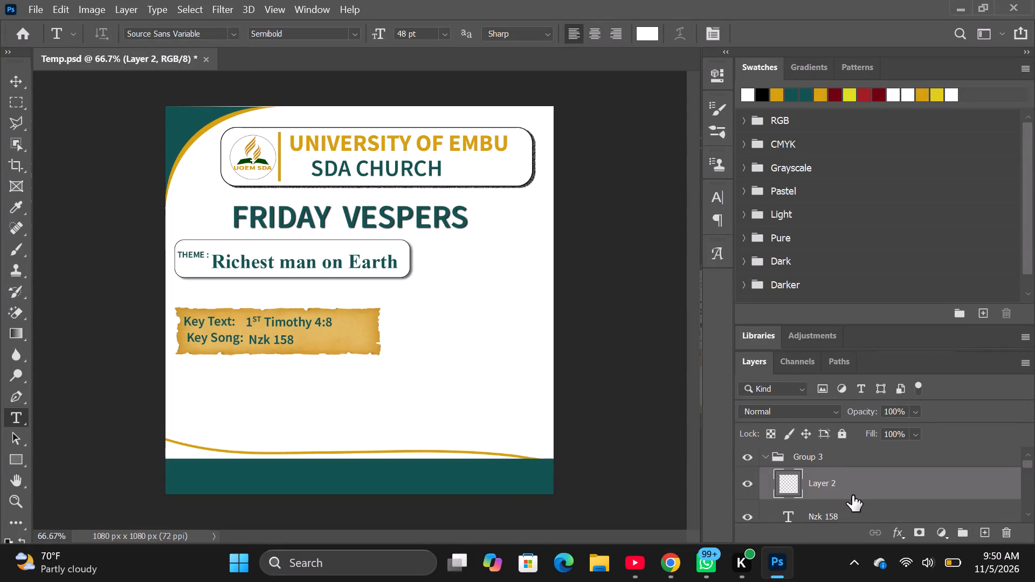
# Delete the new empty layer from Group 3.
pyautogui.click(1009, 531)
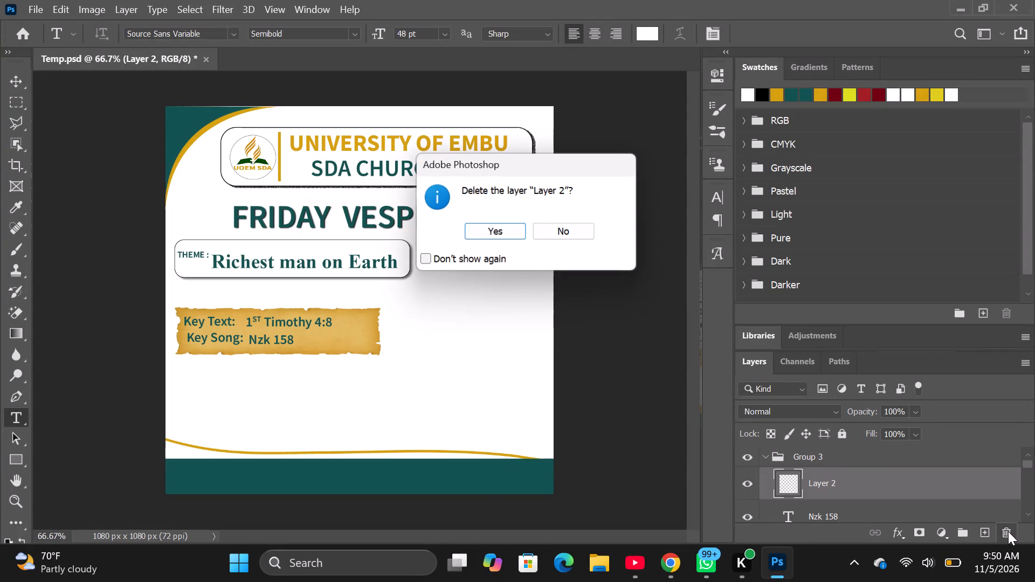
# Delete the empty Layer 2 from inside Group 3.
pyautogui.click(506, 231)
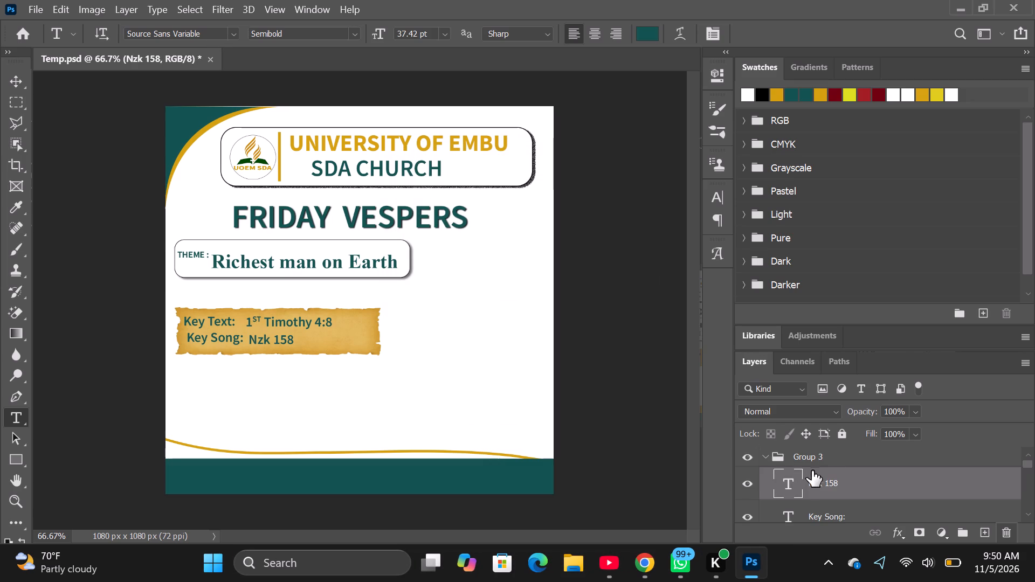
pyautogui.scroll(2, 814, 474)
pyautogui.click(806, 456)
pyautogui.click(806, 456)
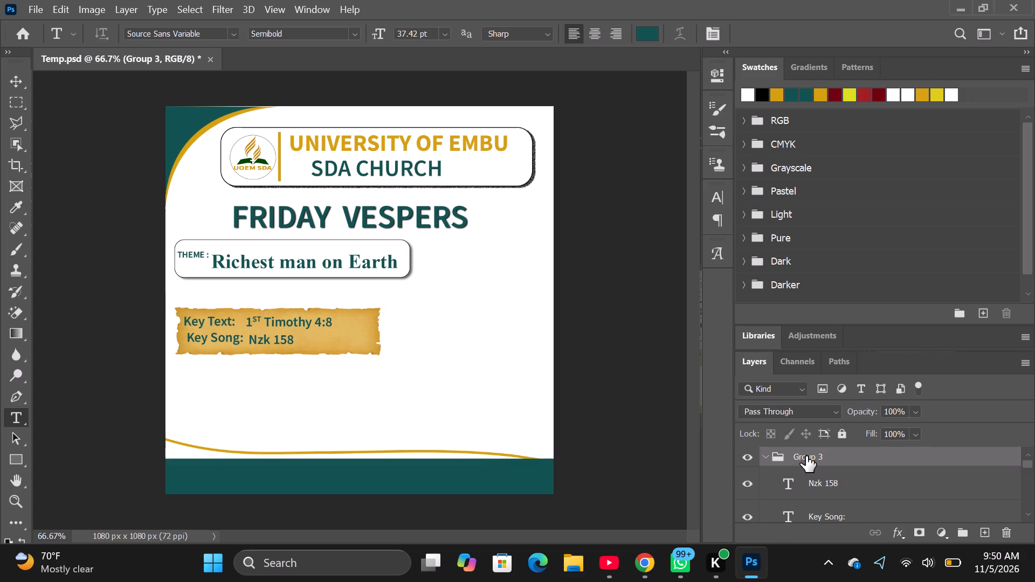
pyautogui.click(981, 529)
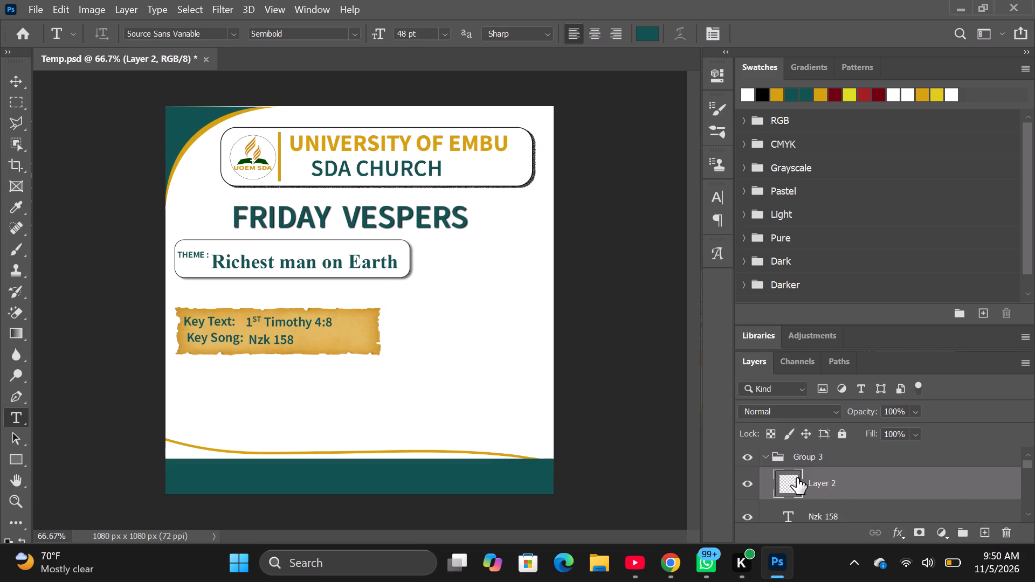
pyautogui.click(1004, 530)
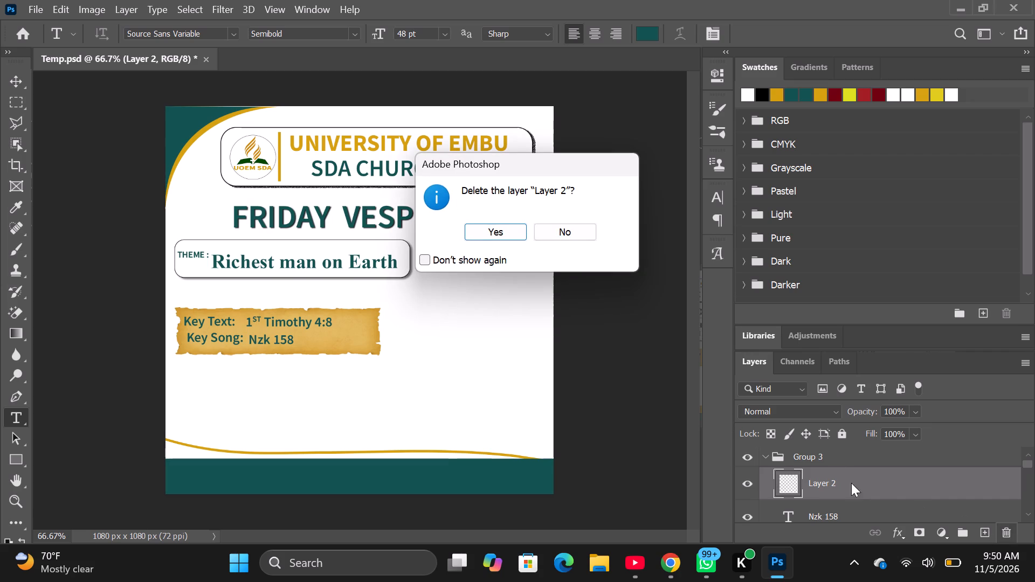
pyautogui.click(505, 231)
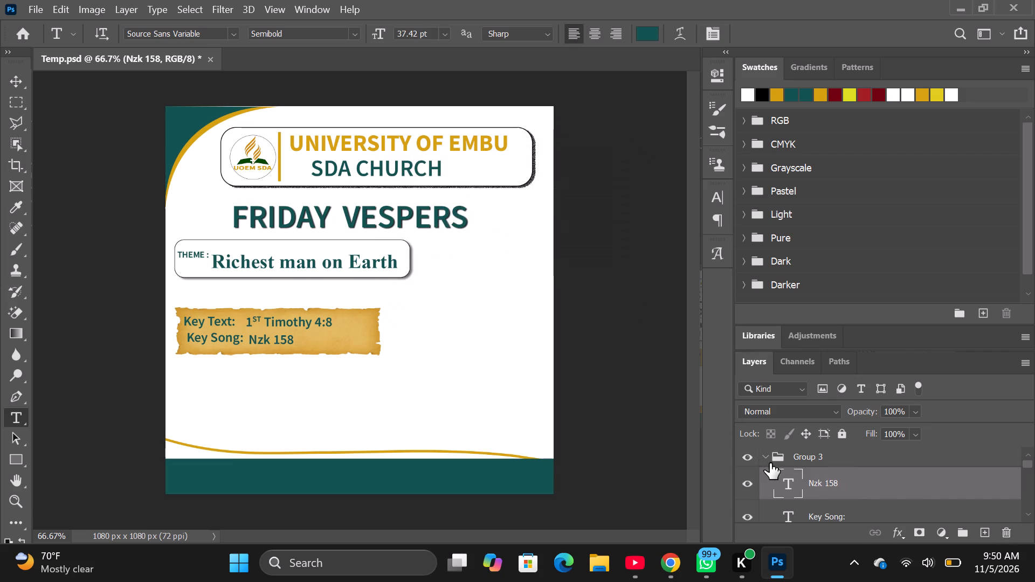
# Add a new layer above the collapsed Group 3 and place the Friday Poster image from Downloads there as an embedded image.
pyautogui.click(765, 456)
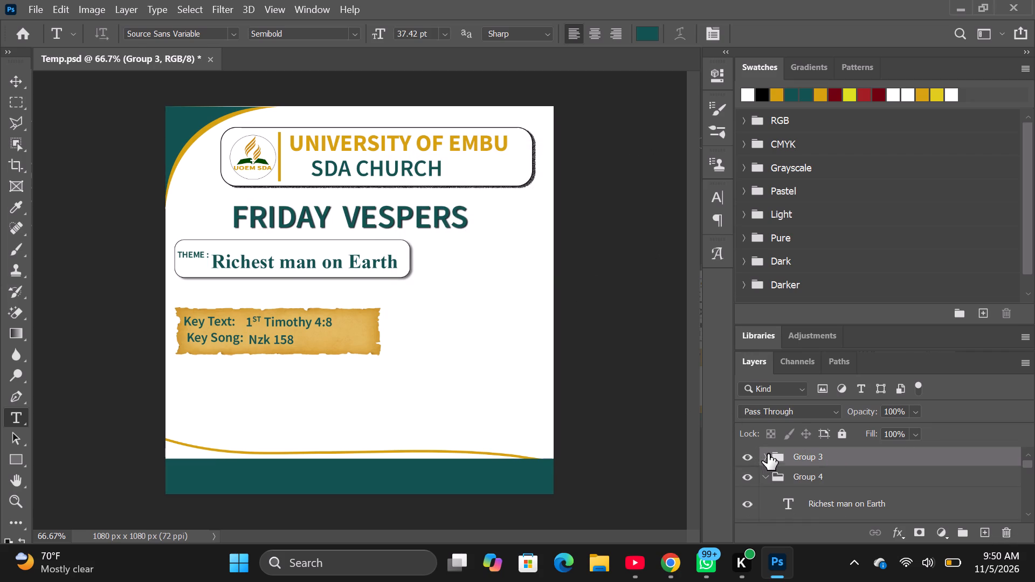
pyautogui.click(983, 534)
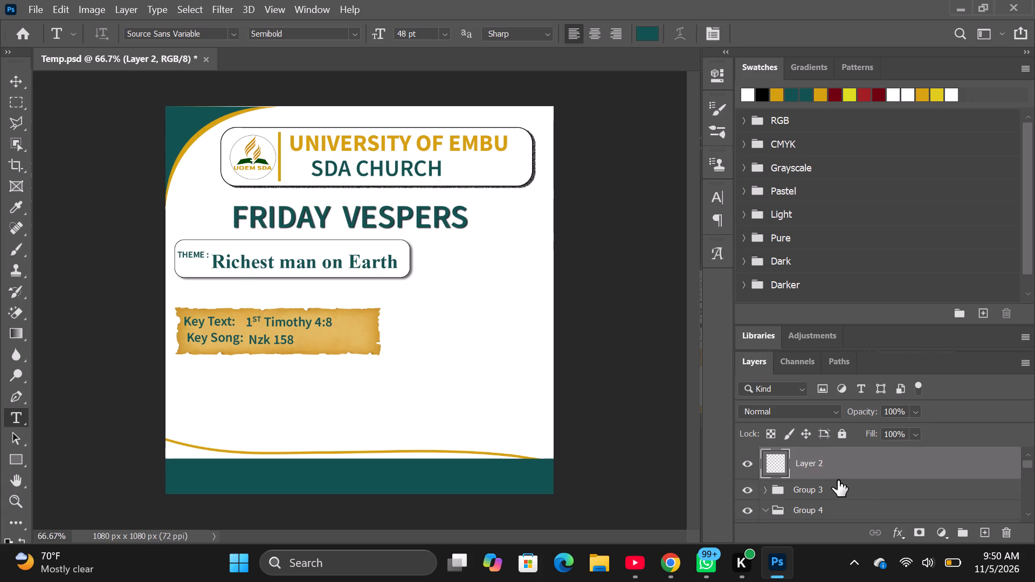
pyautogui.click(30, 15)
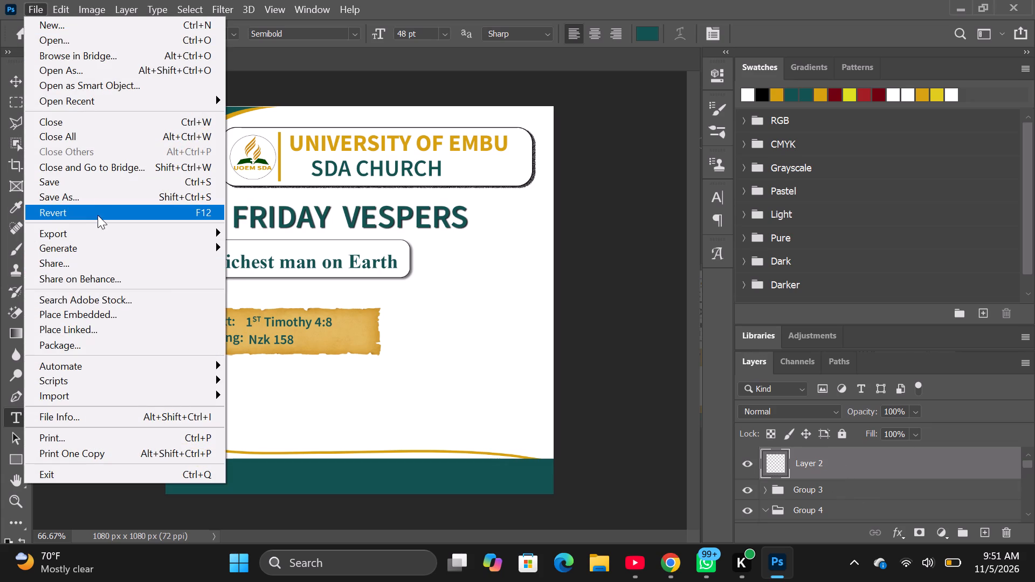
pyautogui.click(111, 315)
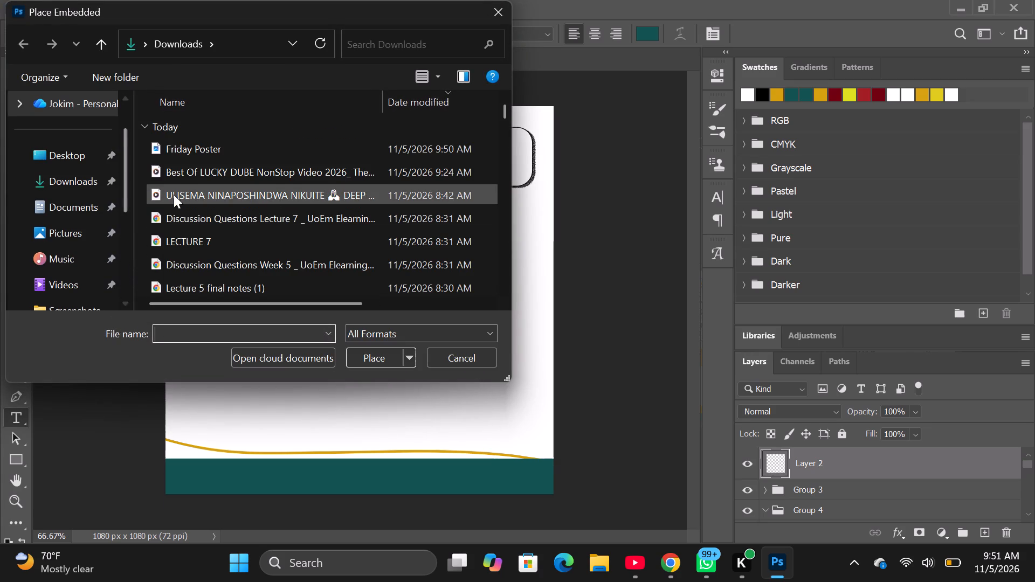
pyautogui.click(189, 149)
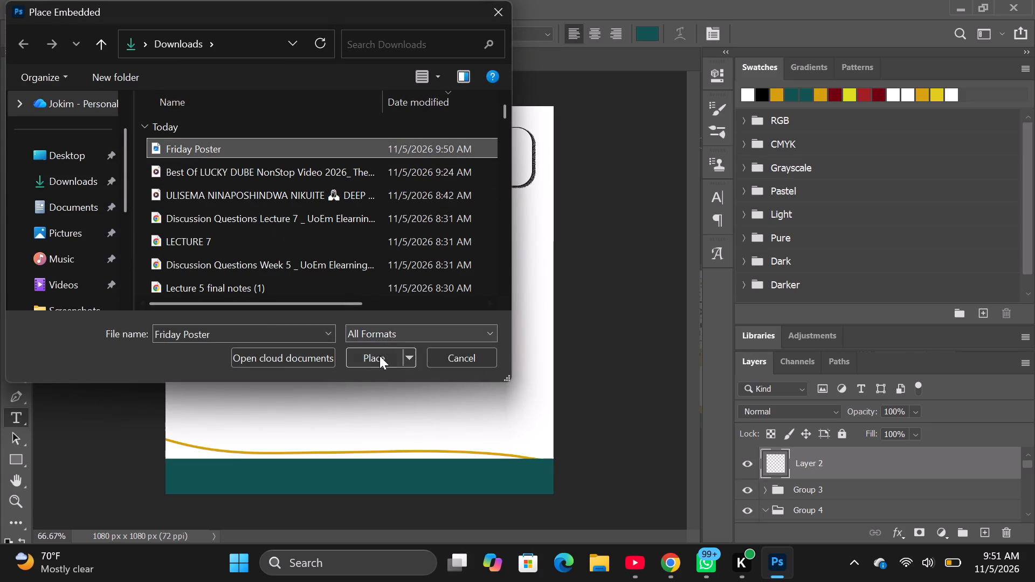
pyautogui.click(379, 357)
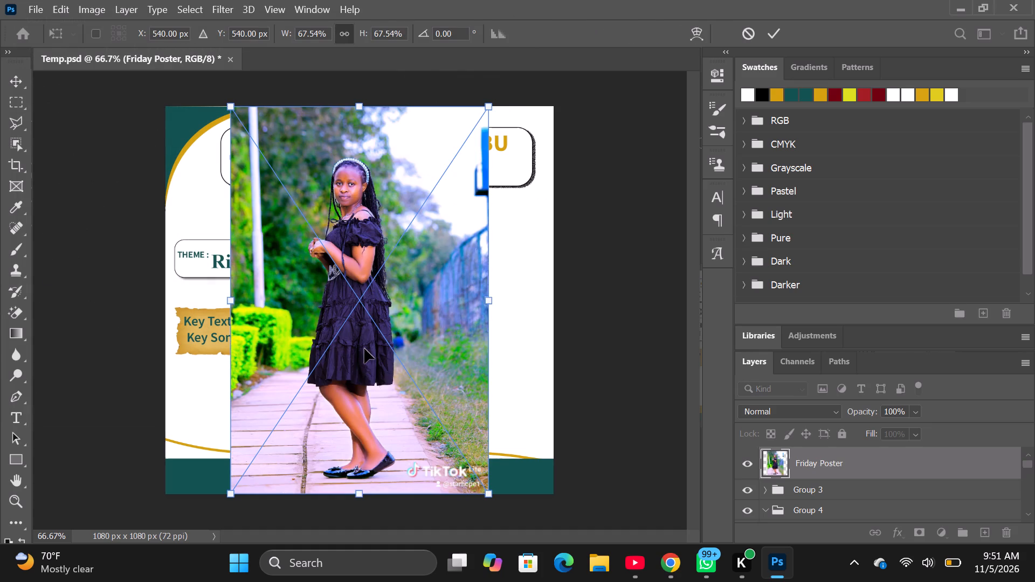
pyautogui.click(196, 9)
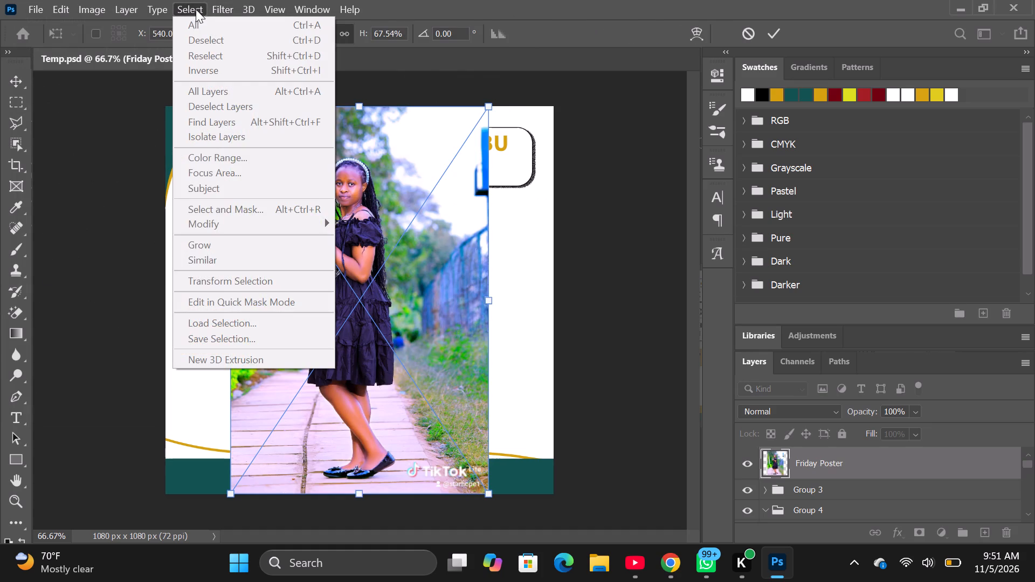
pyautogui.click(857, 463)
pyautogui.click(854, 460)
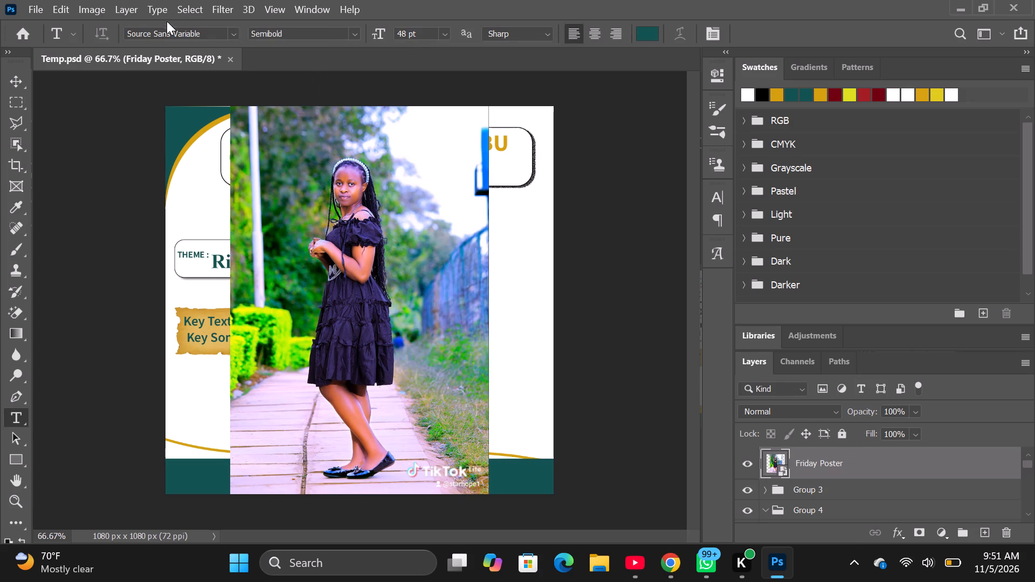
# Select the woman in the Friday Poster photo with Select Subject and copy her onto a new layer.
pyautogui.click(191, 11)
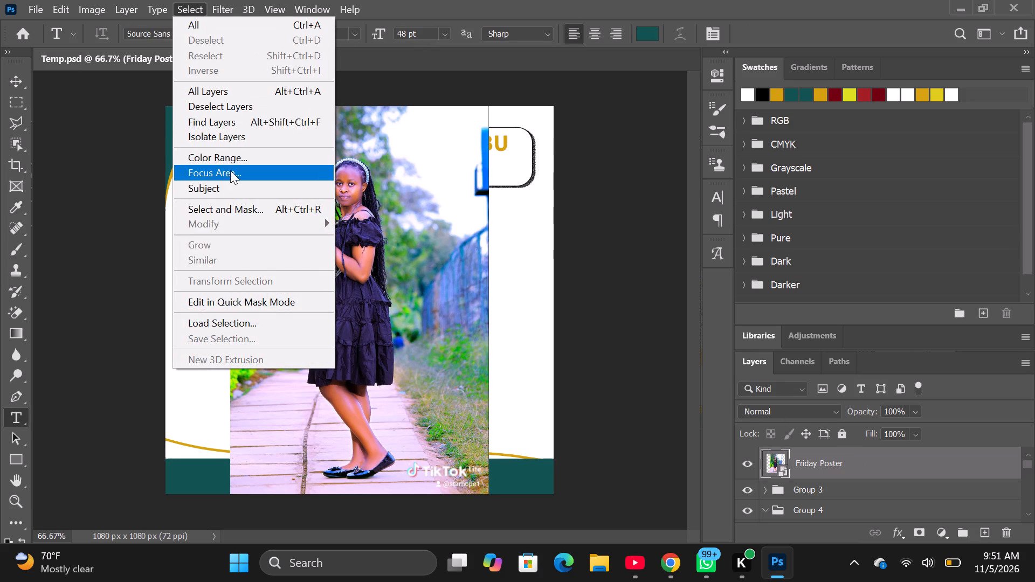
pyautogui.click(223, 188)
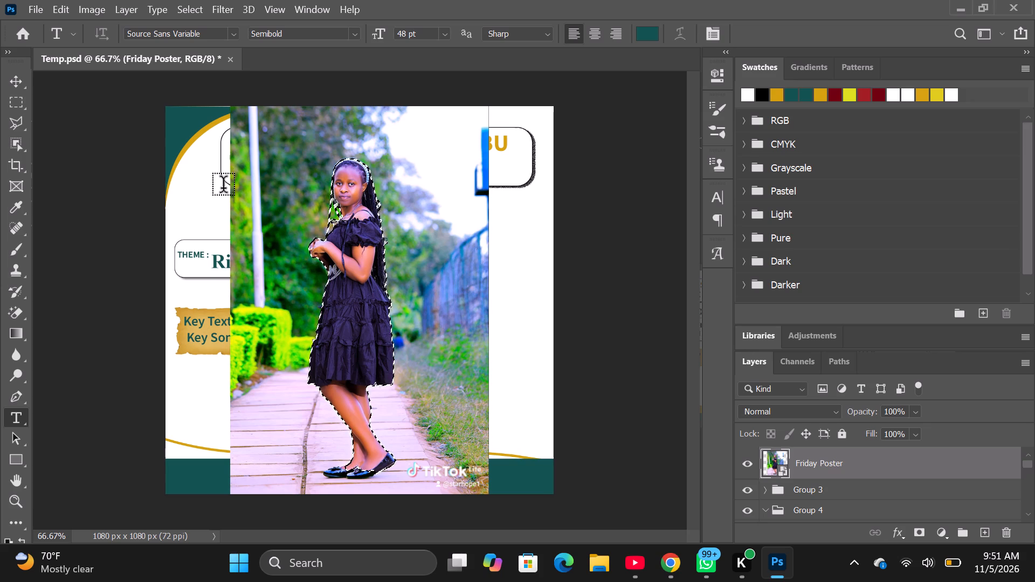
pyautogui.hotkey('ctrl', 'j')
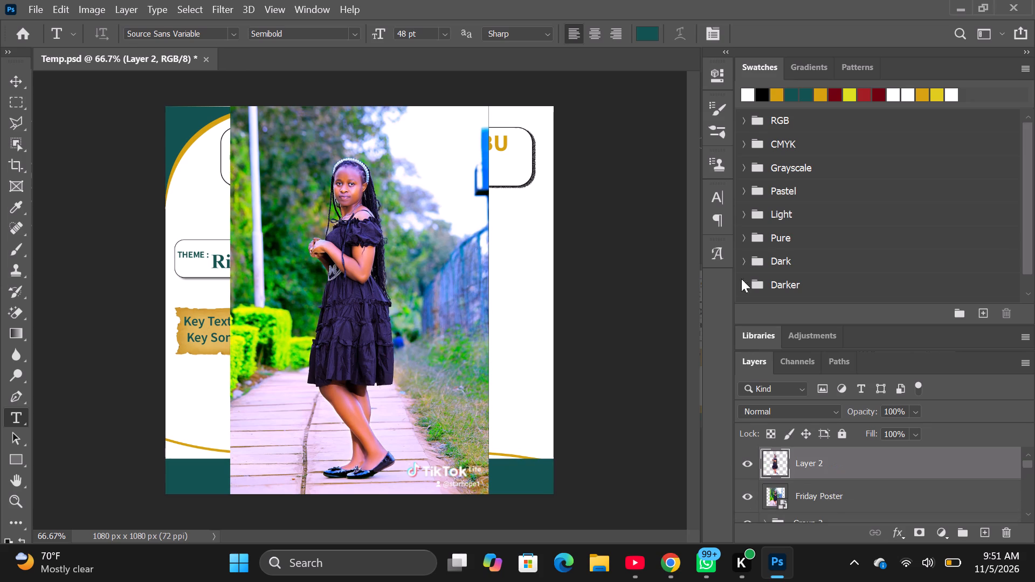
# Delete the original Friday Poster photo layer, keeping the woman's cutout.
pyautogui.click(826, 497)
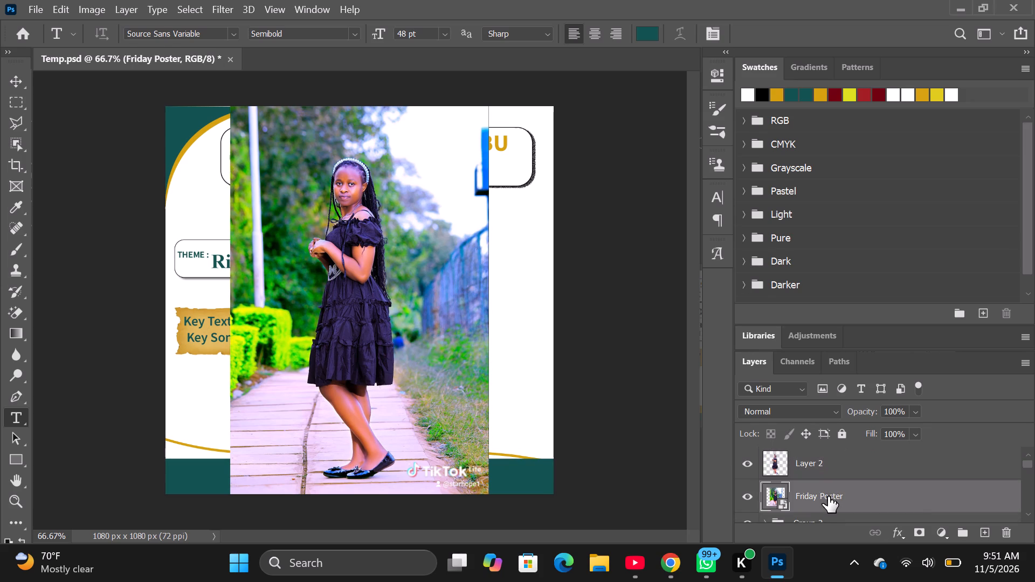
pyautogui.click(1008, 531)
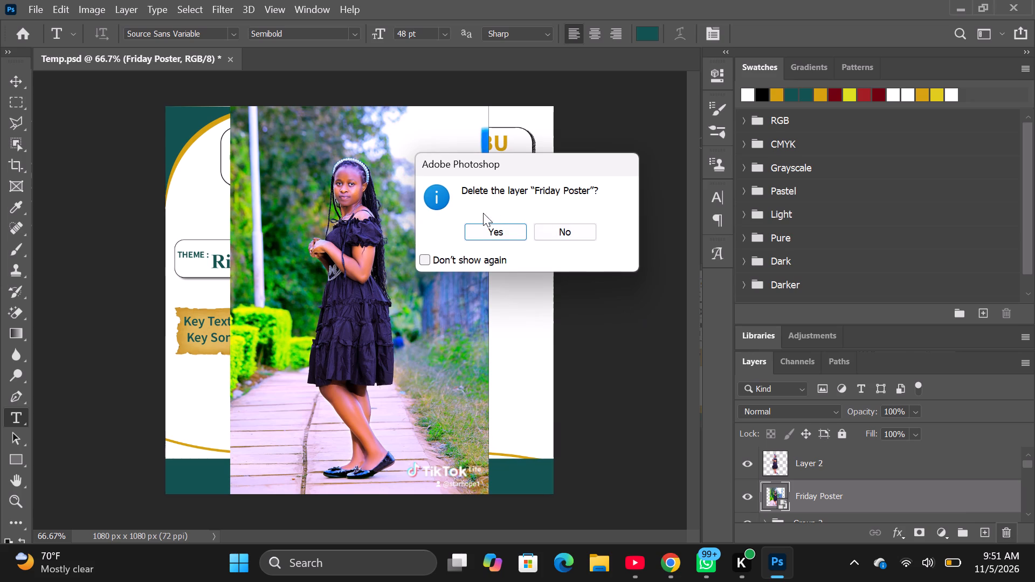
pyautogui.click(497, 231)
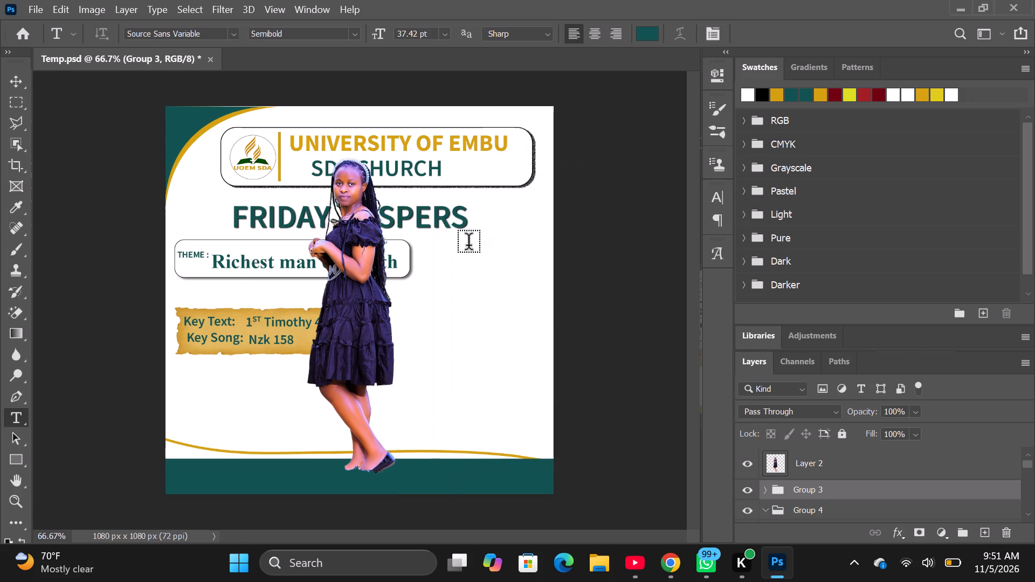
# Scale the woman's cutout on Layer 2 to about 151% and position it at the poster's lower right, about X 892, Y 1004 px.
pyautogui.click(795, 460)
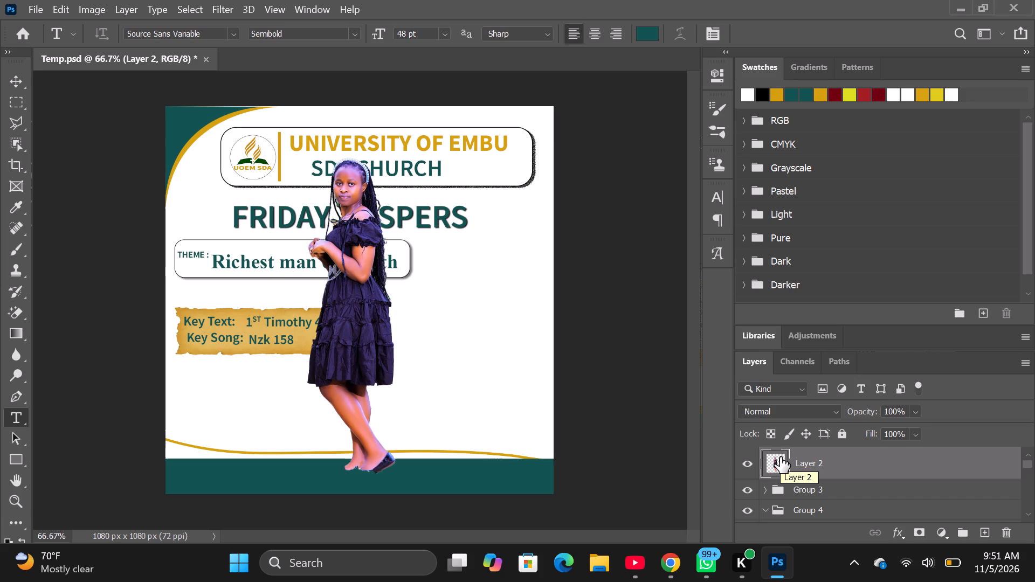
pyautogui.hotkey('ctrl', 't')
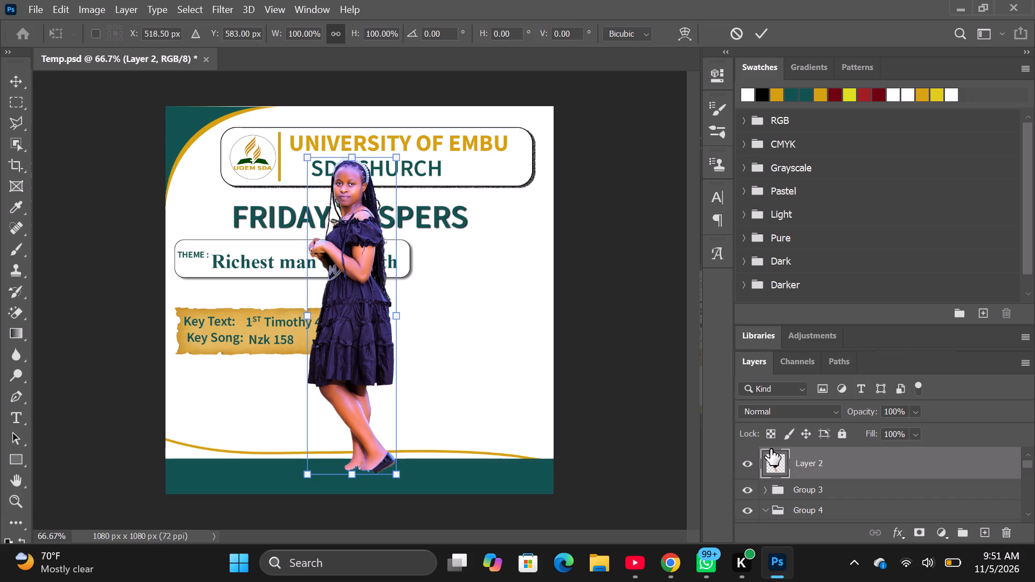
pyautogui.moveTo(351, 293); pyautogui.dragTo(426, 332)
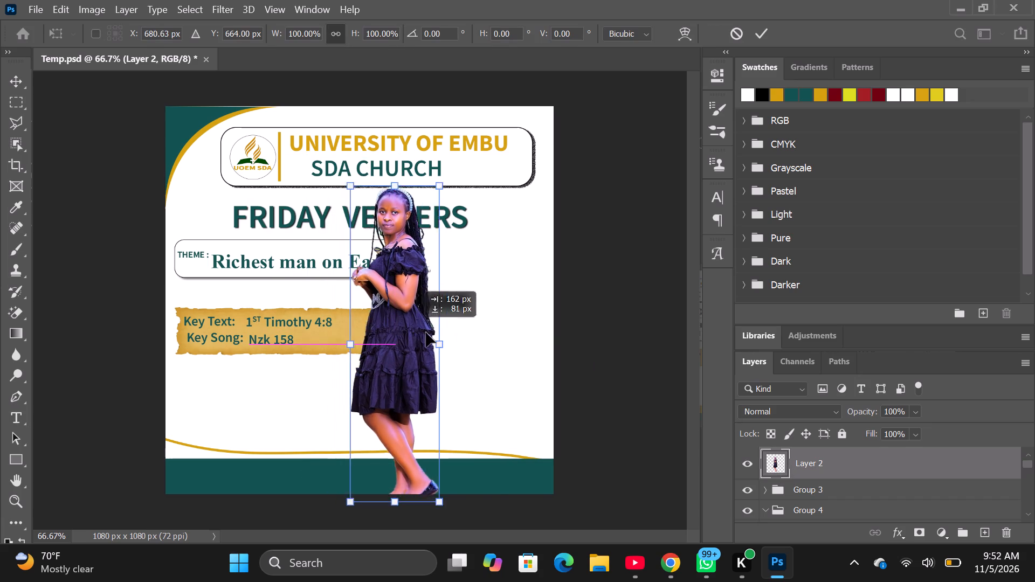
pyautogui.moveTo(426, 332); pyautogui.dragTo(498, 352)
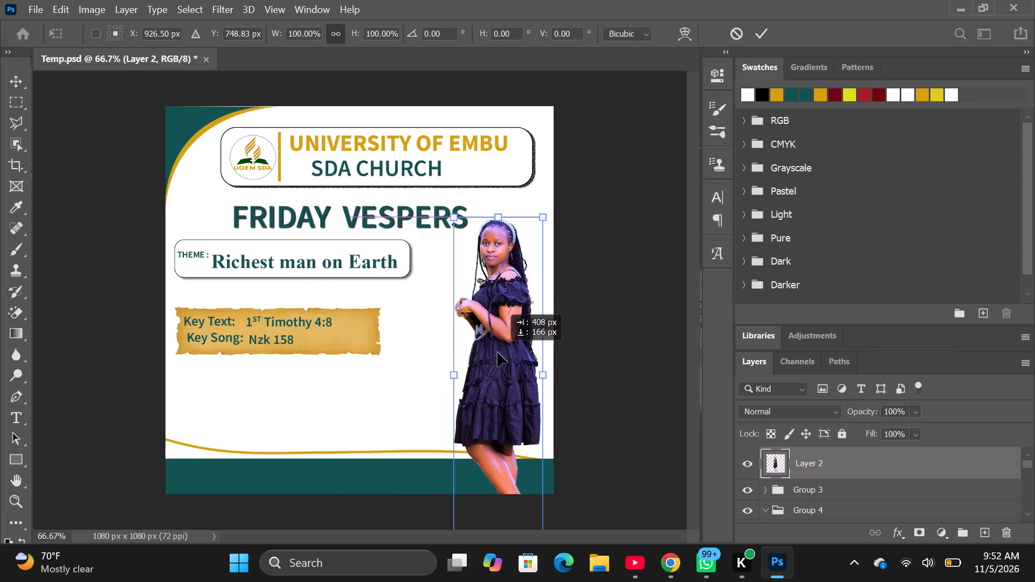
pyautogui.moveTo(498, 352); pyautogui.dragTo(487, 375)
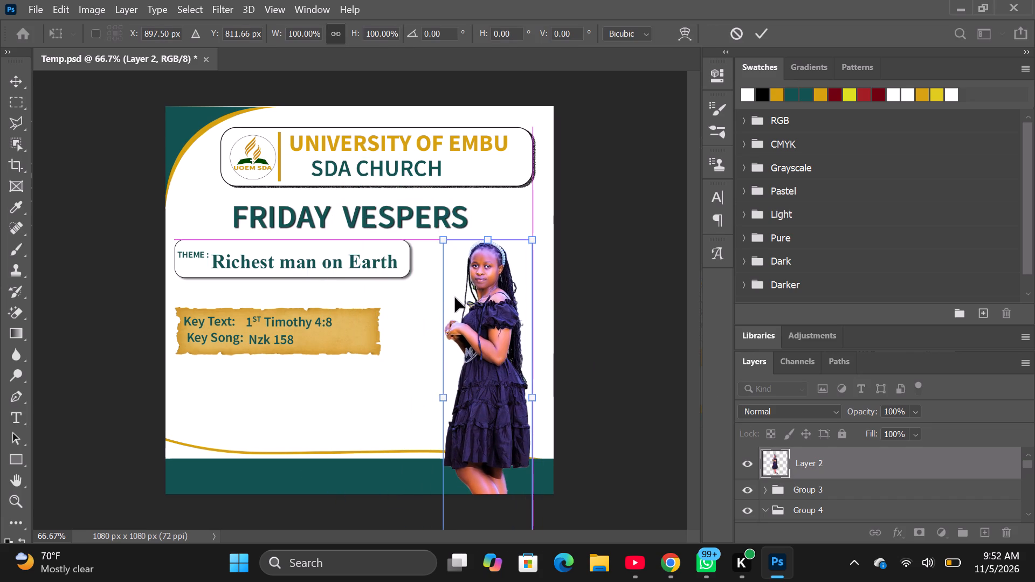
pyautogui.moveTo(444, 243); pyautogui.dragTo(336, 187)
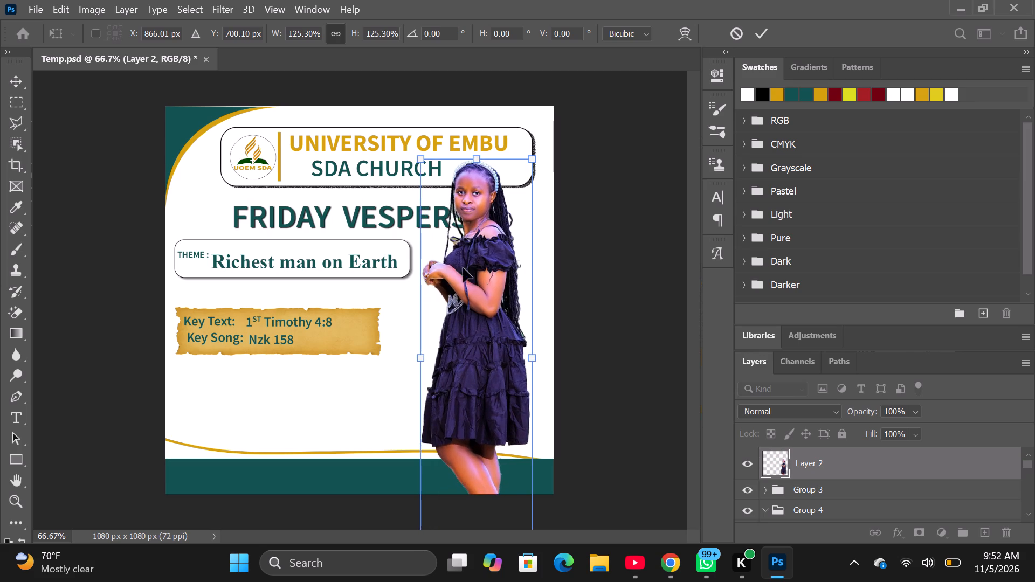
pyautogui.moveTo(489, 275); pyautogui.dragTo(498, 351)
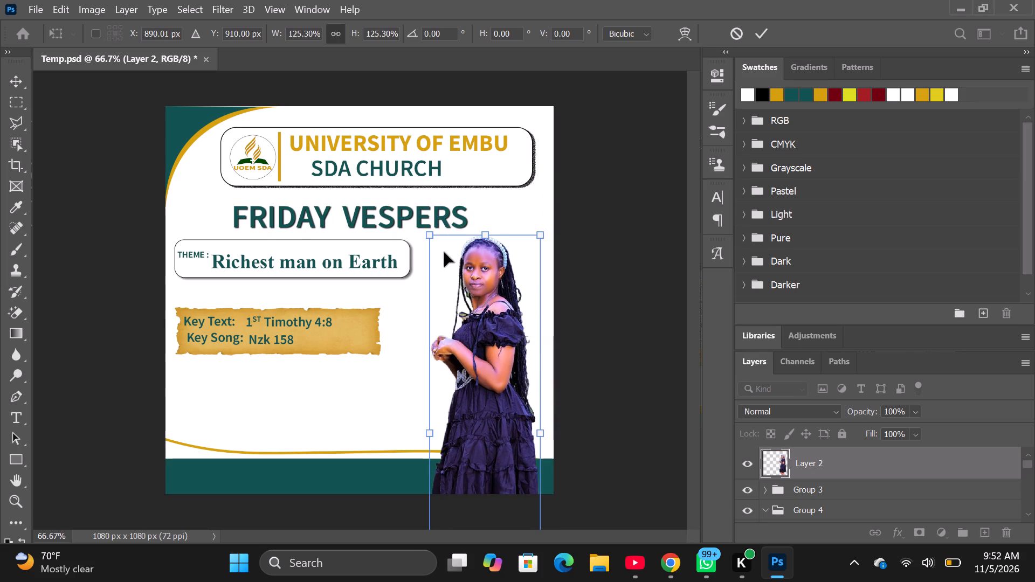
pyautogui.moveTo(432, 239); pyautogui.dragTo(331, 179)
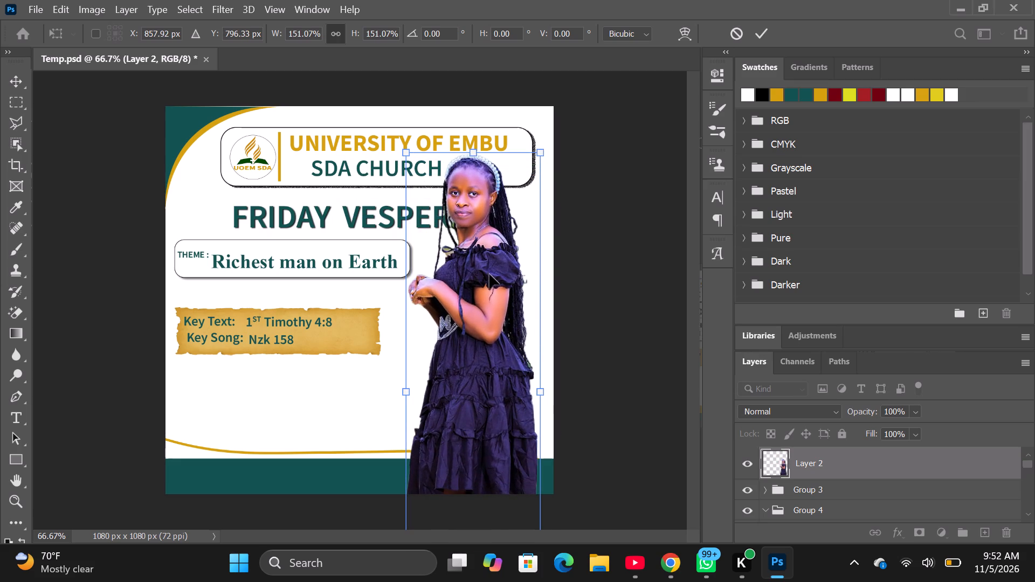
pyautogui.moveTo(492, 277); pyautogui.dragTo(502, 351)
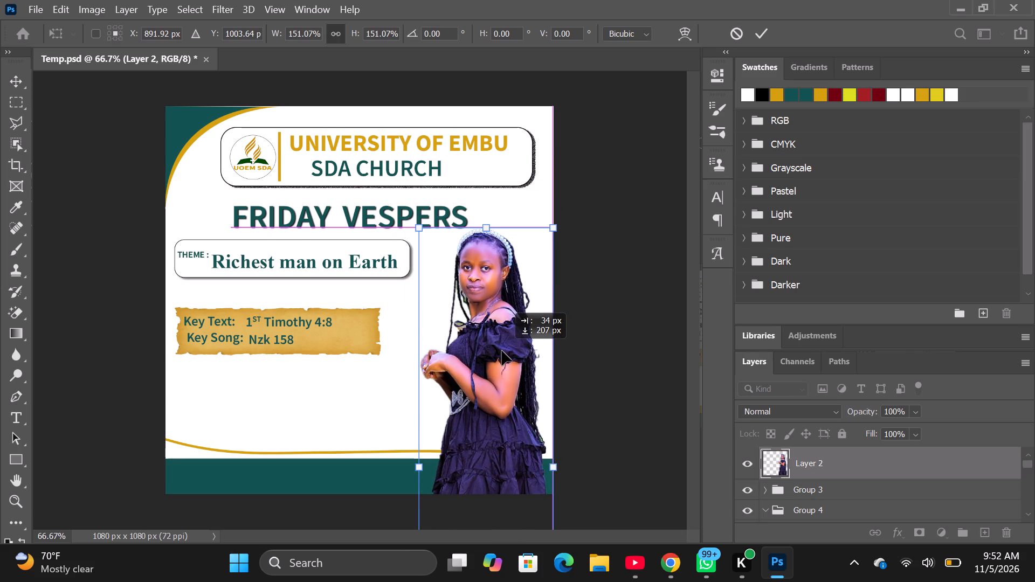
pyautogui.moveTo(502, 351); pyautogui.dragTo(505, 353)
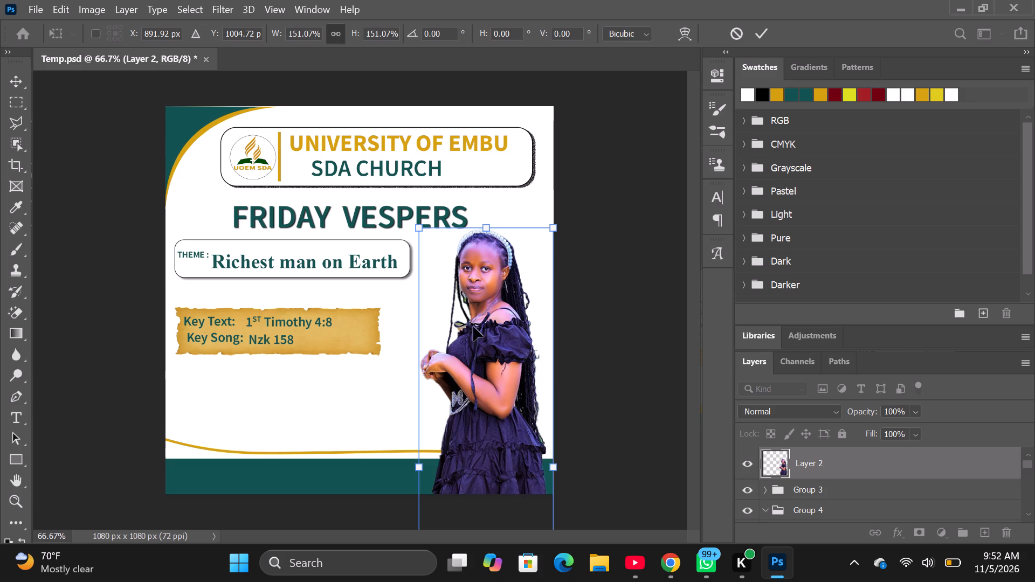
# Move the enlarged cutout across to the poster's left side, to about X 213, Y 693 px.
pyautogui.moveTo(482, 361); pyautogui.dragTo(247, 238)
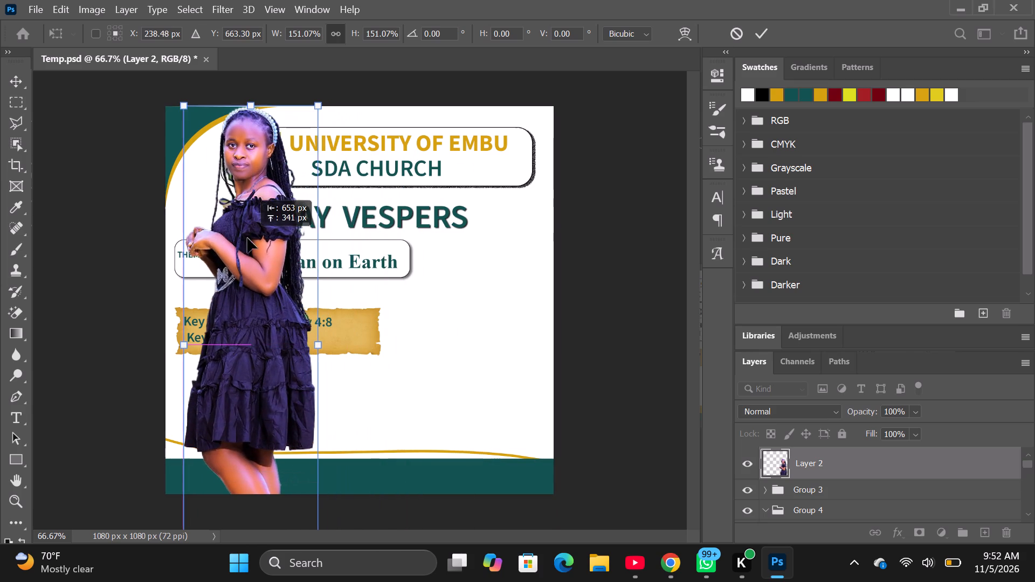
pyautogui.moveTo(247, 238); pyautogui.dragTo(236, 246)
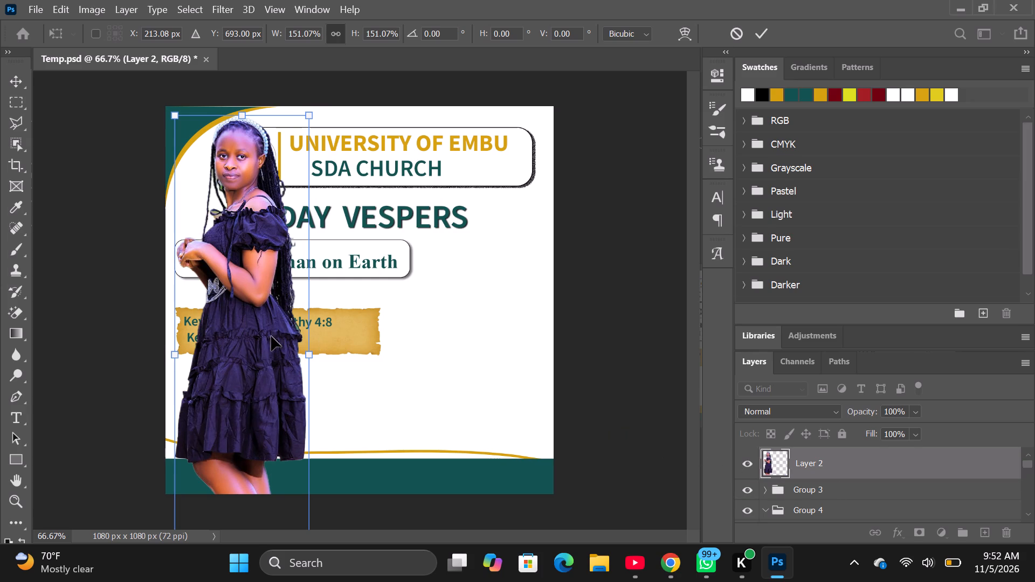
# Move the woman's cutout back to the poster's lower right and enlarge it to about 169%, at about X 877, Y 1085 px.
pyautogui.moveTo(267, 335); pyautogui.dragTo(510, 433)
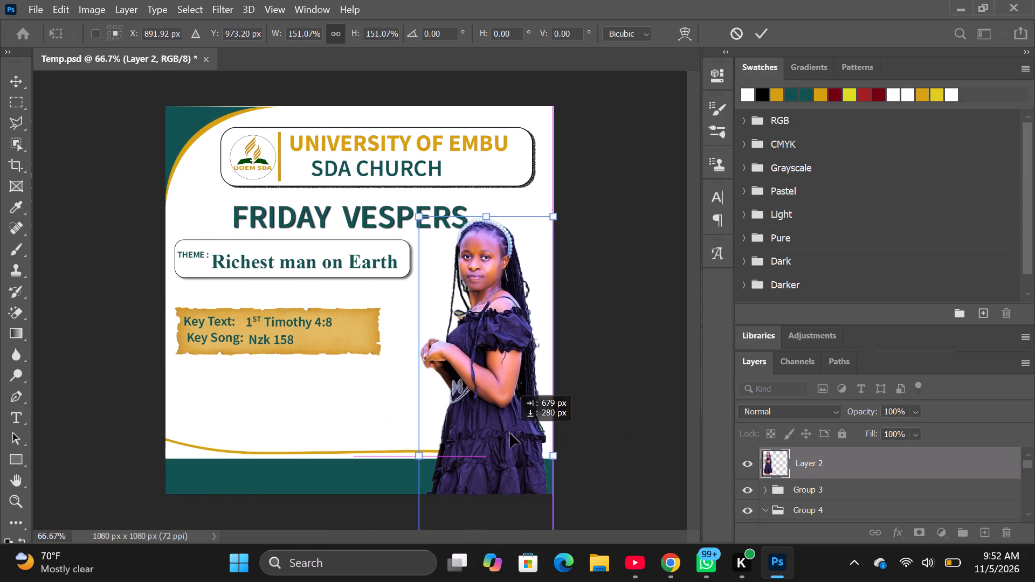
pyautogui.moveTo(510, 433); pyautogui.dragTo(513, 433)
pyautogui.moveTo(419, 217); pyautogui.dragTo(375, 183)
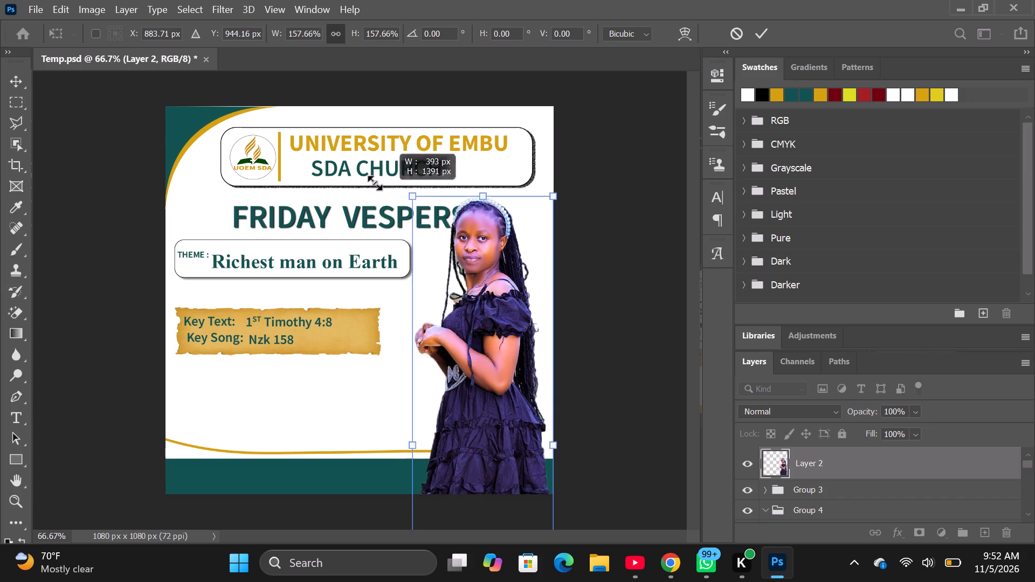
pyautogui.moveTo(375, 183); pyautogui.dragTo(359, 171)
pyautogui.moveTo(483, 278); pyautogui.dragTo(484, 348)
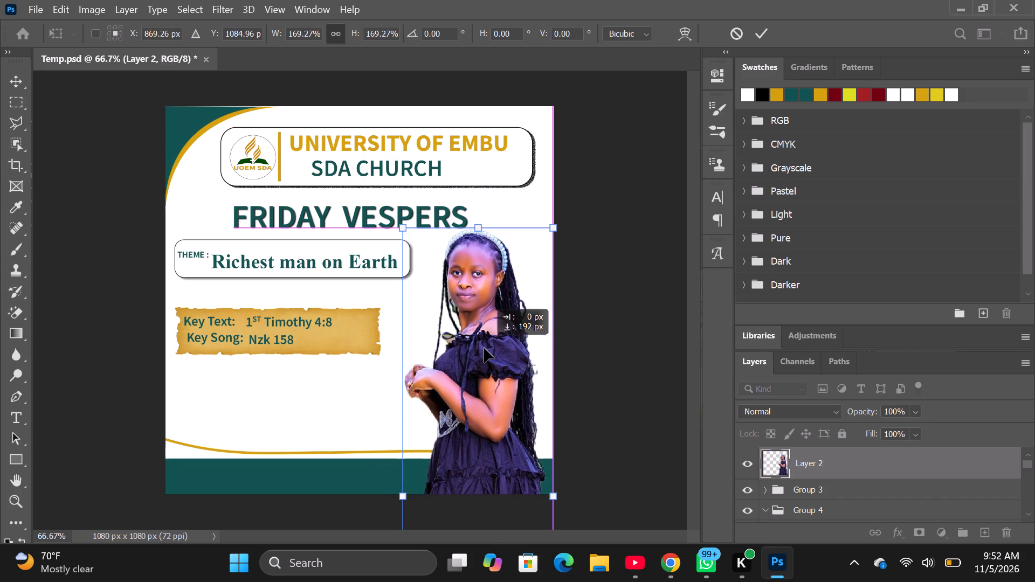
pyautogui.moveTo(484, 348); pyautogui.dragTo(485, 348)
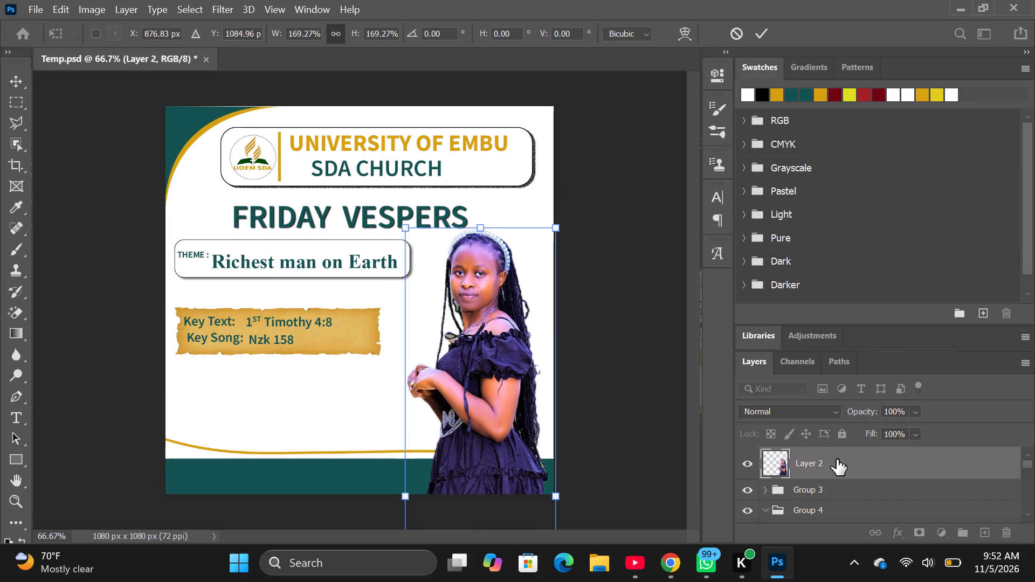
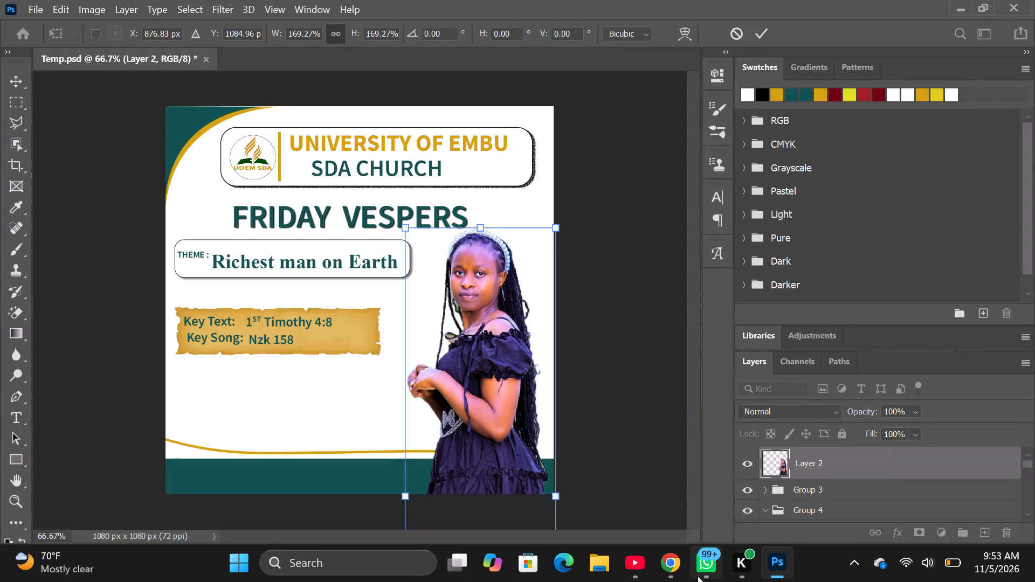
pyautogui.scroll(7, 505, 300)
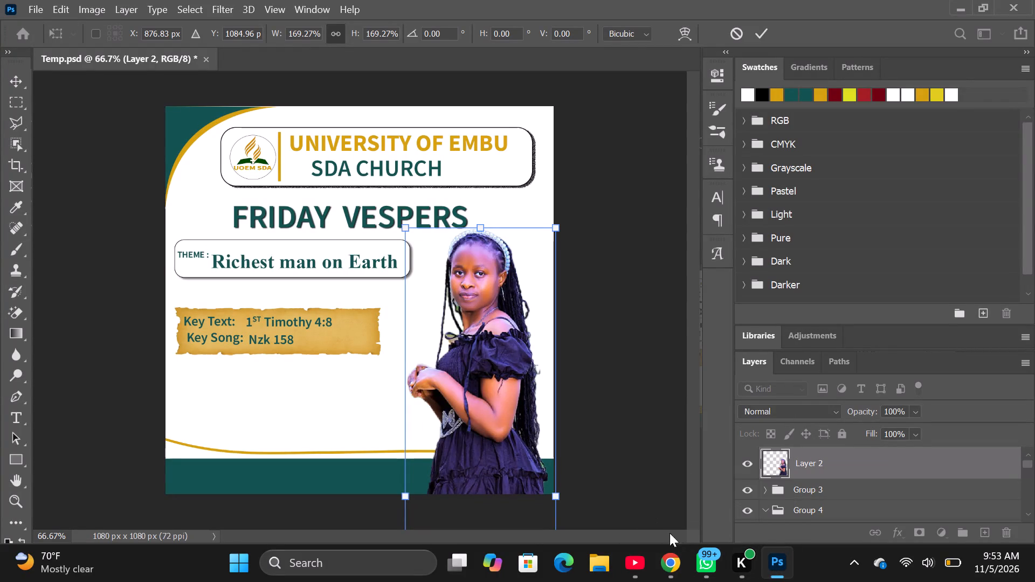
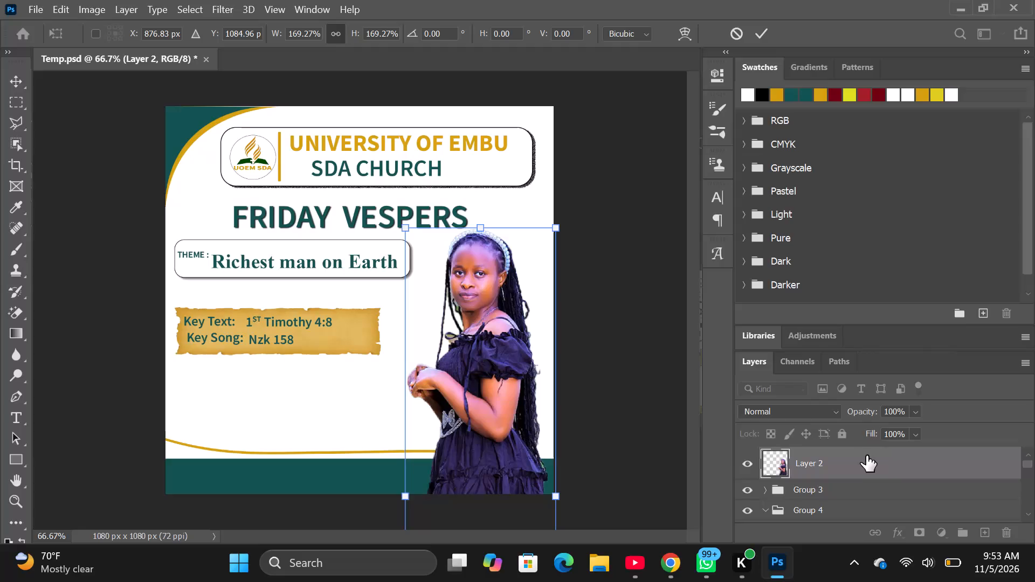
# Apply the woman's cutout transform on Layer 2 at about 169% scale, positioned near X 877, Y 1085 px at the poster's lower right.
pyautogui.click(866, 455)
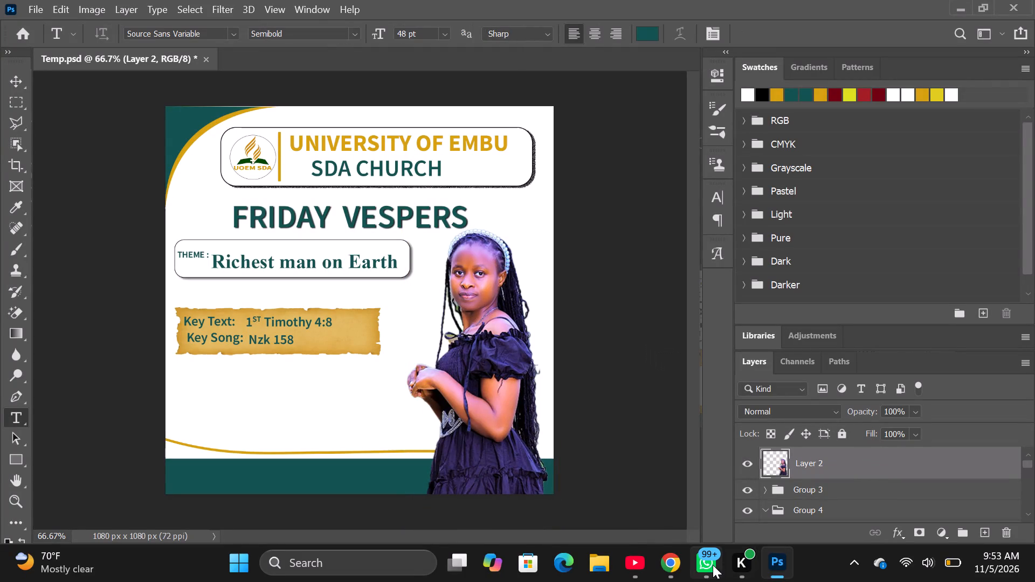
# Switch to the Chrome browser.
pyautogui.click(669, 563)
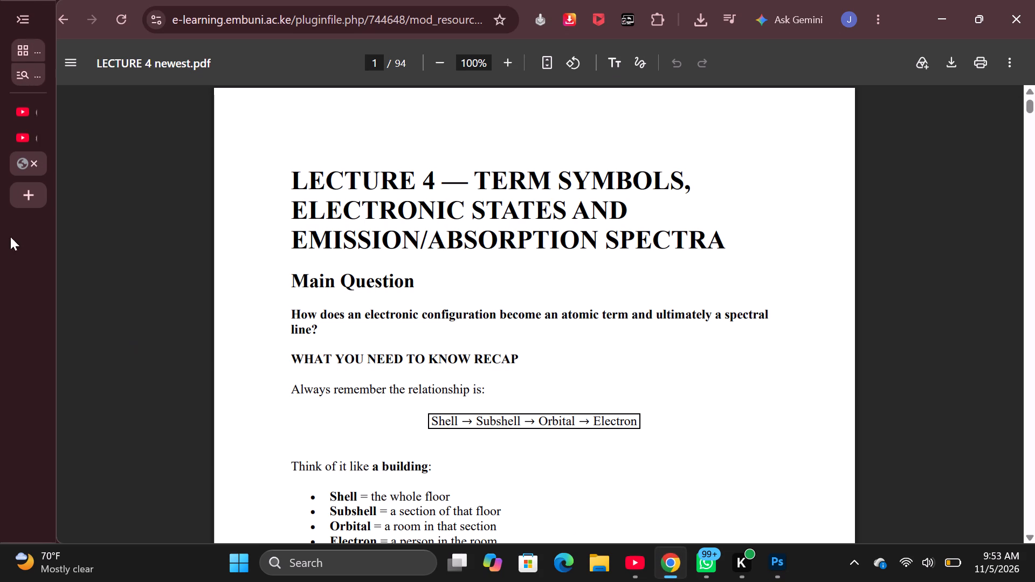
# In a new browser tab, search for background remover free and open the remove.bg site.
pyautogui.click(47, 196)
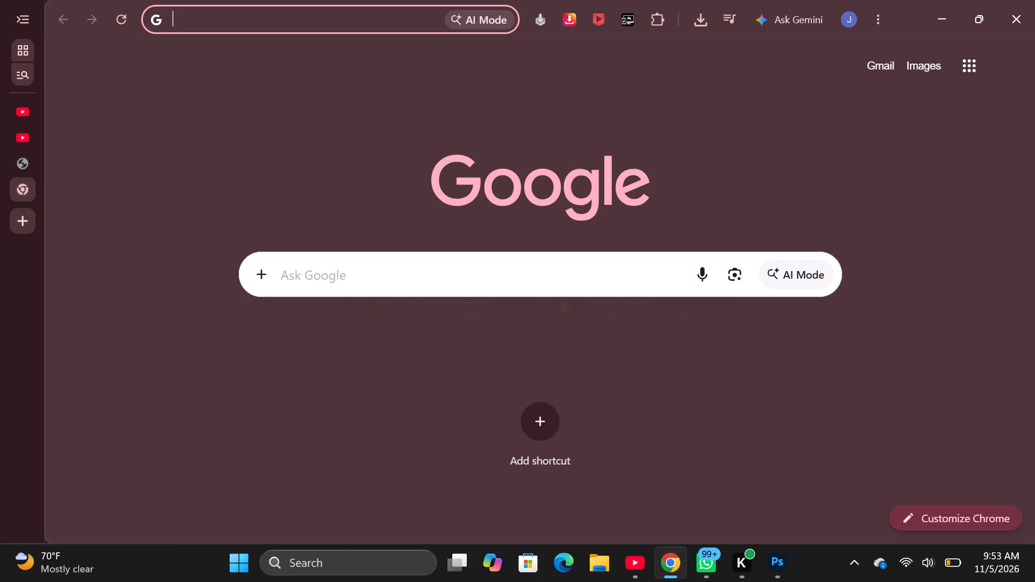
pyautogui.click(375, 275)
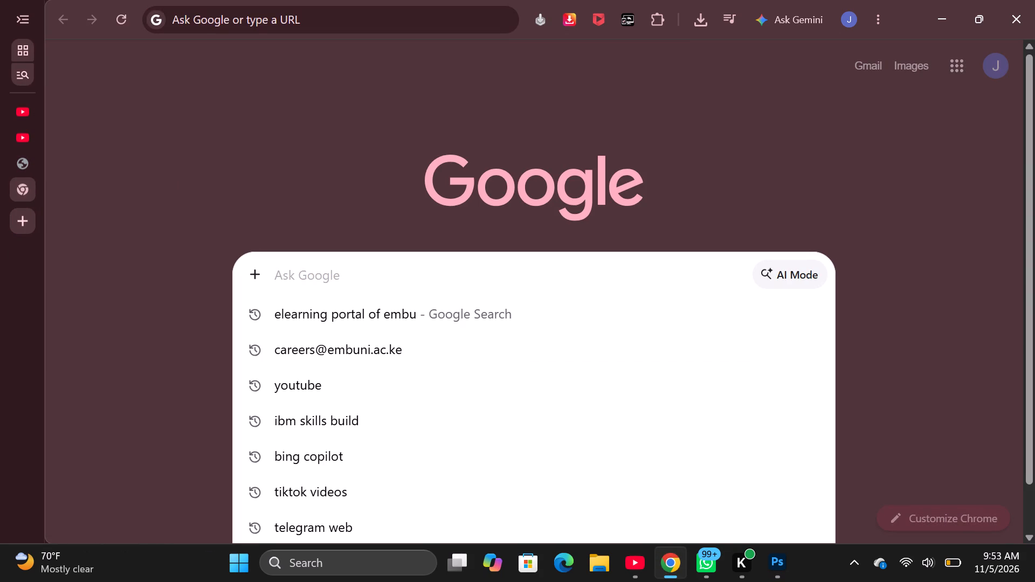
pyautogui.write('ba')
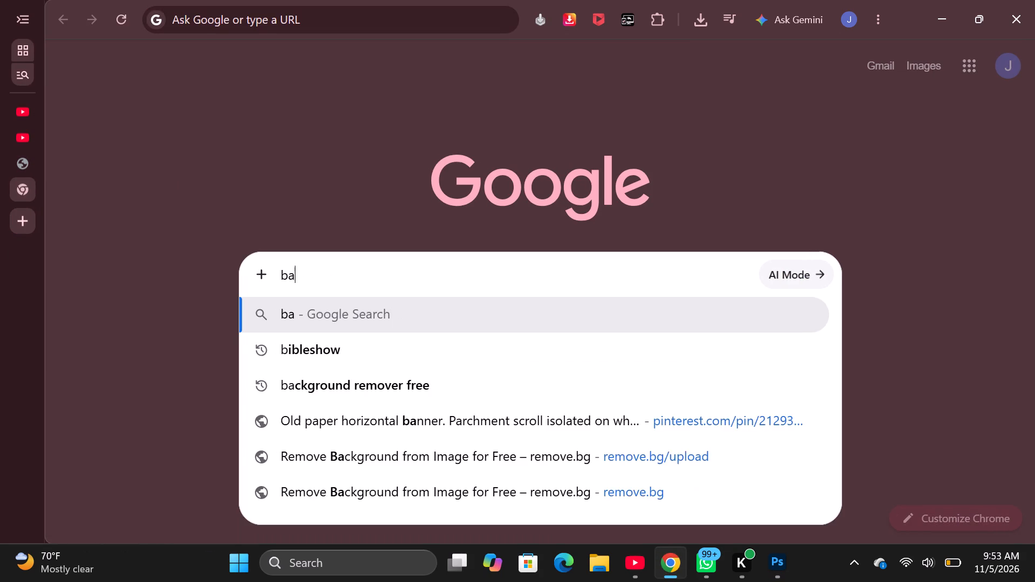
pyautogui.write('ckg')
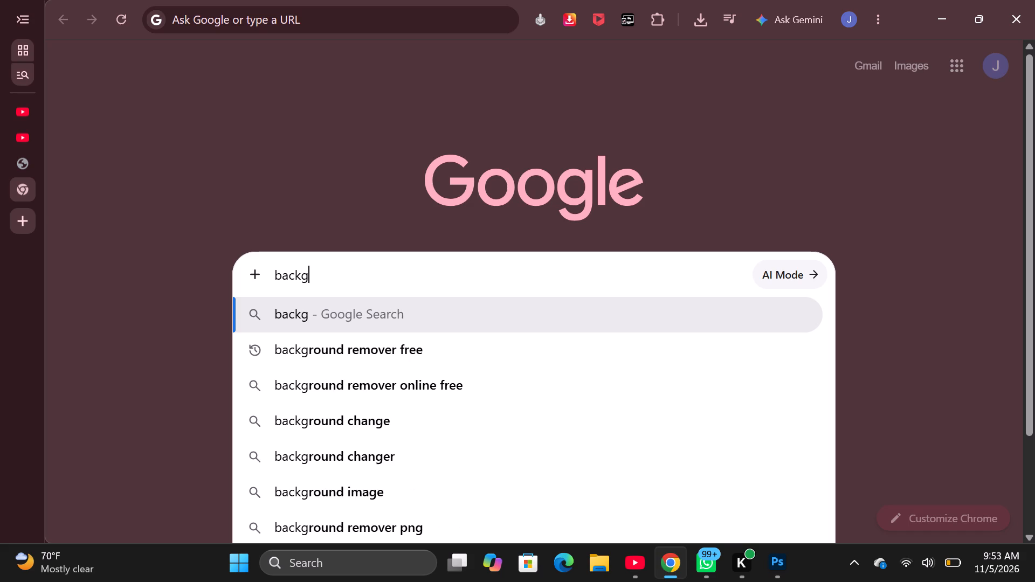
pyautogui.click(429, 350)
pyautogui.click(339, 238)
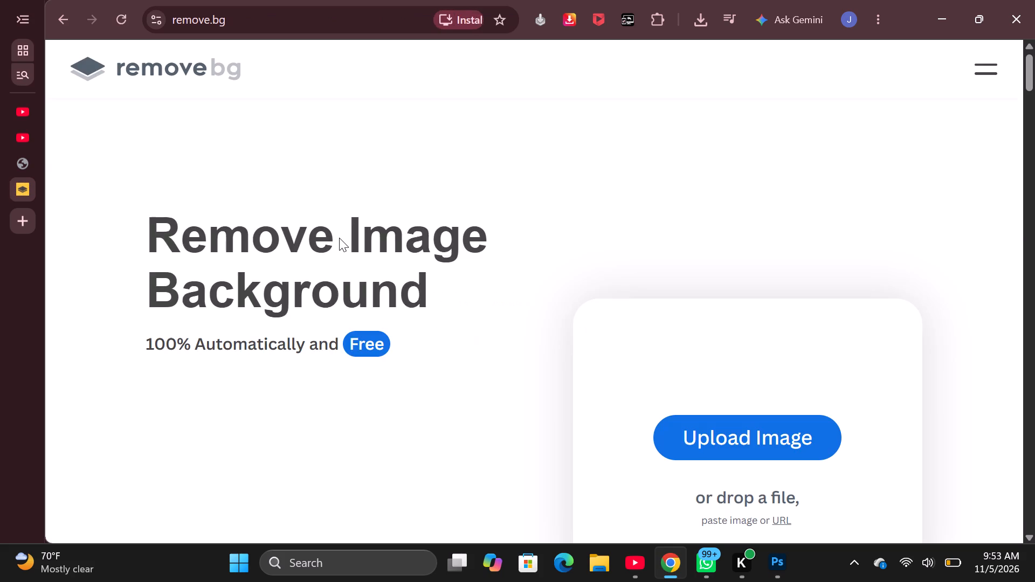
# Upload the Friday Poster image from Downloads for background removal and download the free 408 x 612 preview.
pyautogui.click(706, 432)
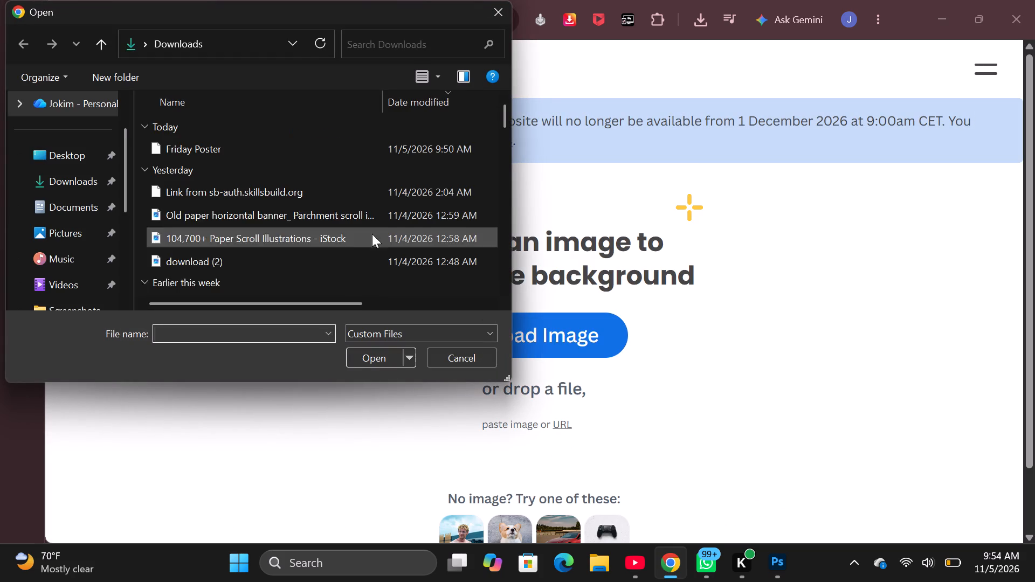
pyautogui.click(218, 155)
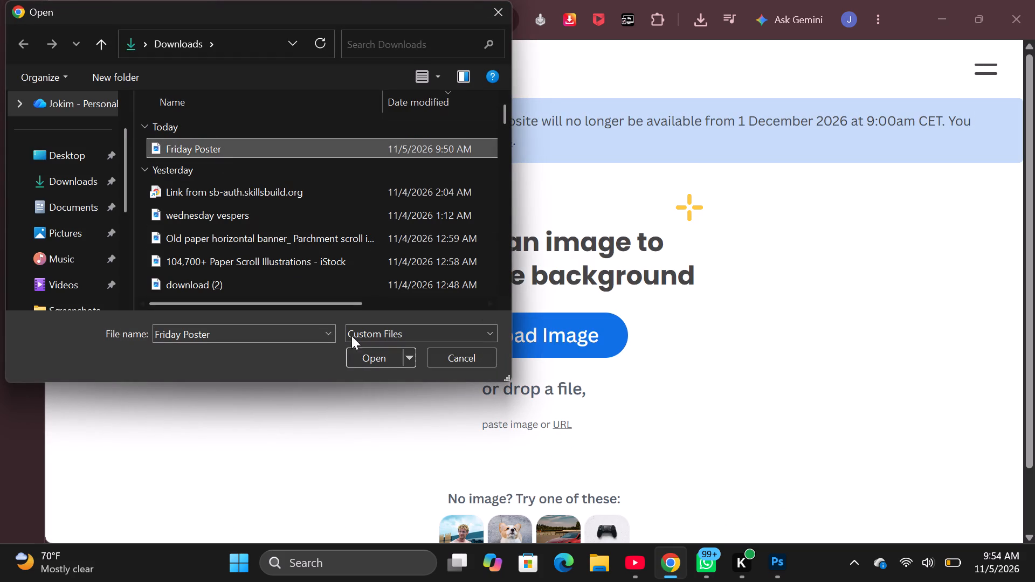
pyautogui.click(376, 366)
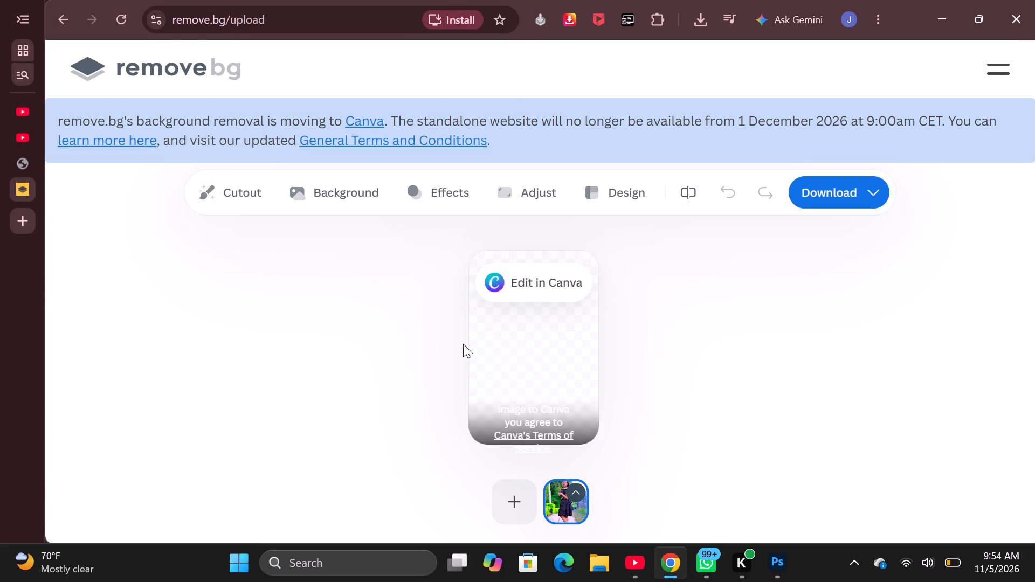
pyautogui.click(824, 193)
pyautogui.click(801, 238)
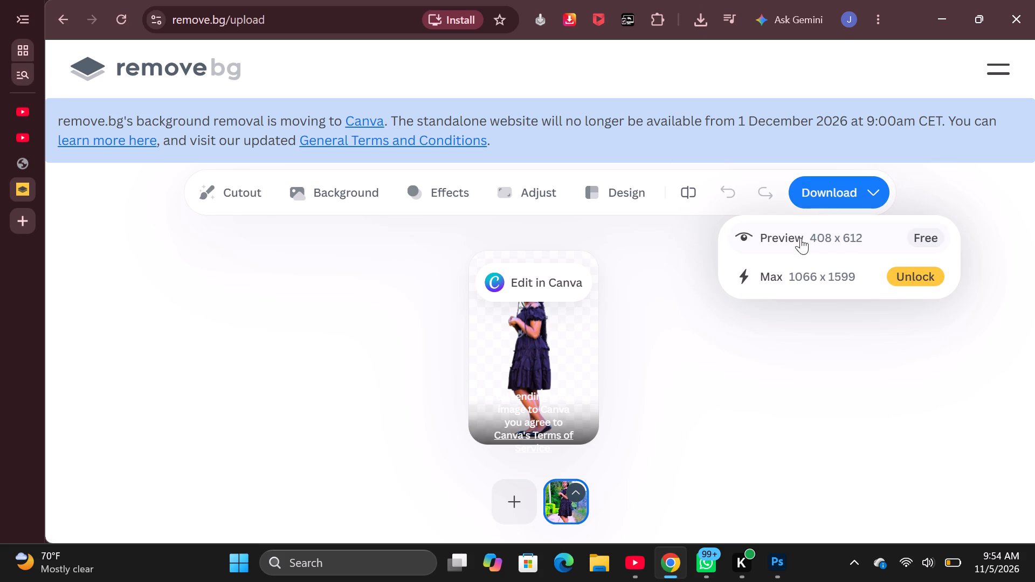
pyautogui.click(569, 65)
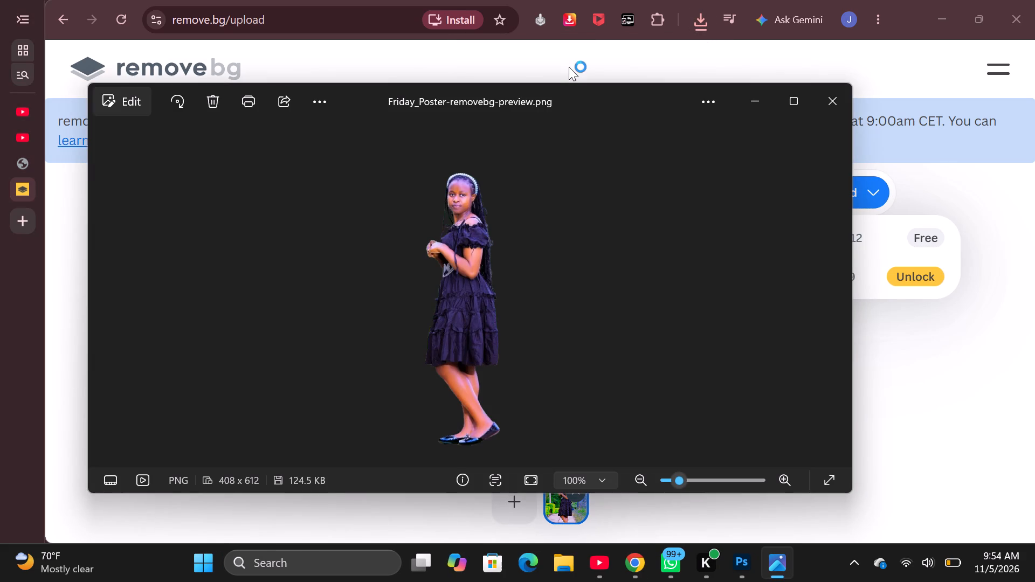
# Examine the downloaded Friday_Poster-removebg-preview.png cutout up close, checking the face, hair and dress edges, and close the image viewer.
pyautogui.scroll(11, 485, 205)
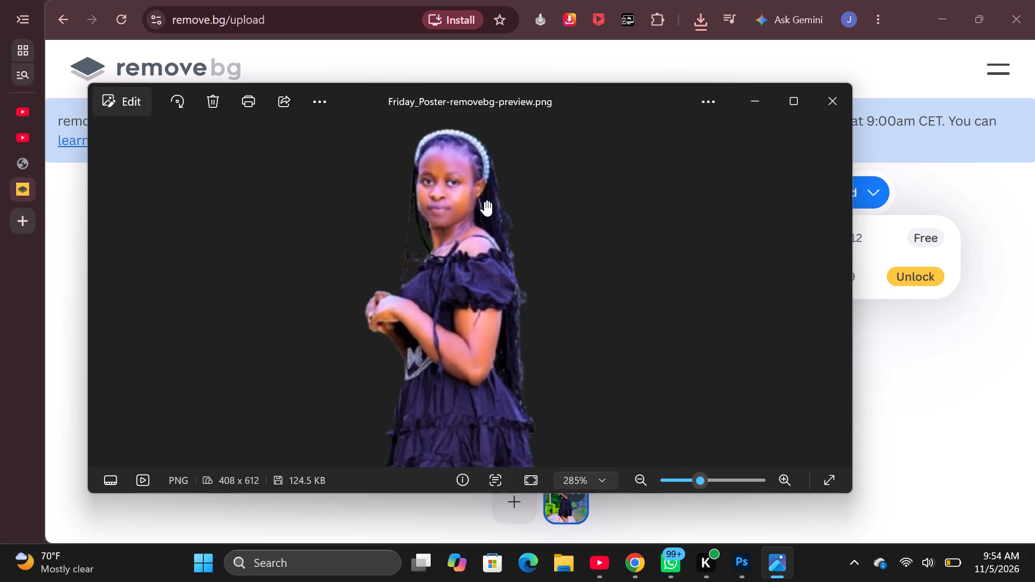
pyautogui.scroll(5, 485, 201)
pyautogui.scroll(3, 453, 238)
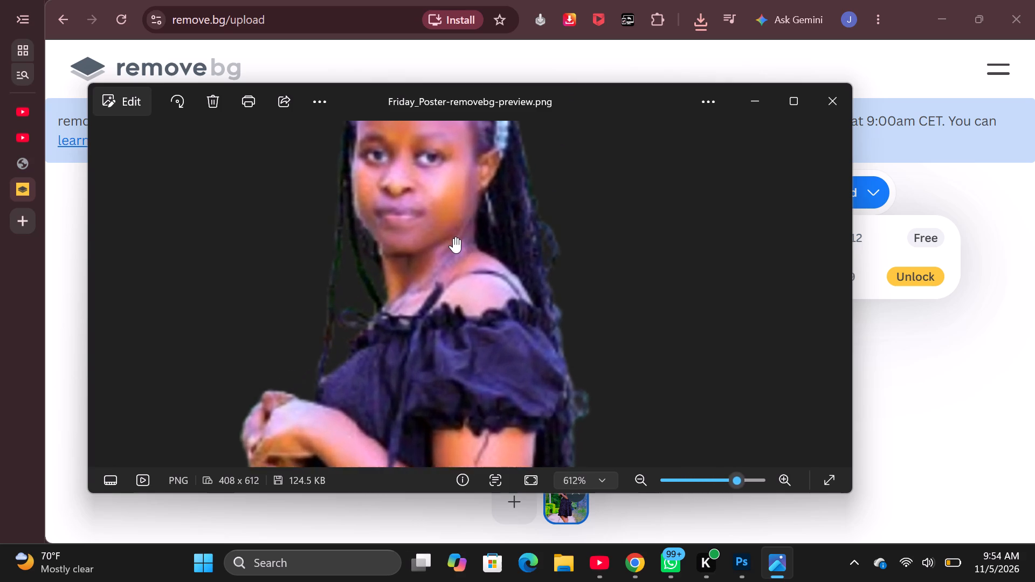
pyautogui.scroll(2, 453, 238)
pyautogui.scroll(-17, 453, 238)
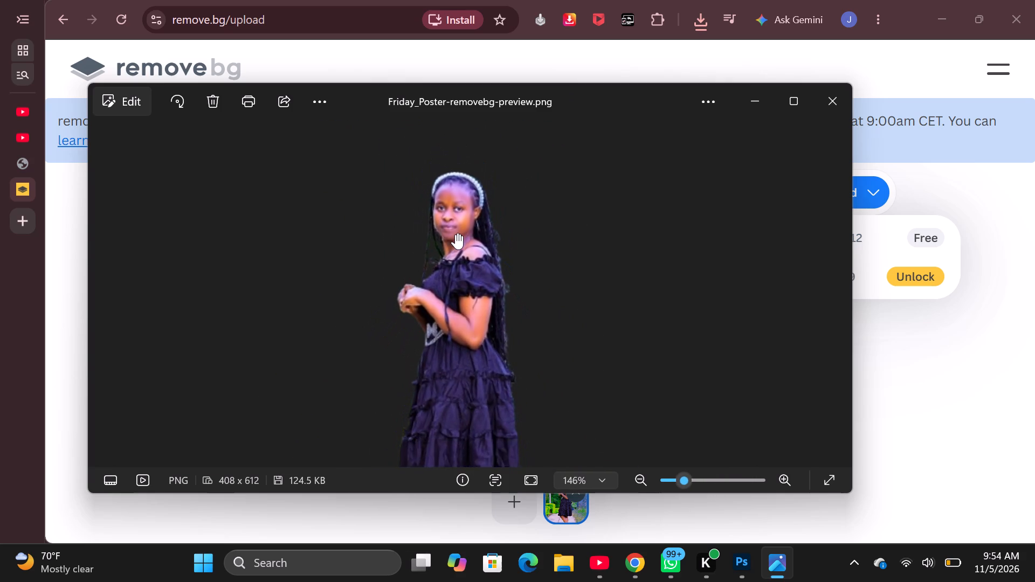
pyautogui.scroll(-7, 481, 231)
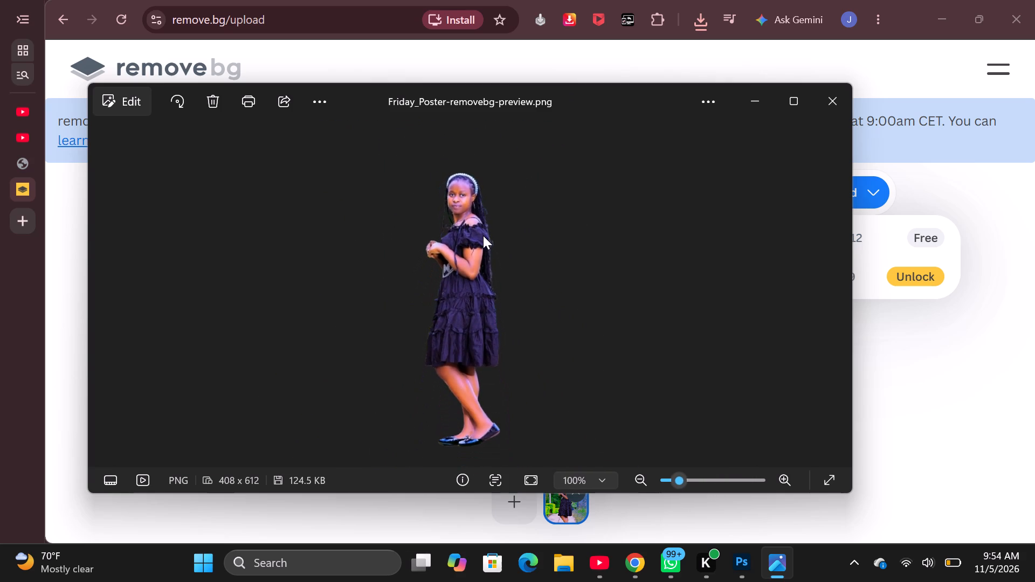
pyautogui.scroll(3, 483, 235)
pyautogui.click(839, 94)
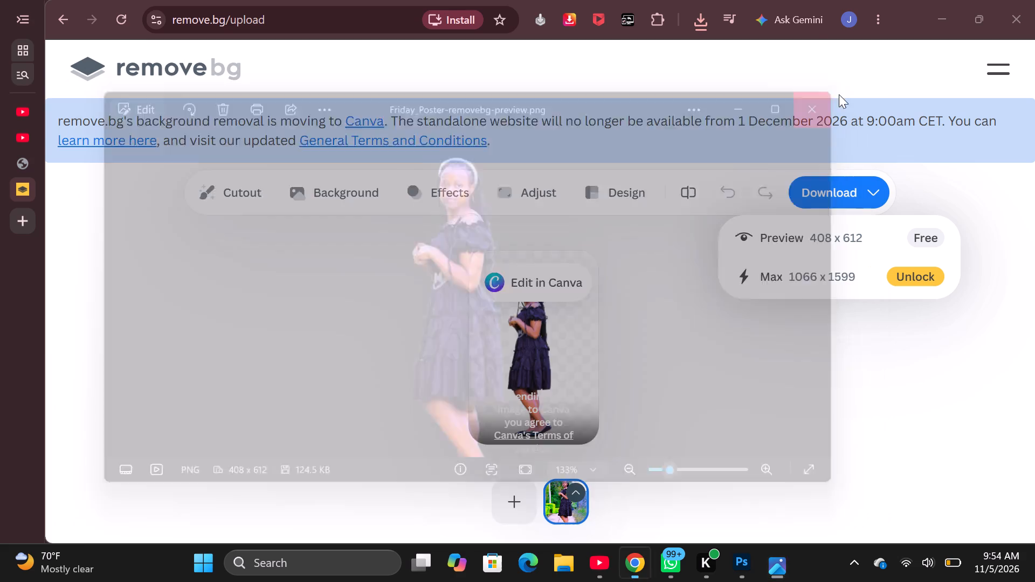
# Switch to Photoshop and move the woman's cutout on Layer 2 to the poster's left side, at about X 175, Y 970 px.
pyautogui.click(781, 562)
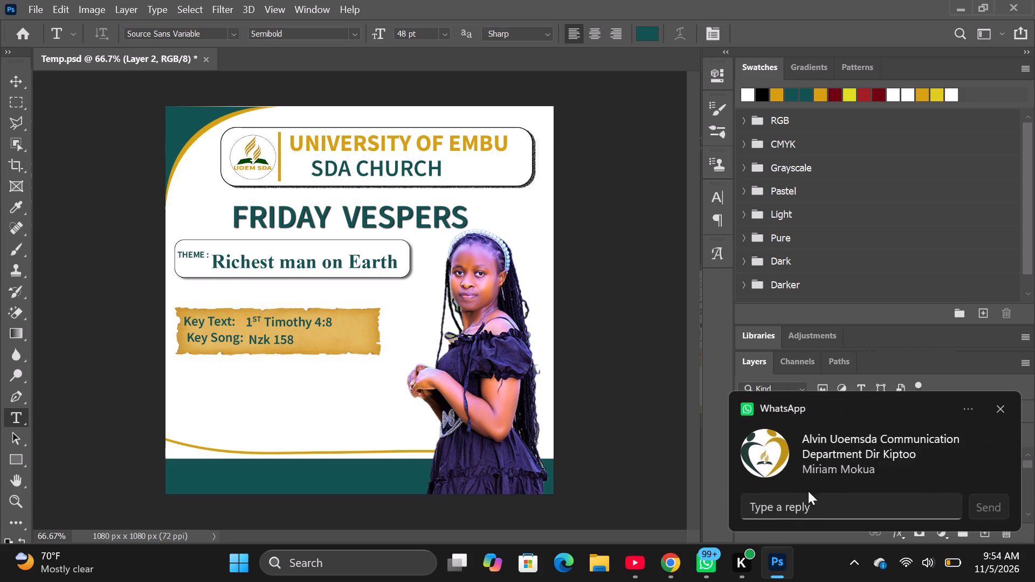
pyautogui.click(1007, 408)
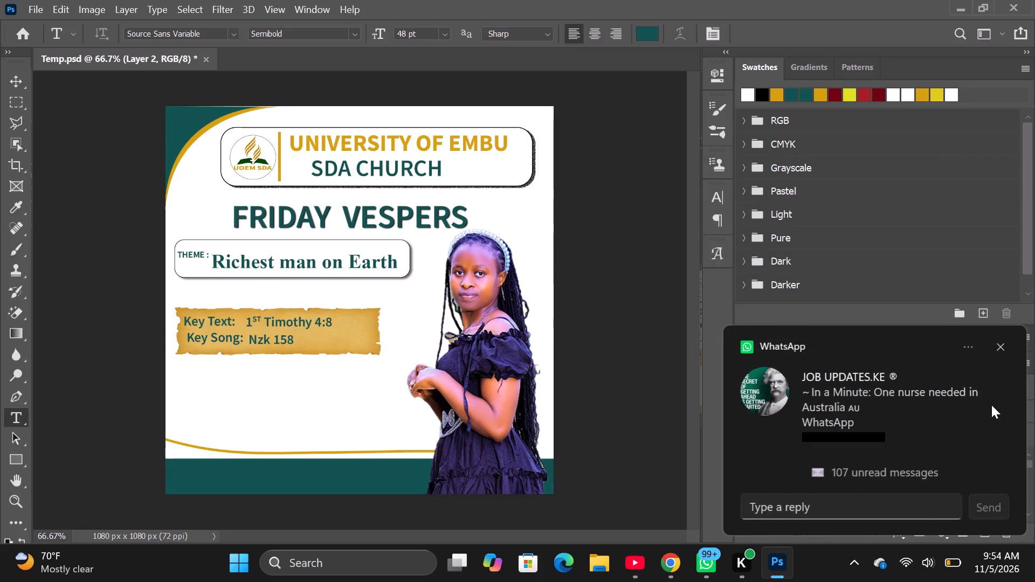
pyautogui.click(999, 348)
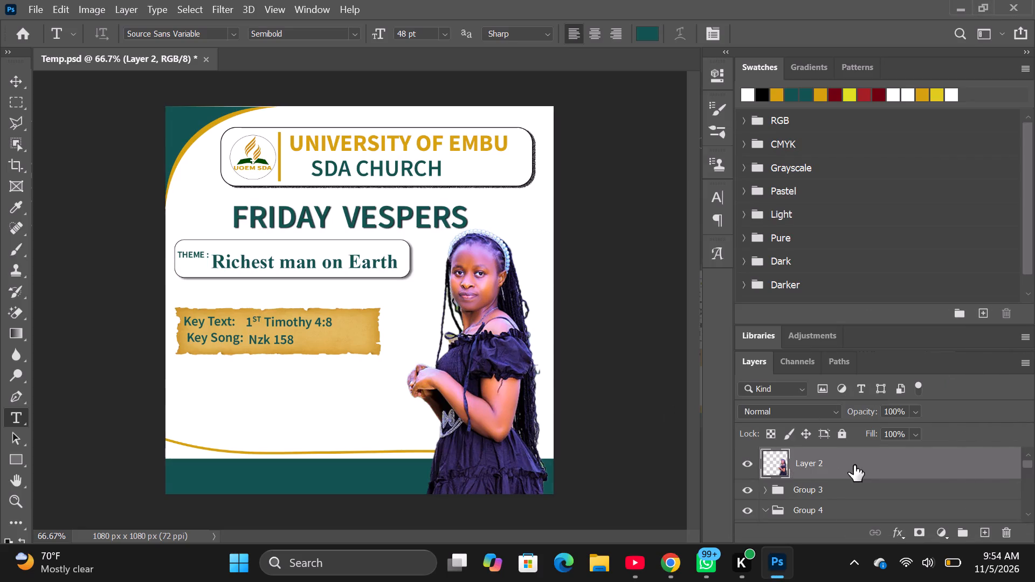
pyautogui.hotkey('ctrl', 't')
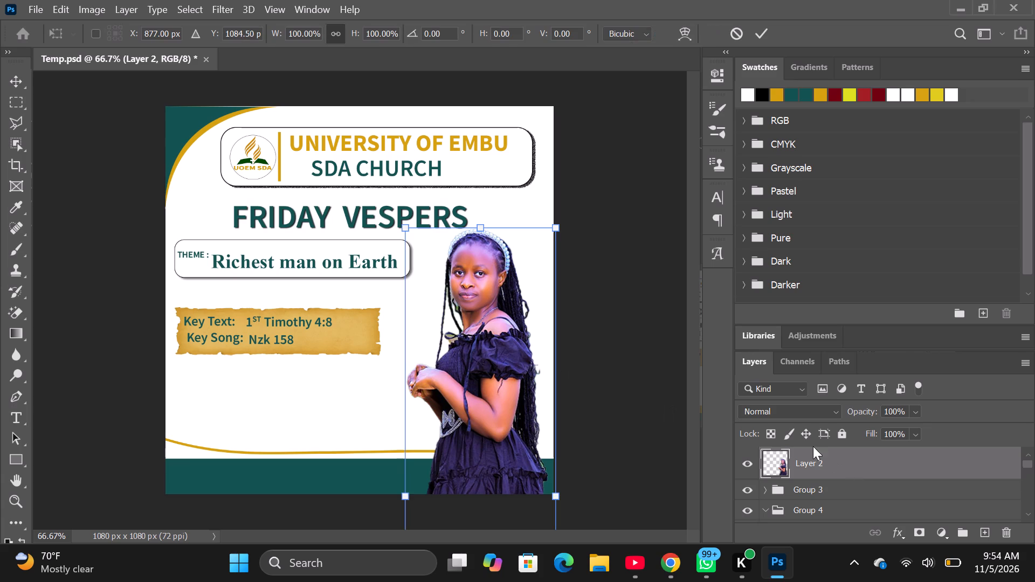
pyautogui.moveTo(475, 389); pyautogui.dragTo(223, 347)
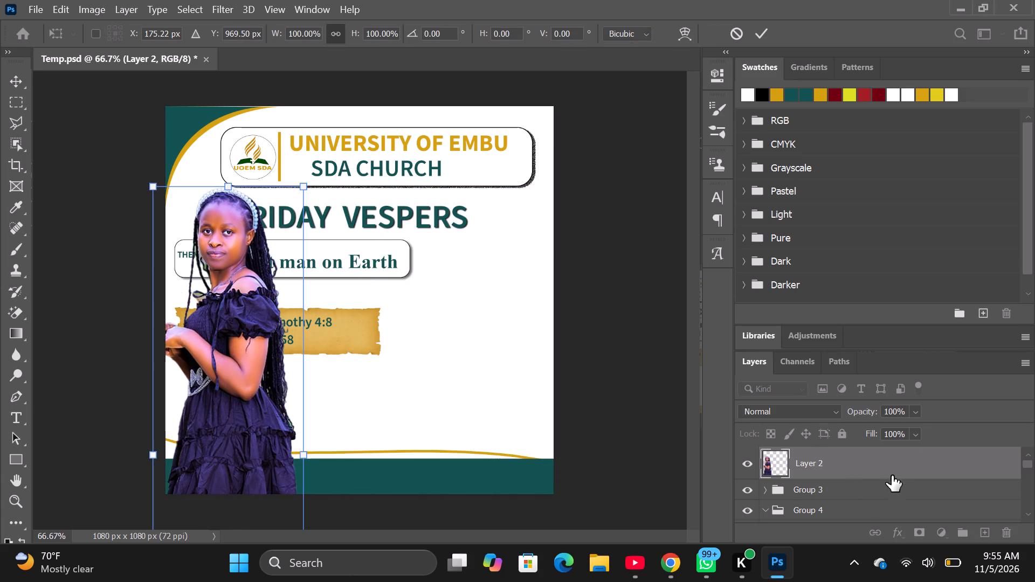
pyautogui.click(900, 470)
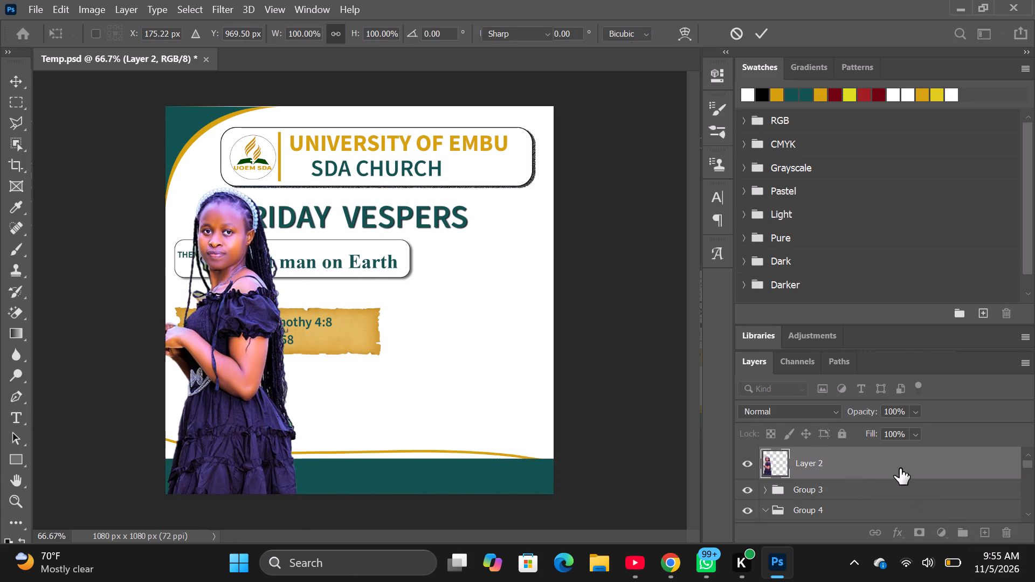
pyautogui.click(899, 468)
pyautogui.click(899, 468)
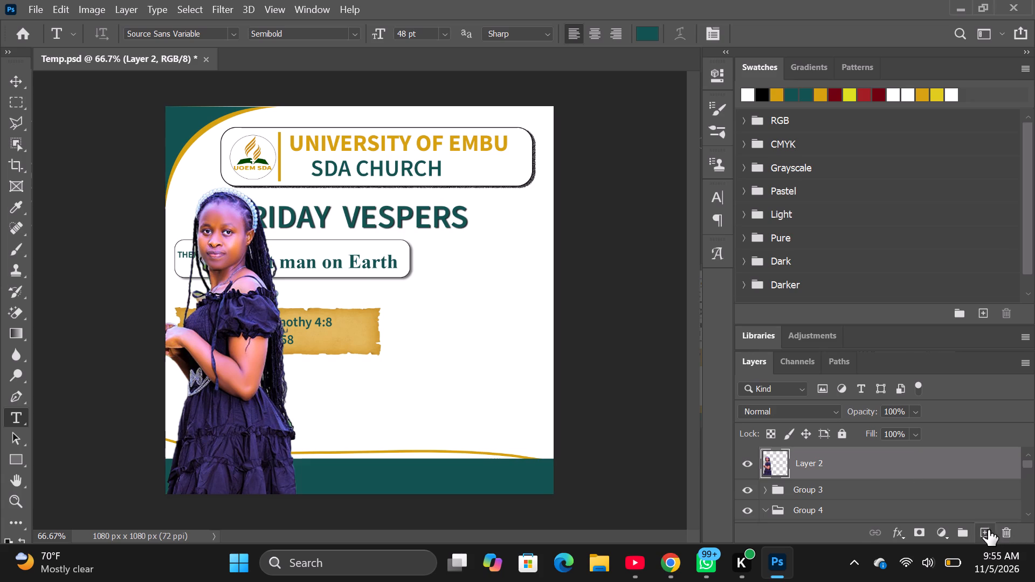
# Add a new empty layer above the woman's cutout and bring up the choice of shape tools.
pyautogui.click(985, 530)
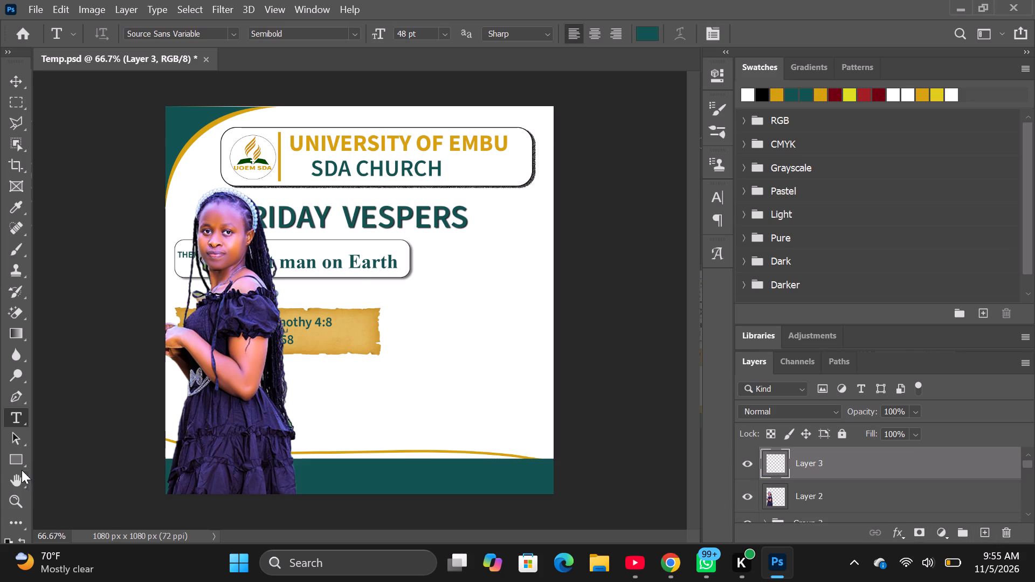
pyautogui.click(16, 460)
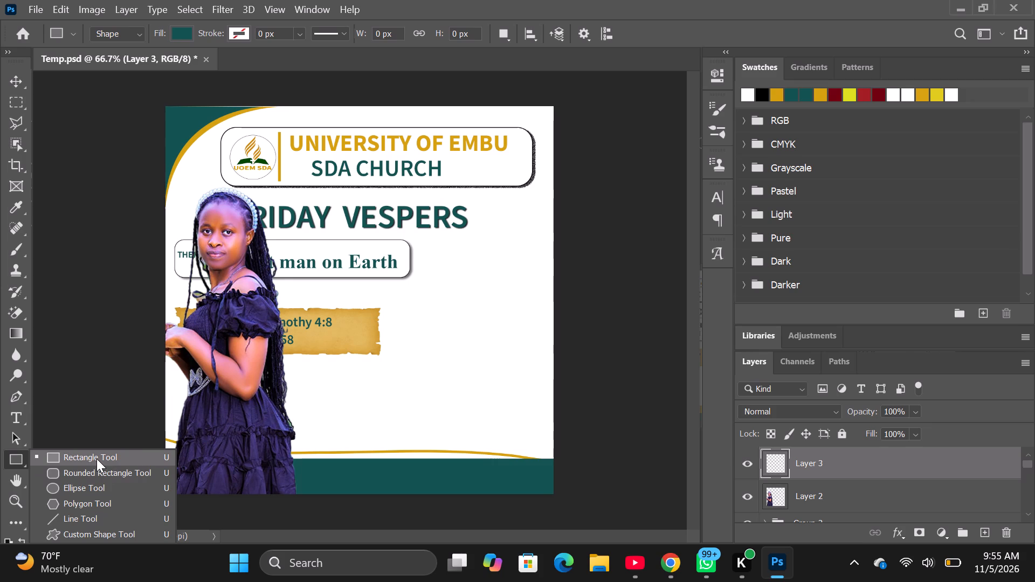
# In Photoshop, draw a teal rectangle about 313 x 582 px below VESPERS, beside the theme box on the poster's right side.
pyautogui.click(96, 459)
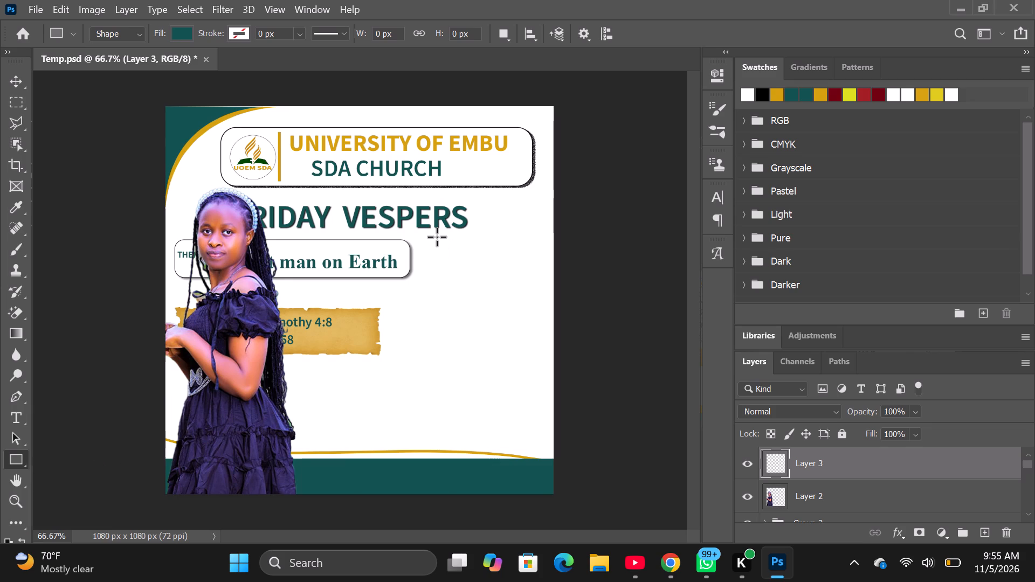
pyautogui.moveTo(437, 236); pyautogui.dragTo(548, 343)
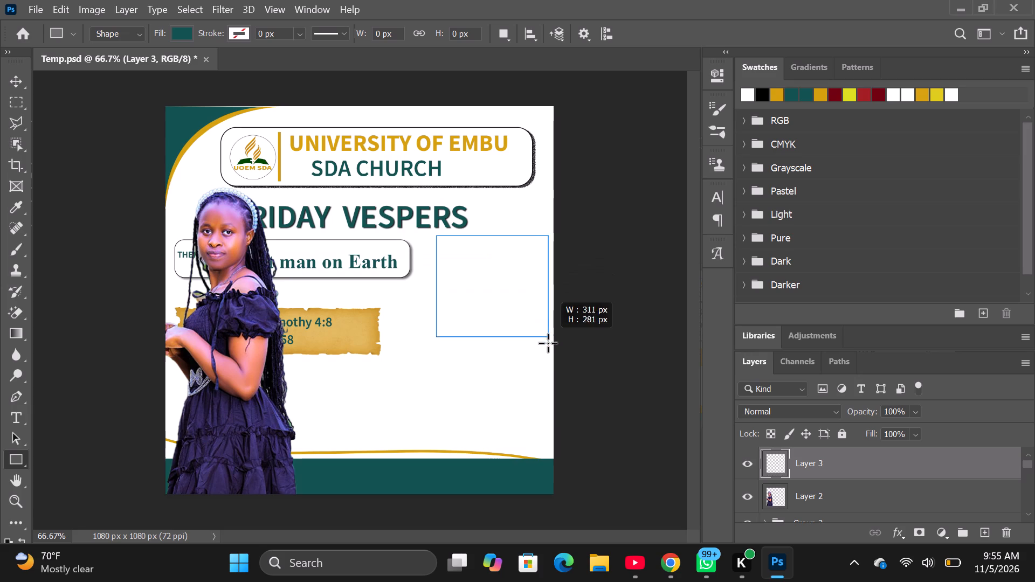
pyautogui.moveTo(548, 343); pyautogui.dragTo(549, 455)
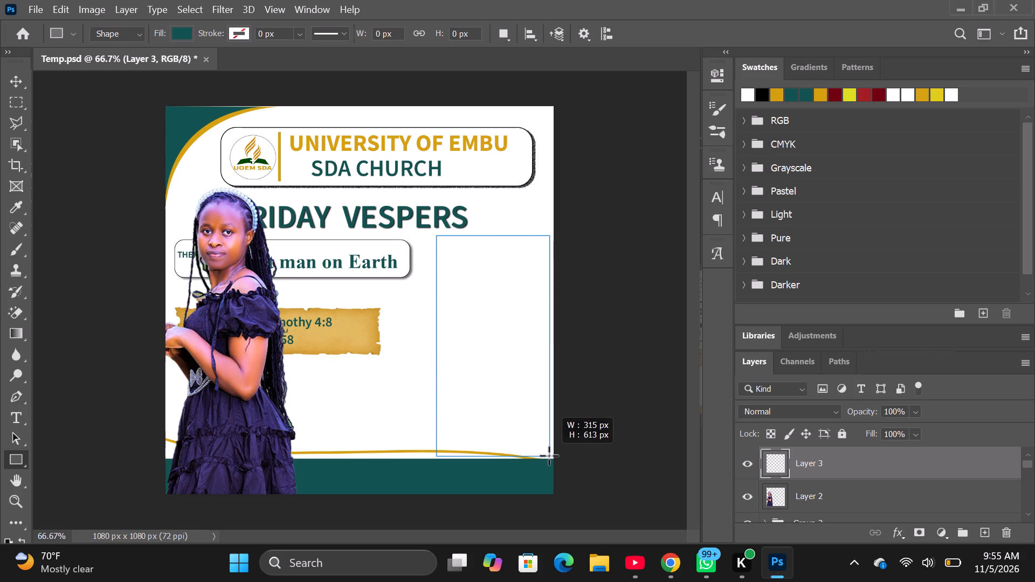
pyautogui.moveTo(549, 455); pyautogui.dragTo(548, 445)
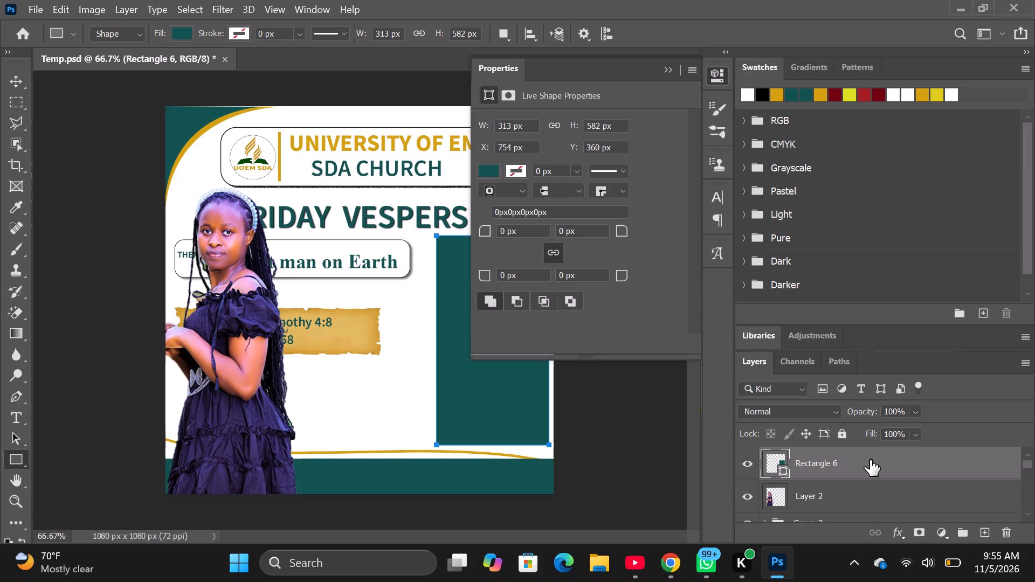
pyautogui.click(896, 459)
pyautogui.click(670, 66)
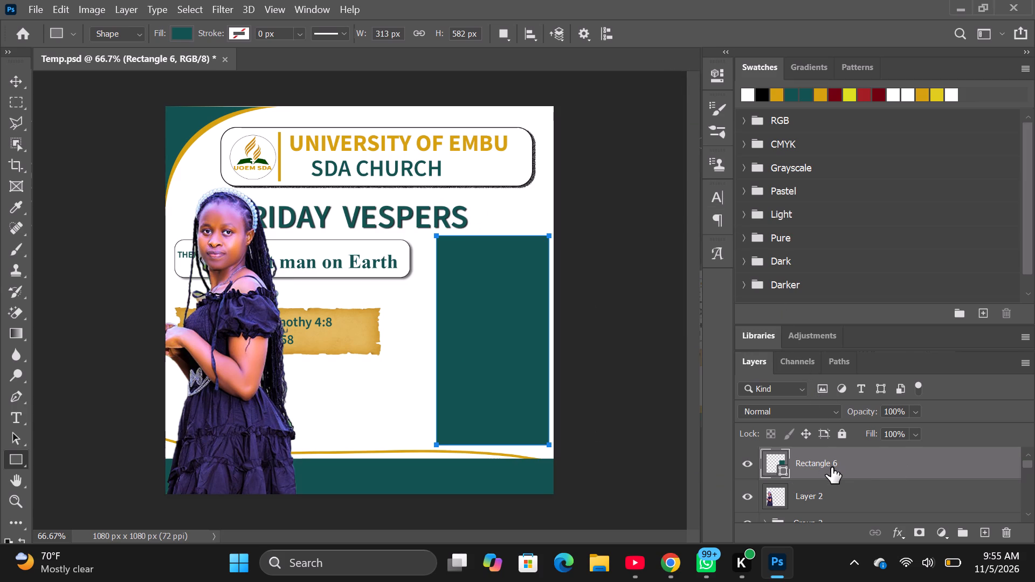
# Widen the teal rectangle leftwards to about 365 px, keeping its height at 582 px.
pyautogui.click(832, 468)
pyautogui.hotkey('ctrl', 't')
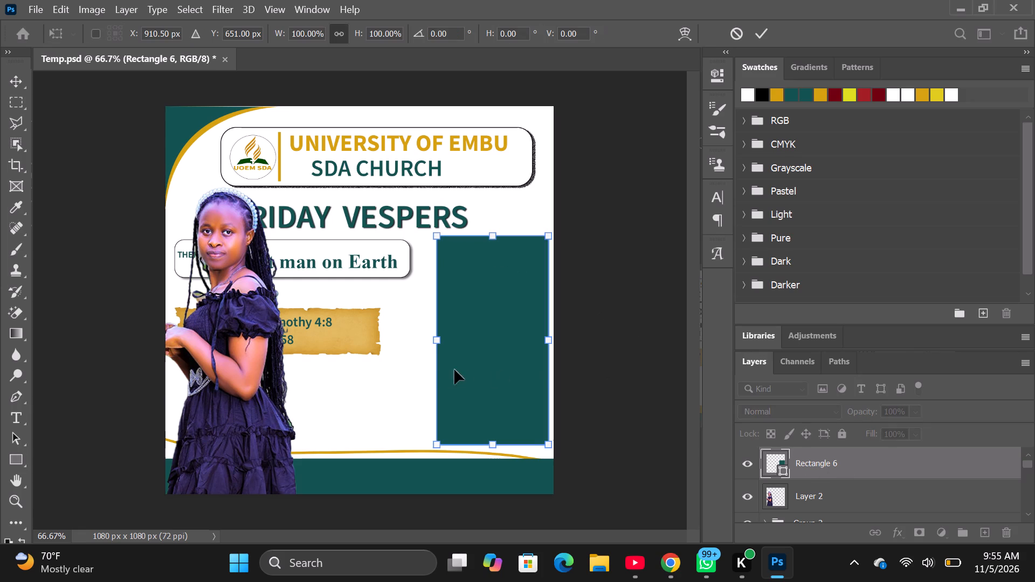
pyautogui.keyDown('shift'); pyautogui.moveTo(437, 342); pyautogui.dragTo(425, 339); pyautogui.keyUp('shift')
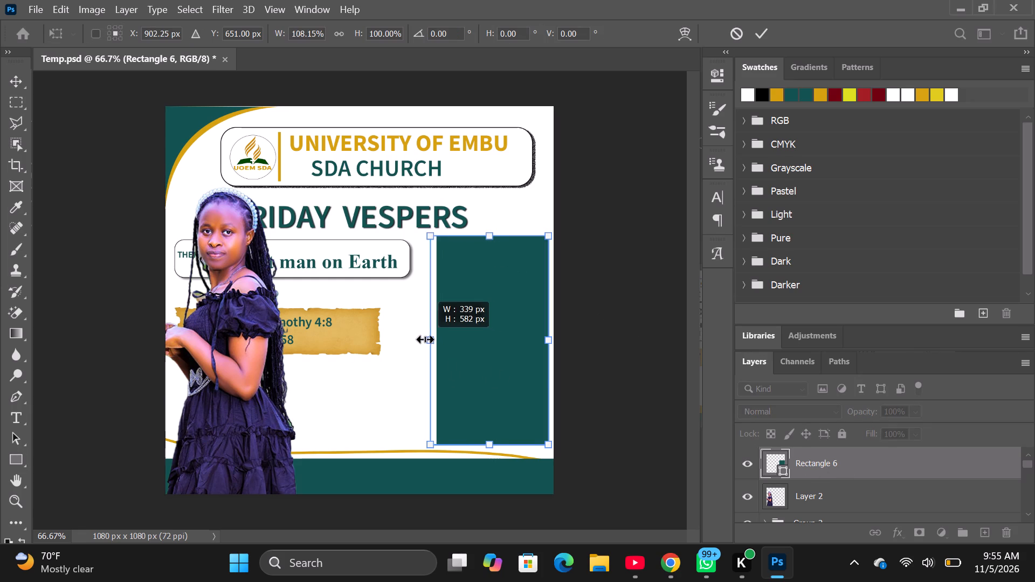
pyautogui.keyDown('shift'); pyautogui.moveTo(425, 339); pyautogui.dragTo(418, 339); pyautogui.keyUp('shift')
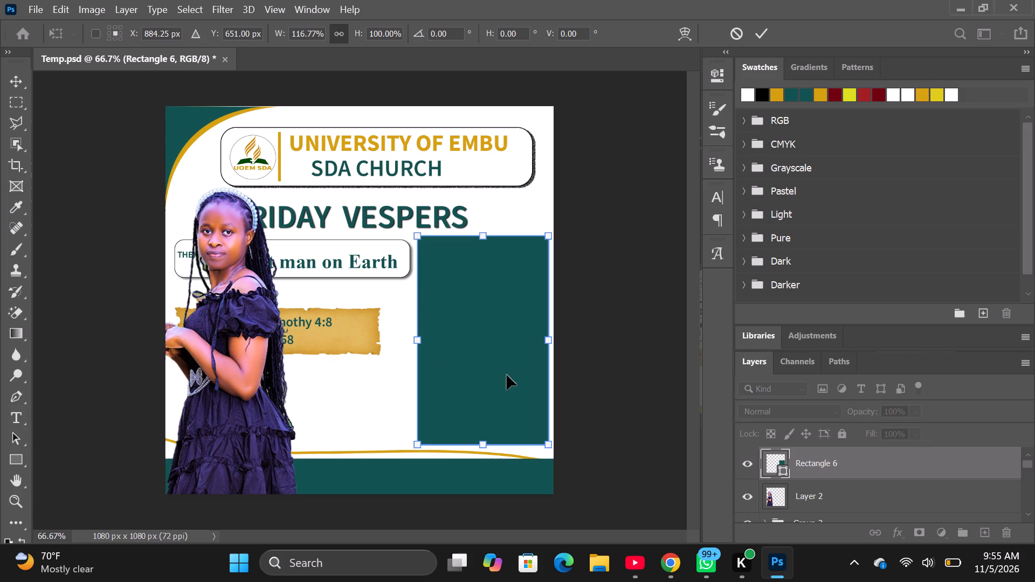
pyautogui.click(715, 76)
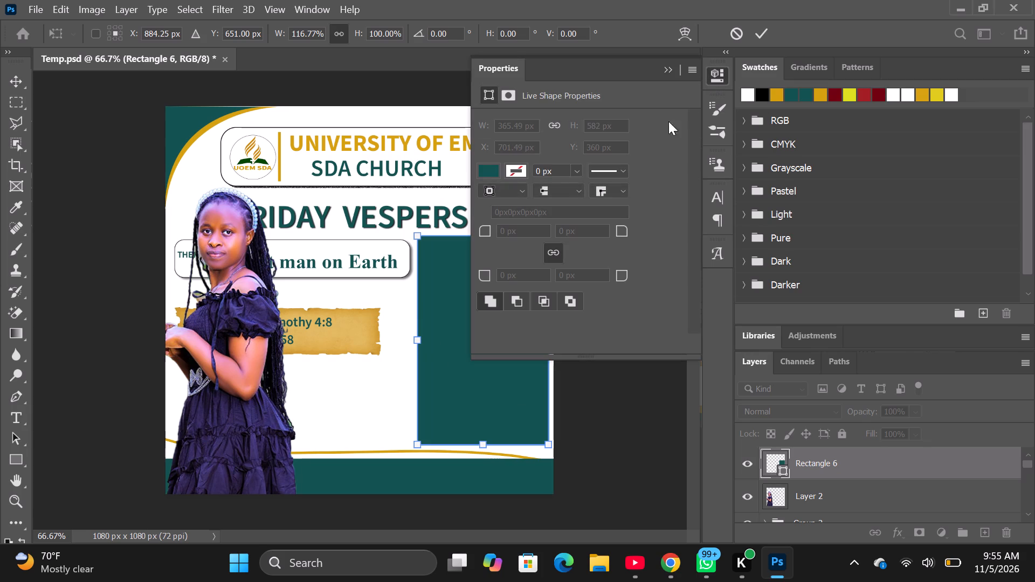
pyautogui.click(529, 392)
pyautogui.click(858, 457)
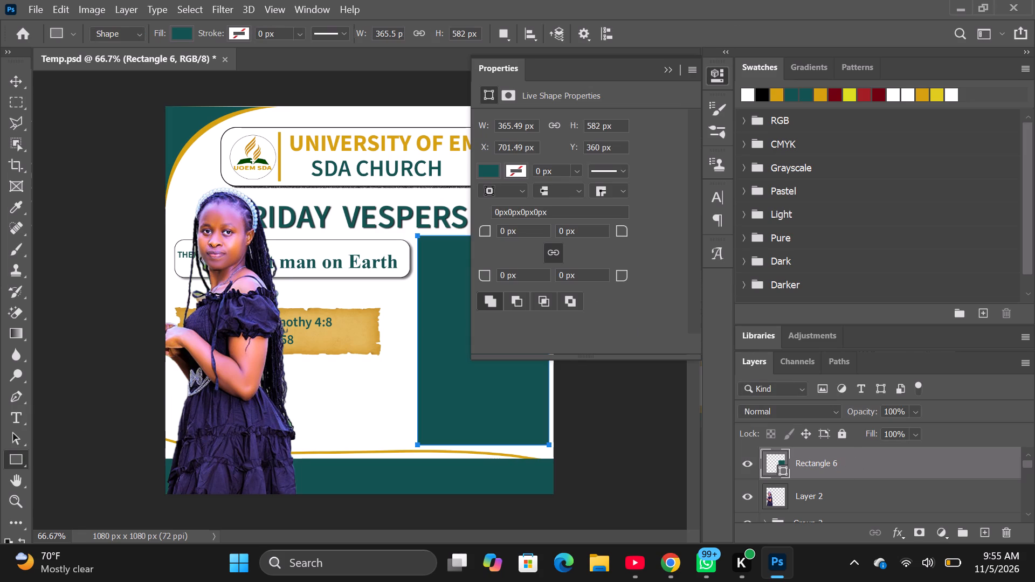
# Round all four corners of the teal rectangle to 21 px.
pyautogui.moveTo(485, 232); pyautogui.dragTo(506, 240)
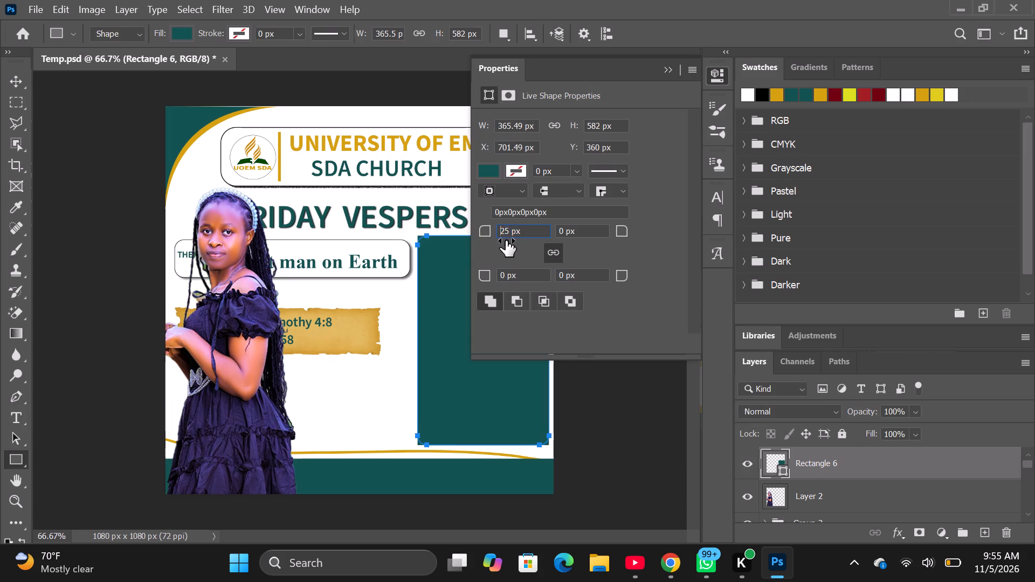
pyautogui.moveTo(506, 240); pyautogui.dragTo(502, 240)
# Unlink the rectangle's corner radii and set both top corners to 83 px, bottom-left to 0 px and bottom-right to 25 px.
pyautogui.click(558, 251)
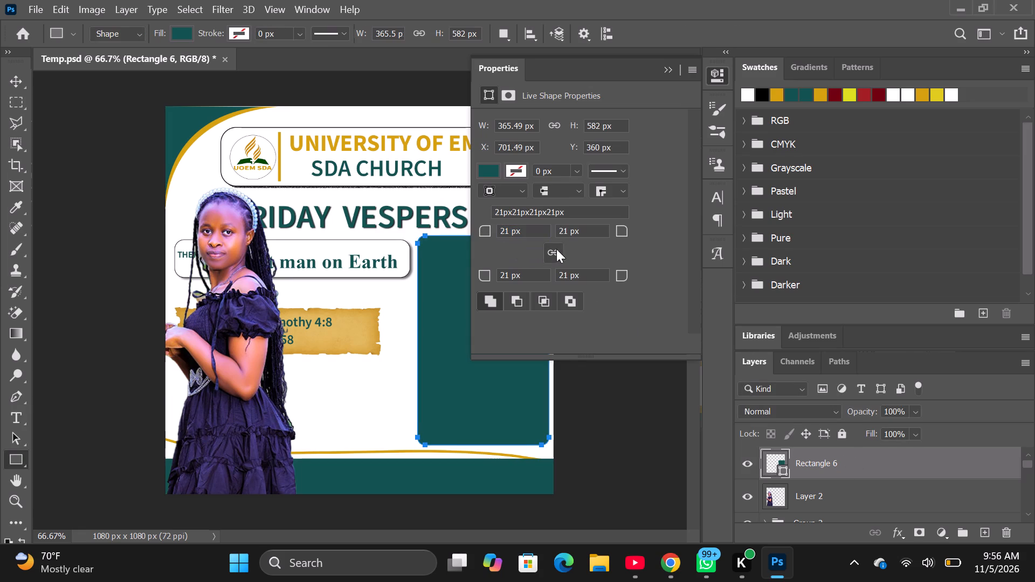
pyautogui.moveTo(489, 232); pyautogui.dragTo(513, 238)
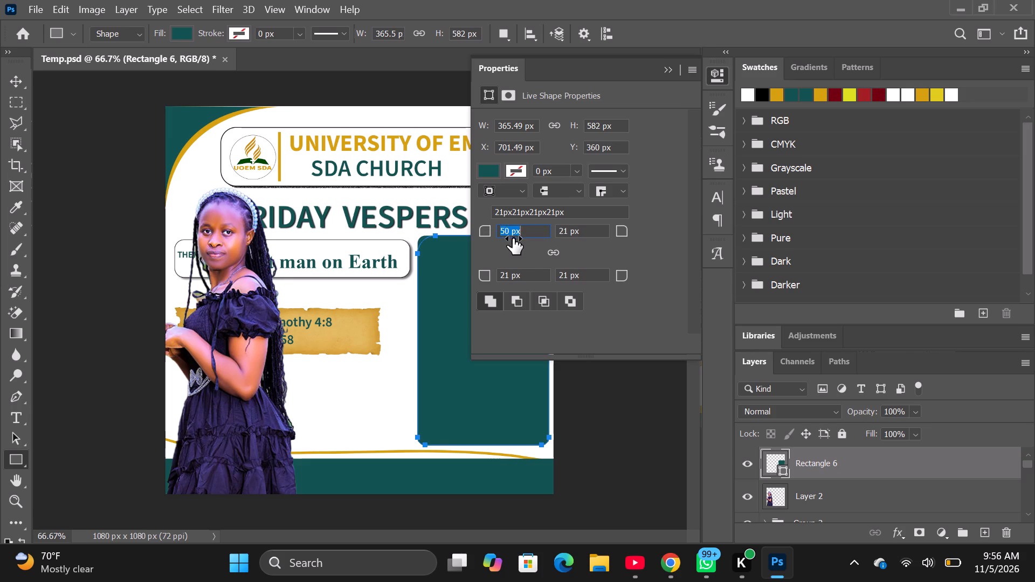
pyautogui.moveTo(513, 238); pyautogui.dragTo(539, 247)
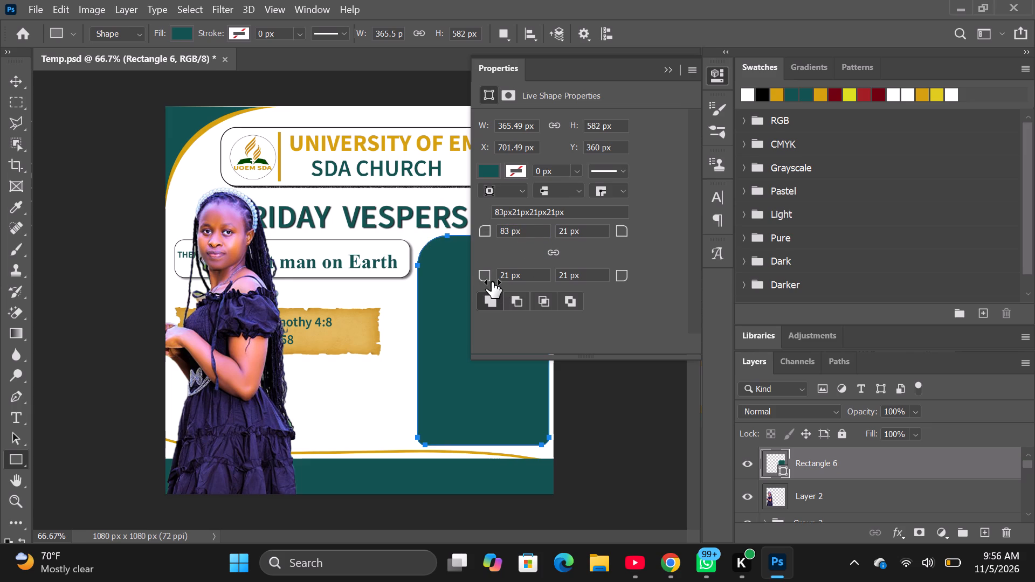
pyautogui.moveTo(480, 277); pyautogui.dragTo(462, 278)
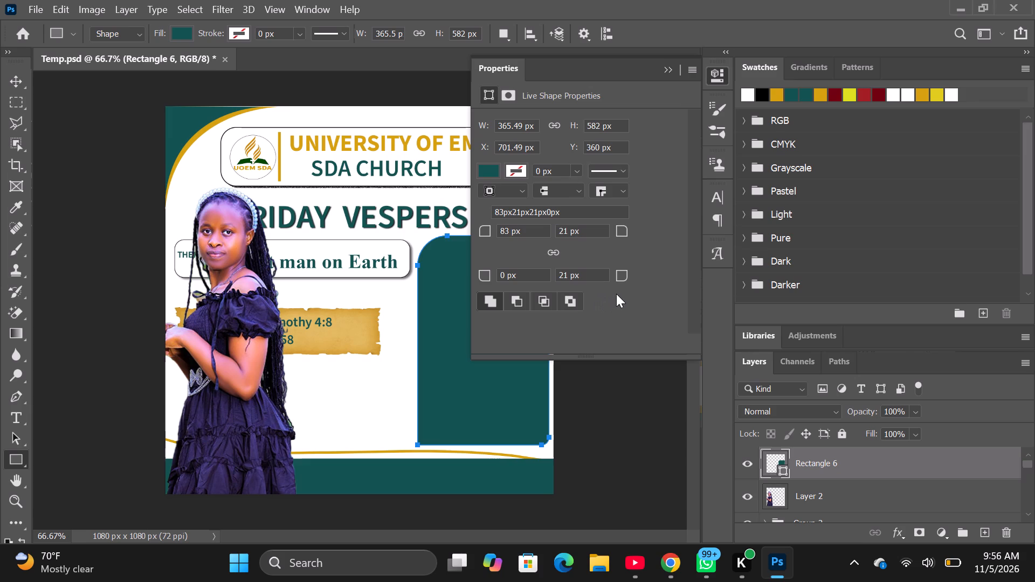
pyautogui.moveTo(622, 274); pyautogui.dragTo(646, 282)
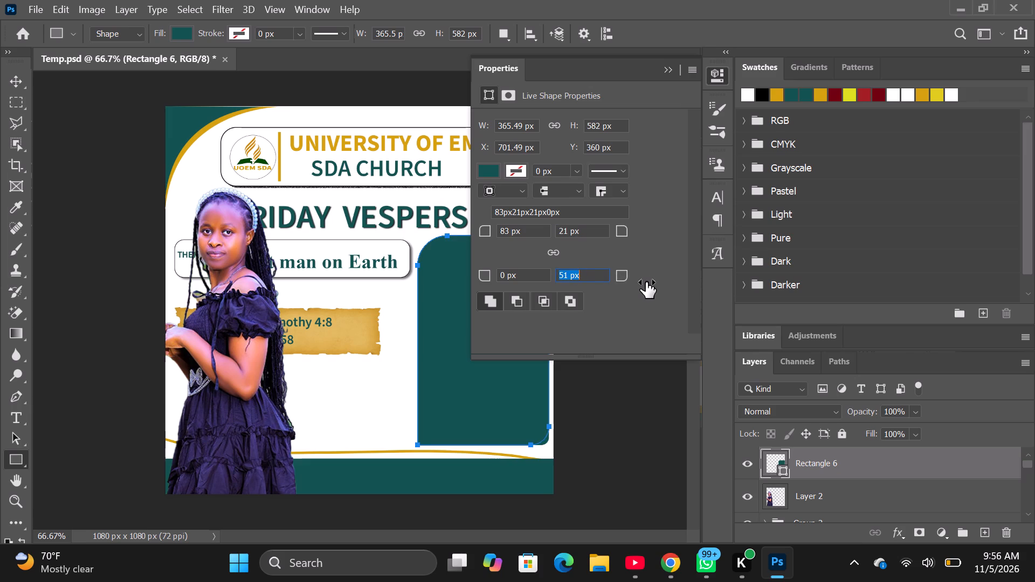
pyautogui.moveTo(646, 282); pyautogui.dragTo(628, 282)
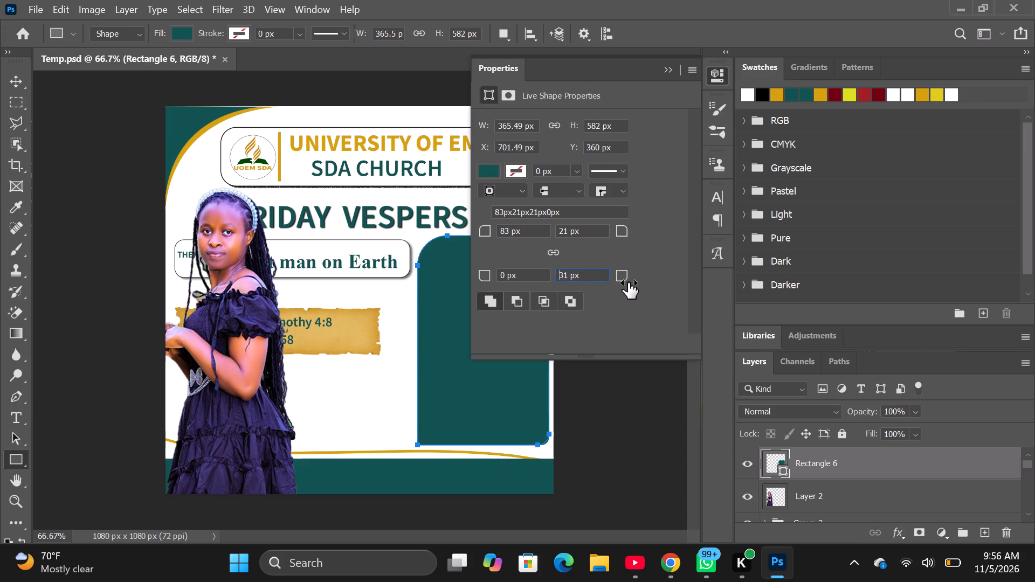
pyautogui.moveTo(628, 282); pyautogui.dragTo(625, 281)
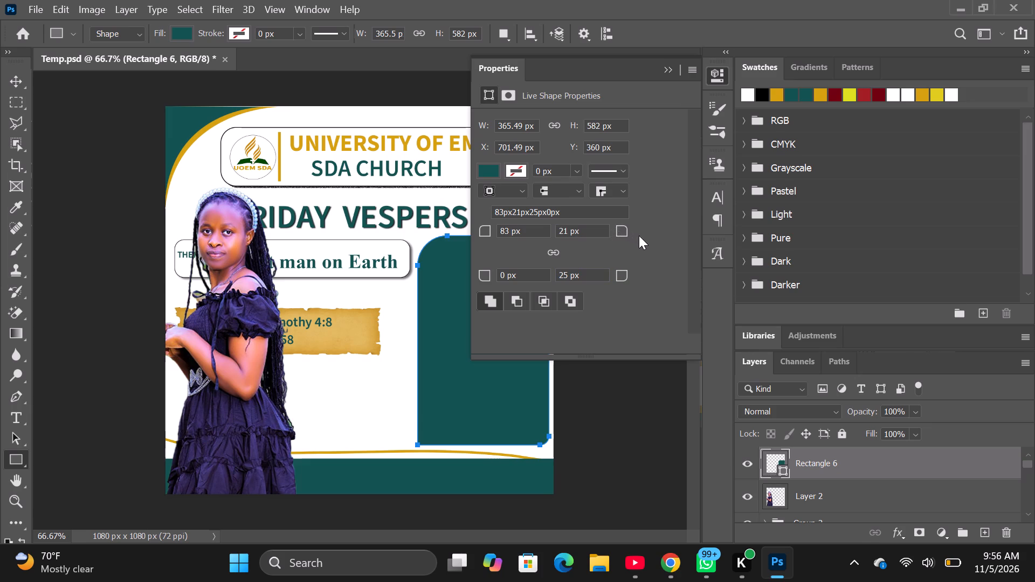
pyautogui.moveTo(619, 230); pyautogui.dragTo(654, 233)
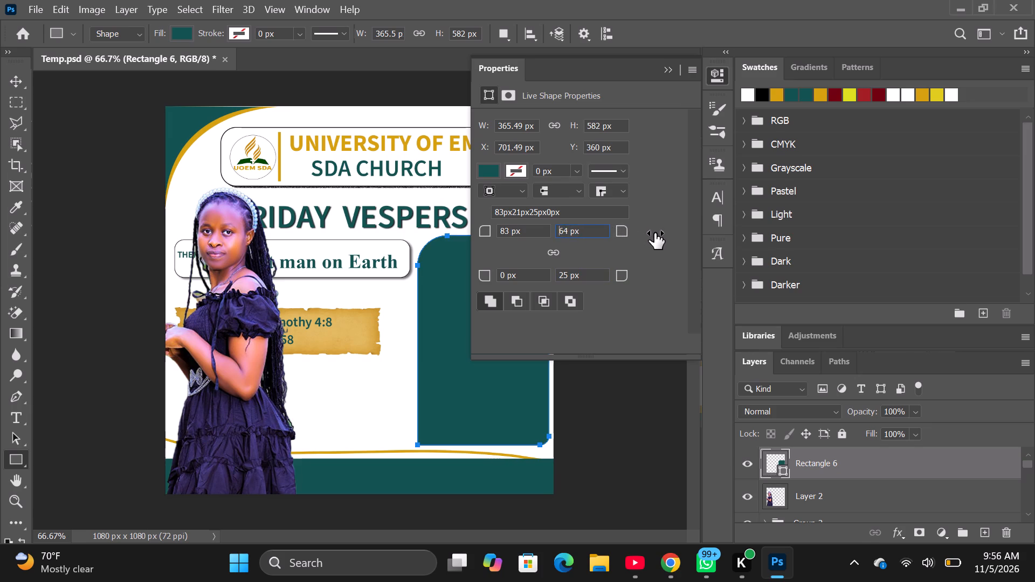
pyautogui.moveTo(654, 233); pyautogui.dragTo(667, 232)
pyautogui.moveTo(667, 232); pyautogui.dragTo(671, 231)
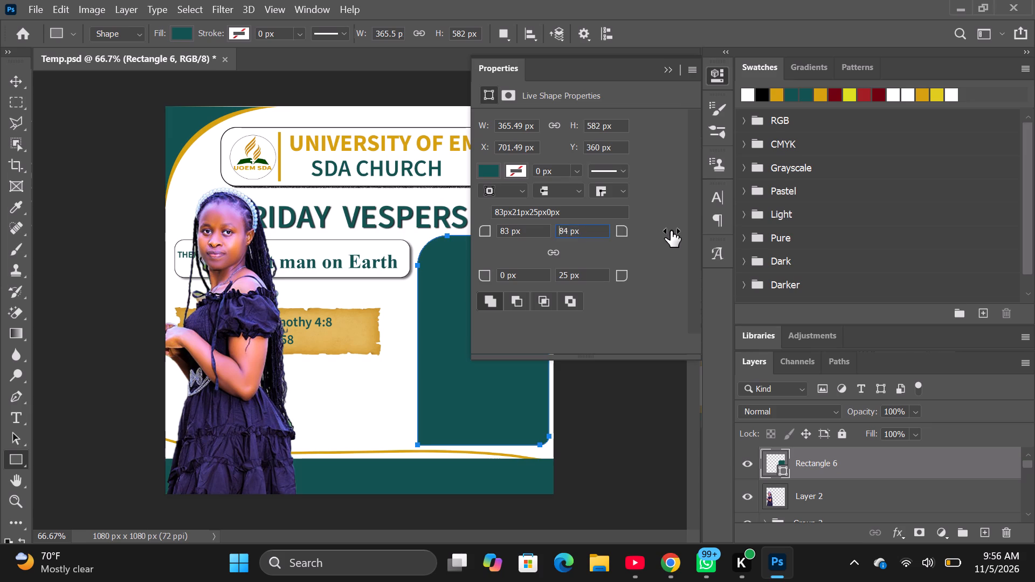
pyautogui.moveTo(671, 231); pyautogui.dragTo(670, 232)
# Set the teal rectangle's bottom-right corner radius to 83 px.
pyautogui.moveTo(618, 274); pyautogui.dragTo(651, 272)
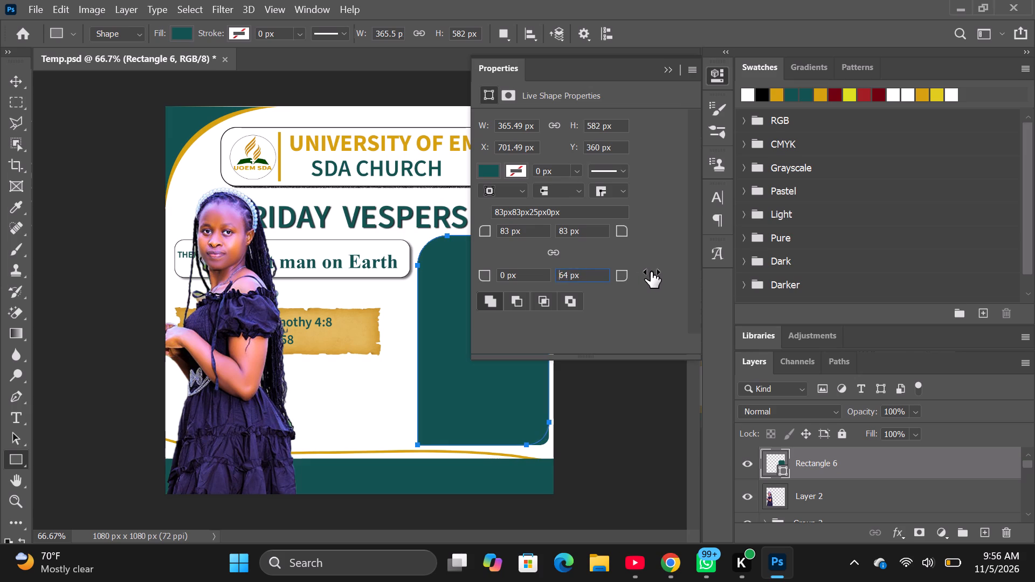
pyautogui.moveTo(651, 272); pyautogui.dragTo(655, 272)
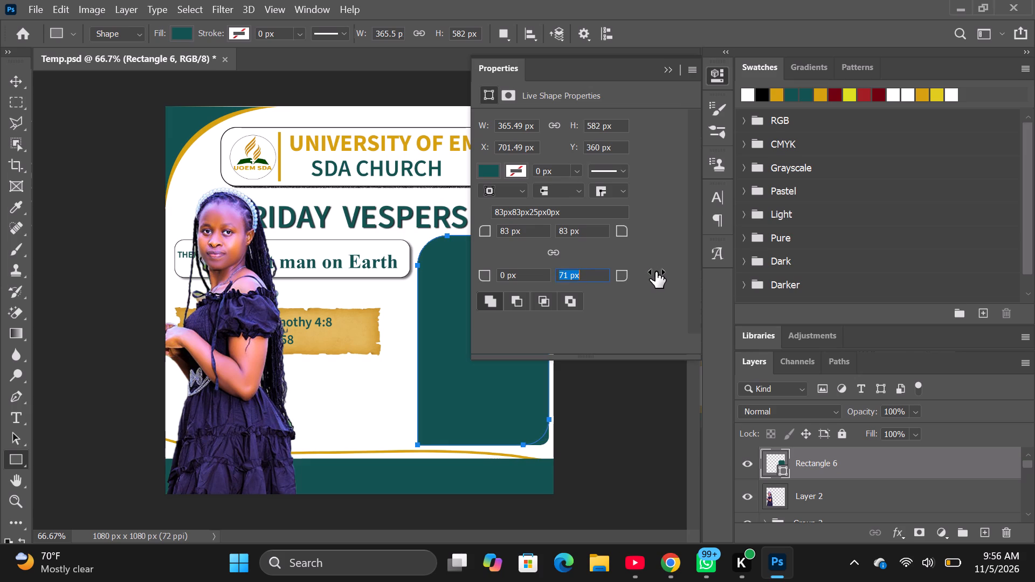
pyautogui.moveTo(655, 272); pyautogui.dragTo(664, 271)
pyautogui.moveTo(664, 271); pyautogui.dragTo(668, 269)
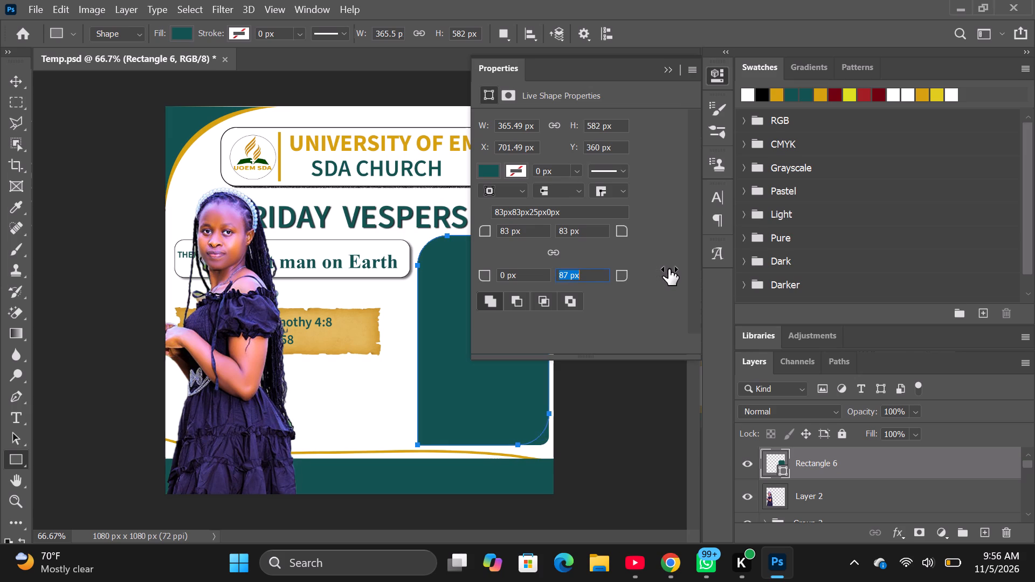
pyautogui.moveTo(668, 269); pyautogui.dragTo(666, 270)
pyautogui.moveTo(666, 270); pyautogui.dragTo(665, 270)
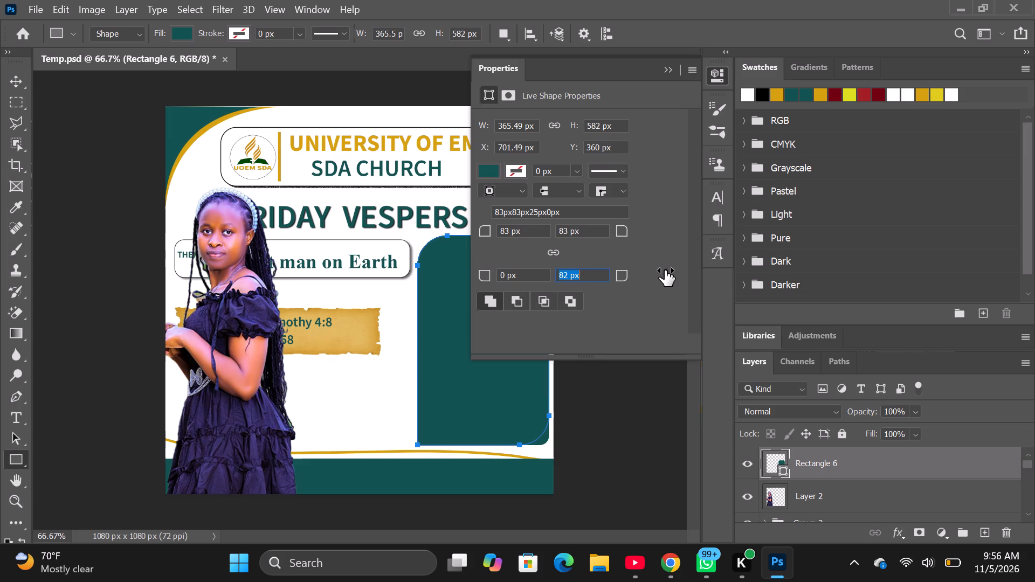
pyautogui.moveTo(665, 270); pyautogui.dragTo(666, 271)
pyautogui.moveTo(666, 271); pyautogui.dragTo(666, 272)
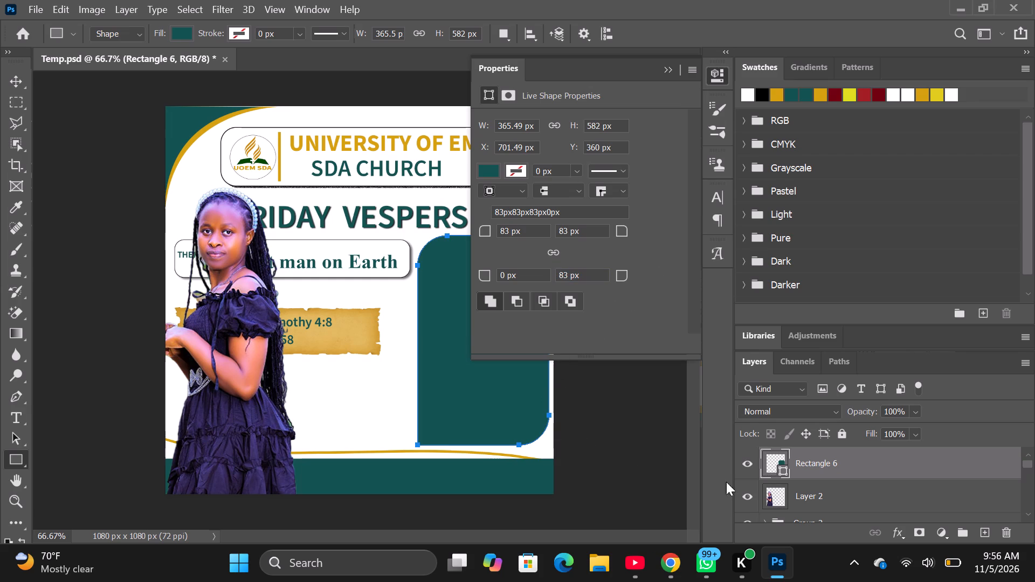
pyautogui.click(887, 466)
pyautogui.click(670, 74)
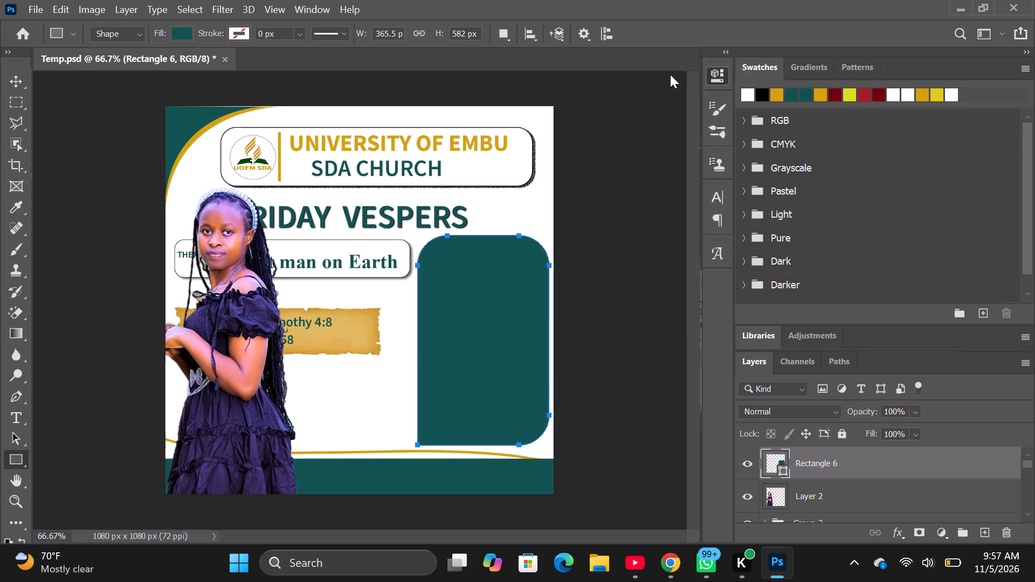
# Move the woman's cutout across the poster to the teal panel's edge and bring Layer 2 above Rectangle 6.
pyautogui.click(889, 458)
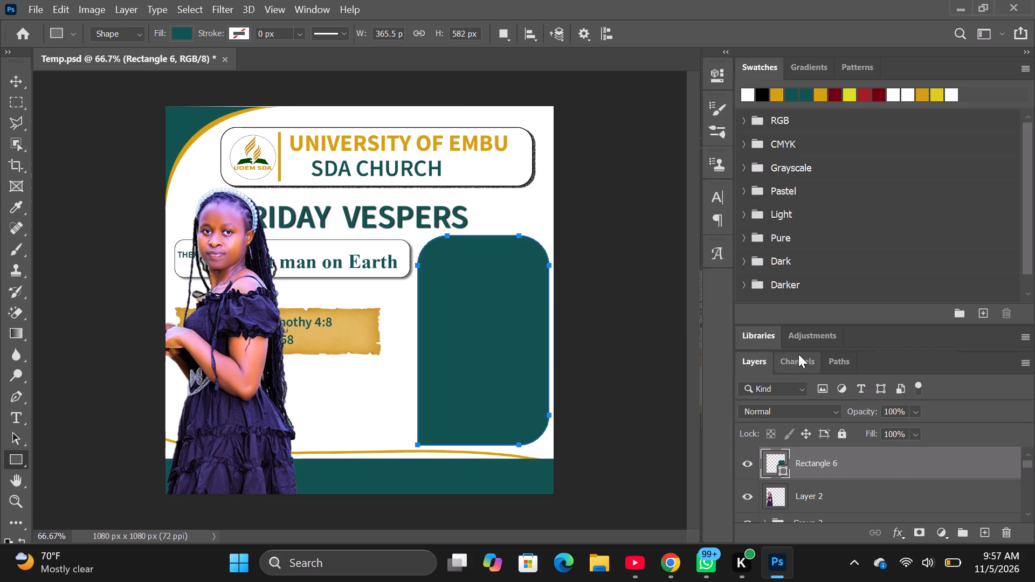
pyautogui.click(824, 494)
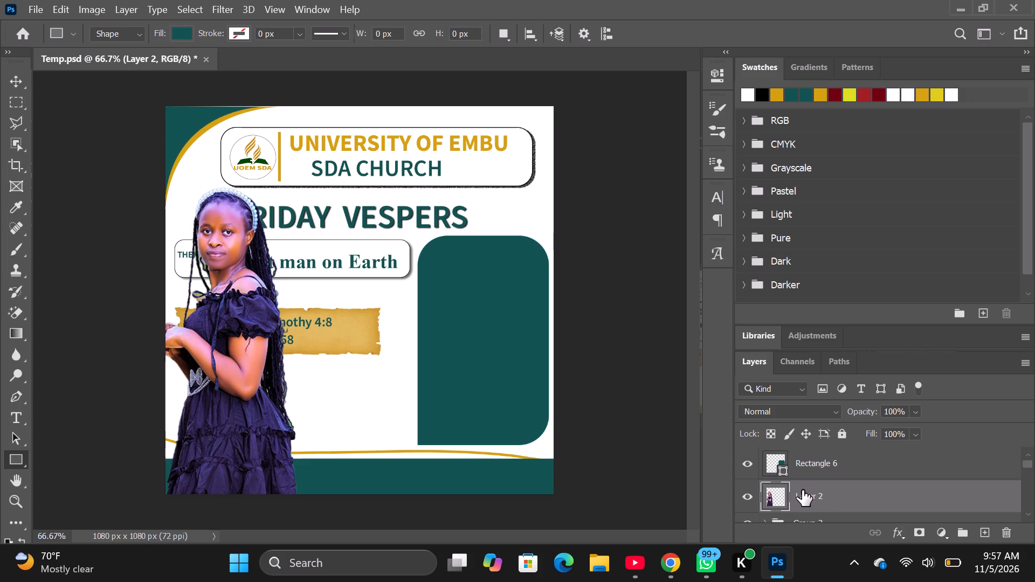
pyautogui.click(803, 492)
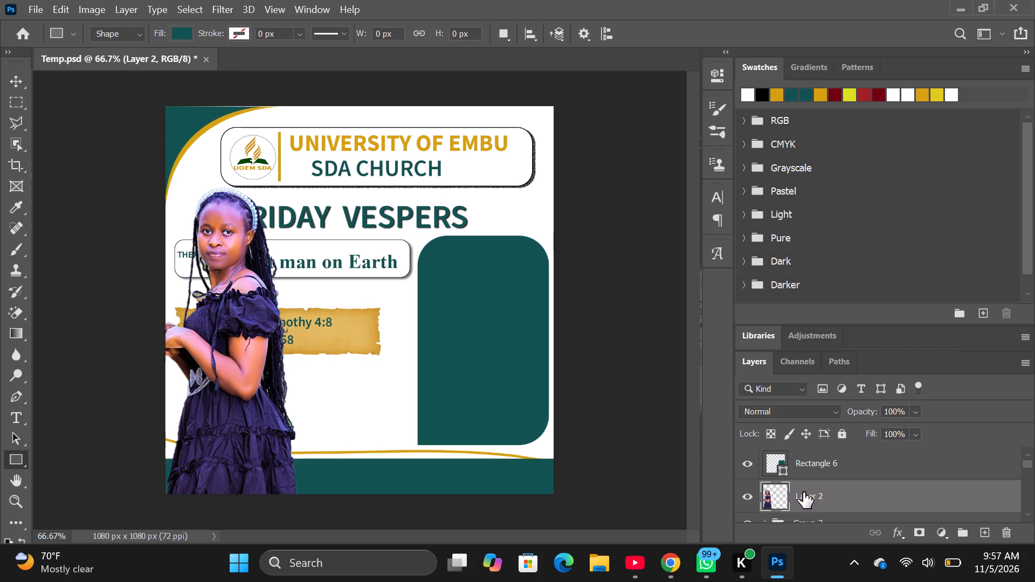
pyautogui.hotkey('ctrl', 't')
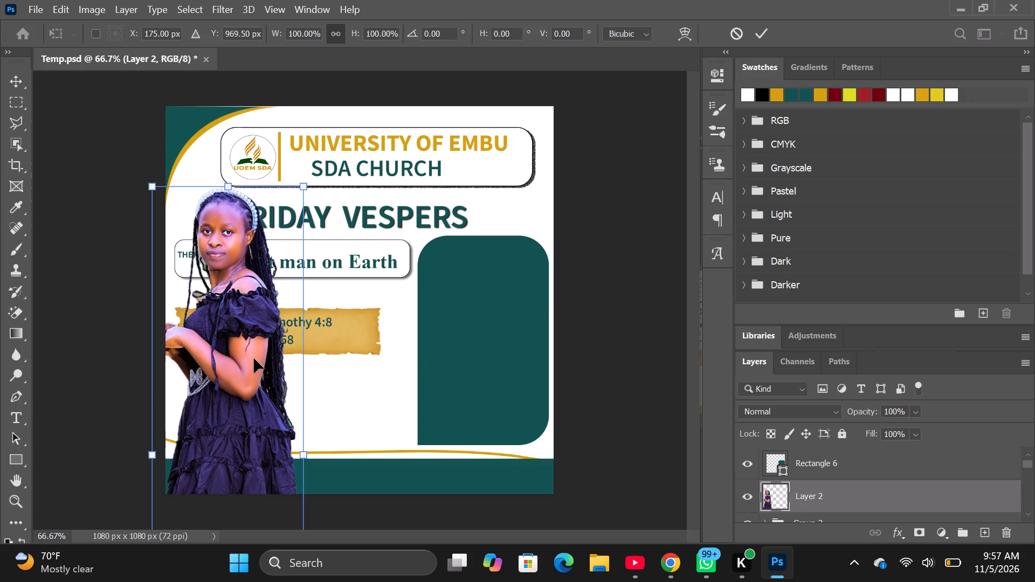
pyautogui.moveTo(238, 349); pyautogui.dragTo(471, 359)
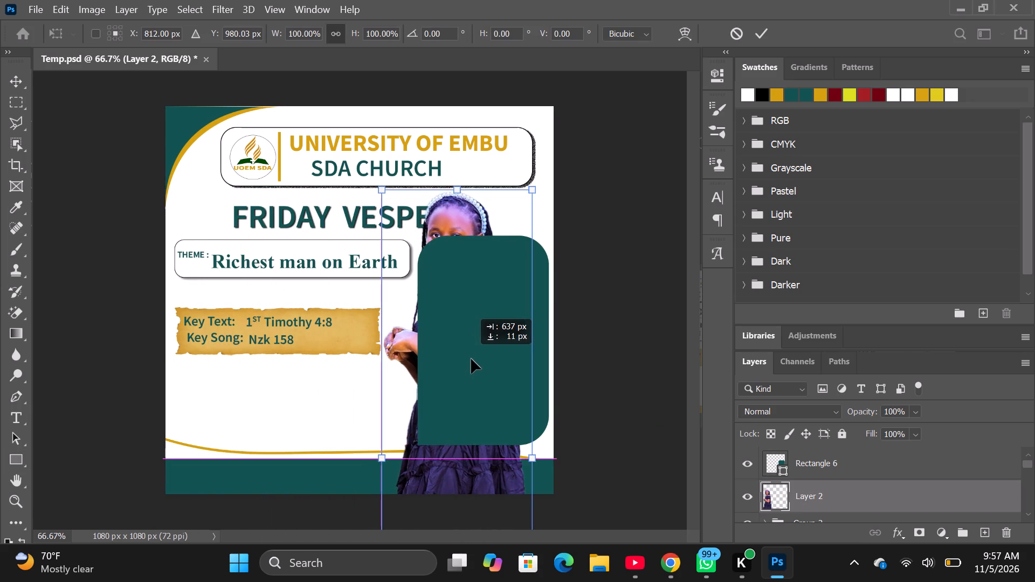
pyautogui.moveTo(471, 359); pyautogui.dragTo(410, 376)
pyautogui.moveTo(847, 499); pyautogui.dragTo(830, 460)
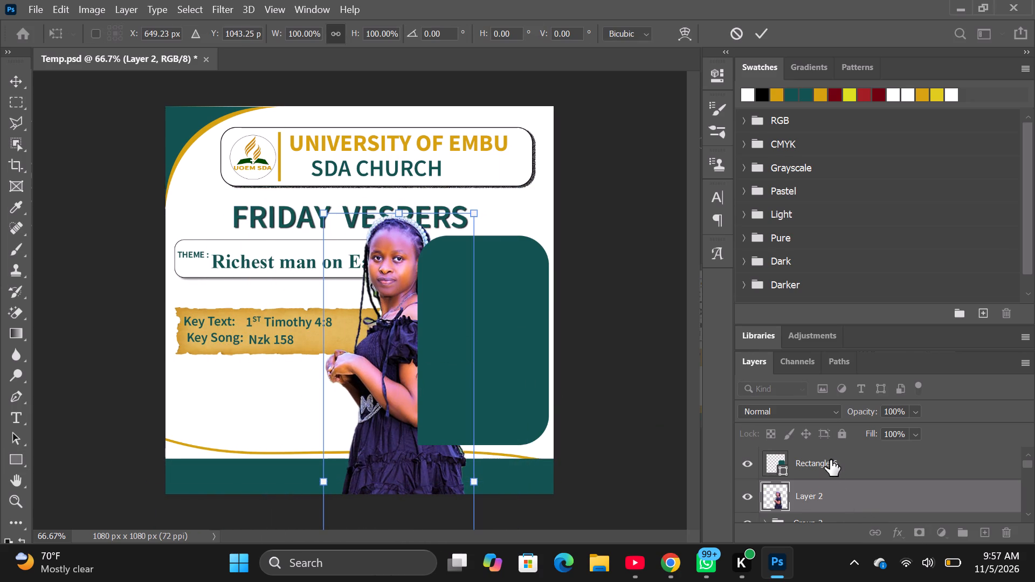
pyautogui.moveTo(830, 460); pyautogui.dragTo(829, 456)
pyautogui.moveTo(822, 494); pyautogui.dragTo(816, 458)
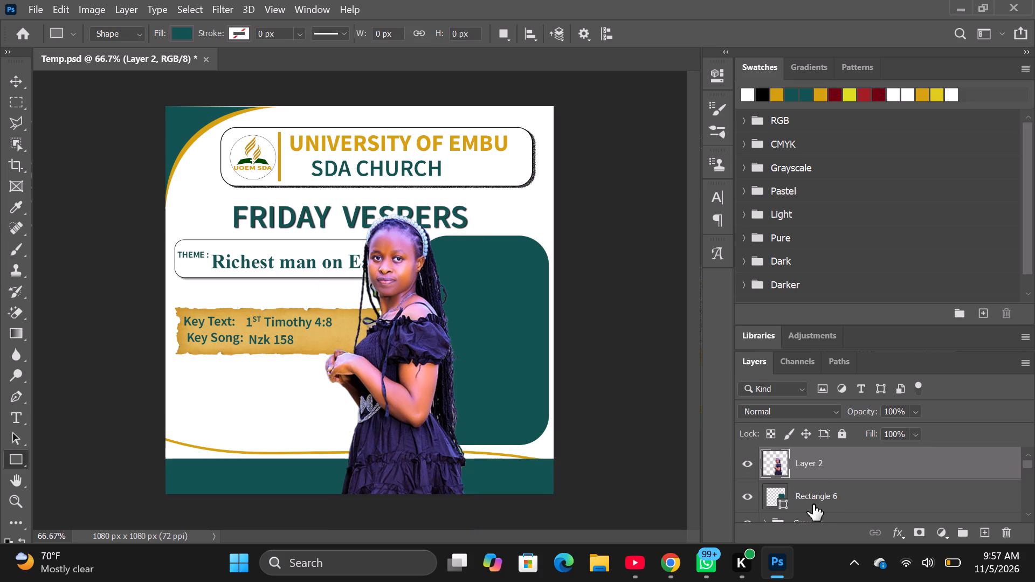
# Scale the woman's cutout to about 89% and position it over the teal panel, with her head just inside the panel's top edge.
pyautogui.click(817, 465)
pyautogui.hotkey('ctrl', 't')
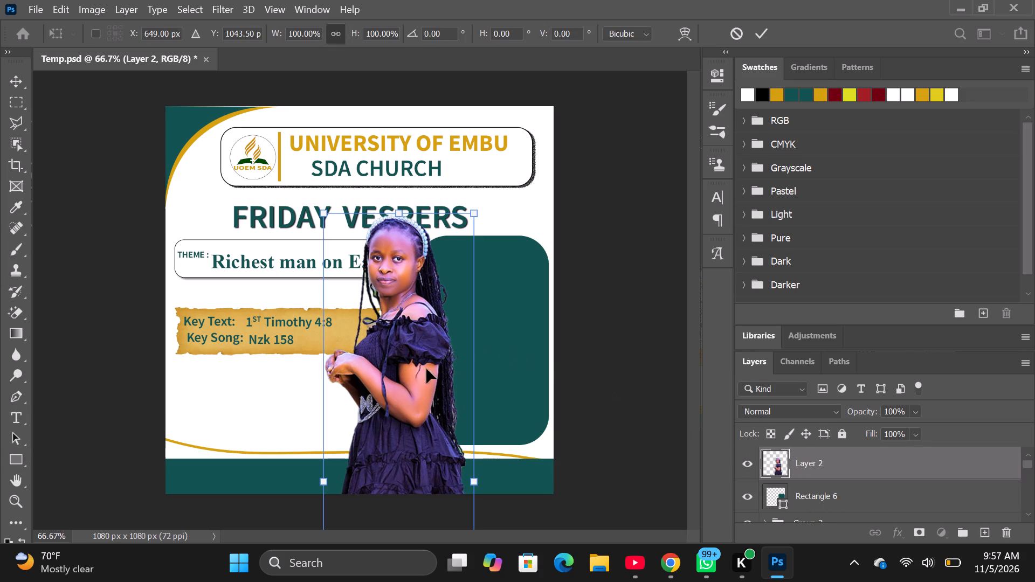
pyautogui.moveTo(412, 373); pyautogui.dragTo(484, 382)
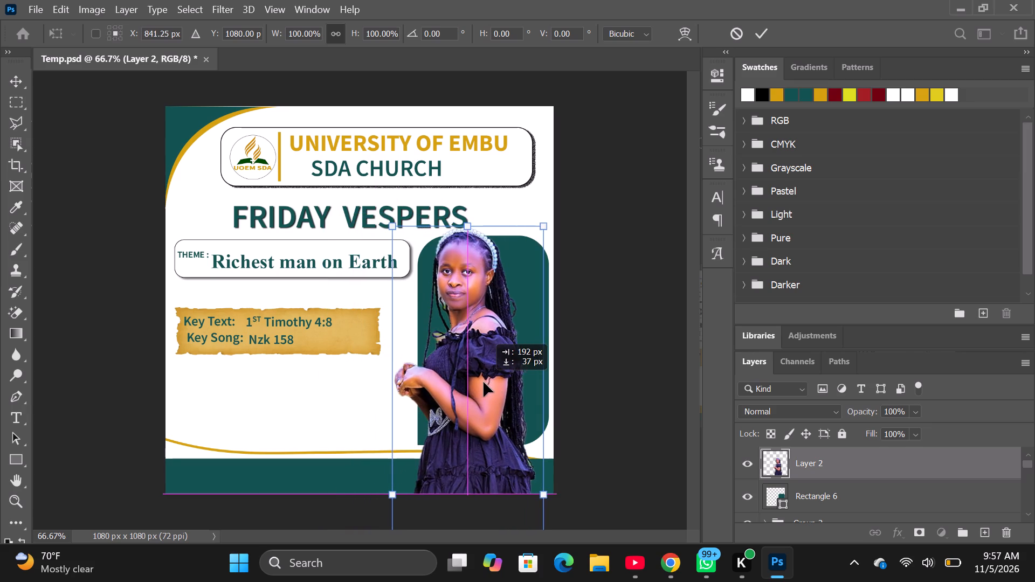
pyautogui.moveTo(484, 382); pyautogui.dragTo(494, 392)
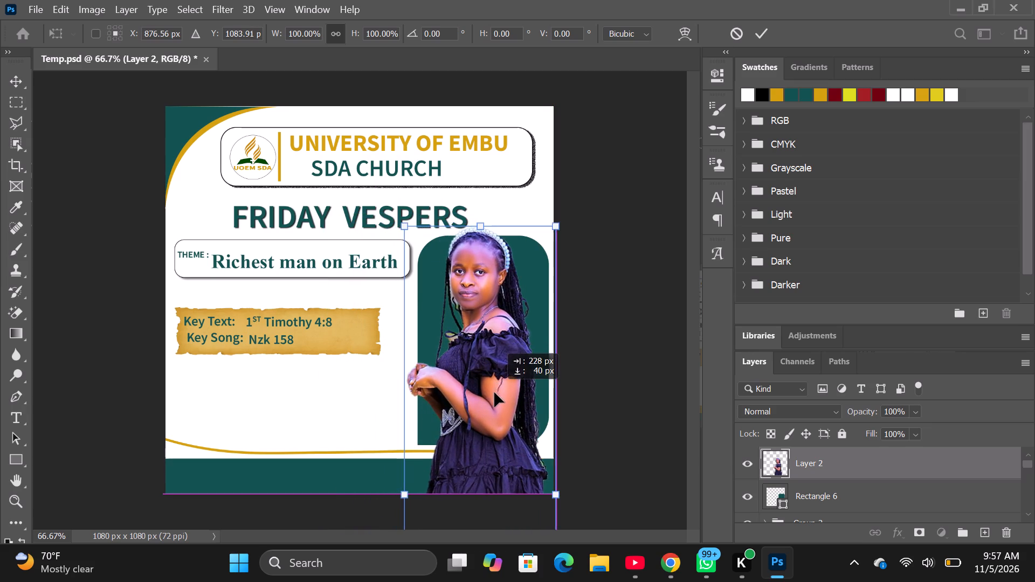
pyautogui.moveTo(494, 392); pyautogui.dragTo(492, 403)
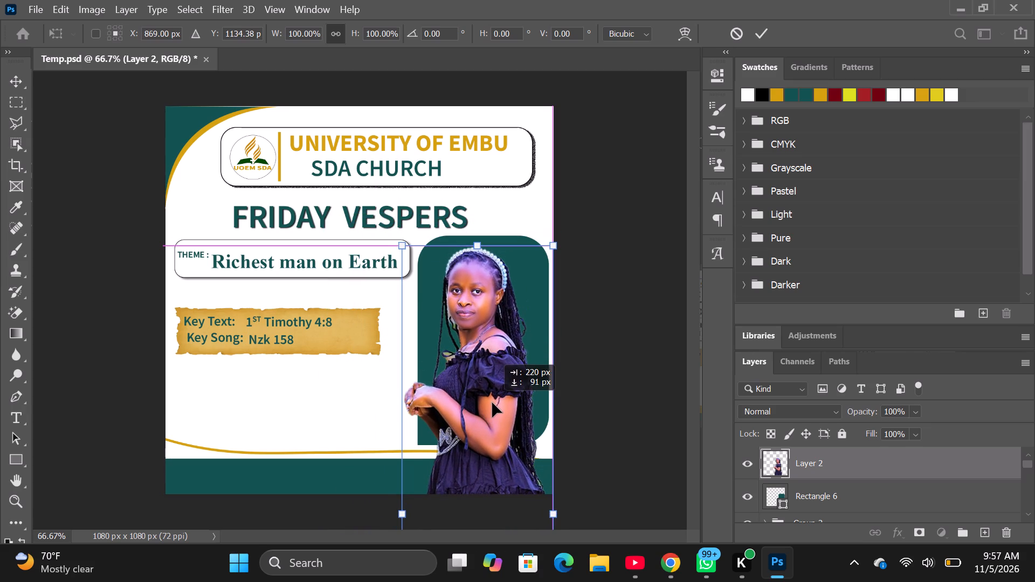
pyautogui.moveTo(492, 403); pyautogui.dragTo(498, 401)
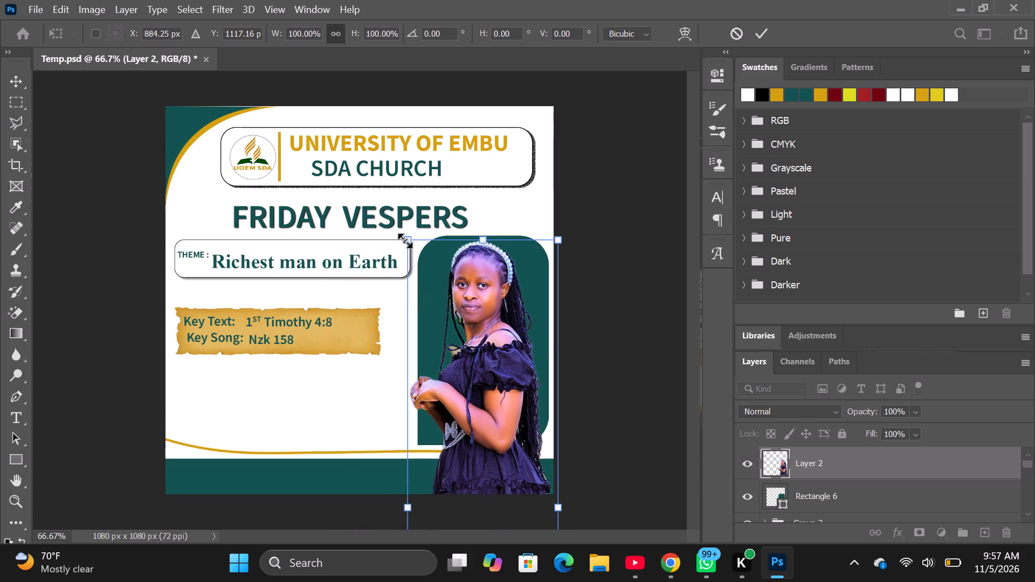
pyautogui.moveTo(406, 240); pyautogui.dragTo(424, 279)
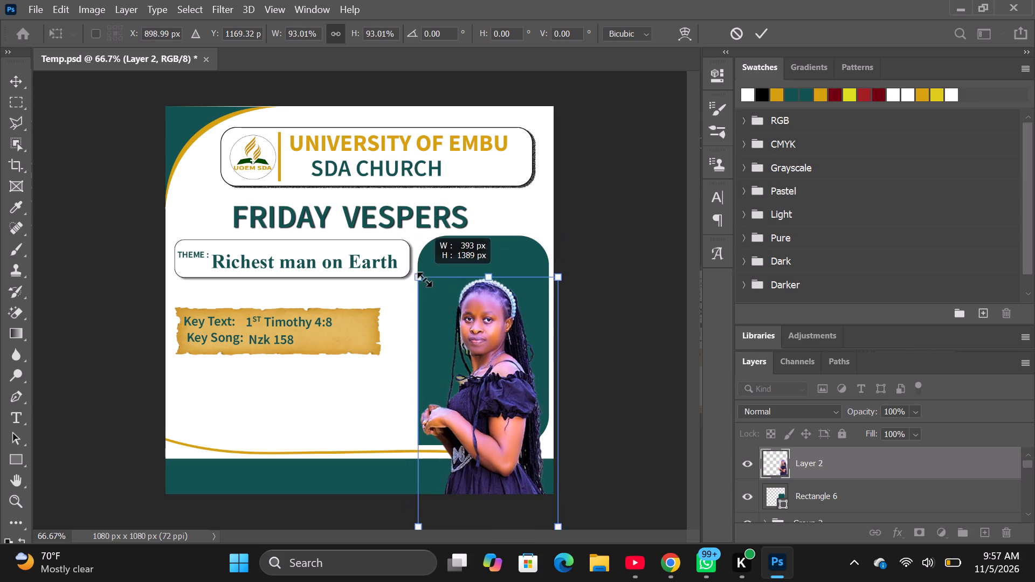
pyautogui.moveTo(424, 279); pyautogui.dragTo(438, 295)
pyautogui.moveTo(503, 431); pyautogui.dragTo(501, 408)
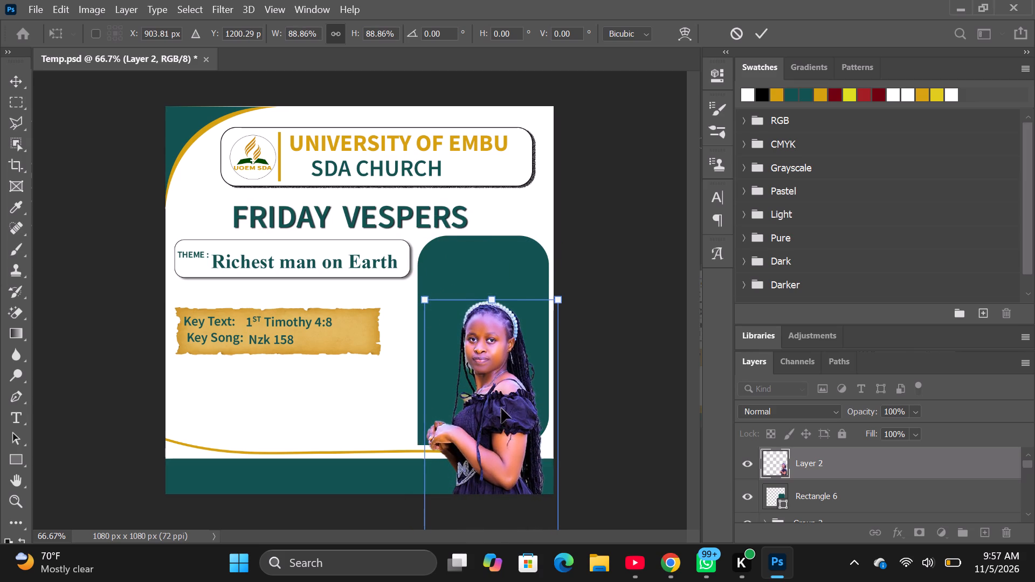
pyautogui.moveTo(501, 408); pyautogui.dragTo(500, 372)
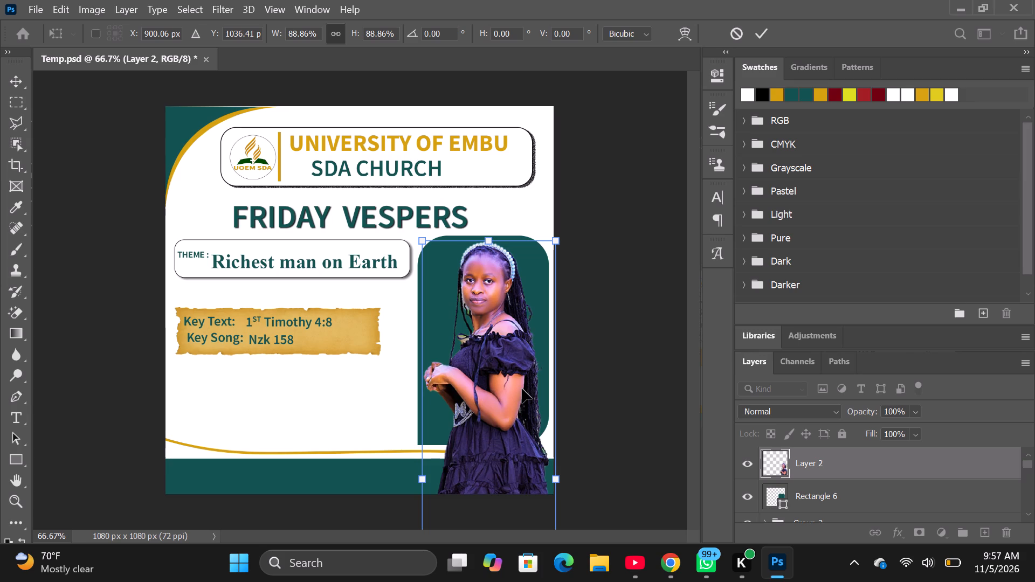
# Clip the woman's cutout to the rounded teal panel and keep a duplicate of the panel shape beneath it.
pyautogui.rightClick(809, 492)
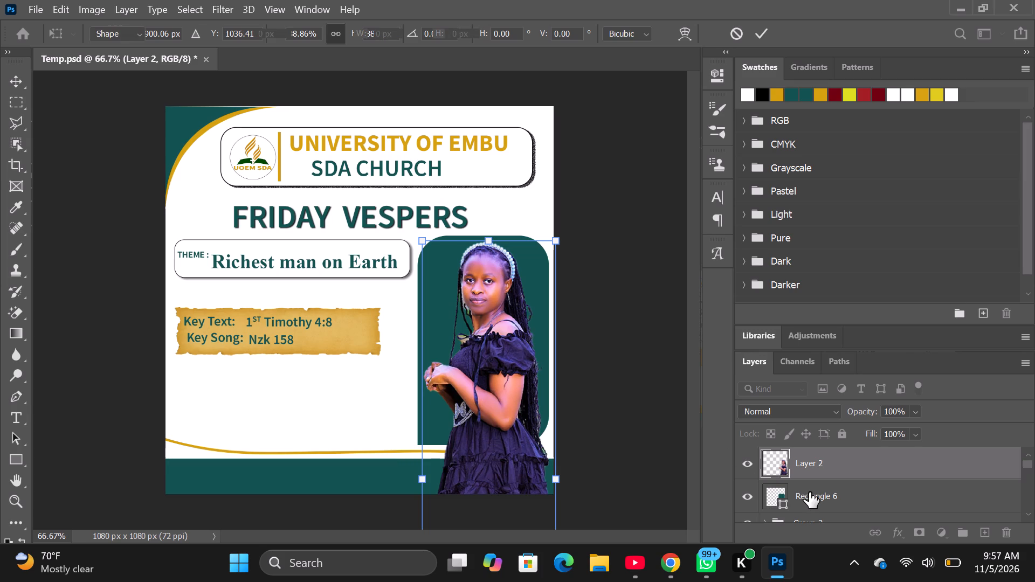
pyautogui.rightClick(809, 492)
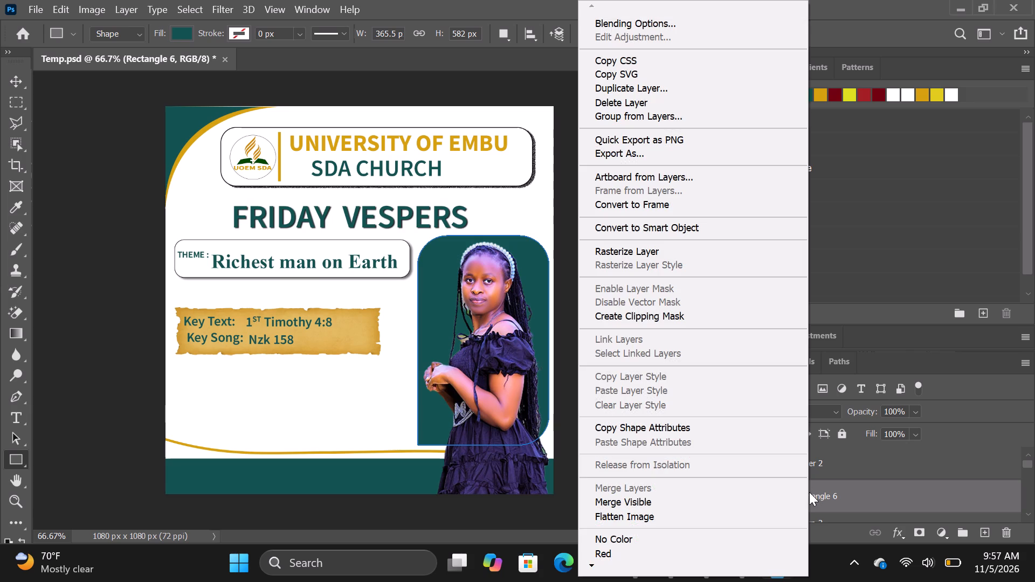
pyautogui.click(849, 491)
pyautogui.click(815, 458)
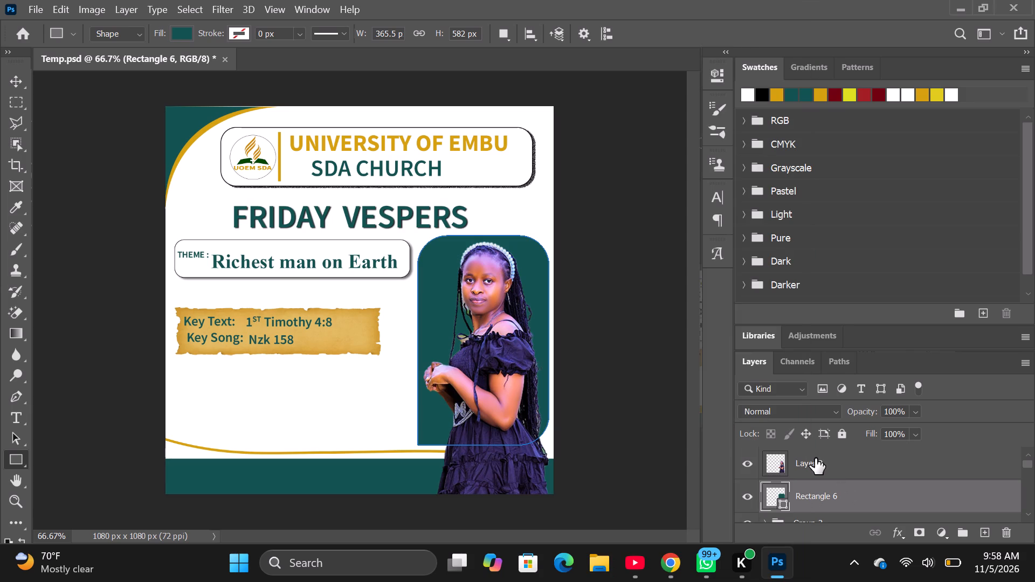
pyautogui.rightClick(815, 458)
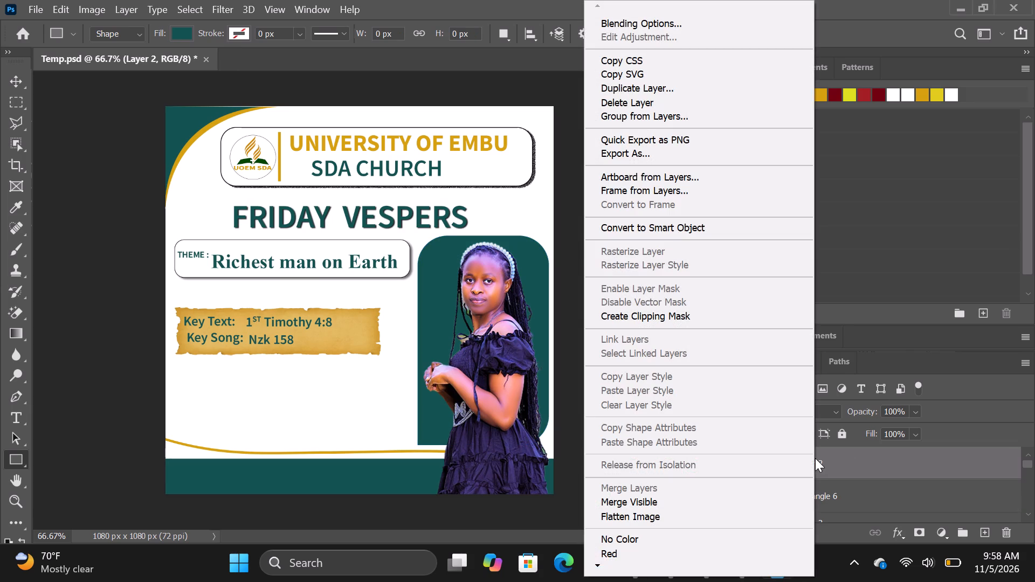
# Clip the woman's cutout on Layer 2 to the rounded teal panel, Rectangle 6.
pyautogui.click(671, 317)
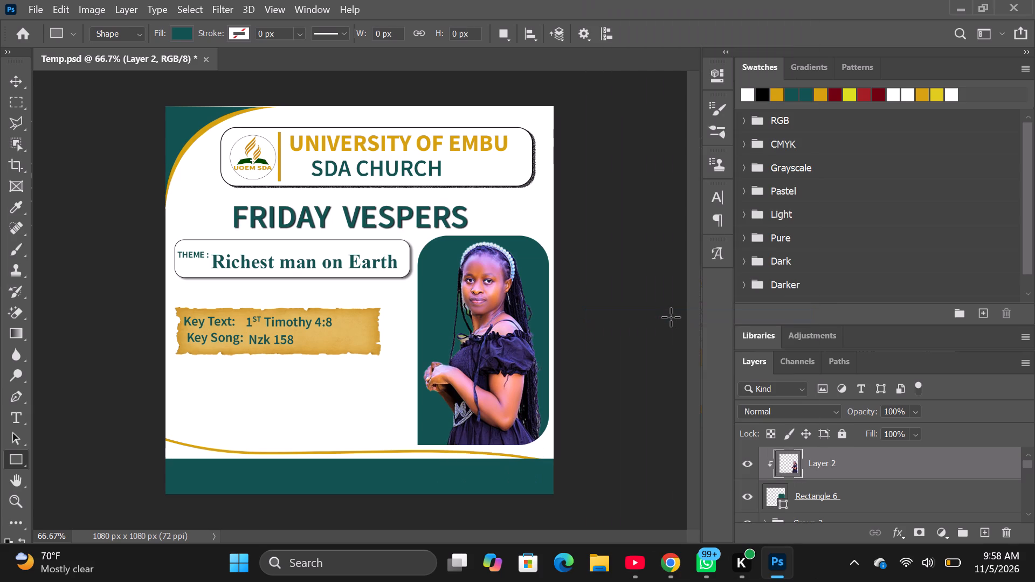
# Duplicate the rounded teal panel shape, Rectangle 6, beneath the woman's cutout.
pyautogui.click(829, 490)
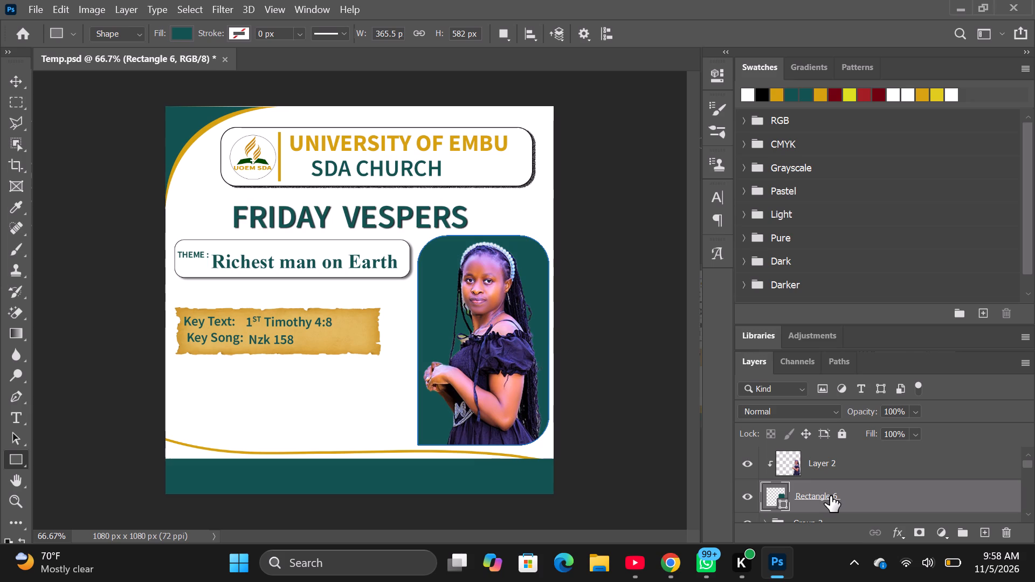
pyautogui.hotkey('ctrl', 'j')
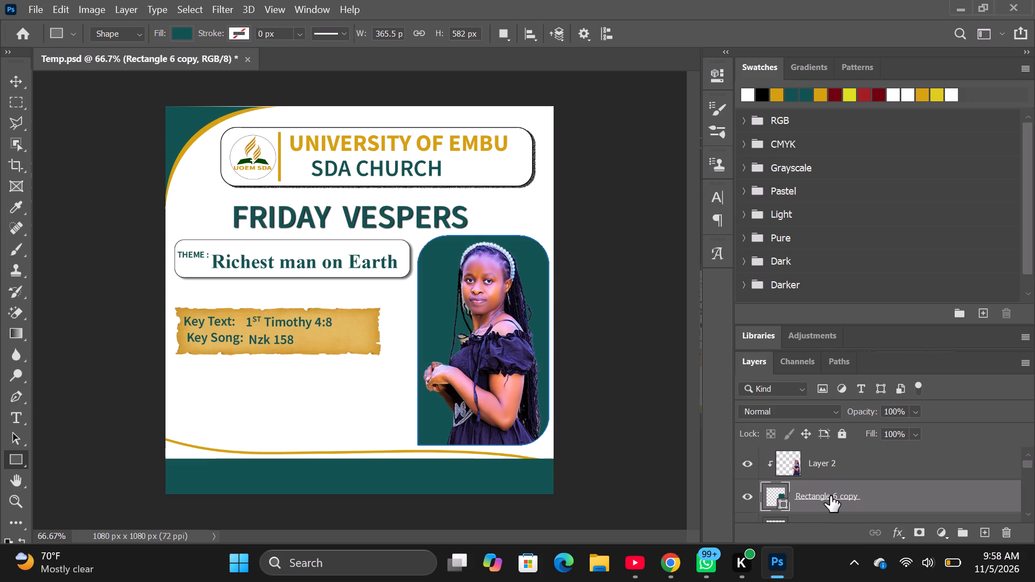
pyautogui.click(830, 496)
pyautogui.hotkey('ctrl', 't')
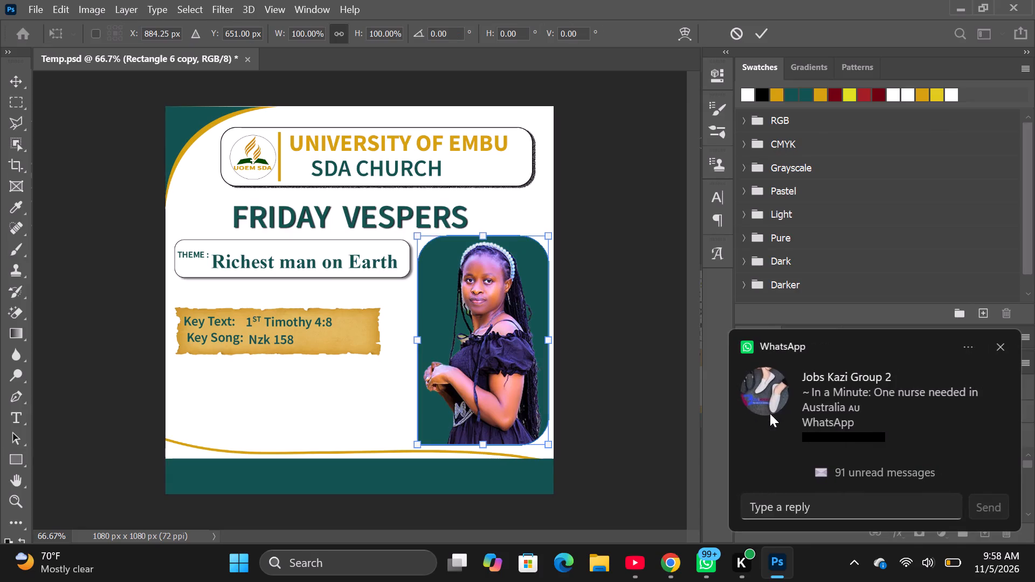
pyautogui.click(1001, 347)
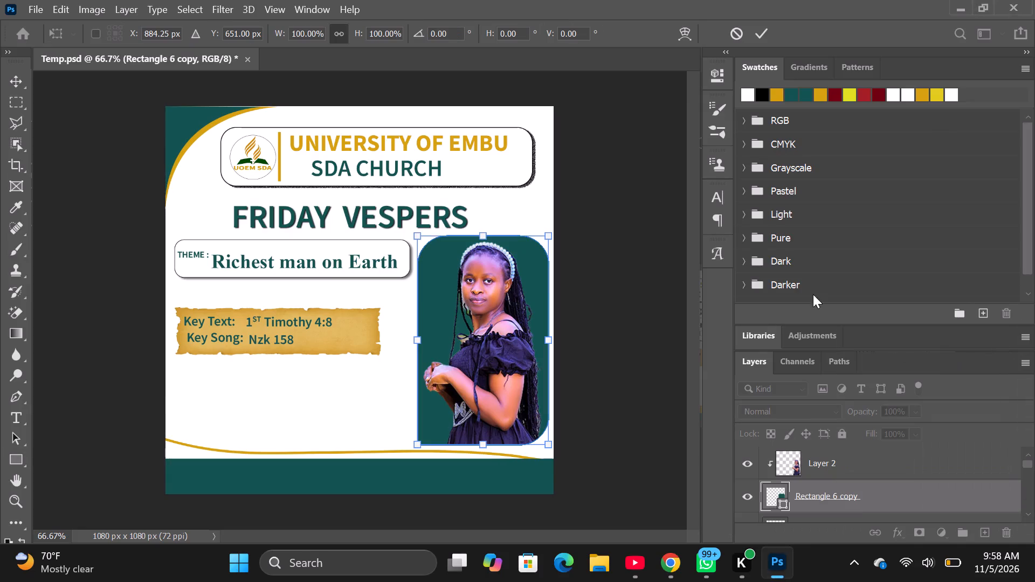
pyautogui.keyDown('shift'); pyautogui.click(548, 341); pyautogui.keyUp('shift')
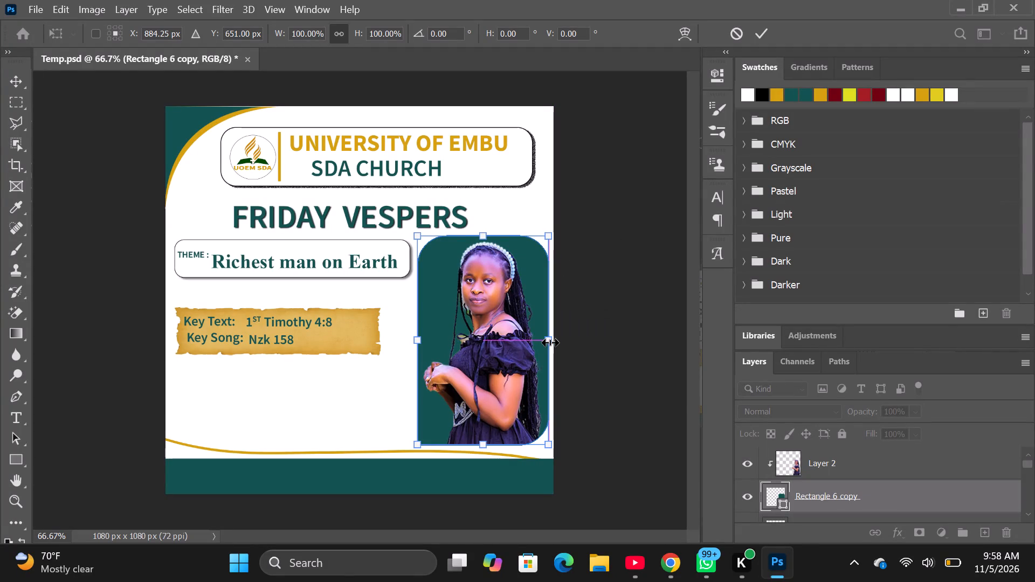
# Select the original Rectangle 6 shape beneath its copy for editing.
pyautogui.scroll(-1, 838, 455)
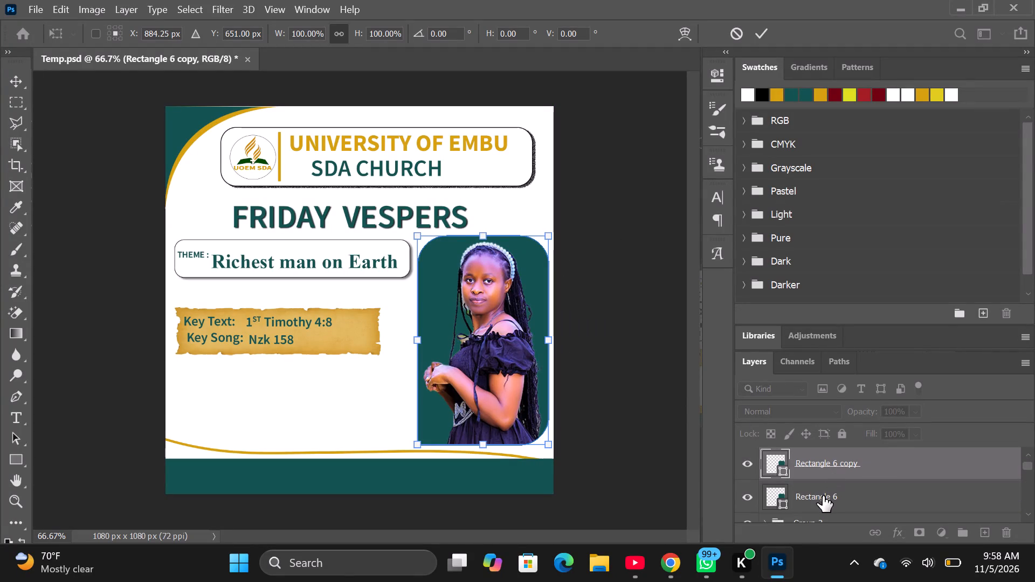
pyautogui.click(823, 496)
pyautogui.click(823, 496)
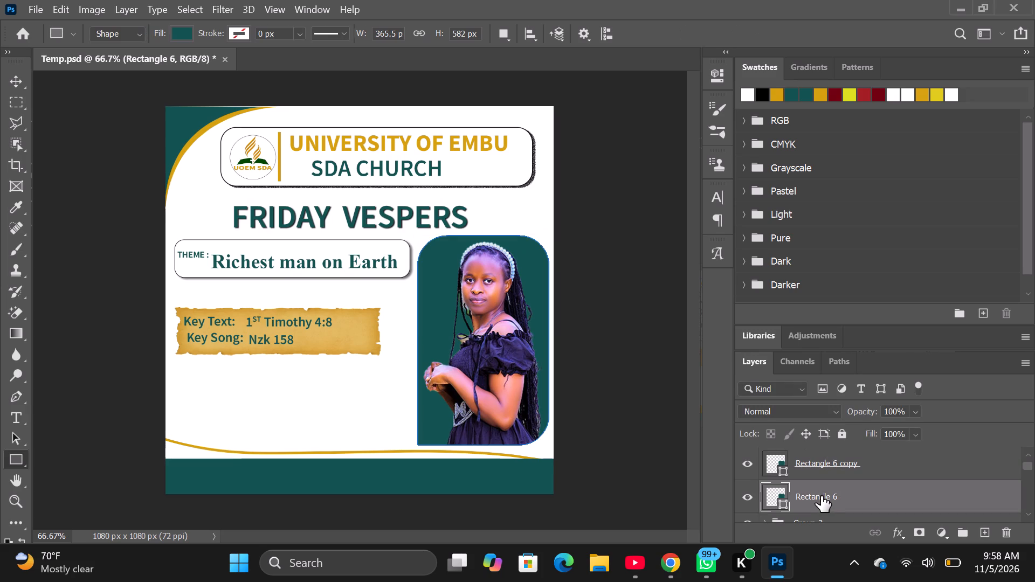
# Enlarge Rectangle 6, the teal panel beneath the clipped copy, to about 105.7%, extending it outward to the theme box.
pyautogui.scroll(2, 822, 495)
pyautogui.click(824, 462)
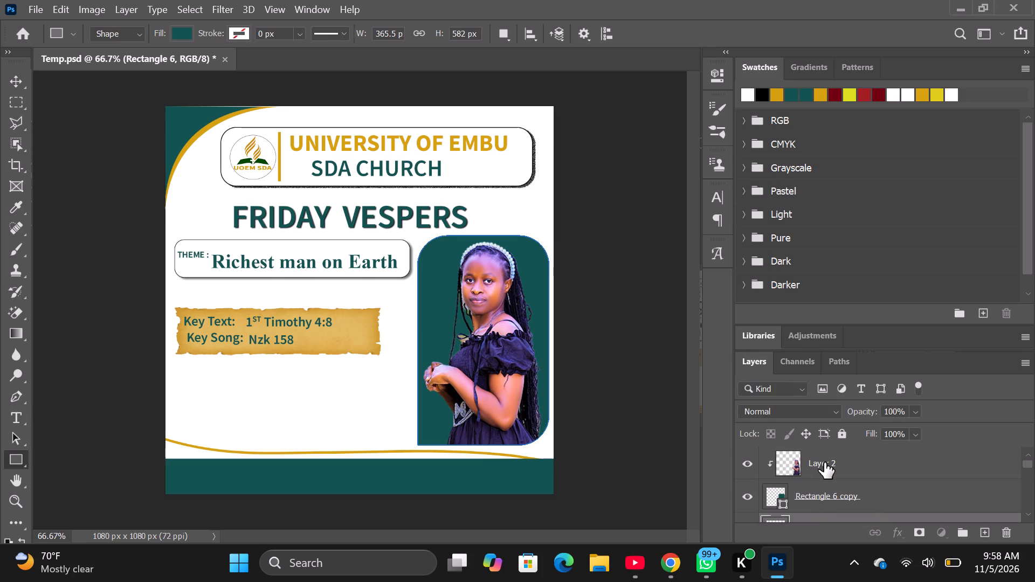
pyautogui.keyDown('shift'); pyautogui.scroll(-1, 839, 487); pyautogui.keyUp('shift')
pyautogui.keyDown('shift'); pyautogui.click(840, 488); pyautogui.keyUp('shift')
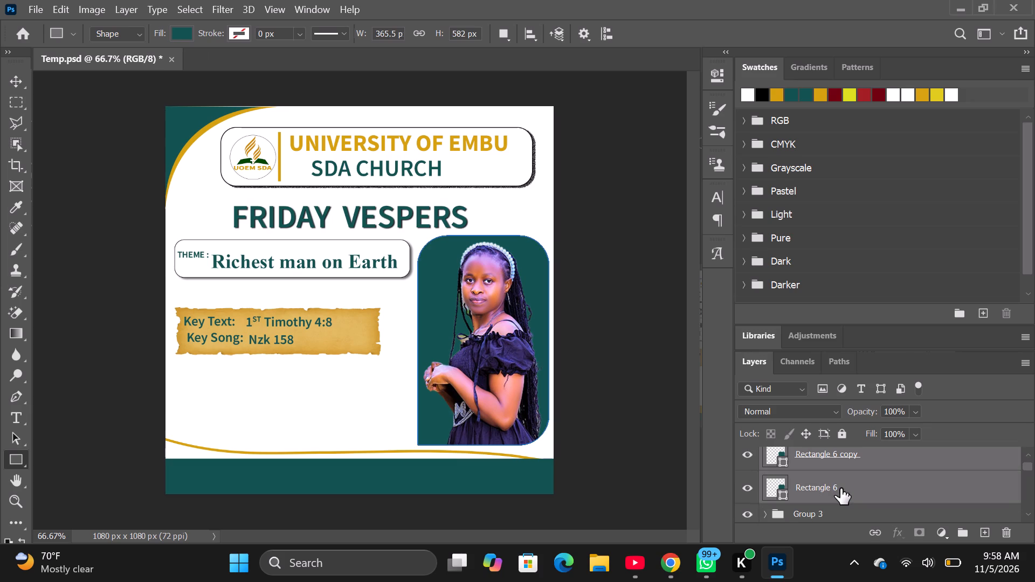
pyautogui.keyDown('shift'); pyautogui.scroll(1, 840, 488); pyautogui.keyUp('shift')
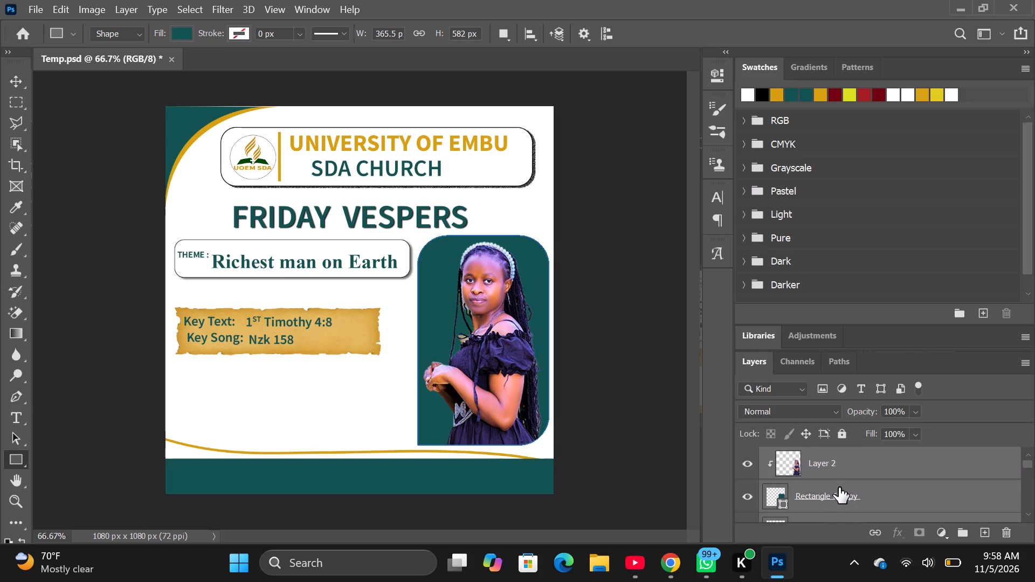
pyautogui.scroll(-1, 841, 507)
pyautogui.click(840, 503)
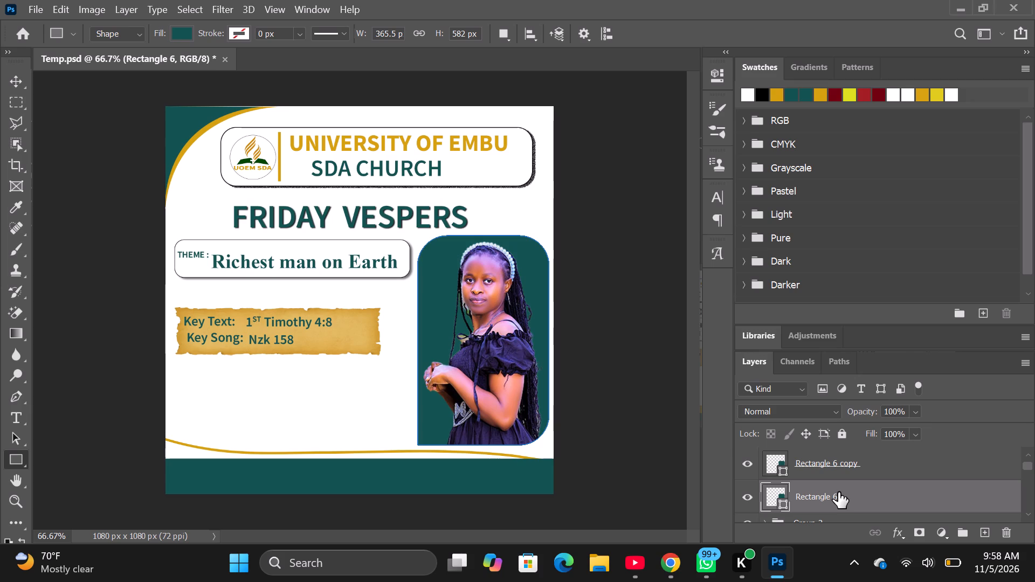
pyautogui.hotkey('ctrl', 't')
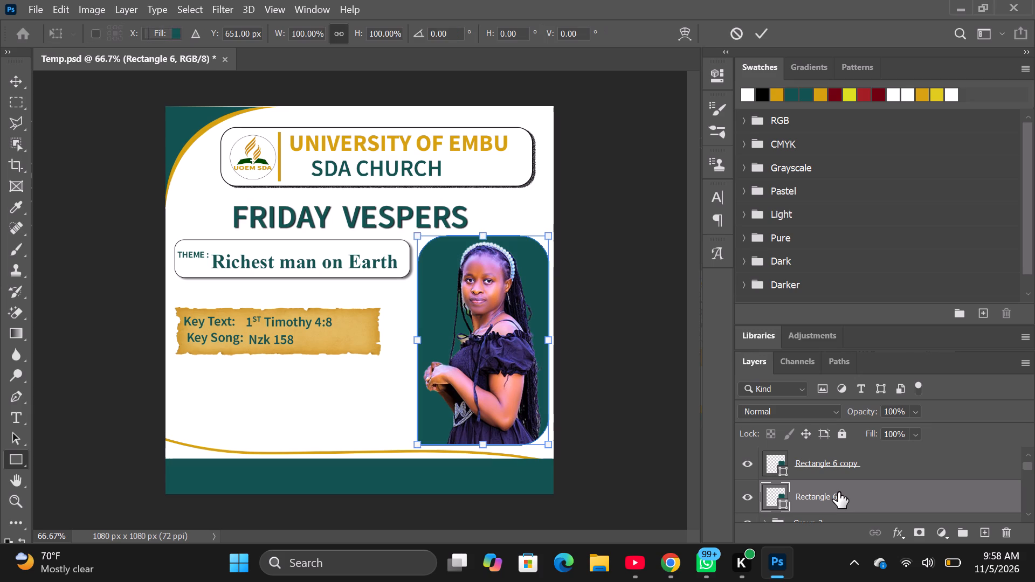
pyautogui.click(446, 333)
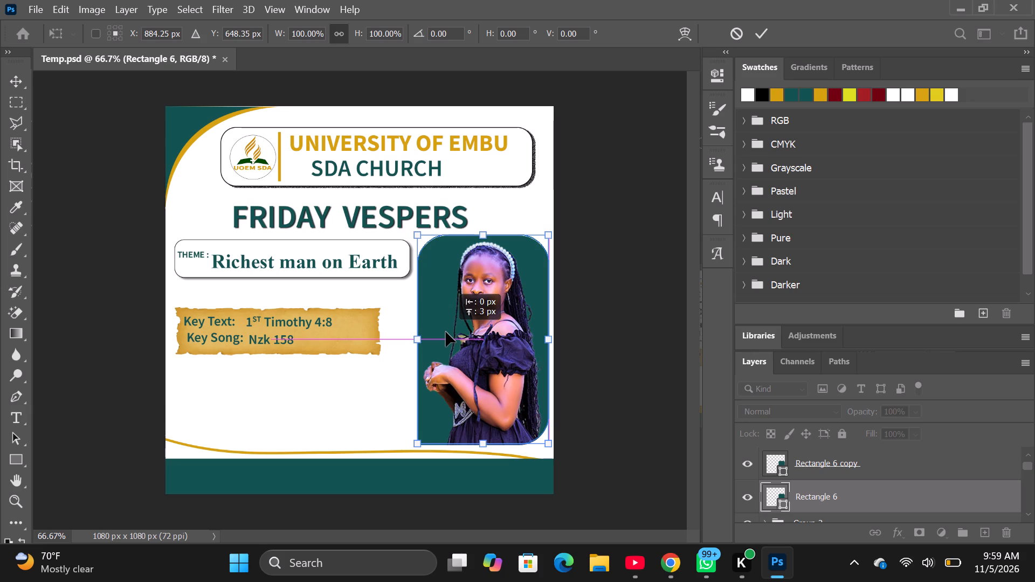
pyautogui.press('Left')
pyautogui.press('Left')
pyautogui.press('Left')
pyautogui.press('Left')
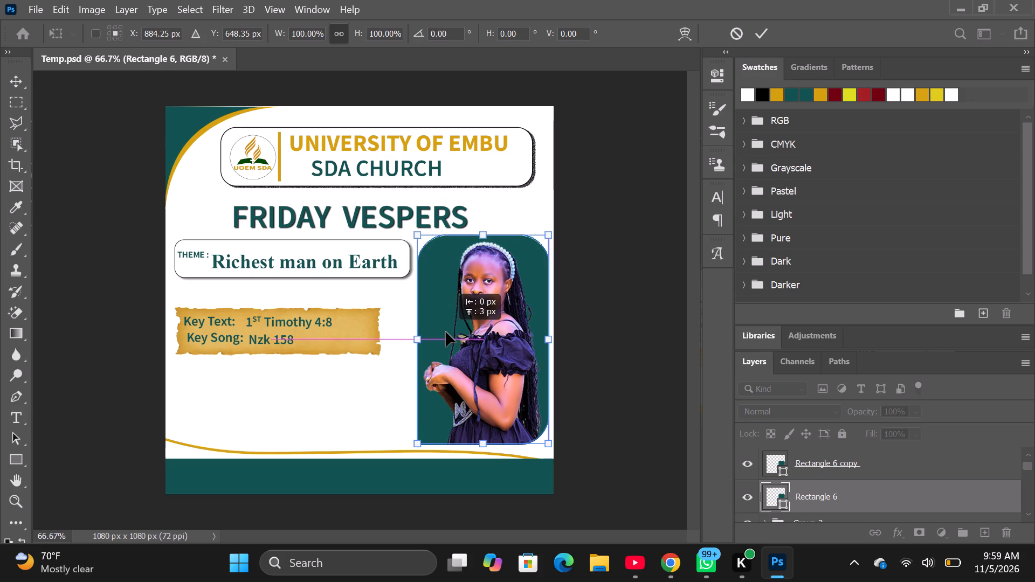
pyautogui.click(445, 329)
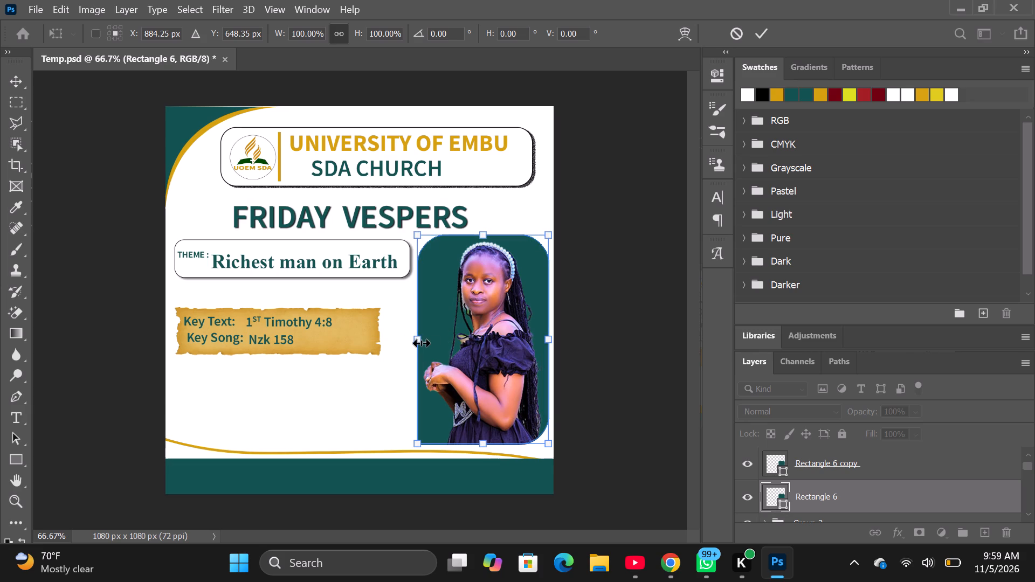
pyautogui.moveTo(417, 341); pyautogui.dragTo(415, 339)
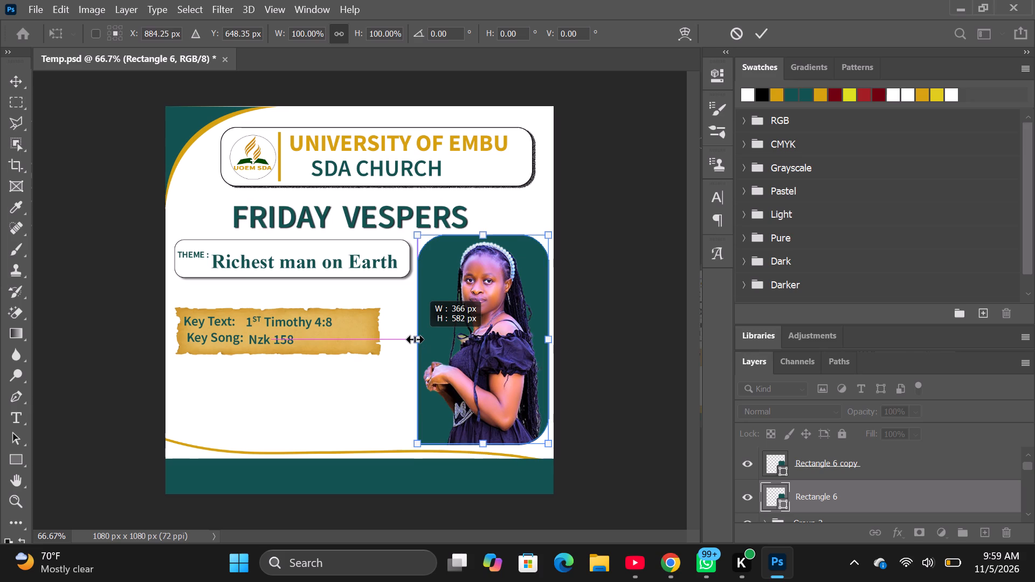
pyautogui.moveTo(415, 339); pyautogui.dragTo(415, 338)
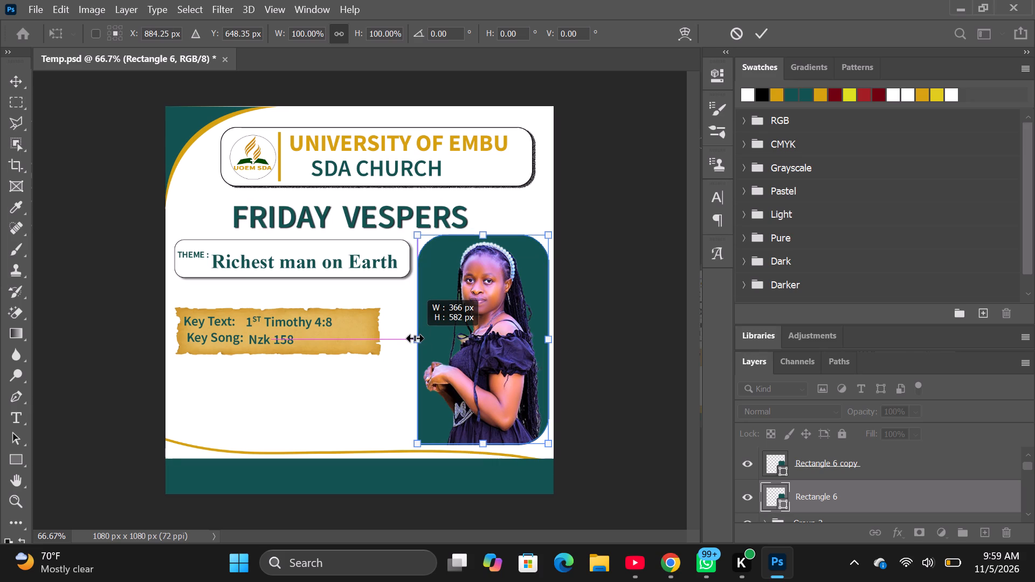
pyautogui.moveTo(415, 338); pyautogui.dragTo(412, 337)
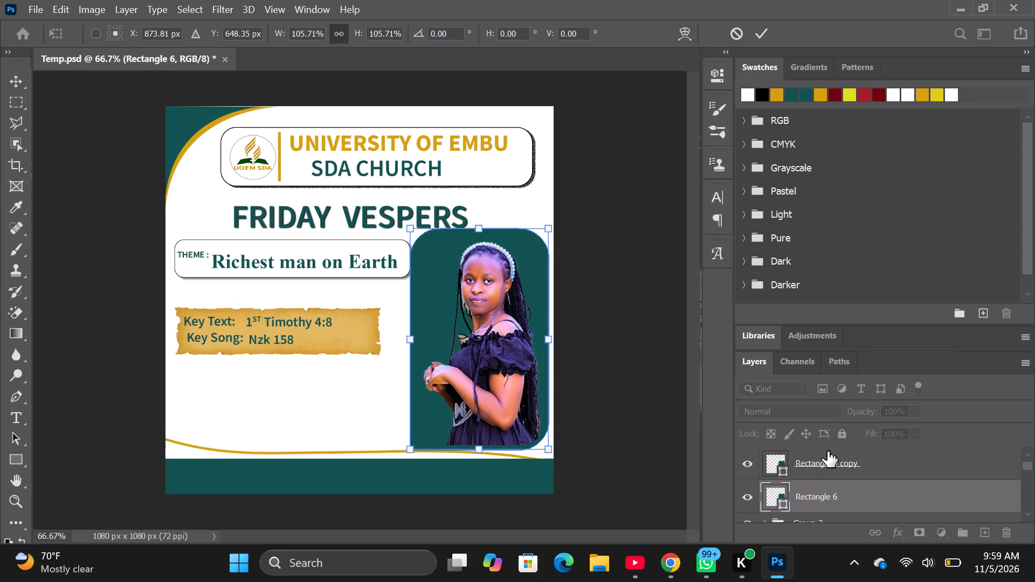
# Stretch Rectangle 6 copy to about 378.5 × 601 px, extending its top edge upward and its right edge to the poster's edge.
pyautogui.click(839, 465)
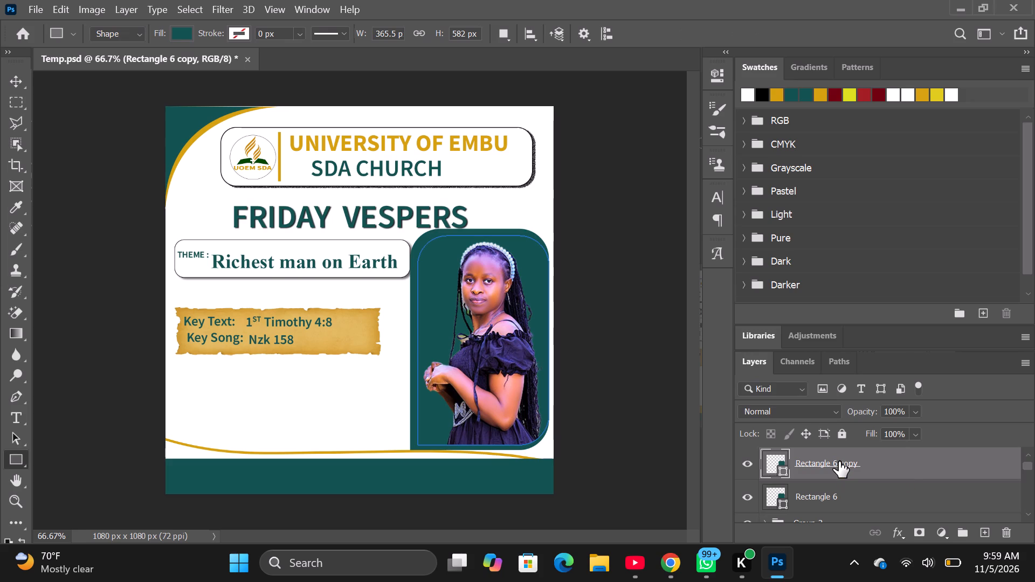
pyautogui.hotkey('ctrl', 't')
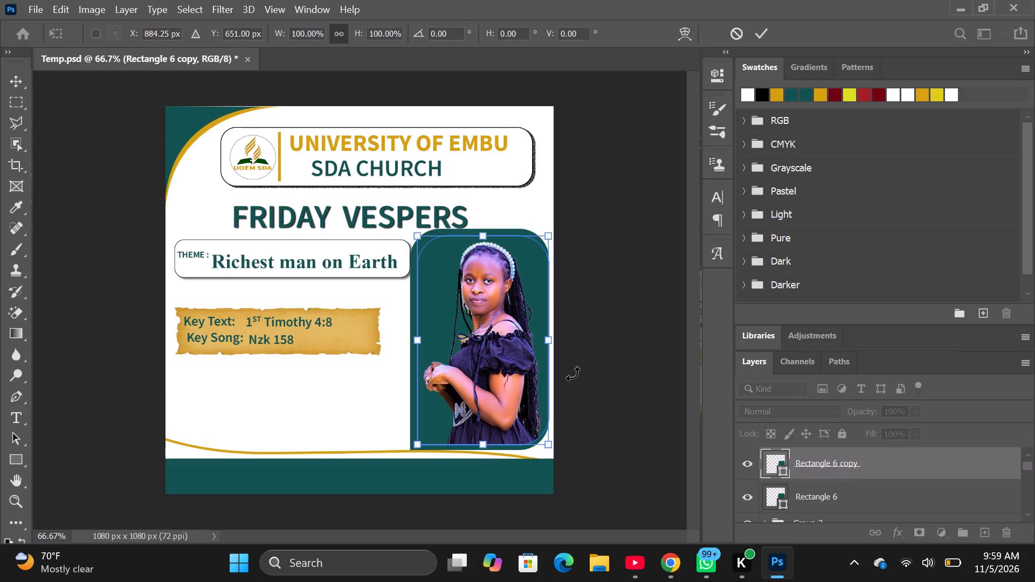
pyautogui.keyDown('shift'); pyautogui.click(547, 340); pyautogui.keyUp('shift')
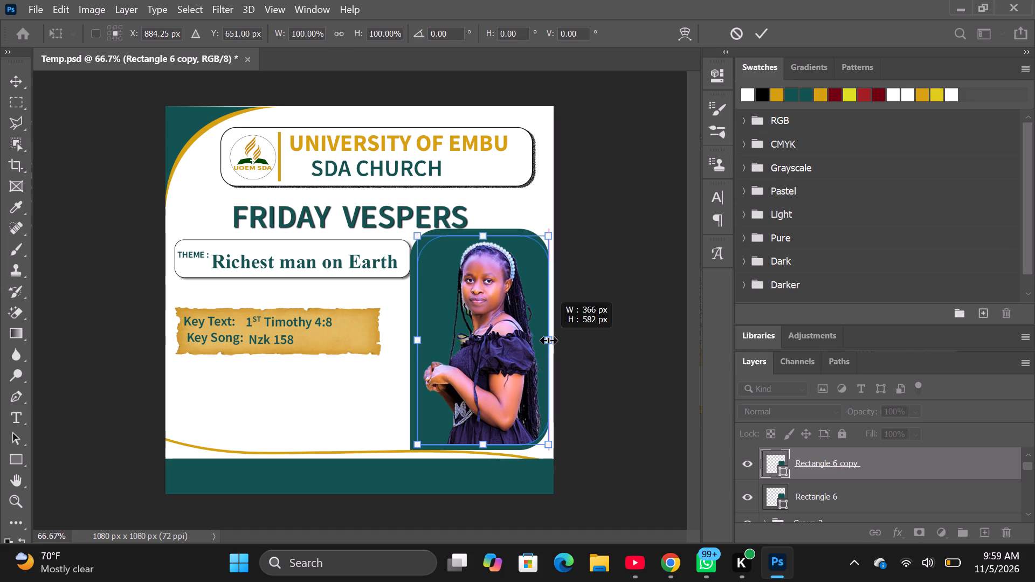
pyautogui.keyDown('shift'); pyautogui.click(551, 235); pyautogui.keyUp('shift')
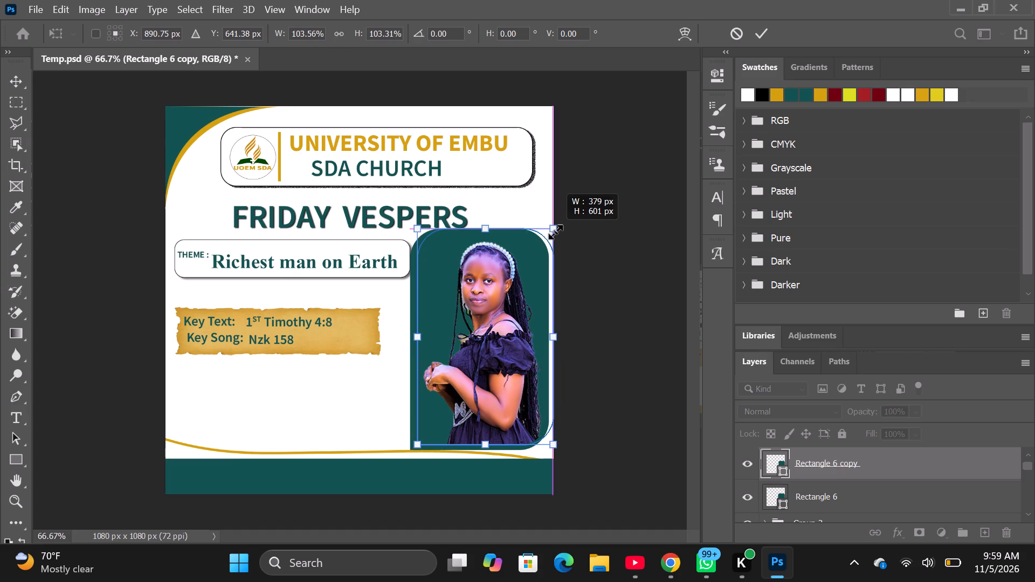
pyautogui.keyDown('shift'); pyautogui.click(554, 337); pyautogui.keyUp('shift')
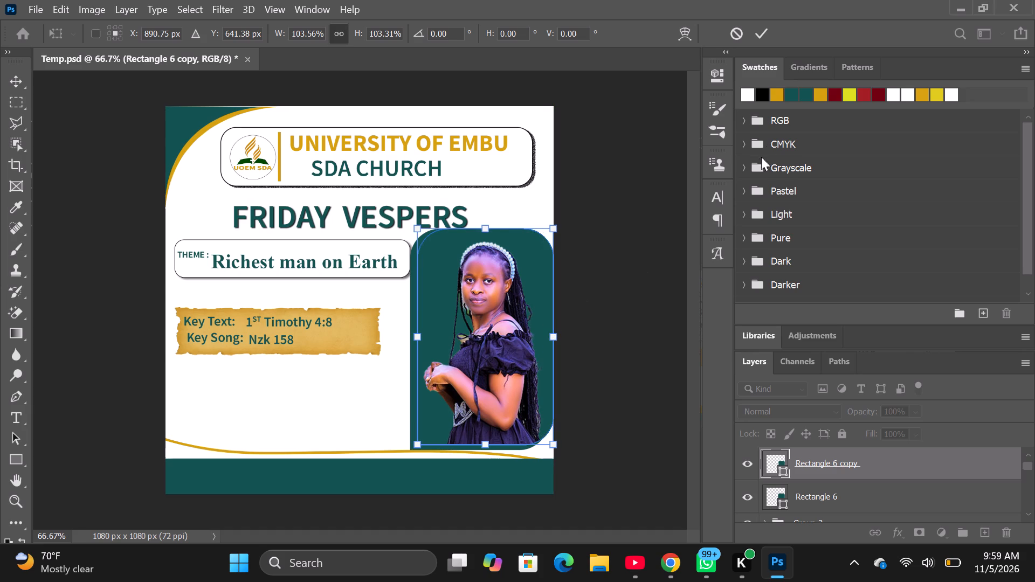
pyautogui.click(776, 96)
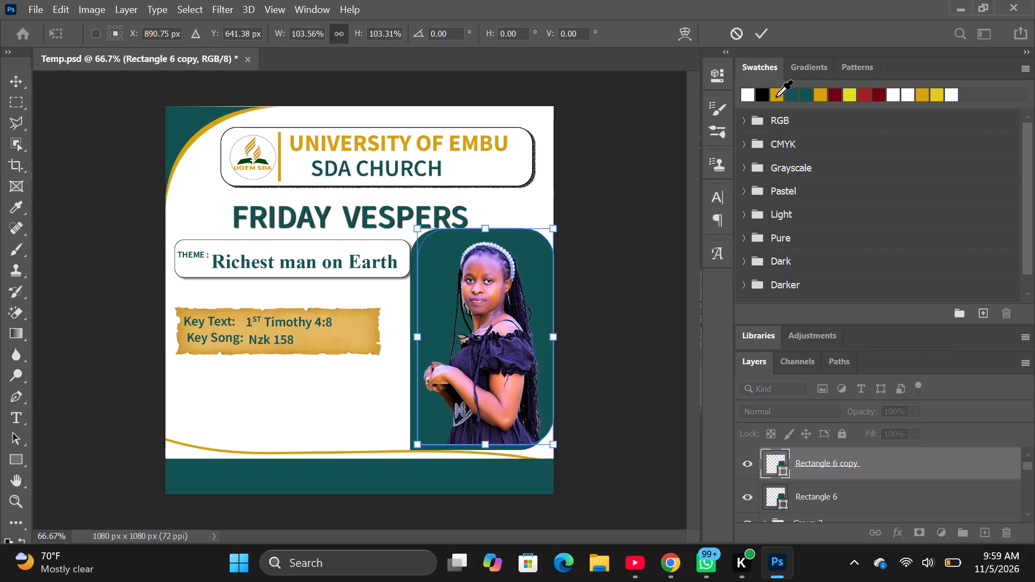
pyautogui.doubleClick(877, 468)
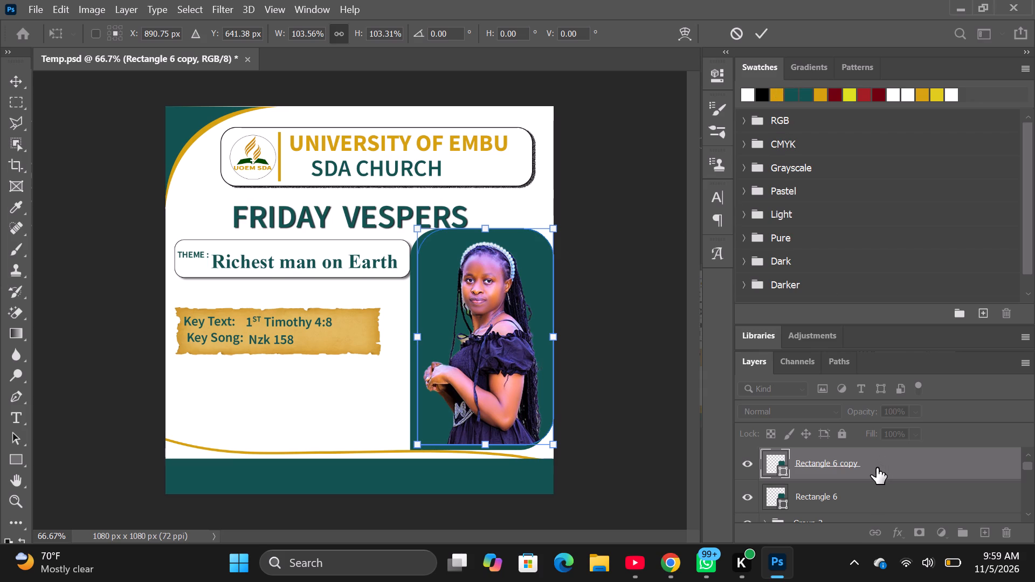
pyautogui.click(877, 468)
pyautogui.click(877, 468)
pyautogui.tripleClick(875, 468)
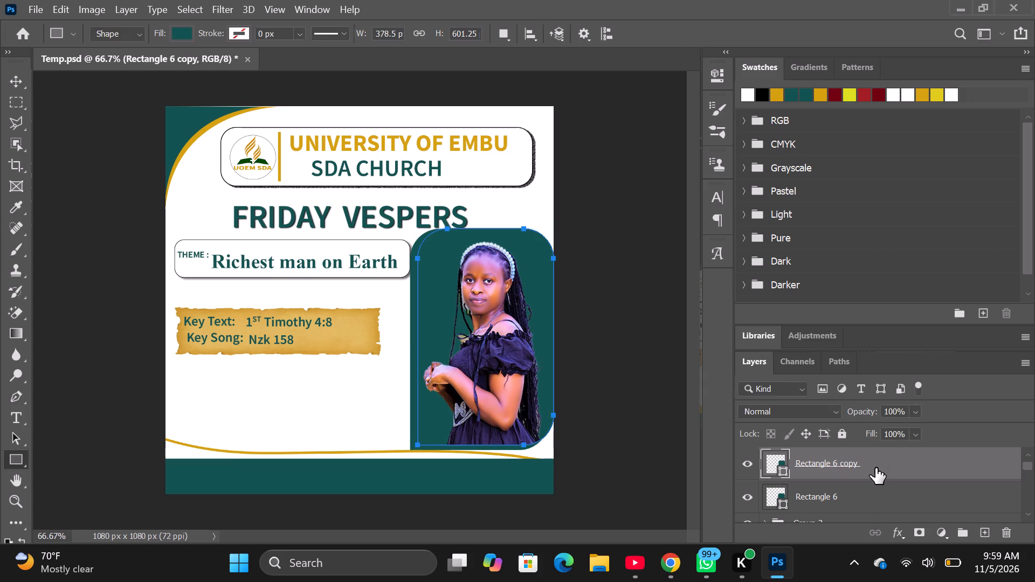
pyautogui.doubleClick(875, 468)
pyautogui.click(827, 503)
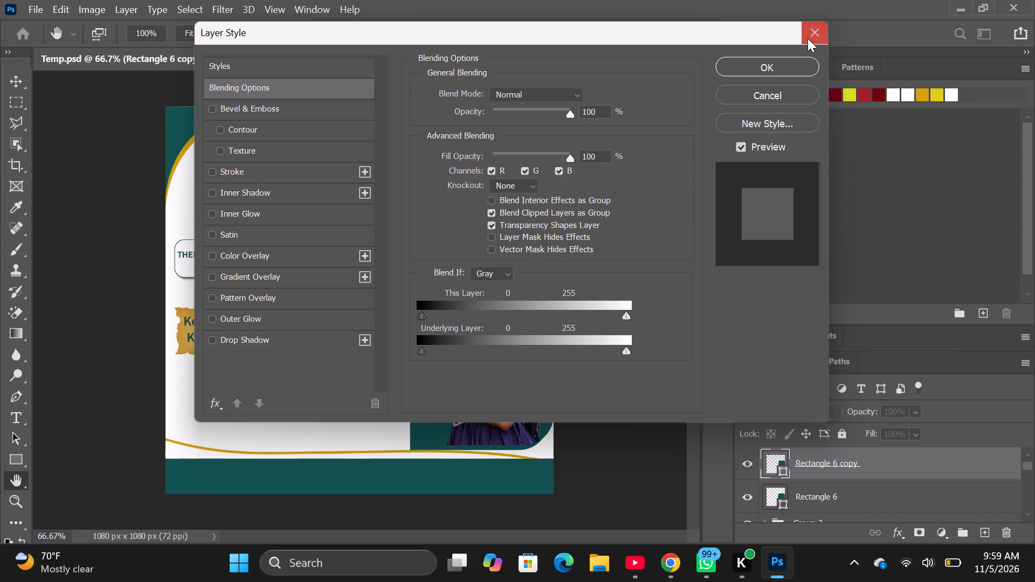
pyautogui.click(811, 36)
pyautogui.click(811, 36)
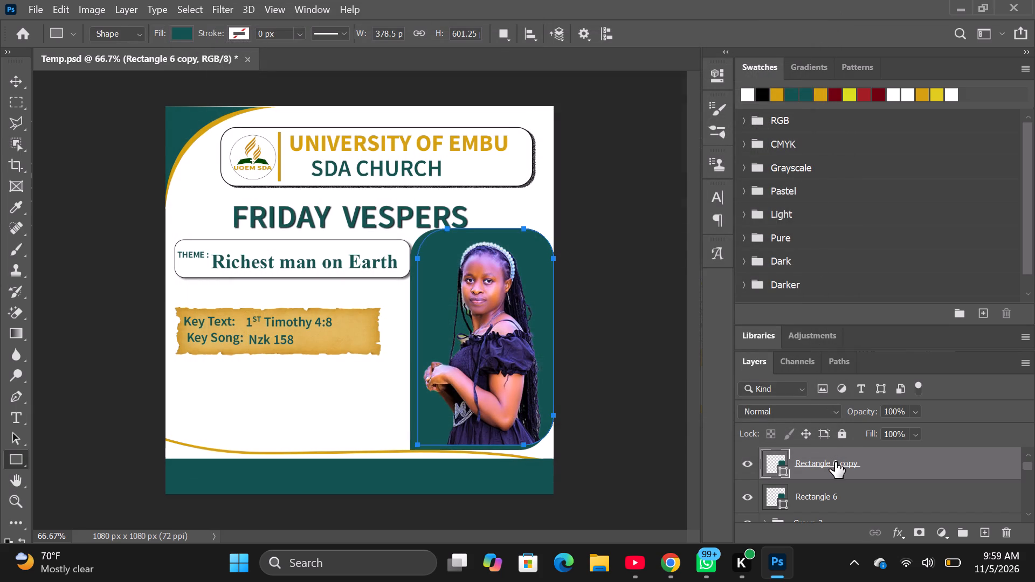
# Fill Rectangle 6 copy with the gold swatch colour.
pyautogui.click(835, 462)
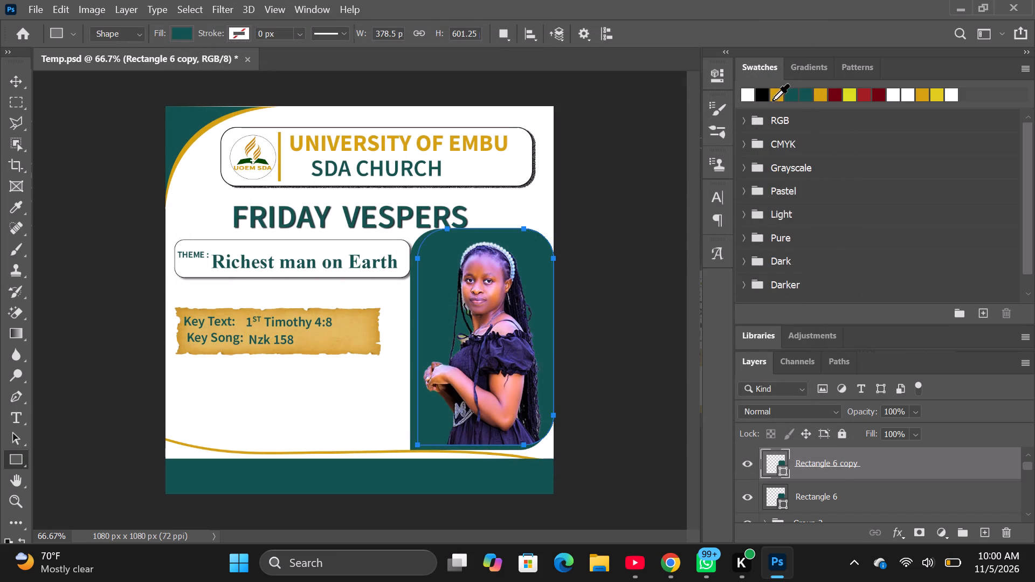
pyautogui.click(780, 94)
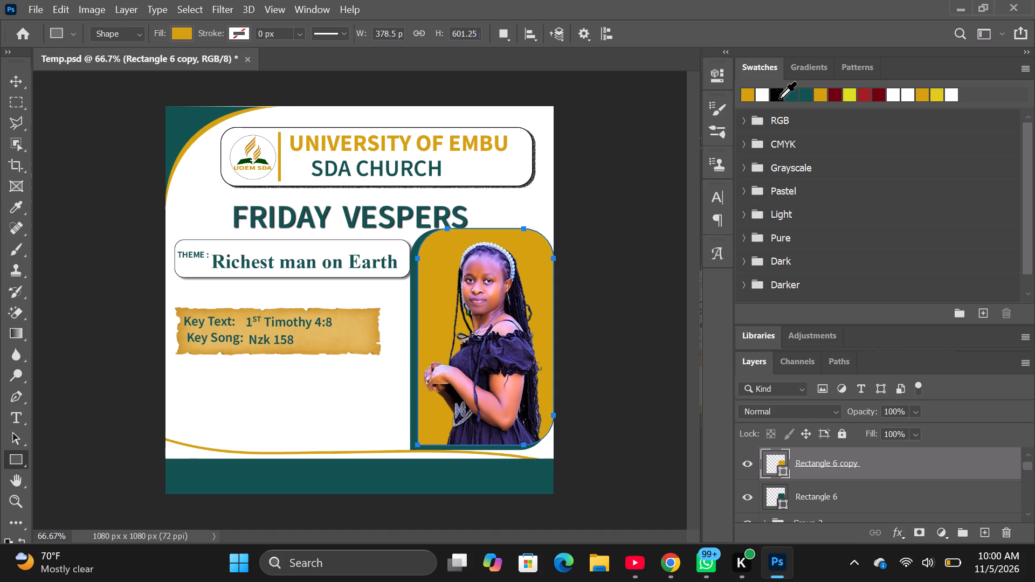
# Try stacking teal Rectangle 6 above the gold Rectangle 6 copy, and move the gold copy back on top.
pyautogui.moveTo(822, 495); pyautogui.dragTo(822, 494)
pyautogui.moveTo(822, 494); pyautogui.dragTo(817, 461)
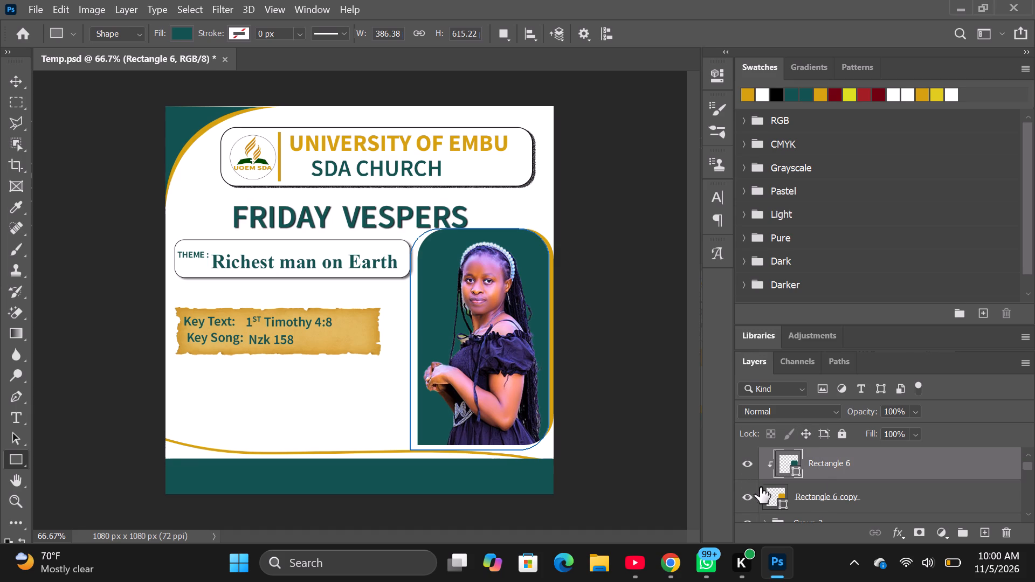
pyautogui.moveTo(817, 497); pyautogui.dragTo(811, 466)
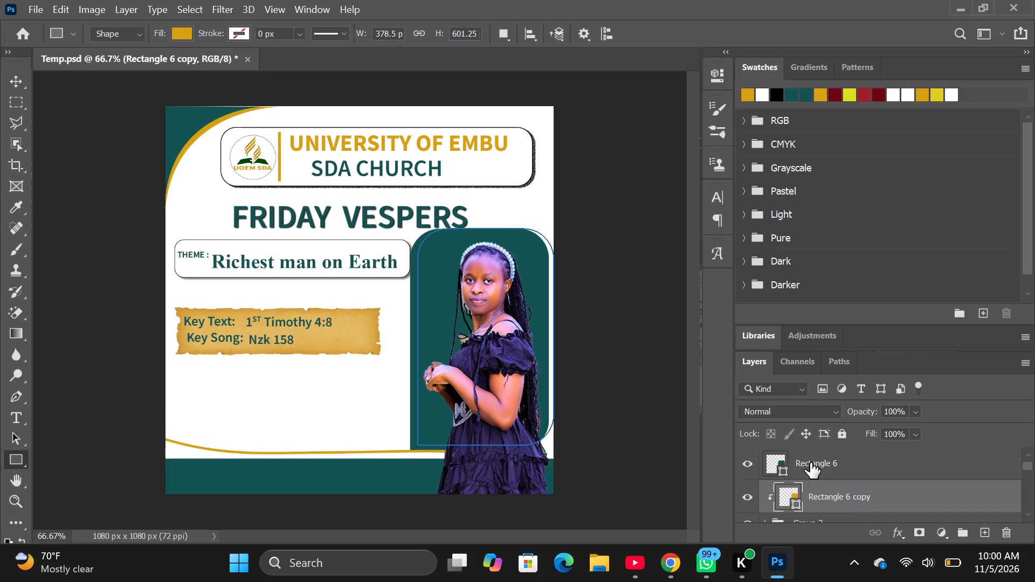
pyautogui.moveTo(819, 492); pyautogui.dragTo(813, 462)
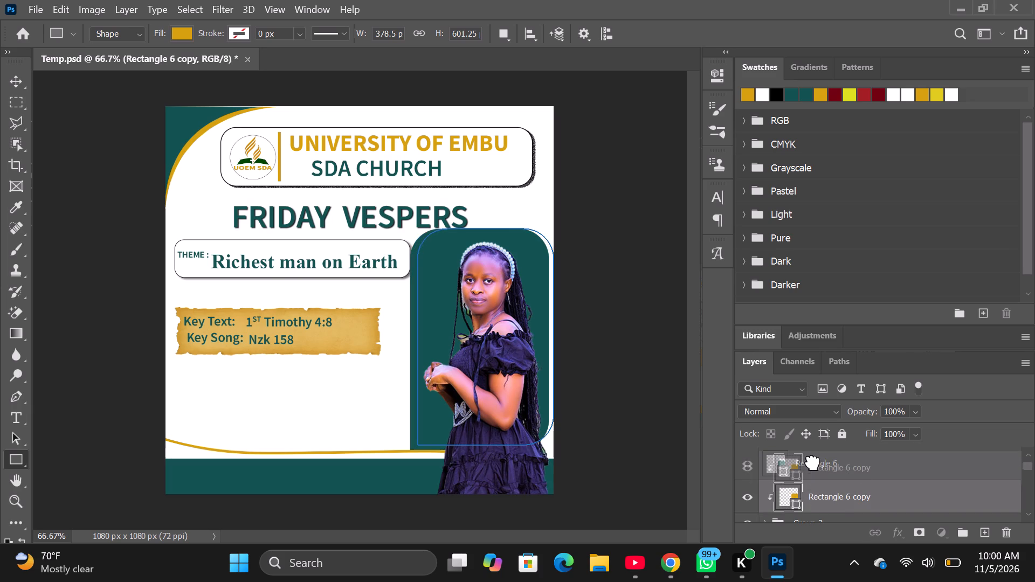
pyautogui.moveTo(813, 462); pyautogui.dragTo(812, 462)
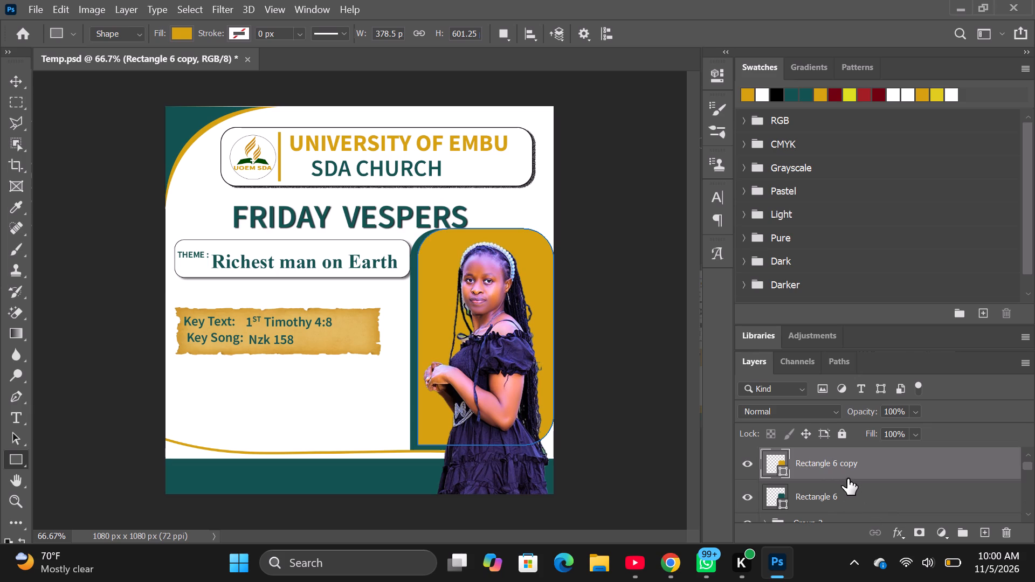
# Clip the woman's cutout on Layer 2 to gold Rectangle 6 copy and narrow the gold panel to about 97% width inside the teal one.
pyautogui.scroll(-1, 847, 478)
pyautogui.scroll(2, 847, 478)
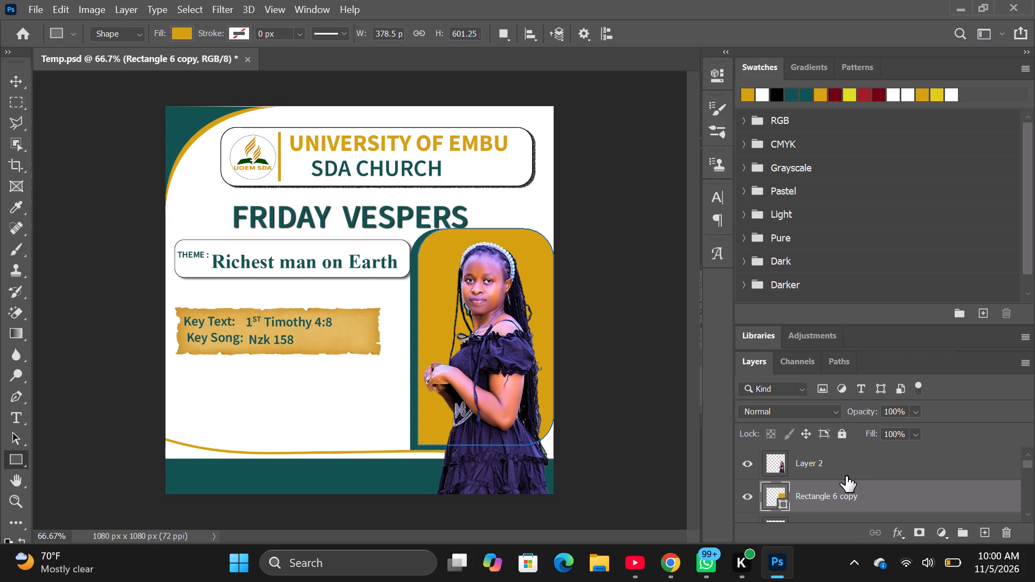
pyautogui.click(825, 460)
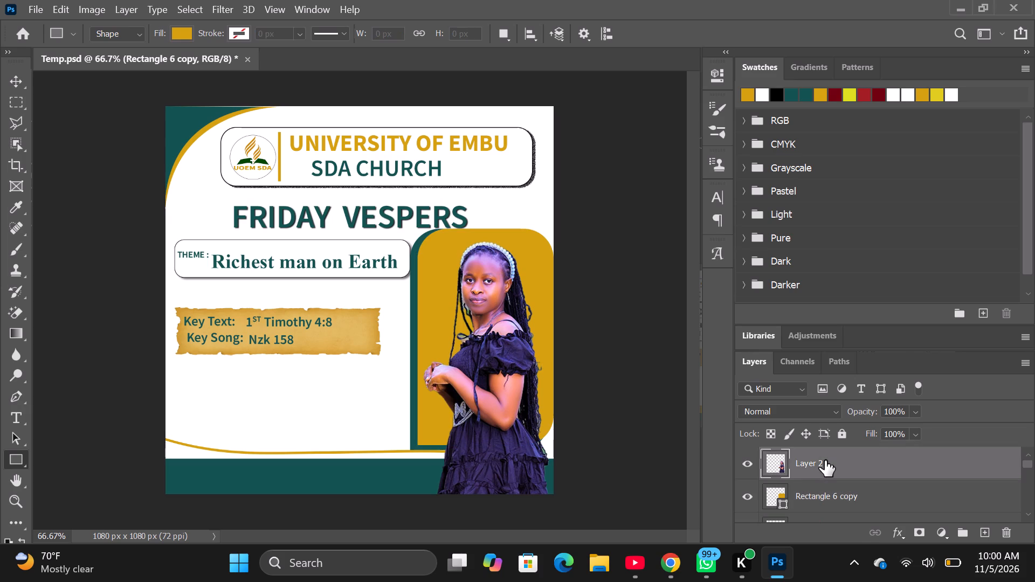
pyautogui.rightClick(825, 461)
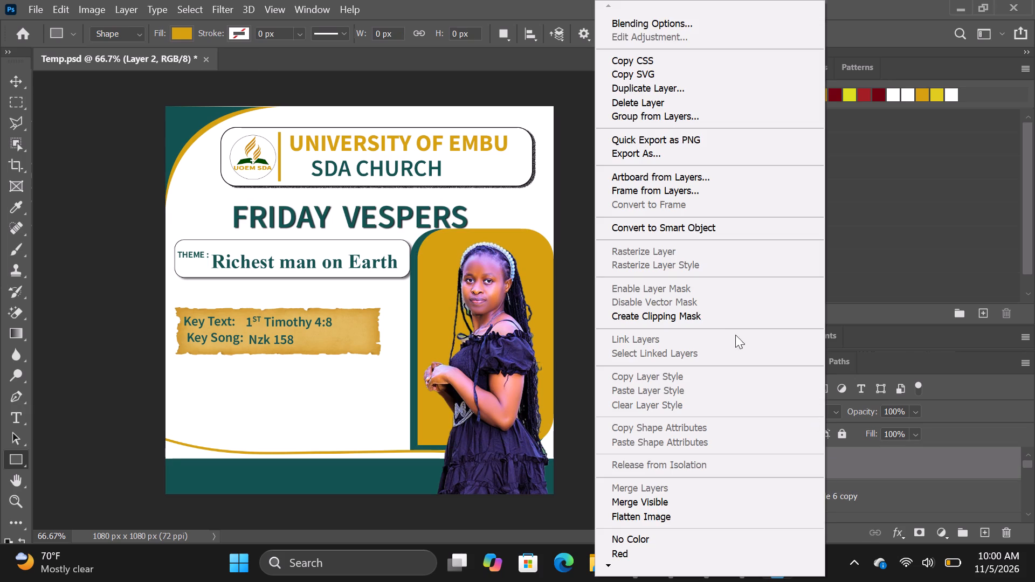
# Clip the woman's cutout on Layer 2 to the gold Rectangle 6 copy.
pyautogui.click(706, 313)
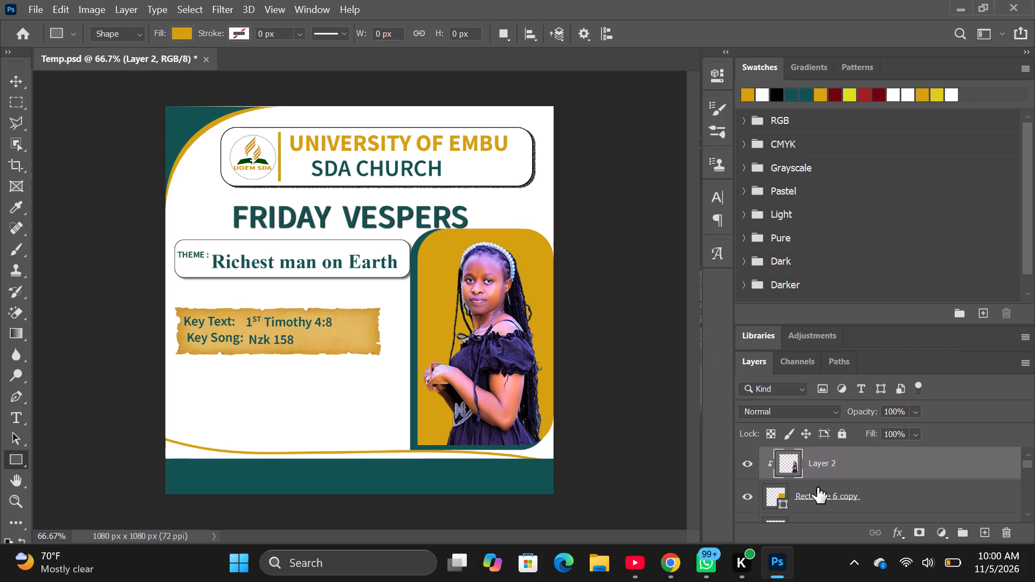
# Narrow gold Rectangle 6 copy to about 97% width and shift it 20 px left, centring it inside the teal panel.
pyautogui.click(830, 496)
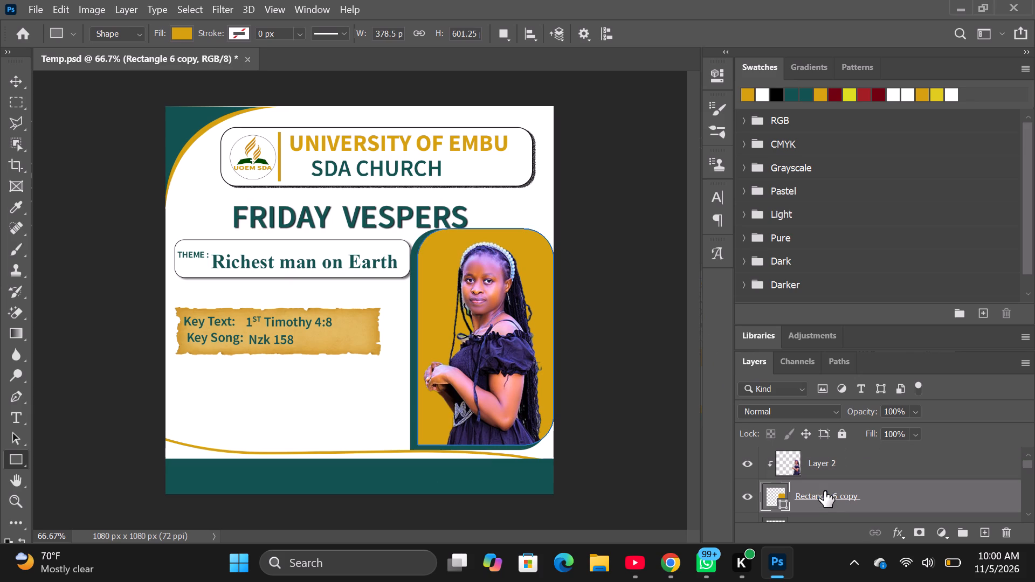
pyautogui.hotkey('ctrl', 't')
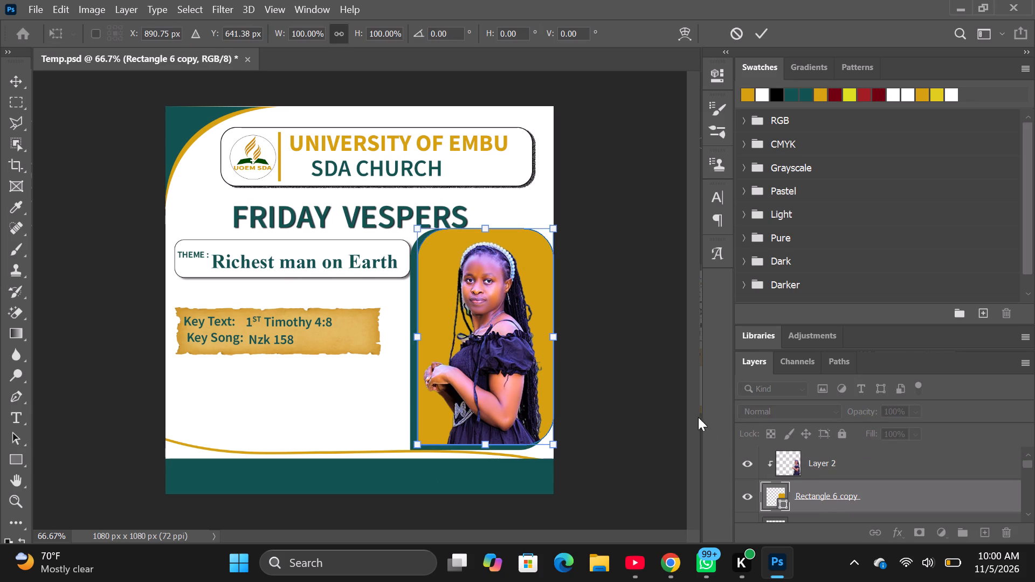
pyautogui.keyDown('shift'); pyautogui.click(418, 338); pyautogui.keyUp('shift')
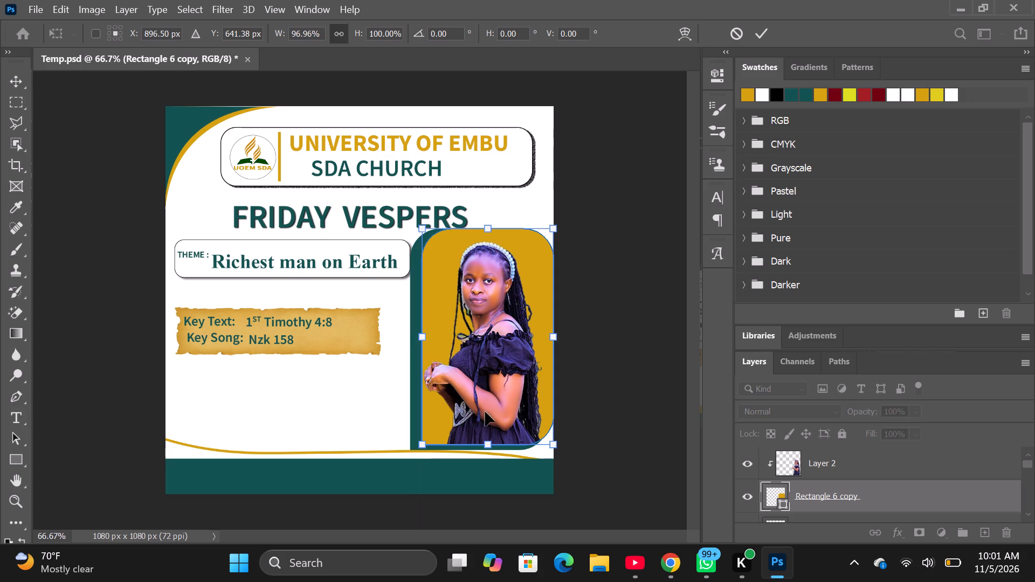
pyautogui.hotkey('shift', 'Left')
pyautogui.hotkey('shift', 'Left')
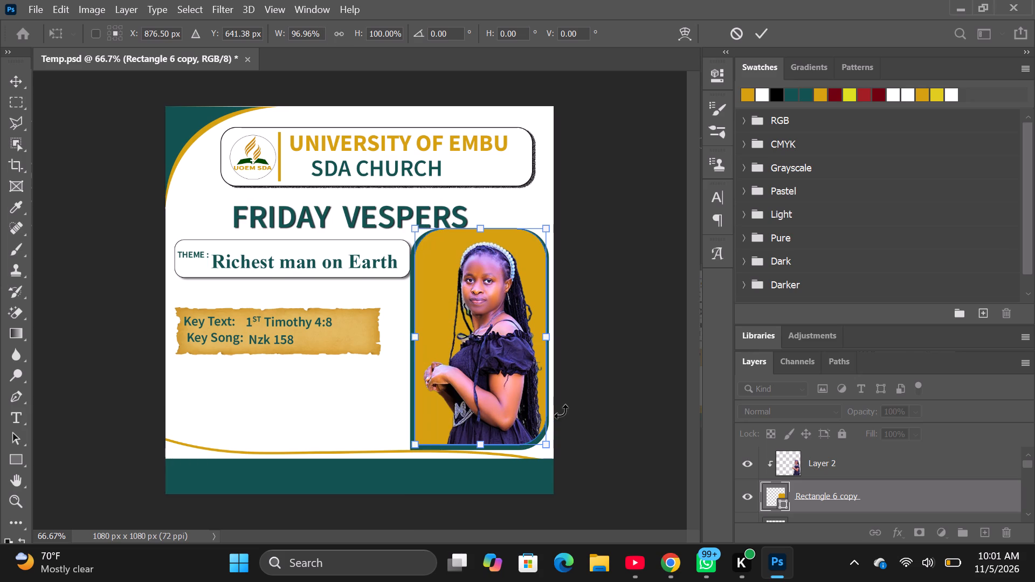
pyautogui.hotkey('shift', 'Left')
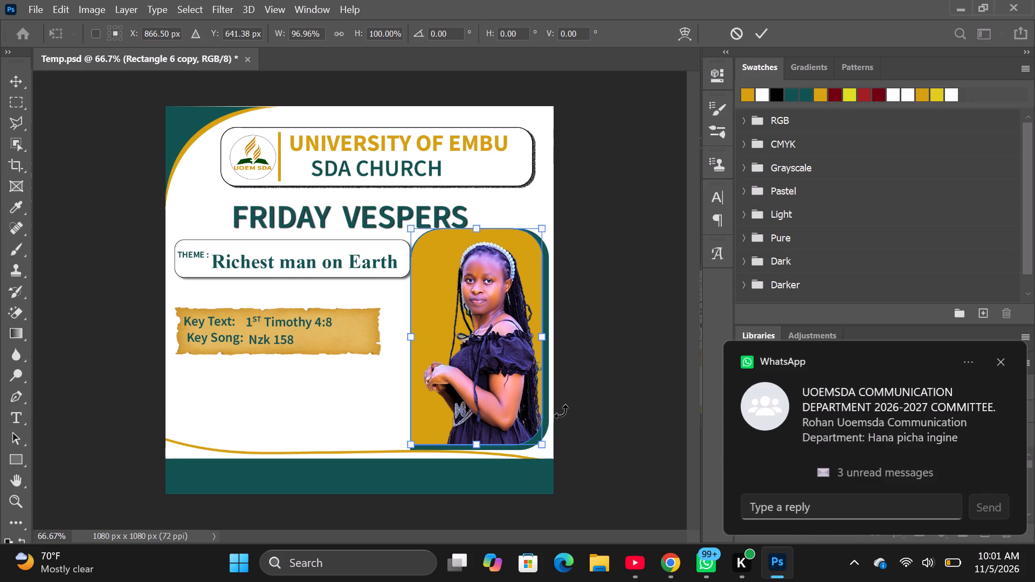
pyautogui.hotkey('shift', 'Right')
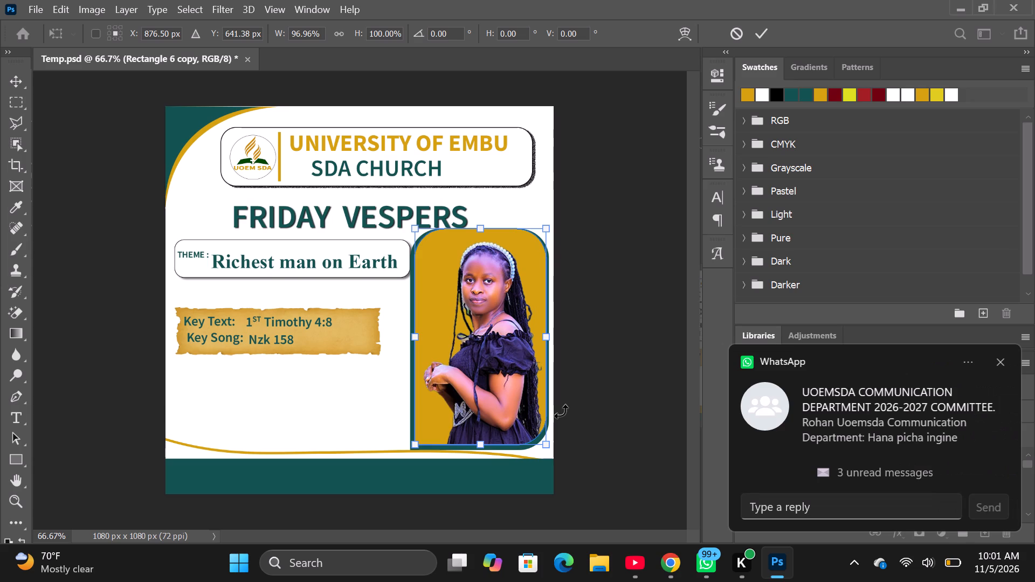
pyautogui.click(851, 458)
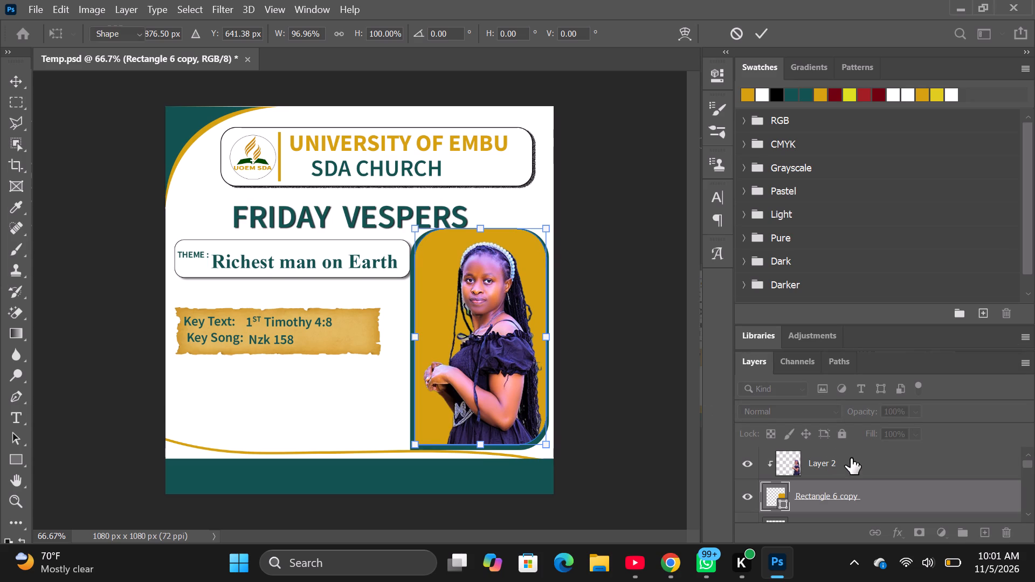
# Delete Layer 2, the woman's cutout, from the poster.
pyautogui.click(852, 465)
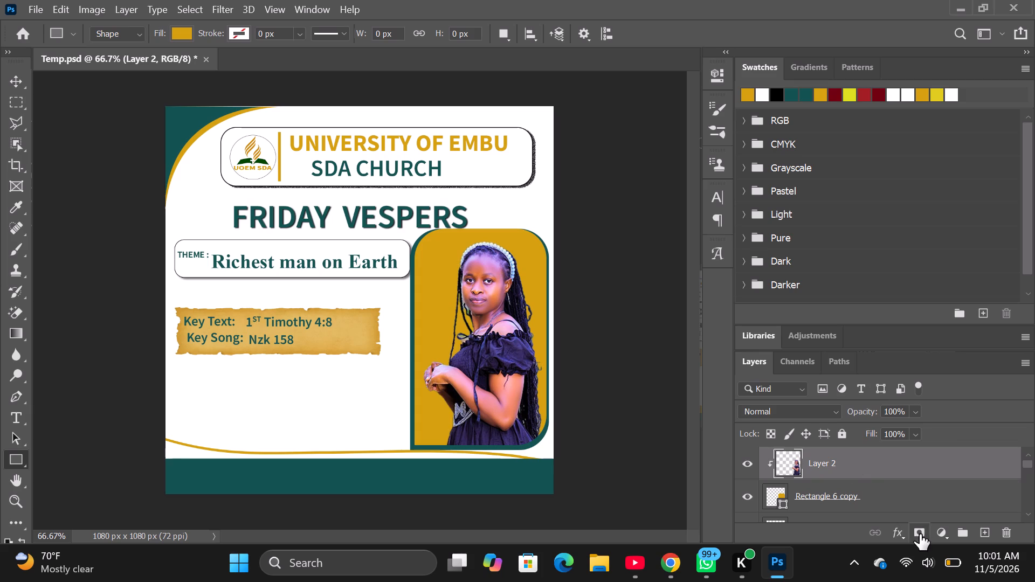
pyautogui.click(1001, 530)
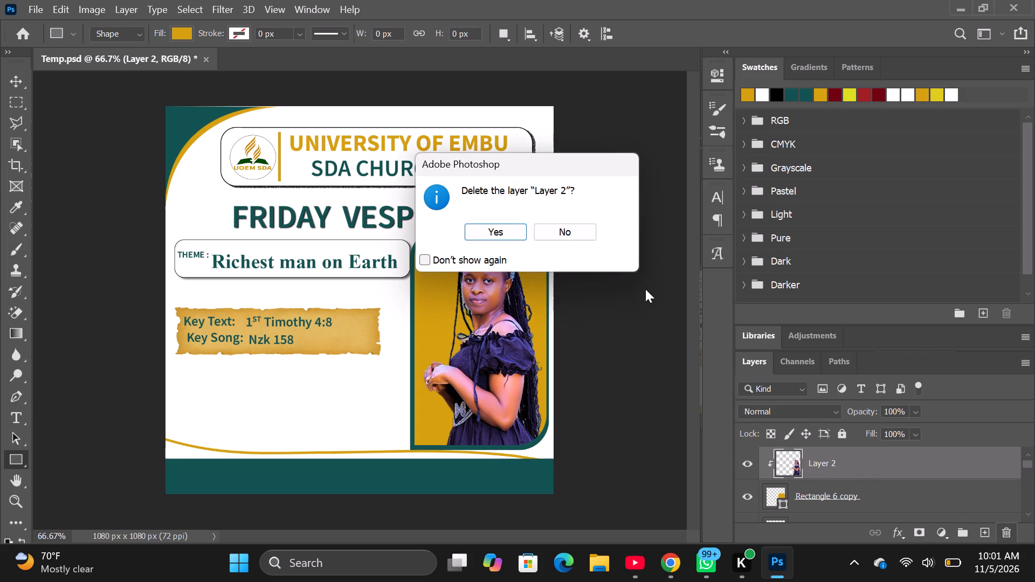
pyautogui.click(495, 228)
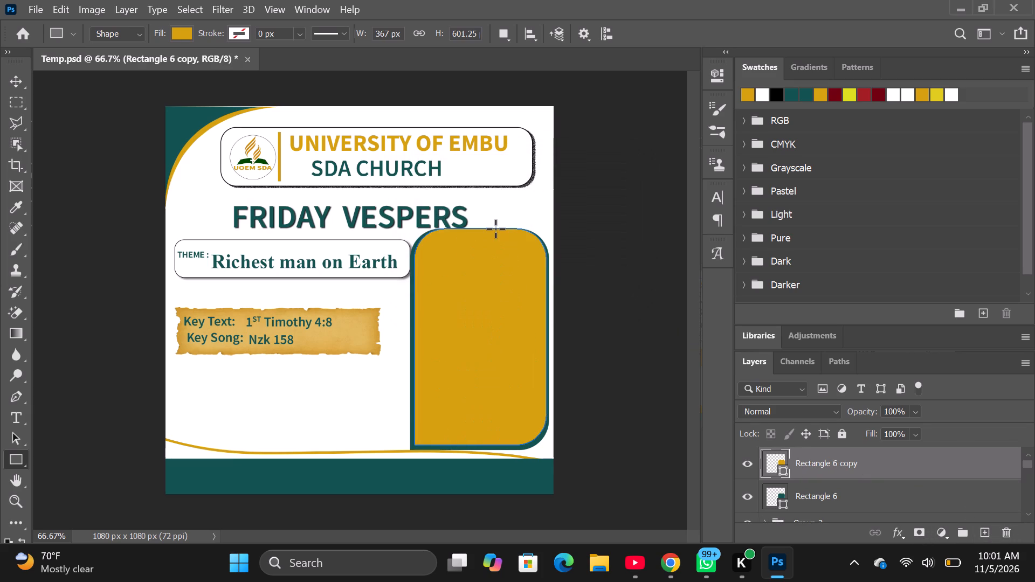
# Place the Friday Poster image from Downloads as an embedded layer, scaled to about 60% over the gold panel.
pyautogui.click(36, 9)
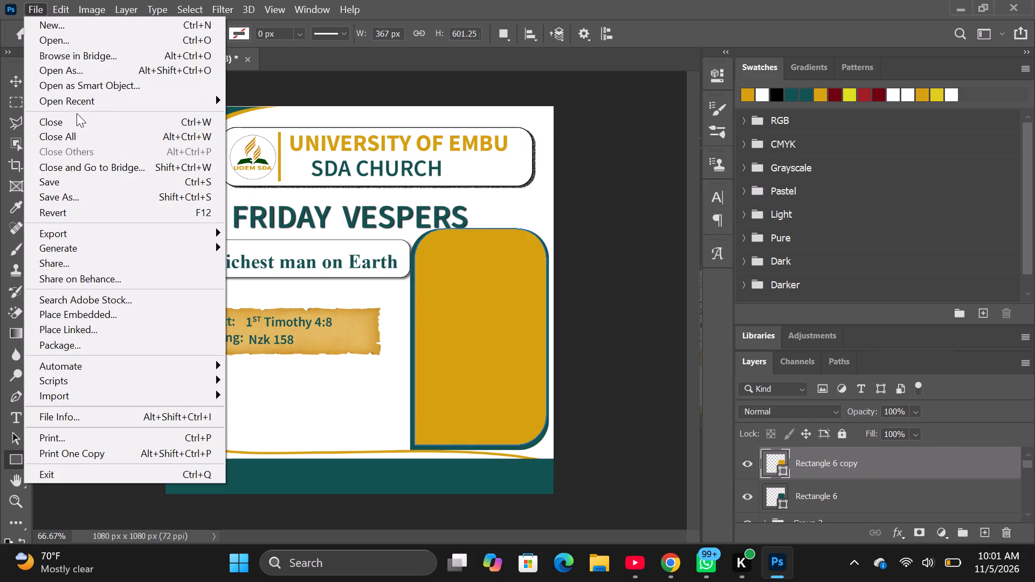
pyautogui.click(91, 312)
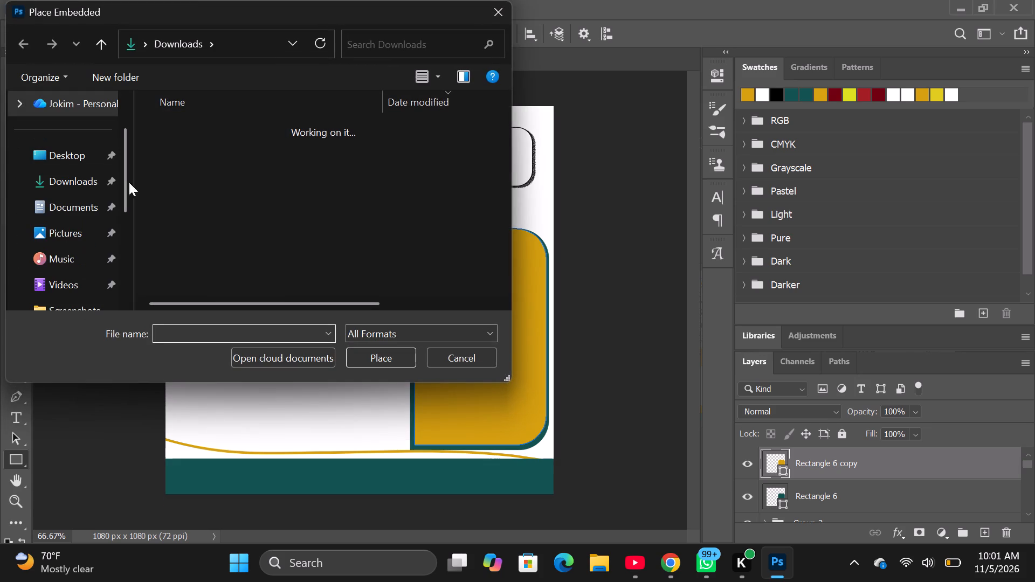
pyautogui.click(216, 172)
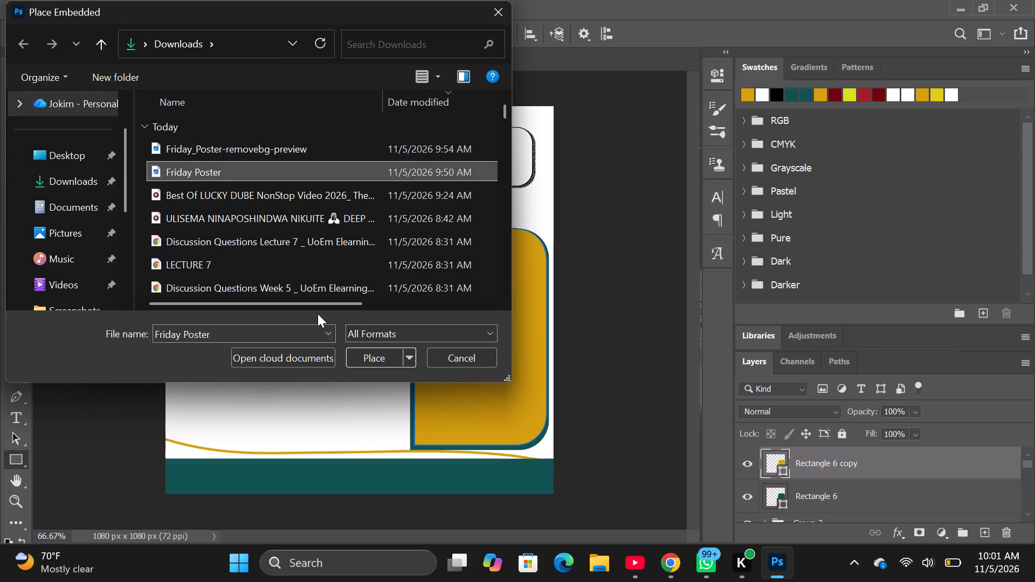
pyautogui.click(365, 356)
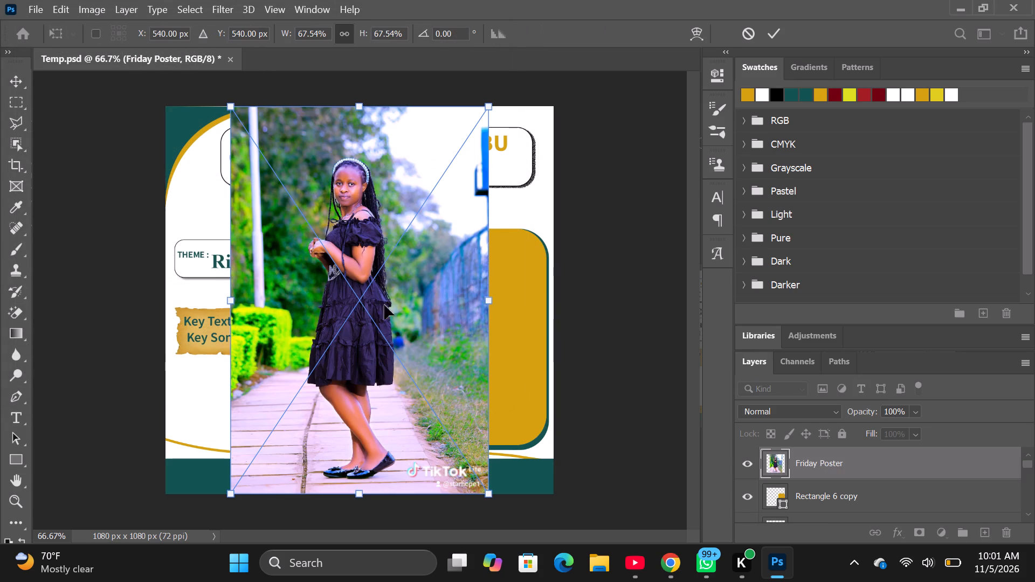
pyautogui.moveTo(489, 105); pyautogui.dragTo(467, 132)
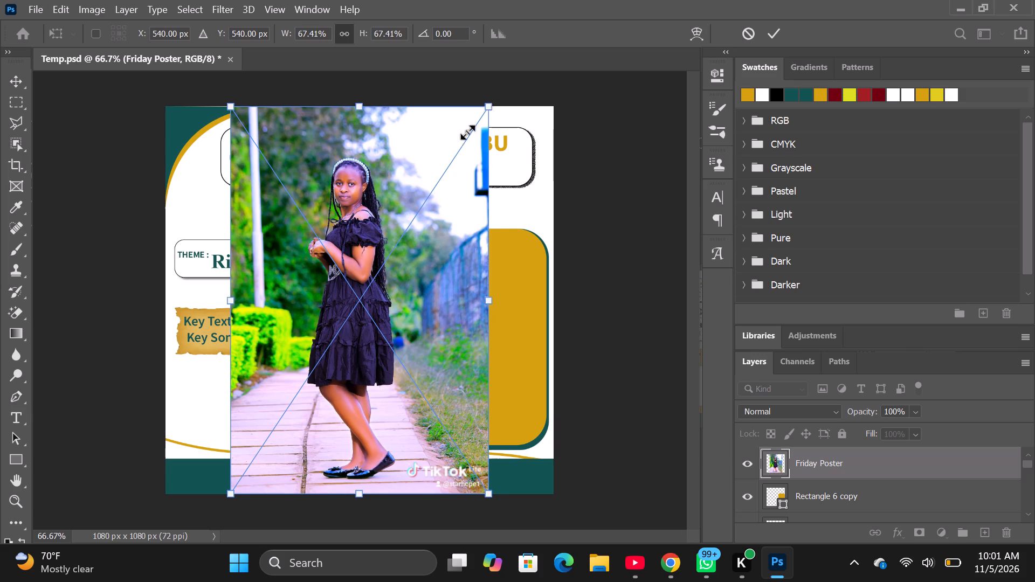
pyautogui.moveTo(467, 132); pyautogui.dragTo(406, 212)
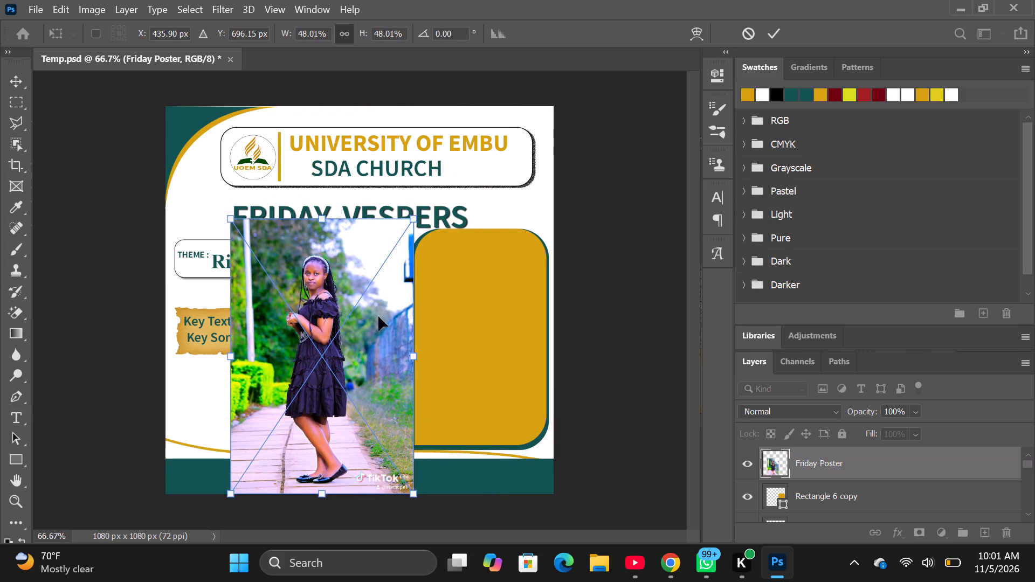
pyautogui.moveTo(372, 324); pyautogui.dragTo(506, 327)
pyautogui.moveTo(363, 217); pyautogui.dragTo(321, 168)
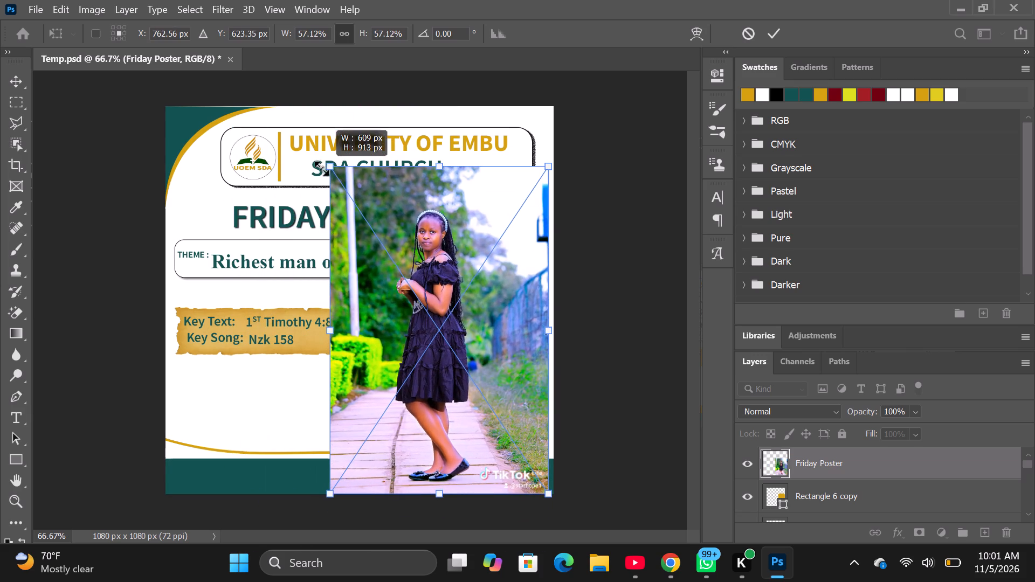
pyautogui.moveTo(321, 168); pyautogui.dragTo(305, 155)
pyautogui.moveTo(457, 302); pyautogui.dragTo(465, 310)
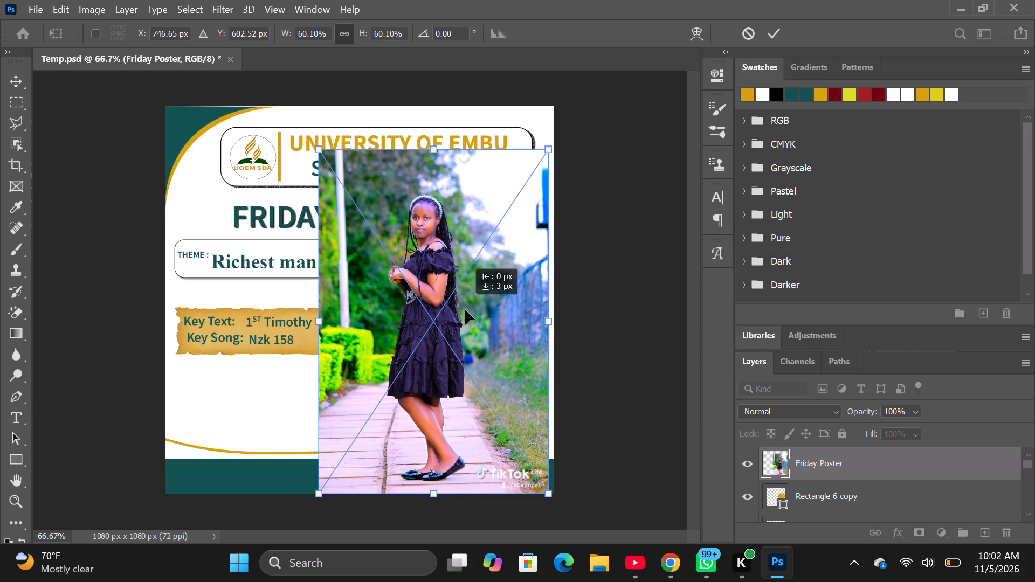
pyautogui.moveTo(465, 310); pyautogui.dragTo(478, 317)
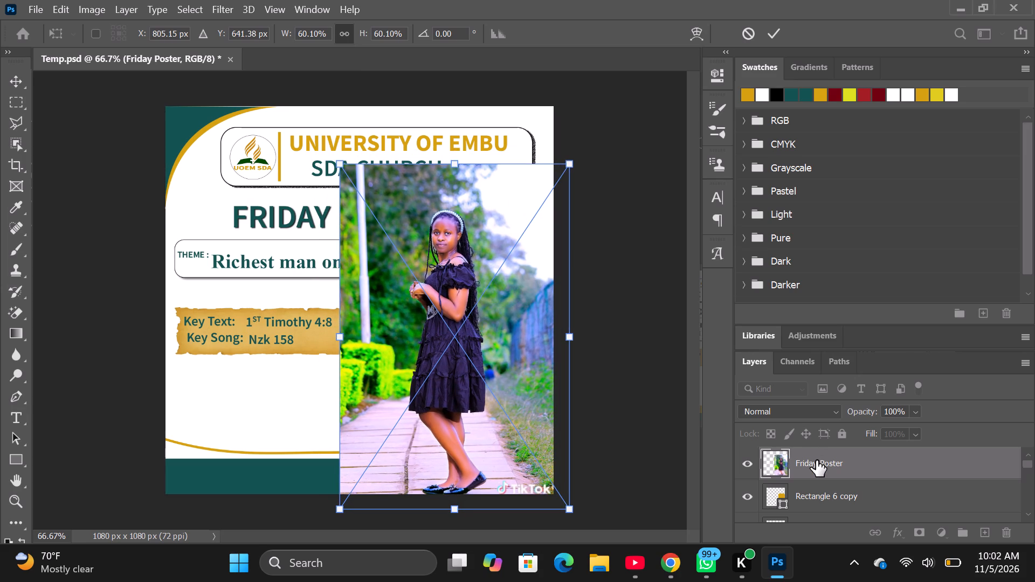
pyautogui.rightClick(816, 460)
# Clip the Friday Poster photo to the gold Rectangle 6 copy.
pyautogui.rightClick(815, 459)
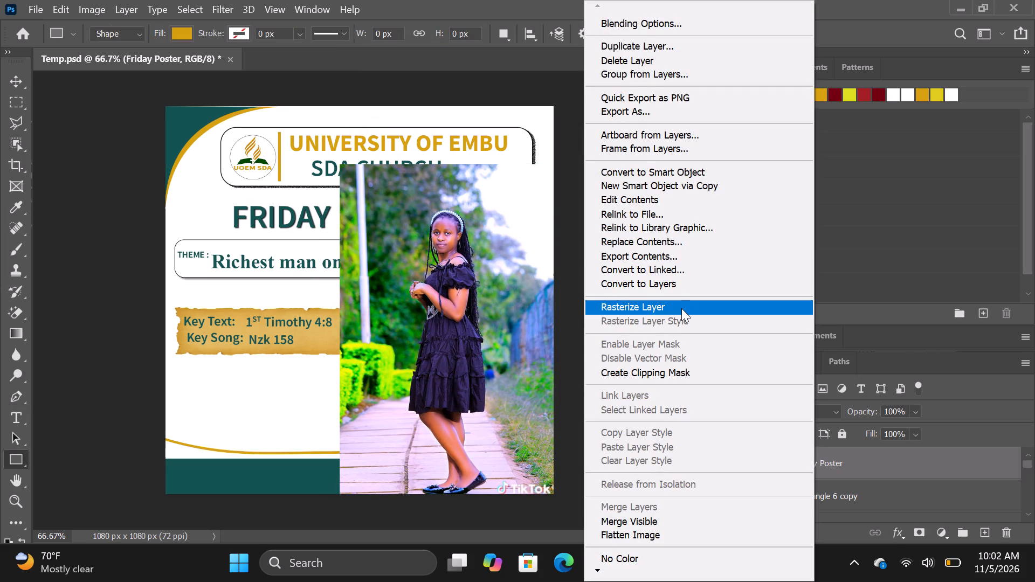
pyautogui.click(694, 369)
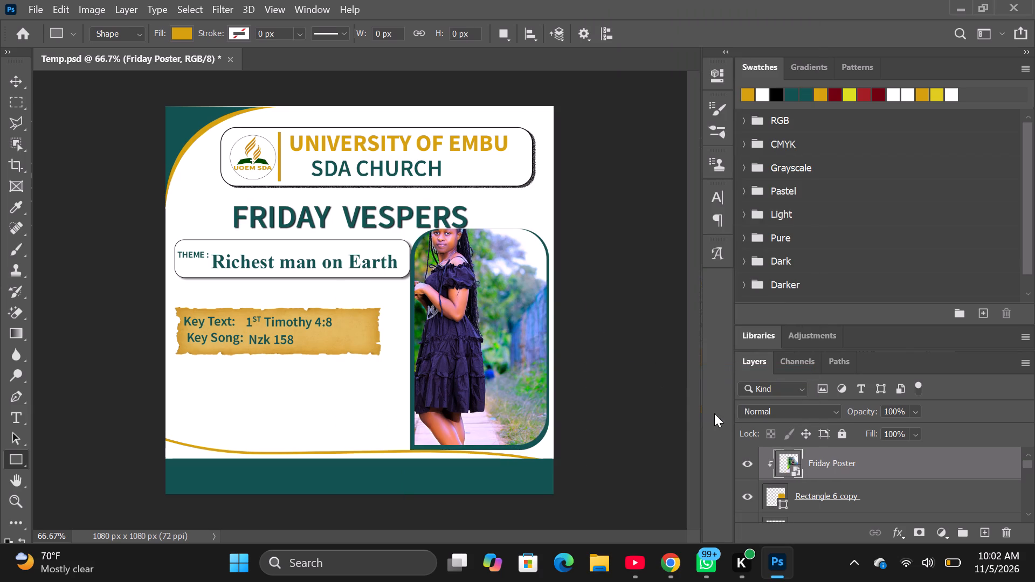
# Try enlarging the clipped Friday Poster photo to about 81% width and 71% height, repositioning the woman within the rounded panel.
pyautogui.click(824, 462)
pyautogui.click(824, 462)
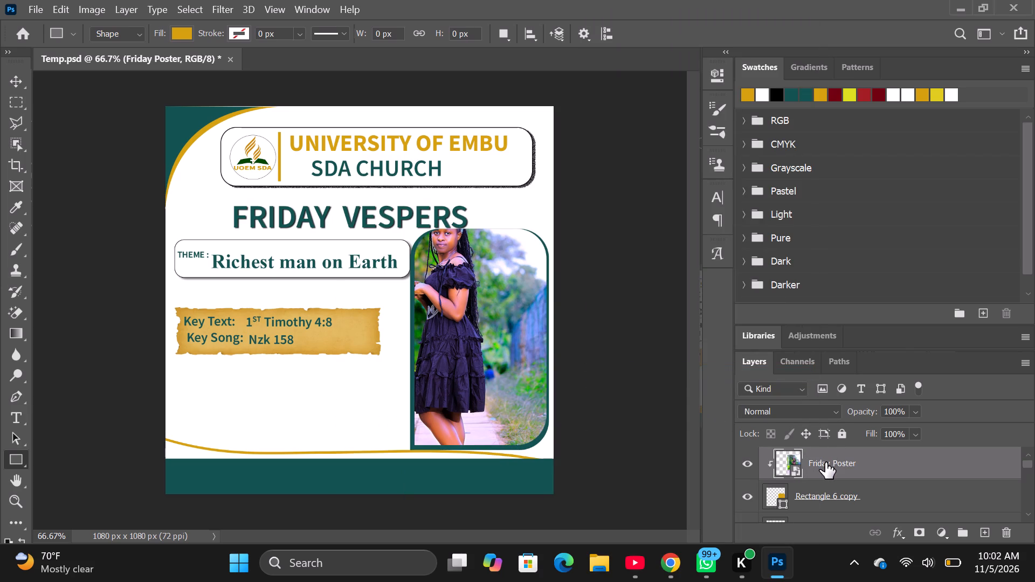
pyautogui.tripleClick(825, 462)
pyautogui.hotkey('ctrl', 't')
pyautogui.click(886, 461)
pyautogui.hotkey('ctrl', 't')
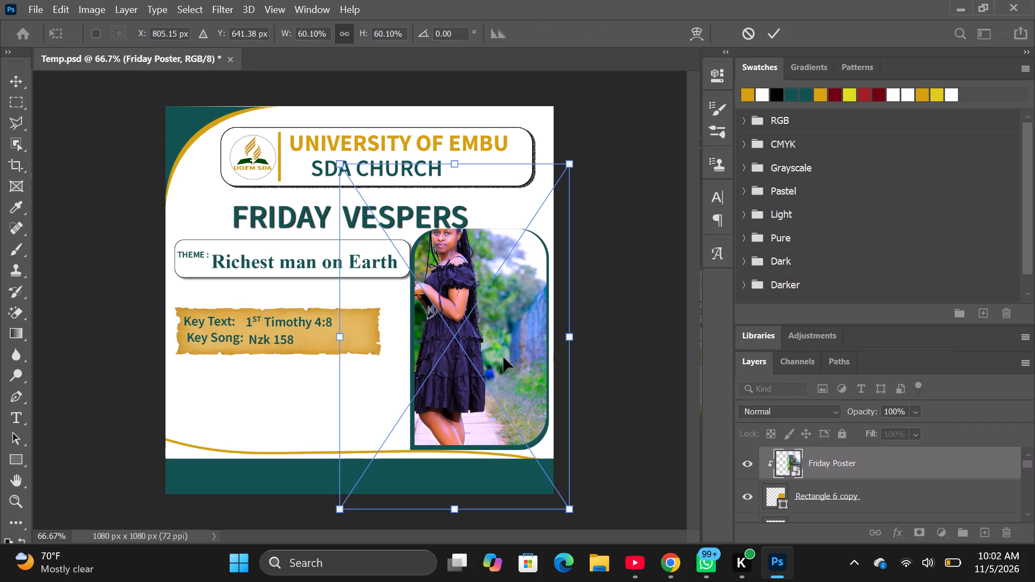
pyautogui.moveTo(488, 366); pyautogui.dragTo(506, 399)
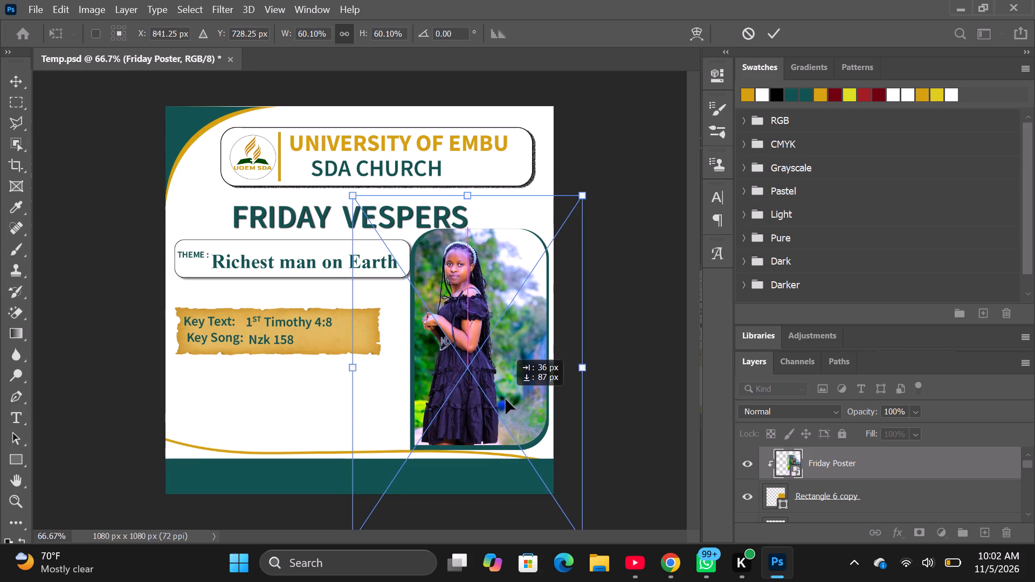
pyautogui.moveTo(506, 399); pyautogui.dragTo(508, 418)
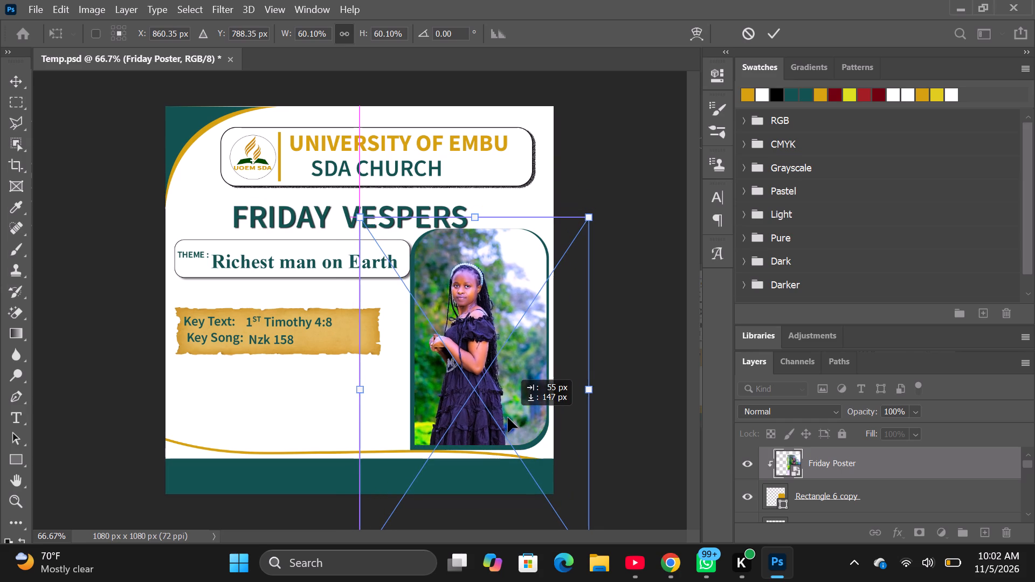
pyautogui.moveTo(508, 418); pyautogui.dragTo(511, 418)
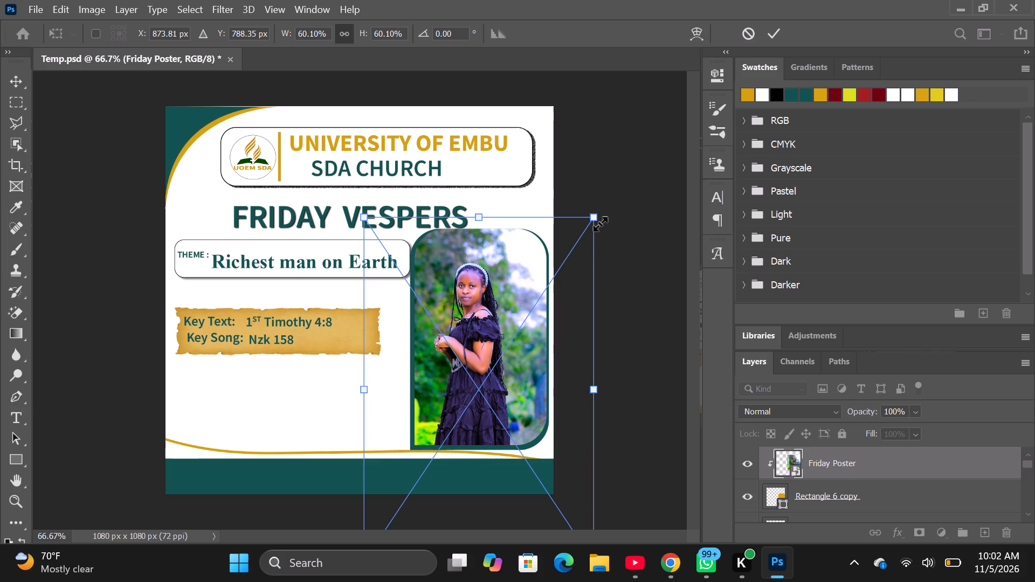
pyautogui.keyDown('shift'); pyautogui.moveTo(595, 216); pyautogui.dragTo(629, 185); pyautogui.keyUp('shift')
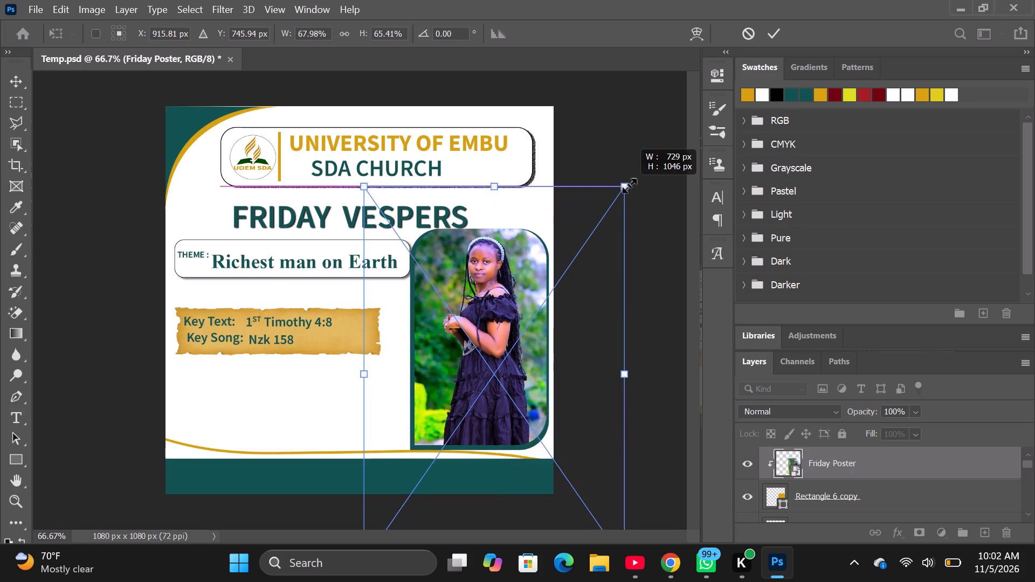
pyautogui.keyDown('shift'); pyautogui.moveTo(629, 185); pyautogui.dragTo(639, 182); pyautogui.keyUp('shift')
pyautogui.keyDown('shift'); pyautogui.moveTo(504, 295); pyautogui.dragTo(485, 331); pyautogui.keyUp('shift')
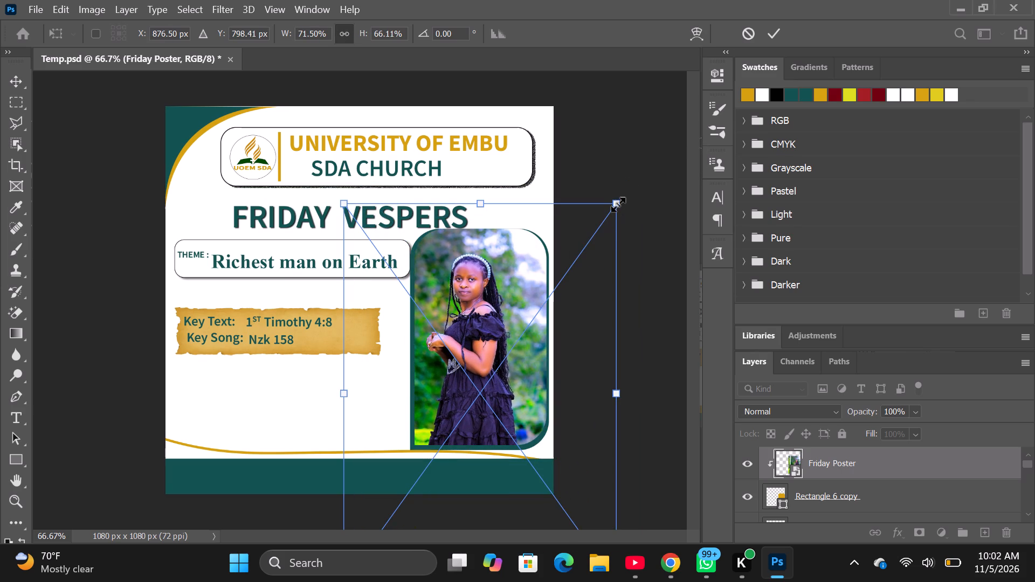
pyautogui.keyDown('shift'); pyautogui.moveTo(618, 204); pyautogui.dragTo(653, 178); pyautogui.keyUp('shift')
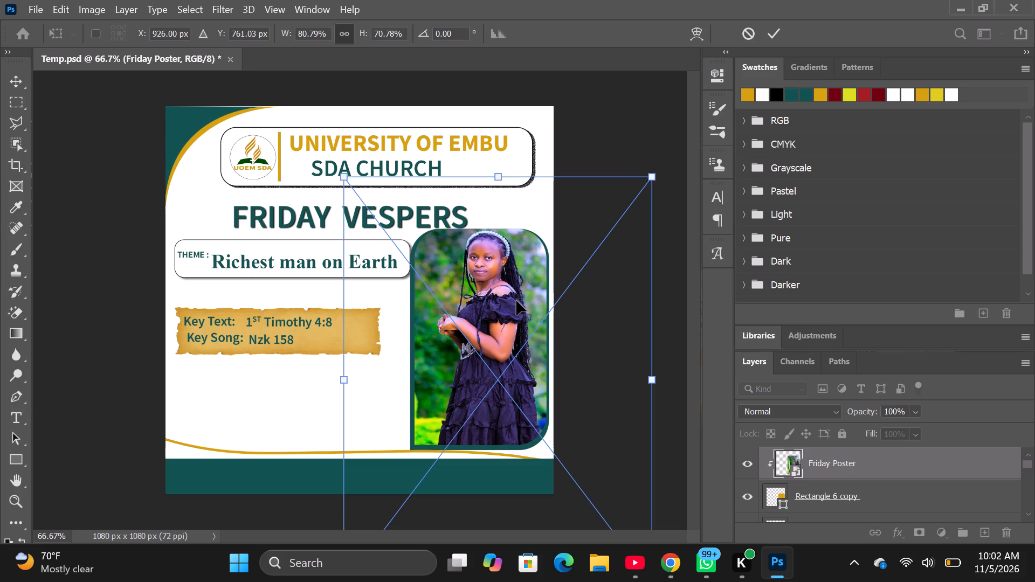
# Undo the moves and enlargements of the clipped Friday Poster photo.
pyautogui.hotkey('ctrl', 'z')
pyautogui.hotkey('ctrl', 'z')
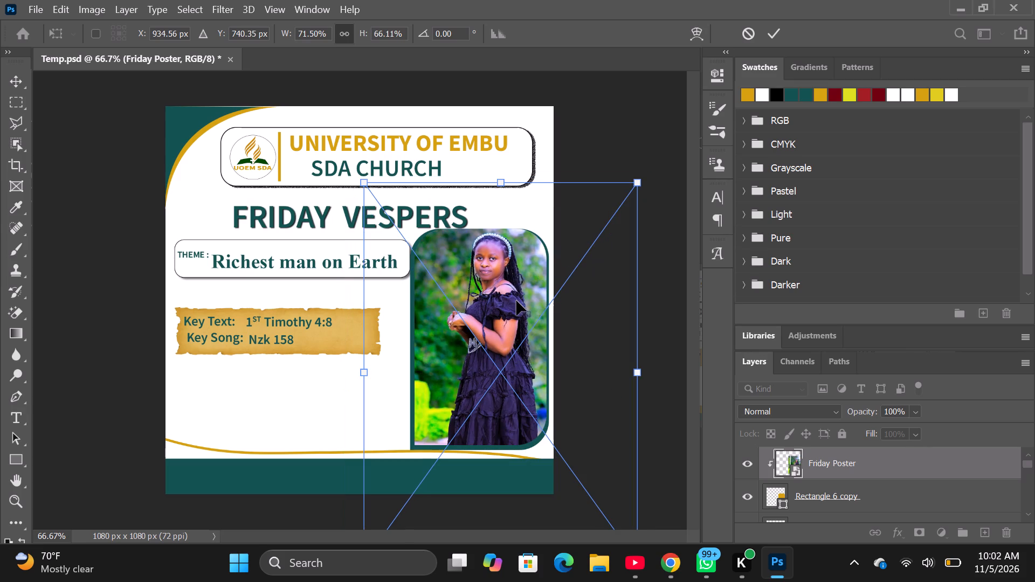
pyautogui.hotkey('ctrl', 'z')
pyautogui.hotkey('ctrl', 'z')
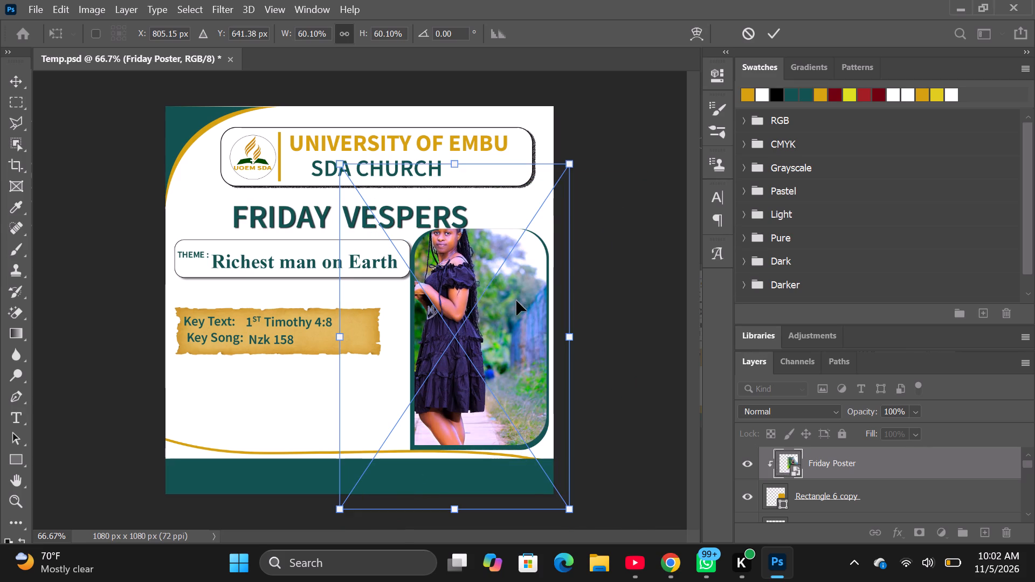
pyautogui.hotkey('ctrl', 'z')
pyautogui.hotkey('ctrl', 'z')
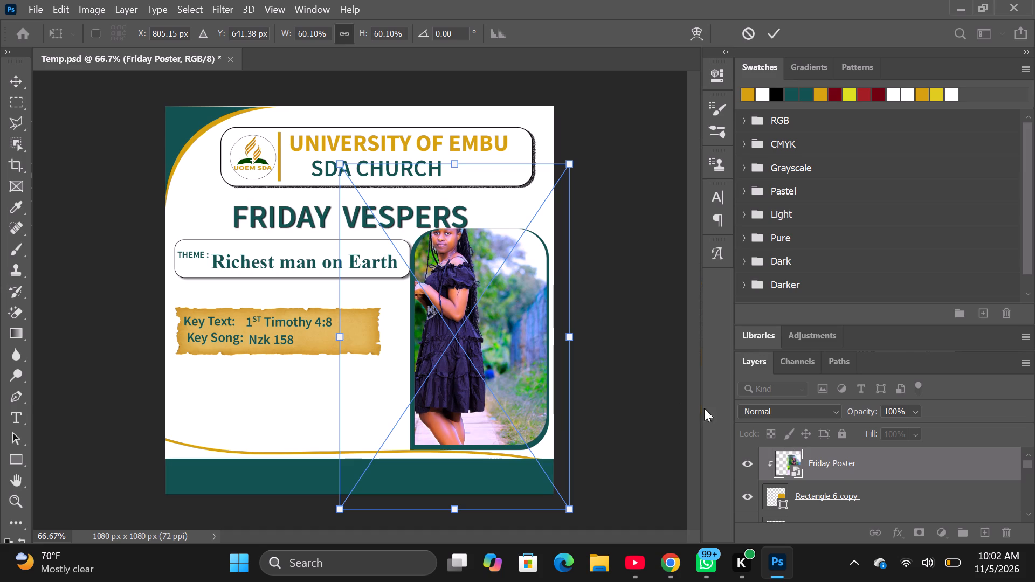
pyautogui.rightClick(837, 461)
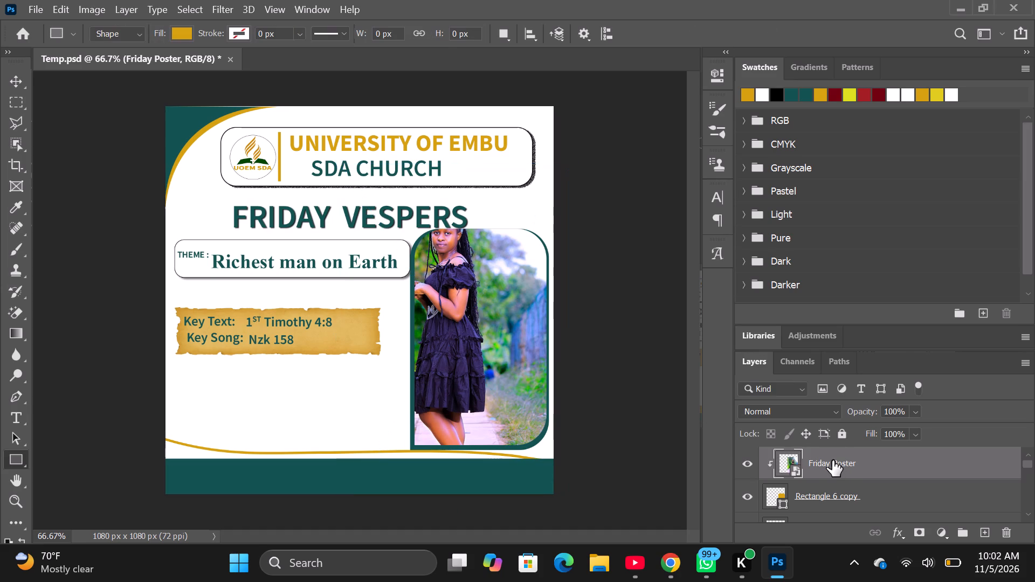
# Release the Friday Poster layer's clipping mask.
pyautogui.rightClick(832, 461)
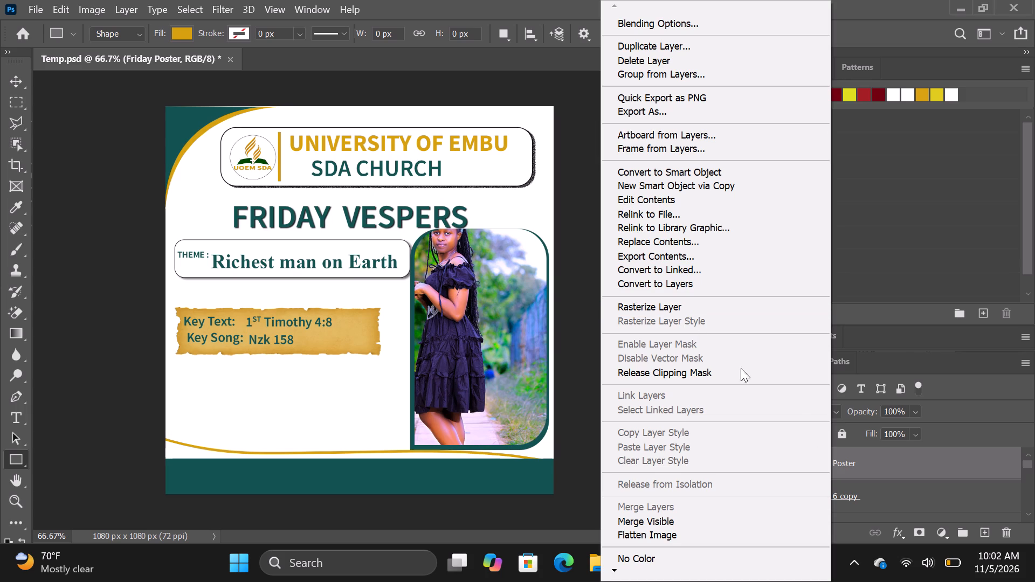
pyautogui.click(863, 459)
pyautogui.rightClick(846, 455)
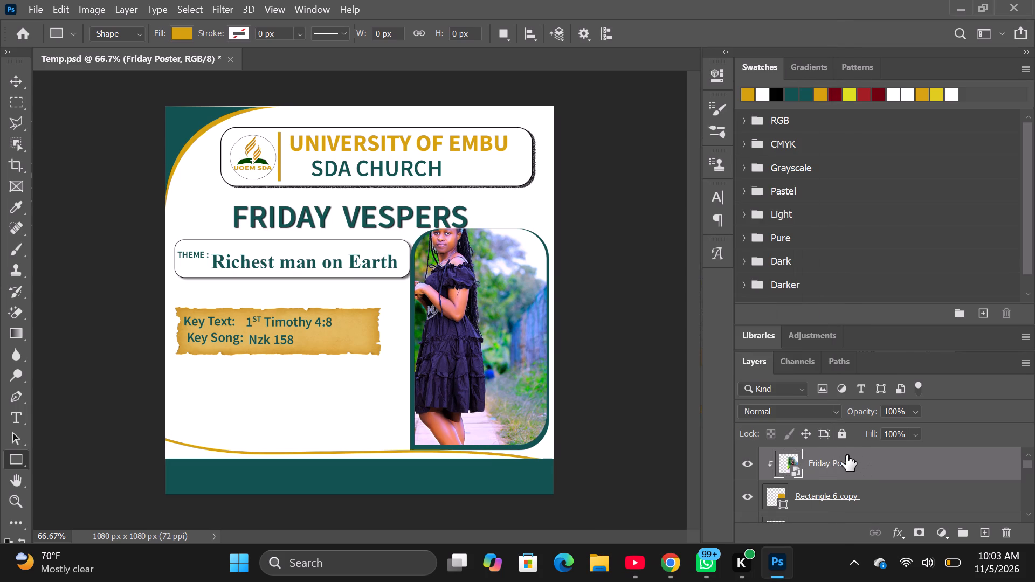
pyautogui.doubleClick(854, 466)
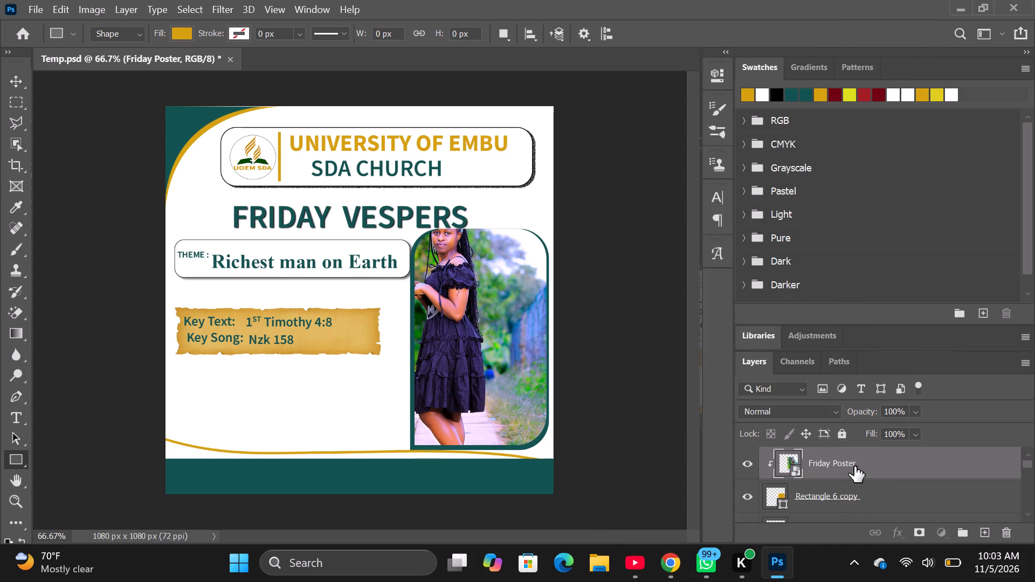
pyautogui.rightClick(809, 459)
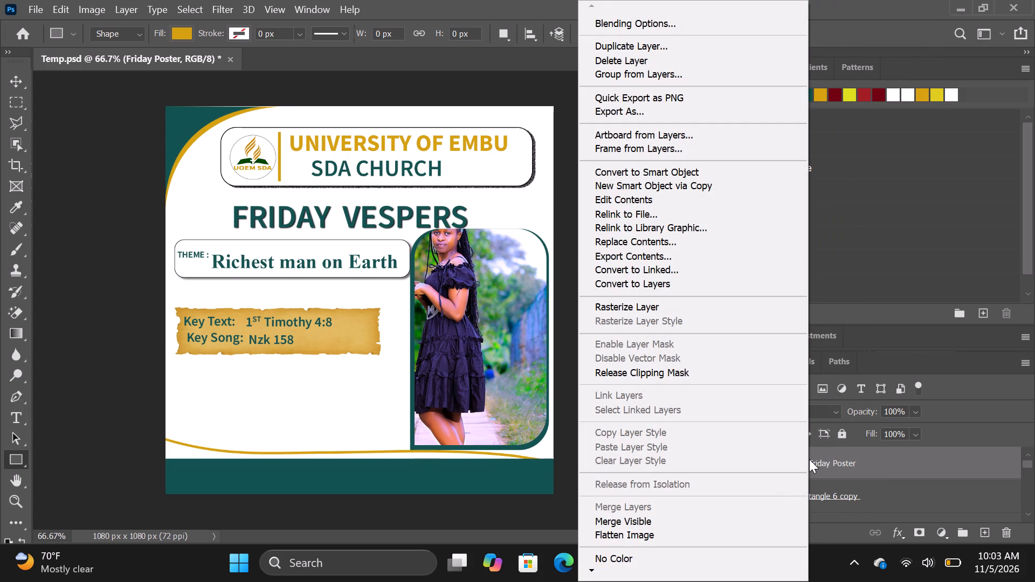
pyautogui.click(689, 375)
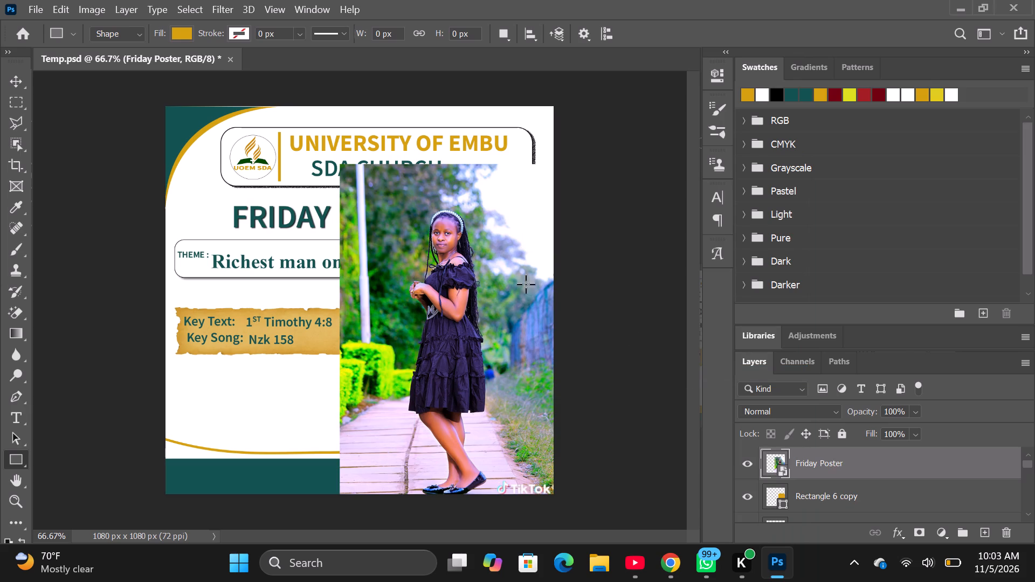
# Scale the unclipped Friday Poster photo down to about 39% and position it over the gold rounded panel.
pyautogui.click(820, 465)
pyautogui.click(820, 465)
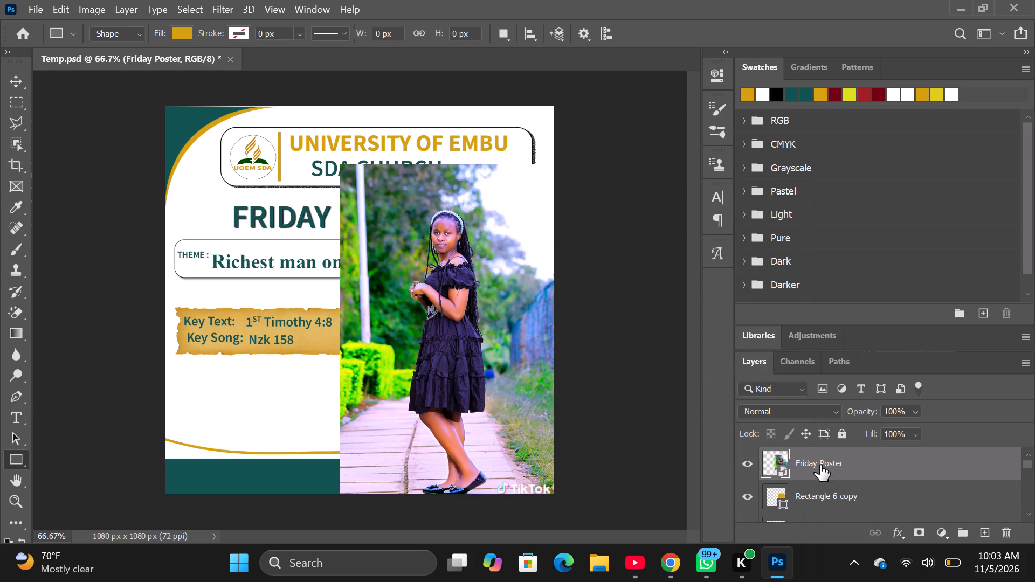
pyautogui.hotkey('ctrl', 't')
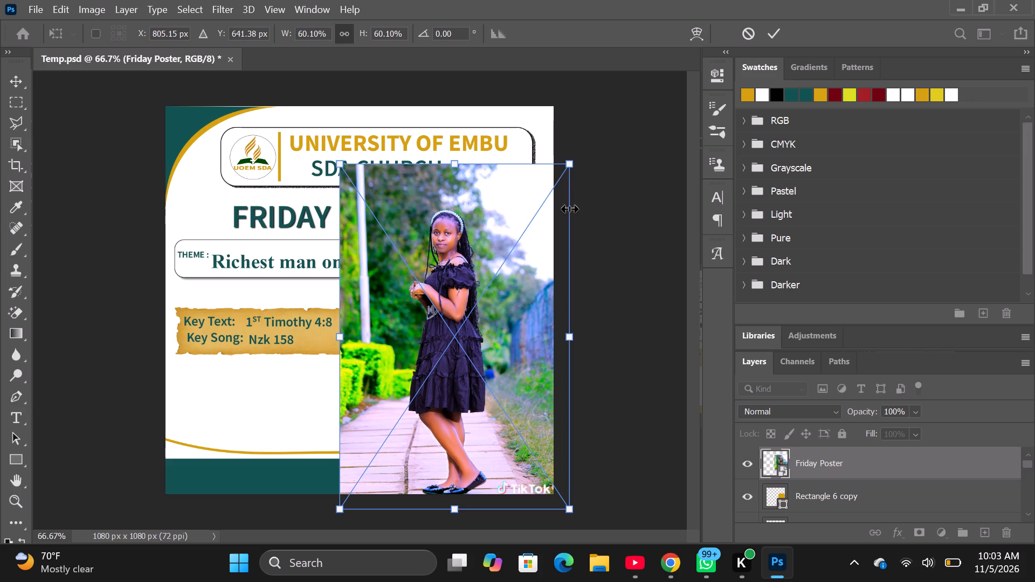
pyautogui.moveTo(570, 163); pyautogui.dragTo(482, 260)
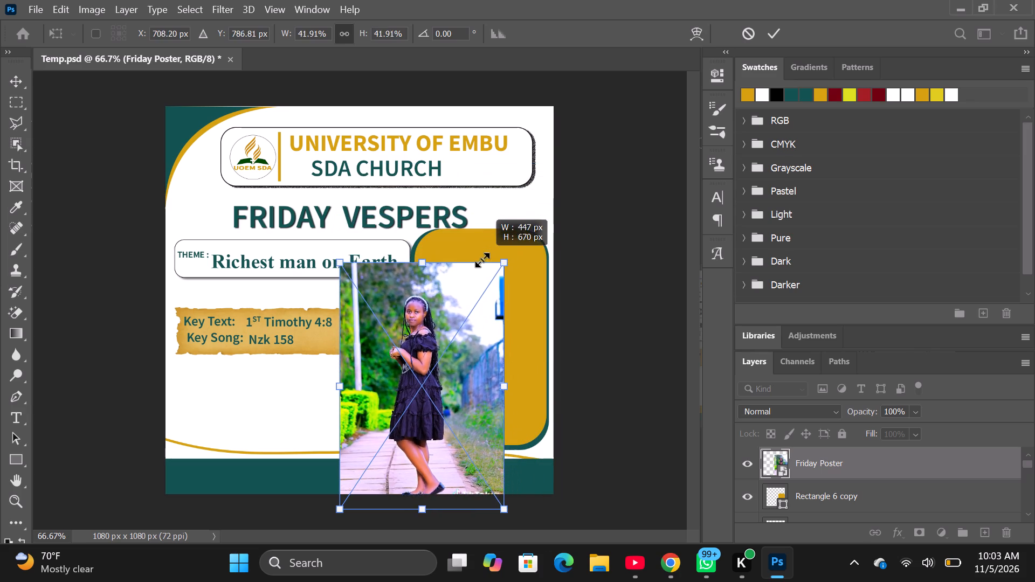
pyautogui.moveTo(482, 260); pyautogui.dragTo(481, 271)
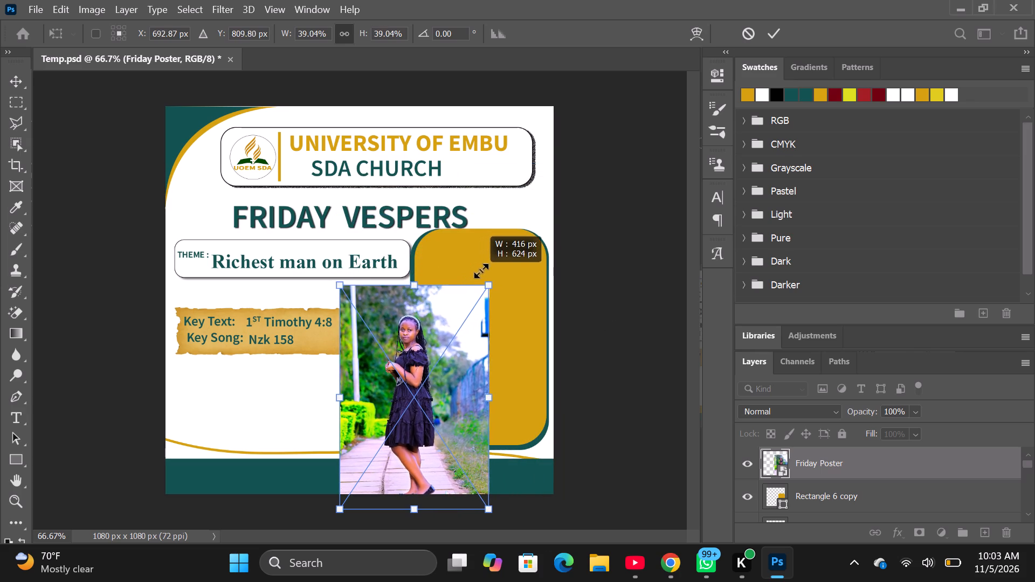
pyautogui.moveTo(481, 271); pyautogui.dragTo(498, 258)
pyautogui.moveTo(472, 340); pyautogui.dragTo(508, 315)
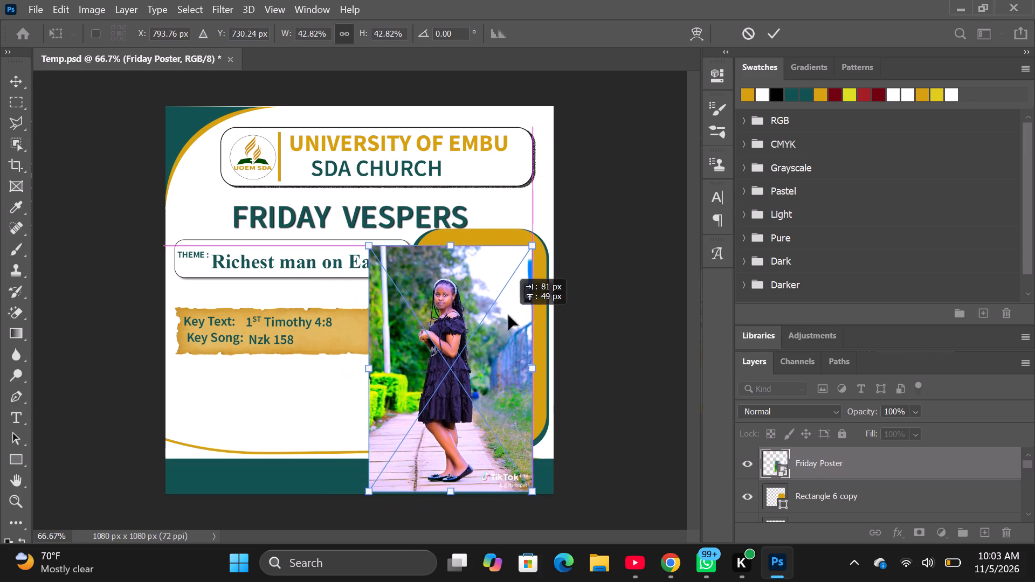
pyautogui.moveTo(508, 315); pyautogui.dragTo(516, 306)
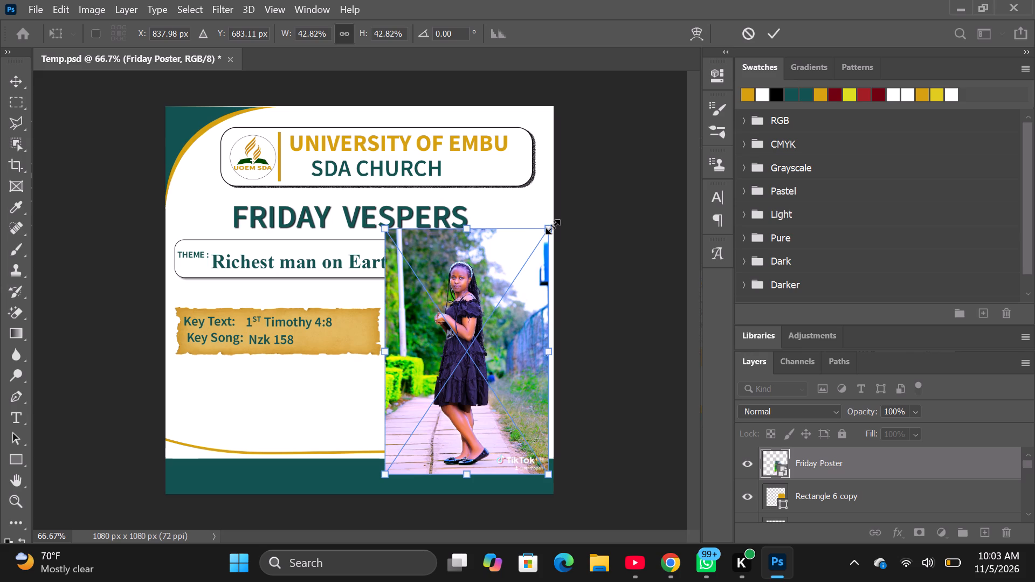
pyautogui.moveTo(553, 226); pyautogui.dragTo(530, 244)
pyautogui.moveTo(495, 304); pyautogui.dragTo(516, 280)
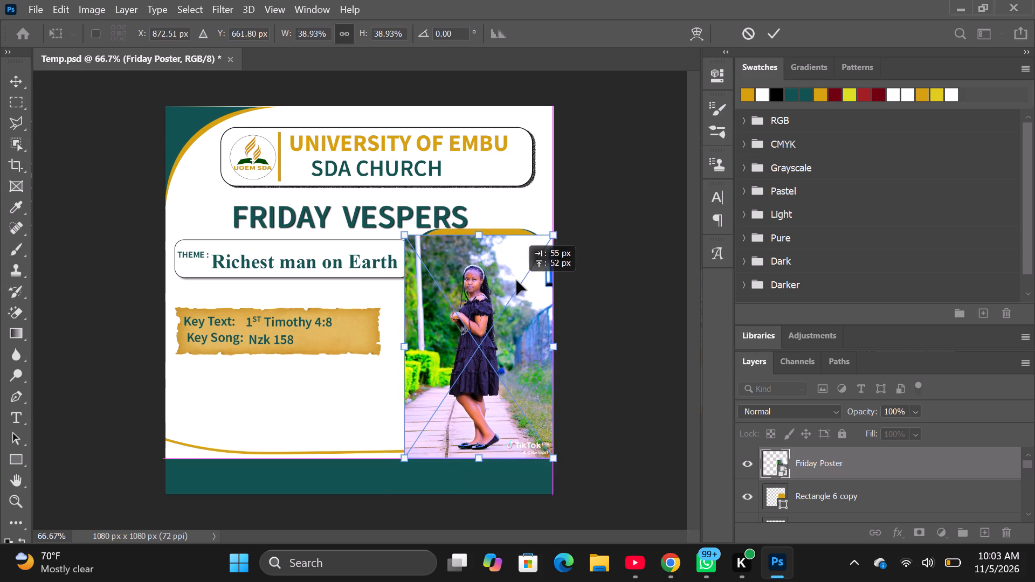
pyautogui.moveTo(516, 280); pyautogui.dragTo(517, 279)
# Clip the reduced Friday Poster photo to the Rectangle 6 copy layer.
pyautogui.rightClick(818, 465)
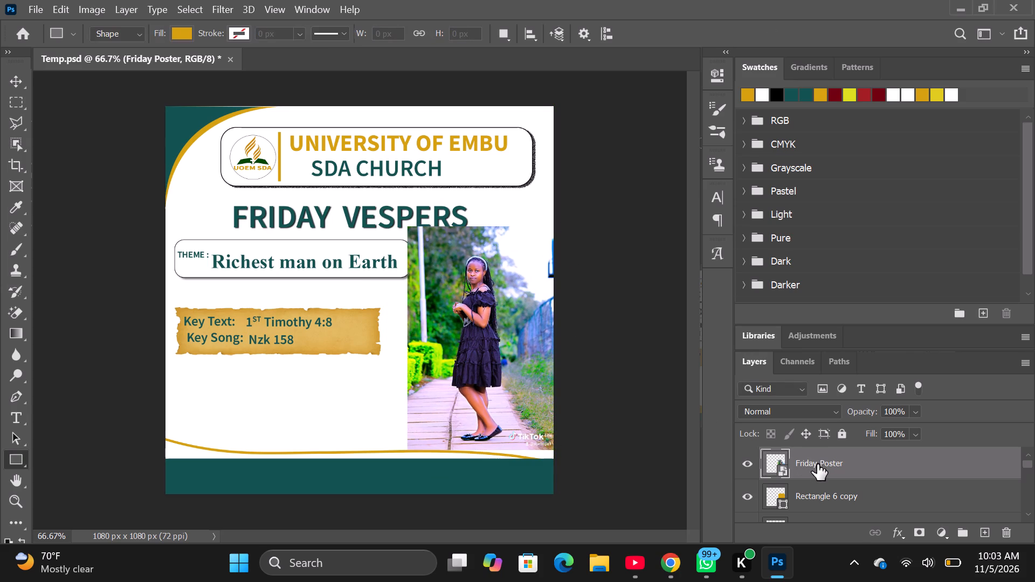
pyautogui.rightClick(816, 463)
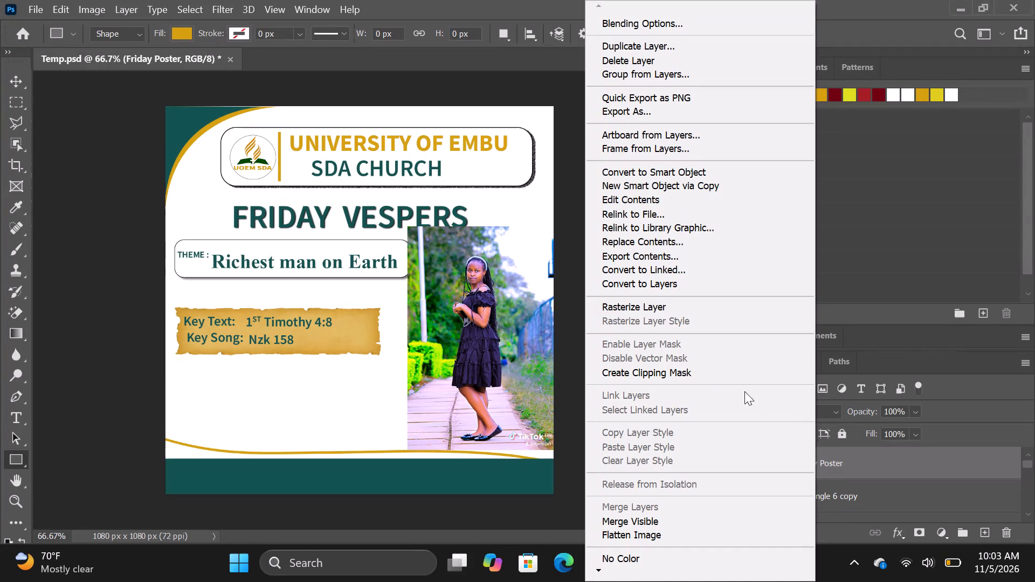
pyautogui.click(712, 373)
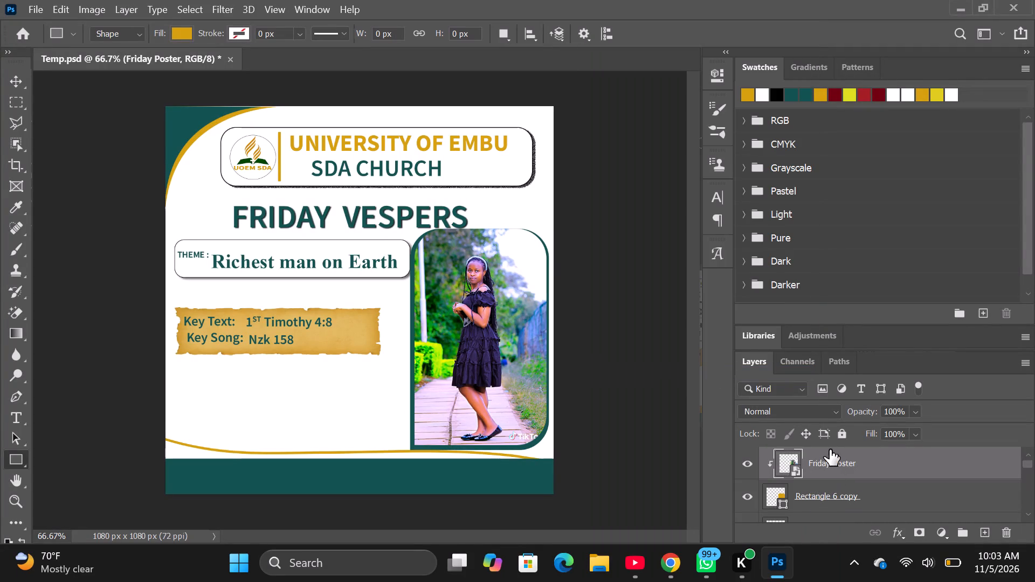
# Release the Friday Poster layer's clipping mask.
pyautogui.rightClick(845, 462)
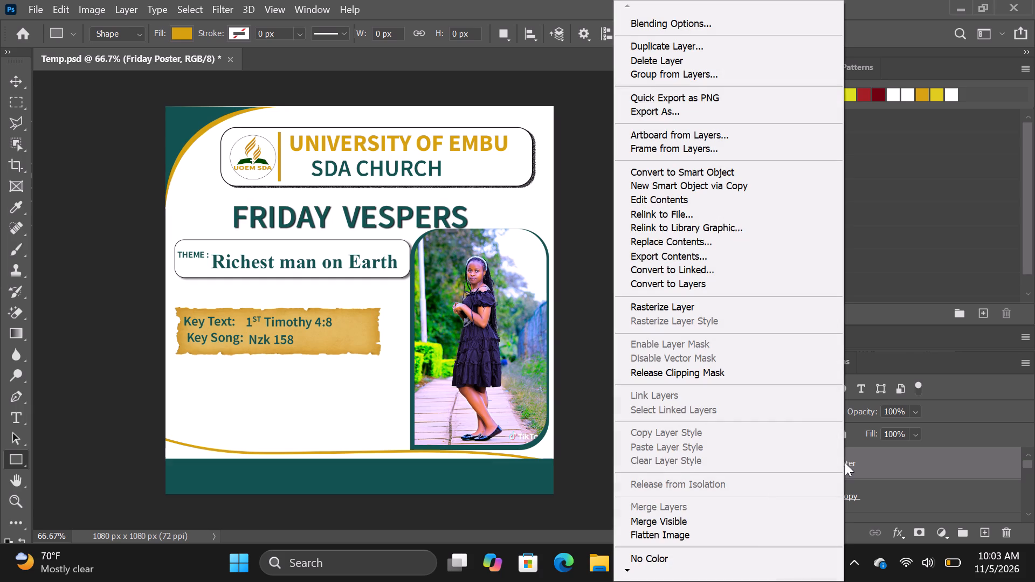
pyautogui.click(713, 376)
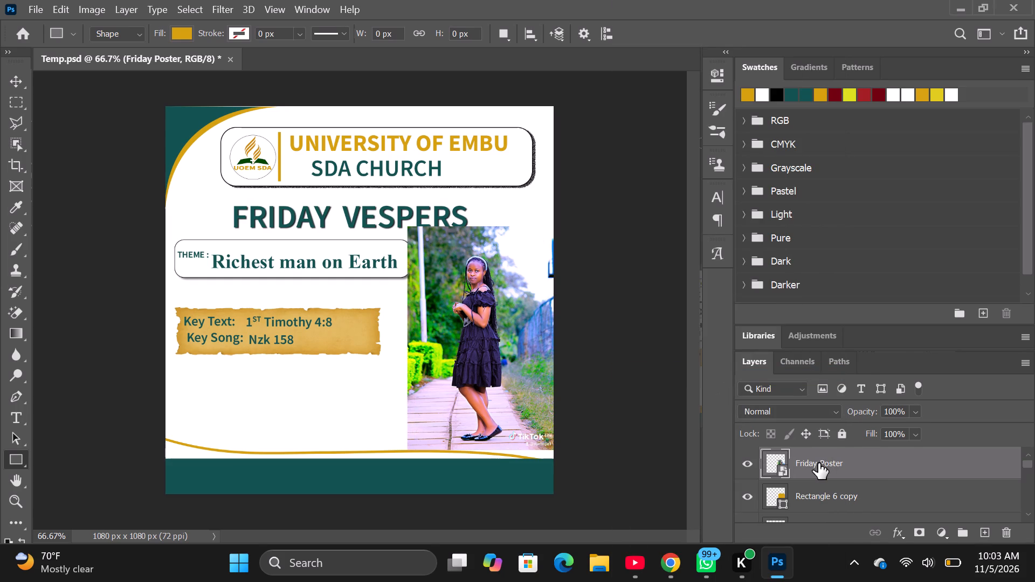
# Enlarge the Friday Poster photo proportionally to about 65% and position the woman's head and upper body over the gold panel.
pyautogui.hotkey('ctrl', 't')
pyautogui.moveTo(489, 359); pyautogui.dragTo(454, 359)
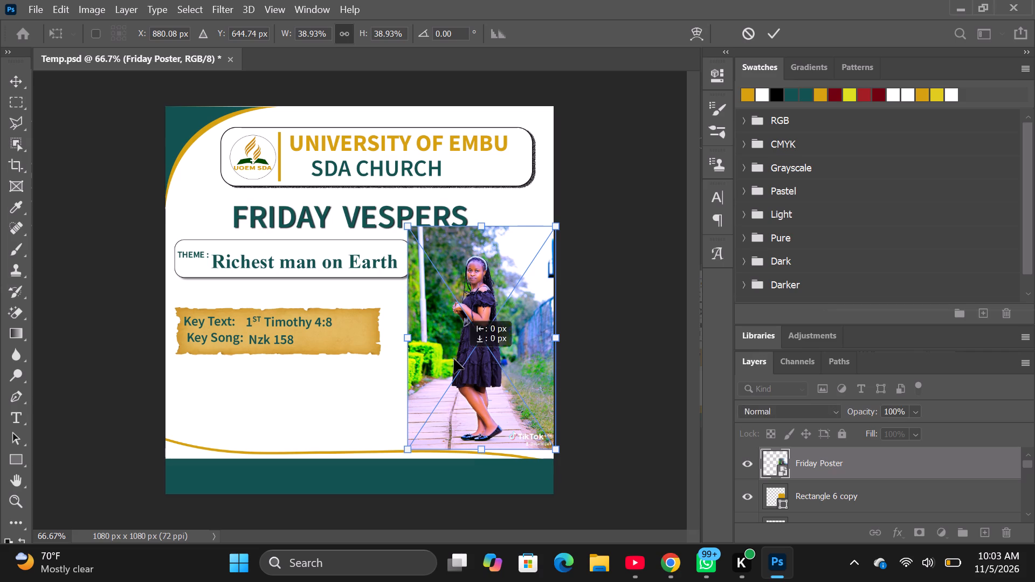
pyautogui.moveTo(454, 359); pyautogui.dragTo(356, 360)
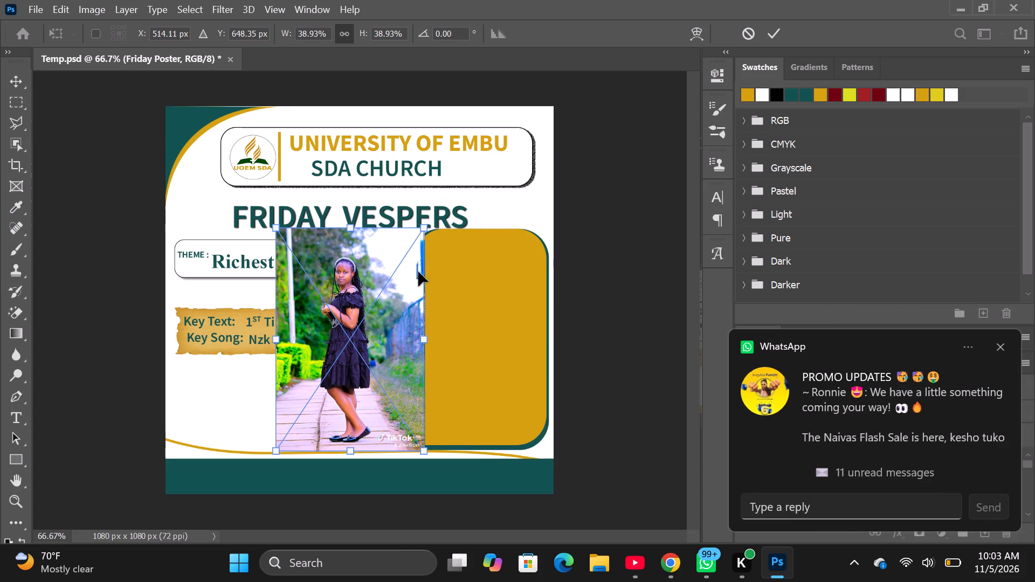
pyautogui.moveTo(426, 226); pyautogui.dragTo(515, 147)
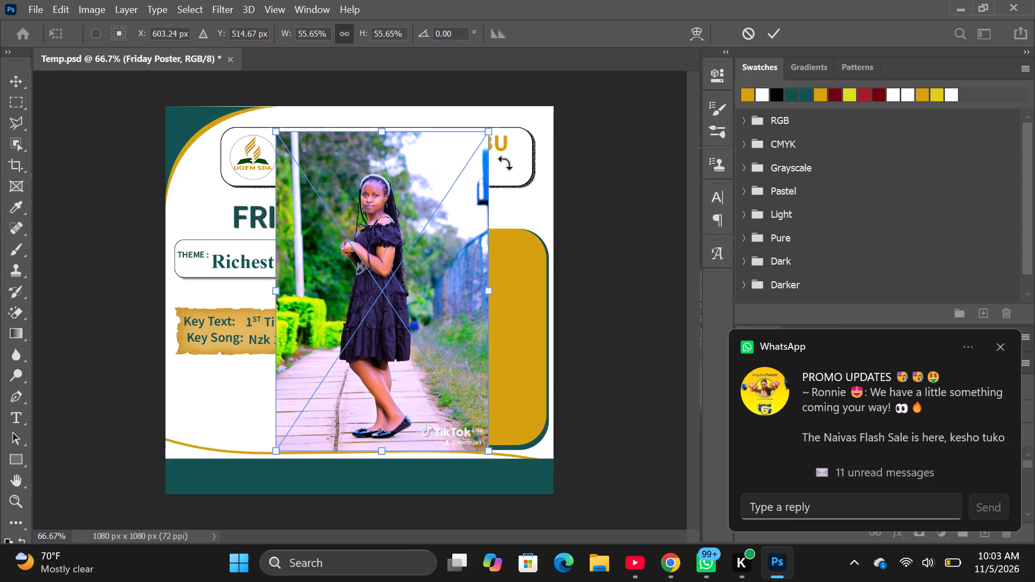
pyautogui.moveTo(443, 265); pyautogui.dragTo(540, 368)
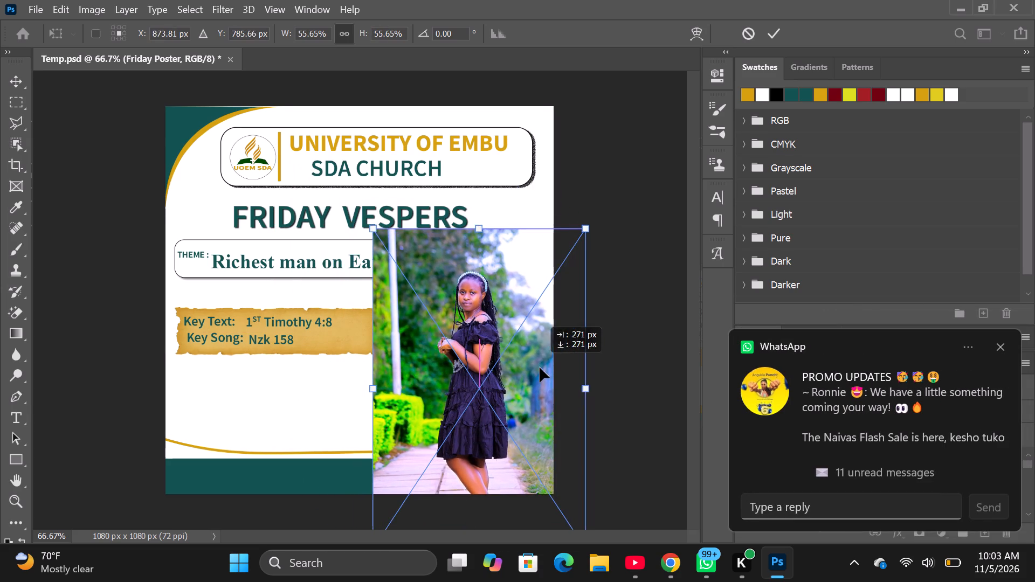
pyautogui.moveTo(540, 368); pyautogui.dragTo(545, 363)
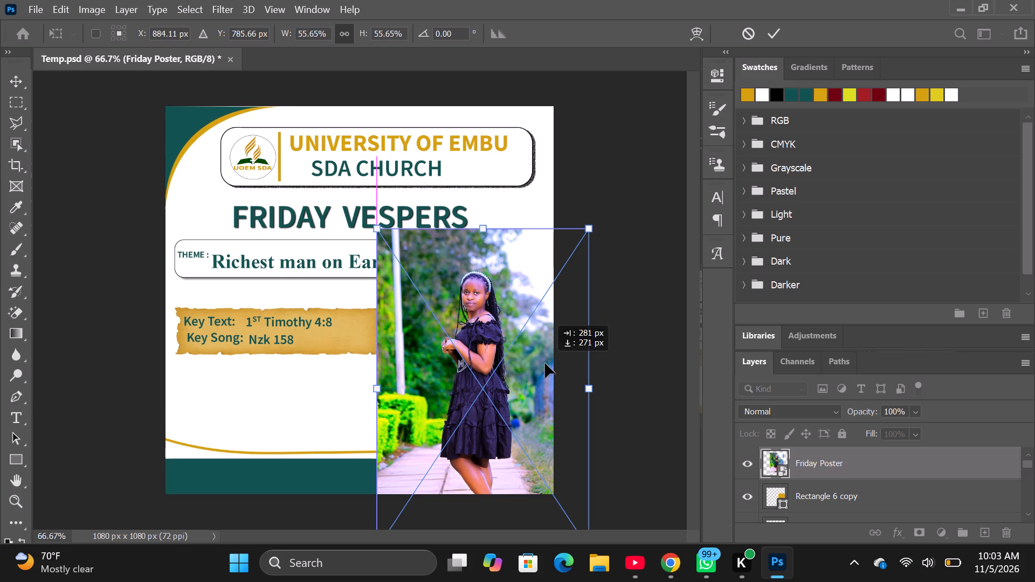
pyautogui.moveTo(545, 363); pyautogui.dragTo(546, 363)
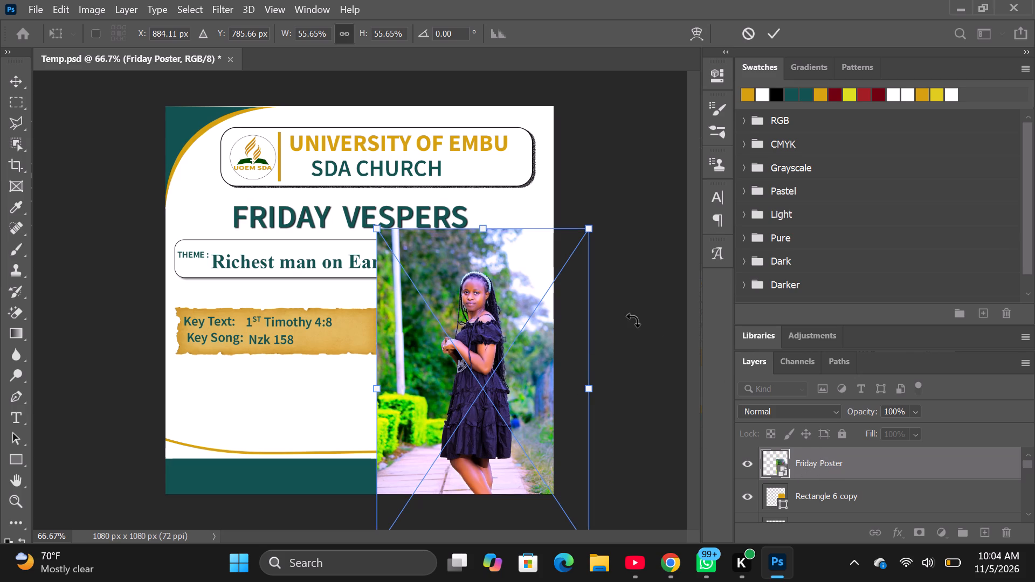
pyautogui.moveTo(590, 228); pyautogui.dragTo(633, 186)
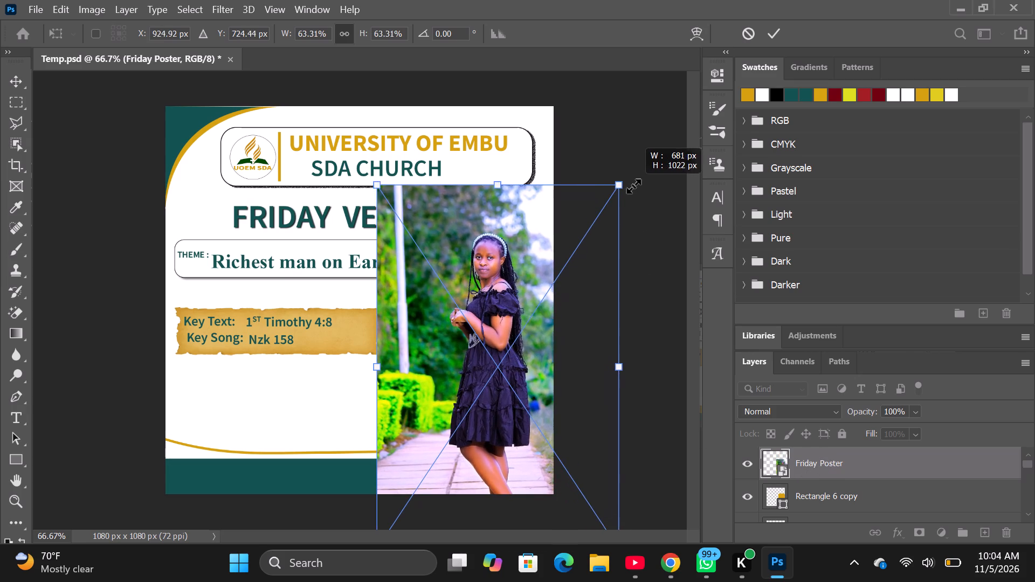
pyautogui.moveTo(633, 186); pyautogui.dragTo(637, 182)
pyautogui.moveTo(508, 303); pyautogui.dragTo(506, 377)
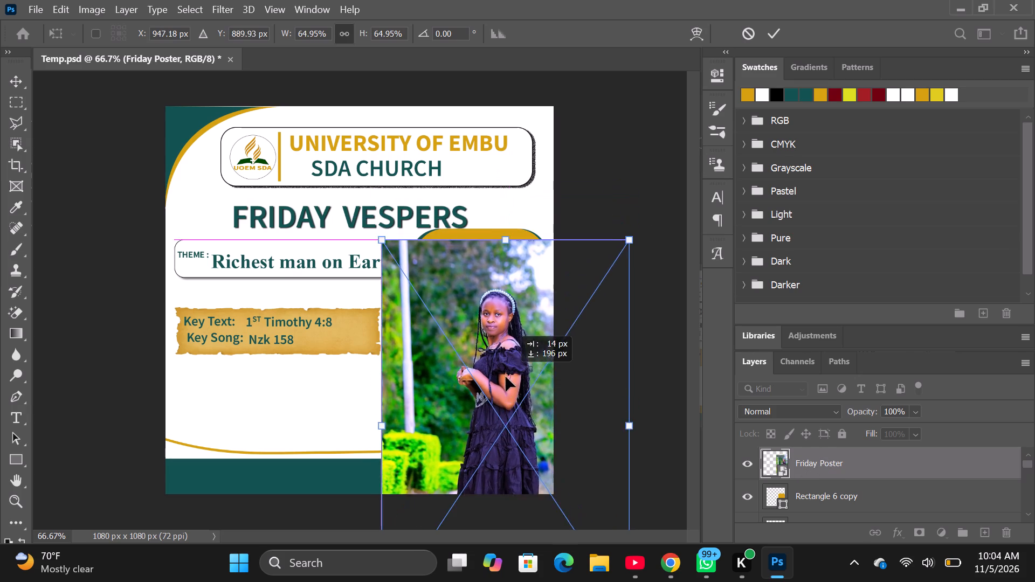
pyautogui.moveTo(506, 377); pyautogui.dragTo(503, 344)
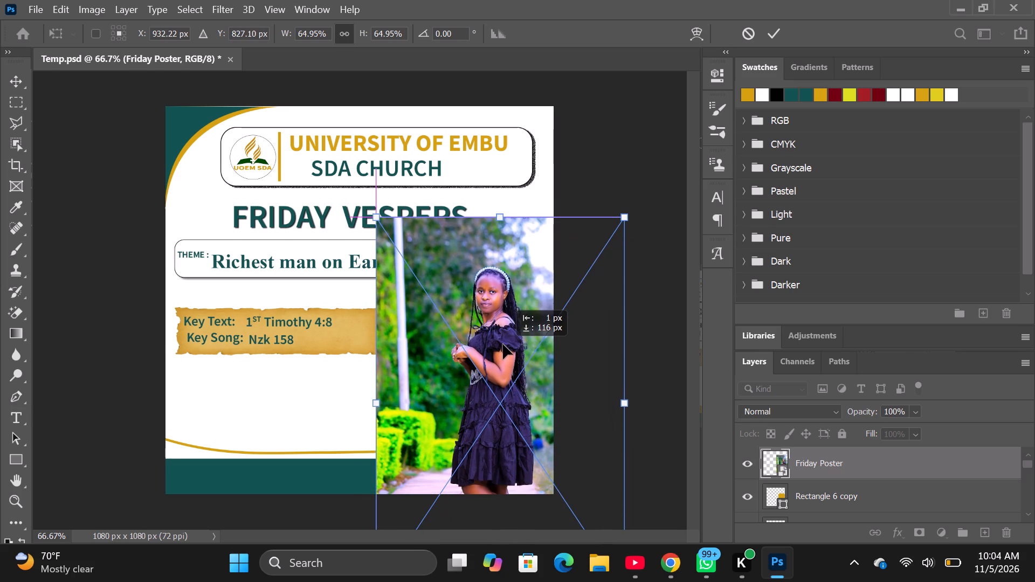
pyautogui.moveTo(503, 344); pyautogui.dragTo(505, 343)
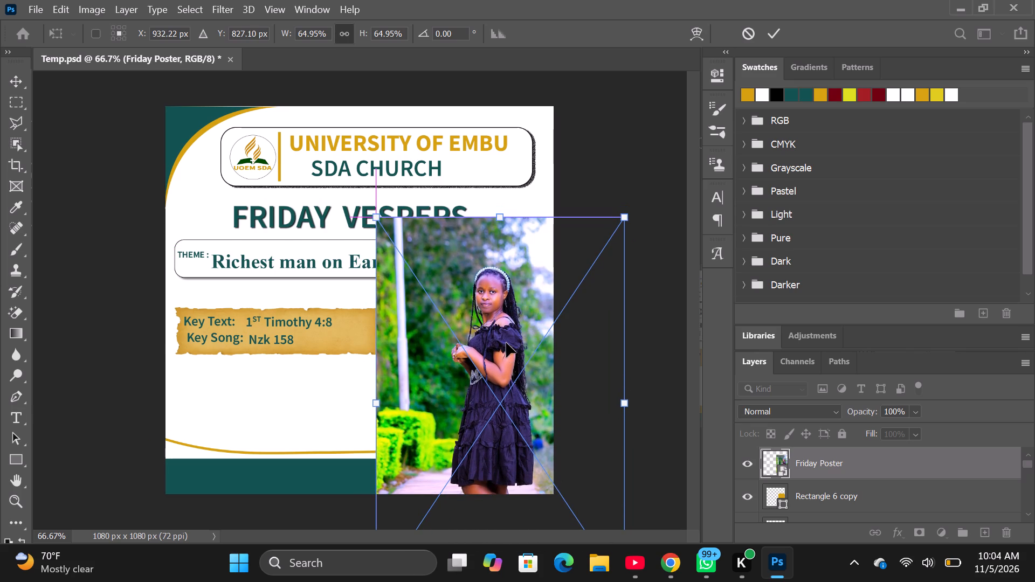
# Clip the enlarged Friday Poster photo to the Rectangle 6 copy layer.
pyautogui.rightClick(807, 460)
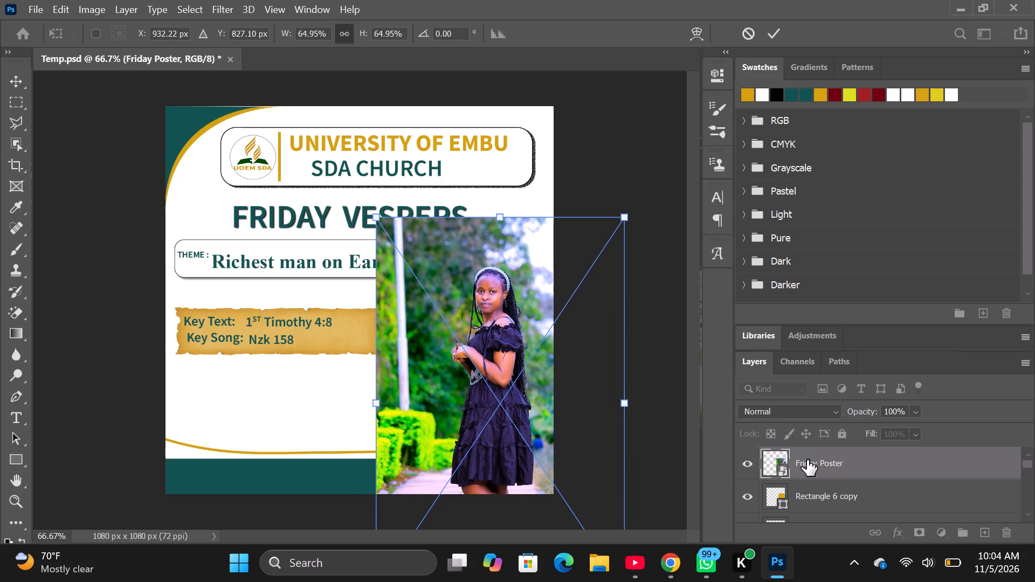
pyautogui.rightClick(807, 460)
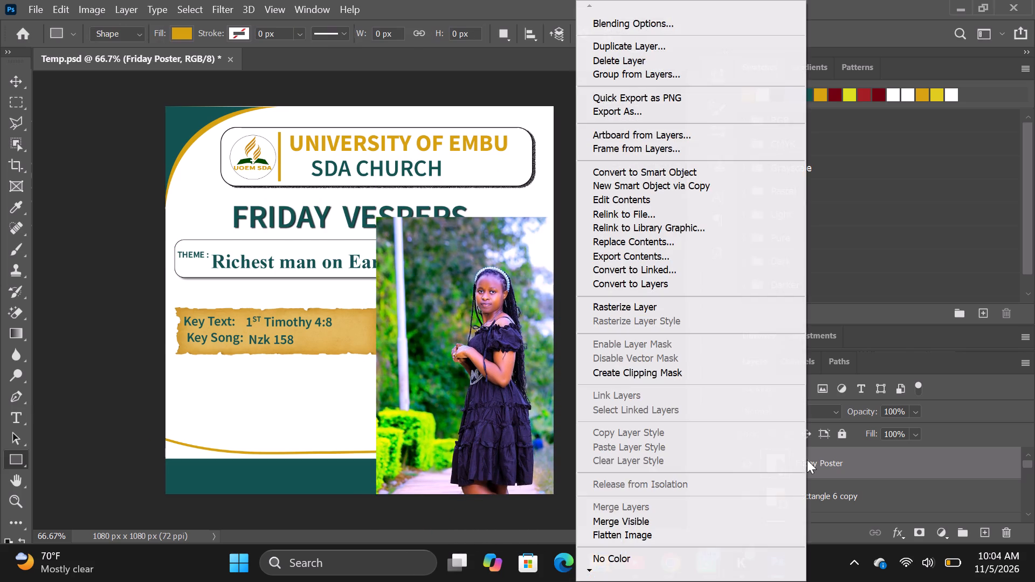
pyautogui.click(654, 368)
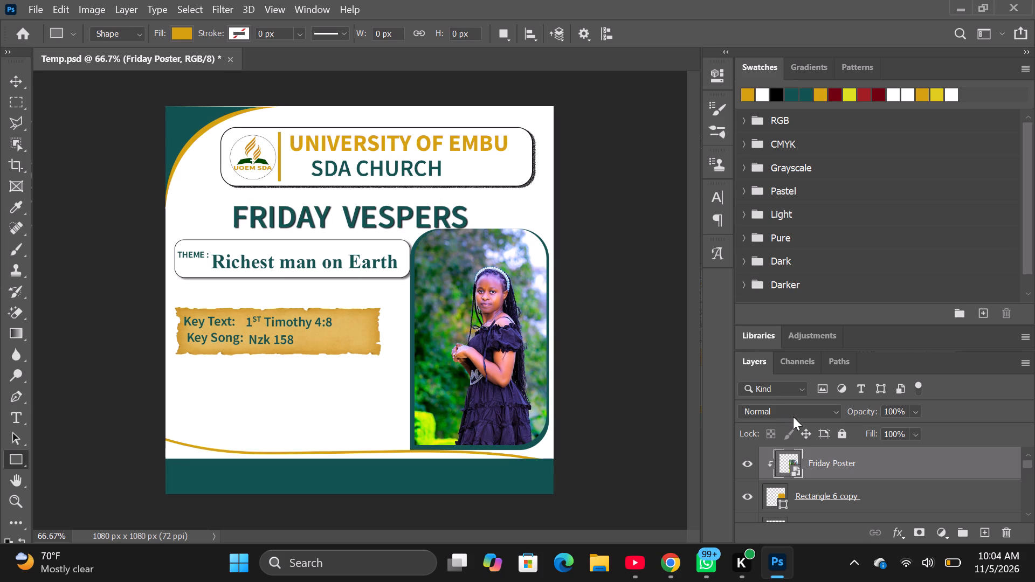
# Shrink the Group 4 theme box slightly and nudge it left, leaving a gap before the photo panel.
pyautogui.scroll(-3, 821, 458)
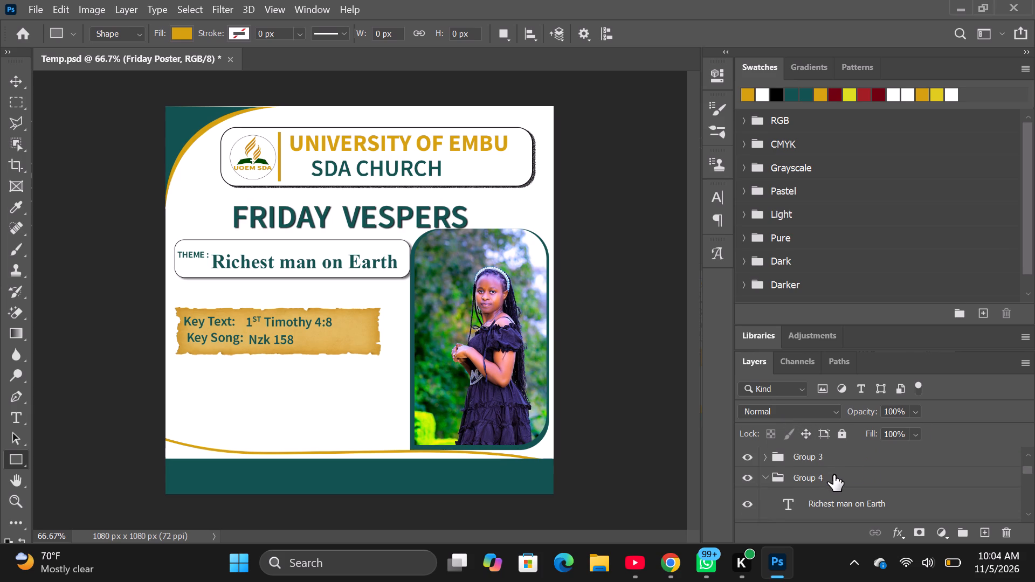
pyautogui.click(771, 477)
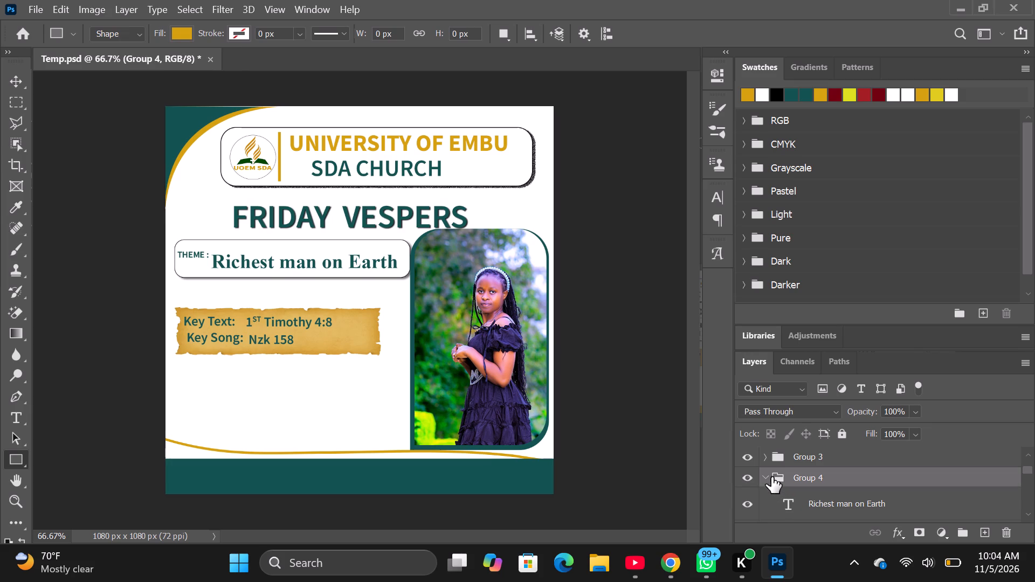
pyautogui.hotkey('ctrl', 't')
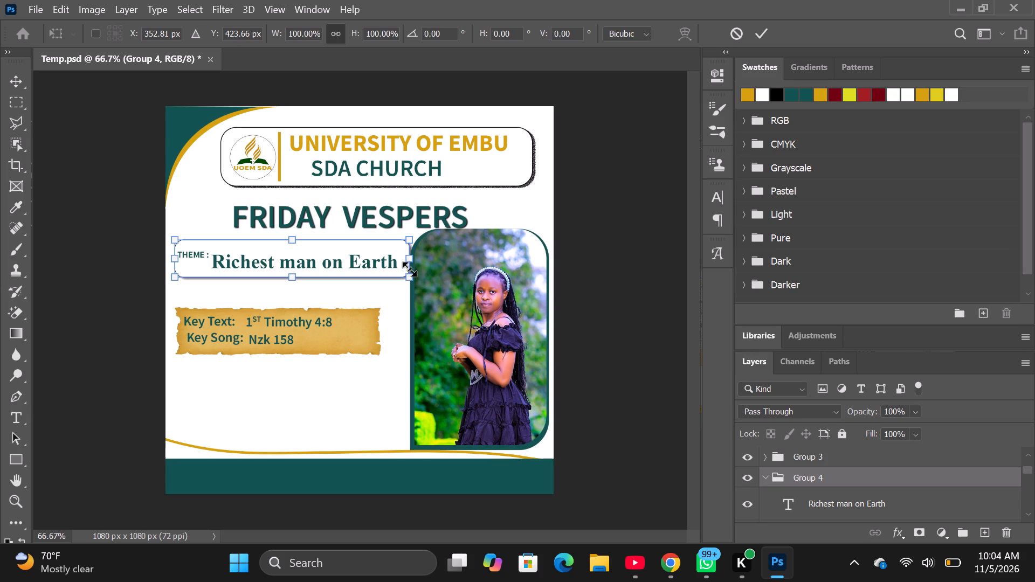
pyautogui.moveTo(411, 259); pyautogui.dragTo(389, 259)
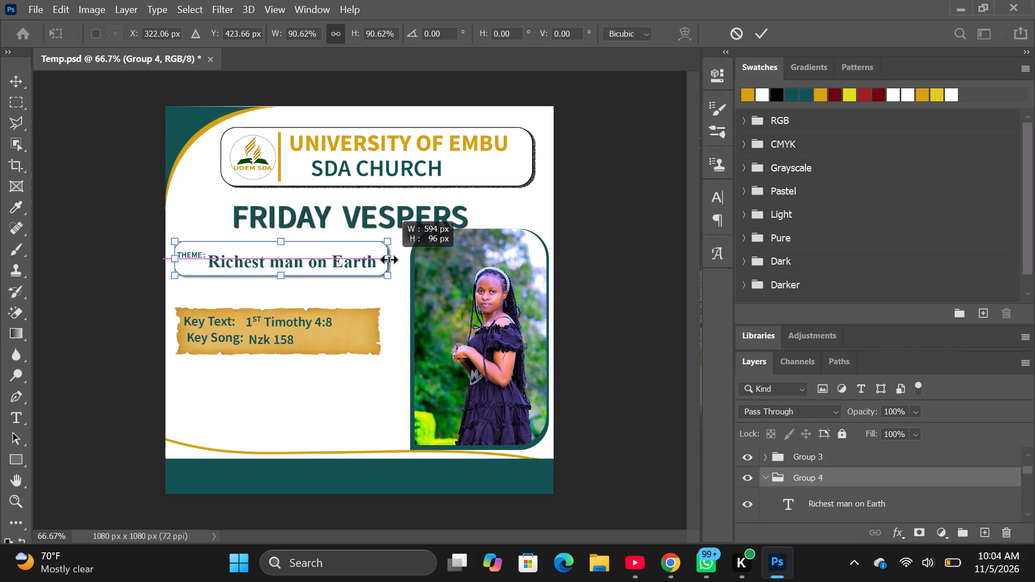
pyautogui.moveTo(389, 259); pyautogui.dragTo(392, 265)
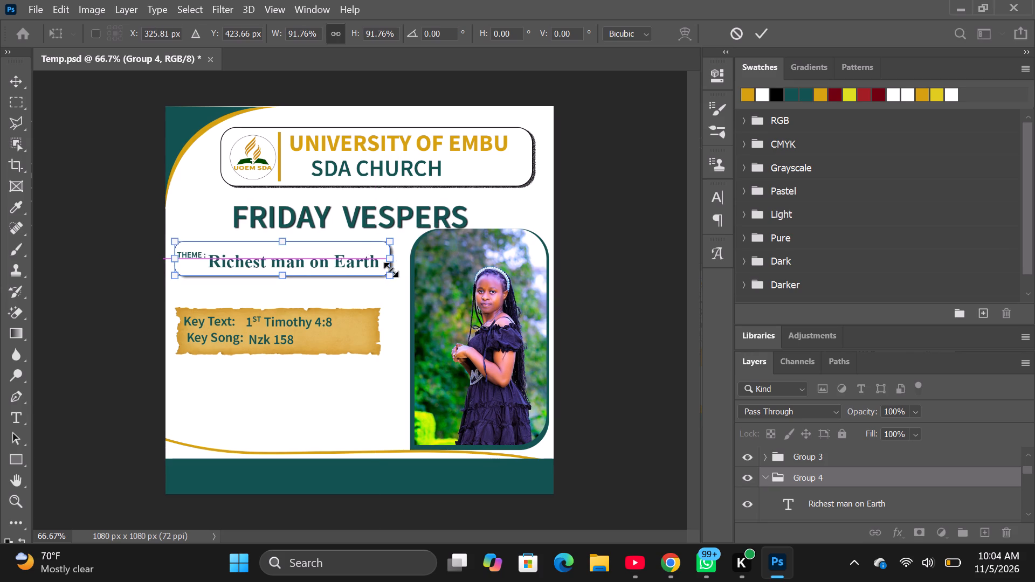
pyautogui.moveTo(390, 277); pyautogui.dragTo(405, 295)
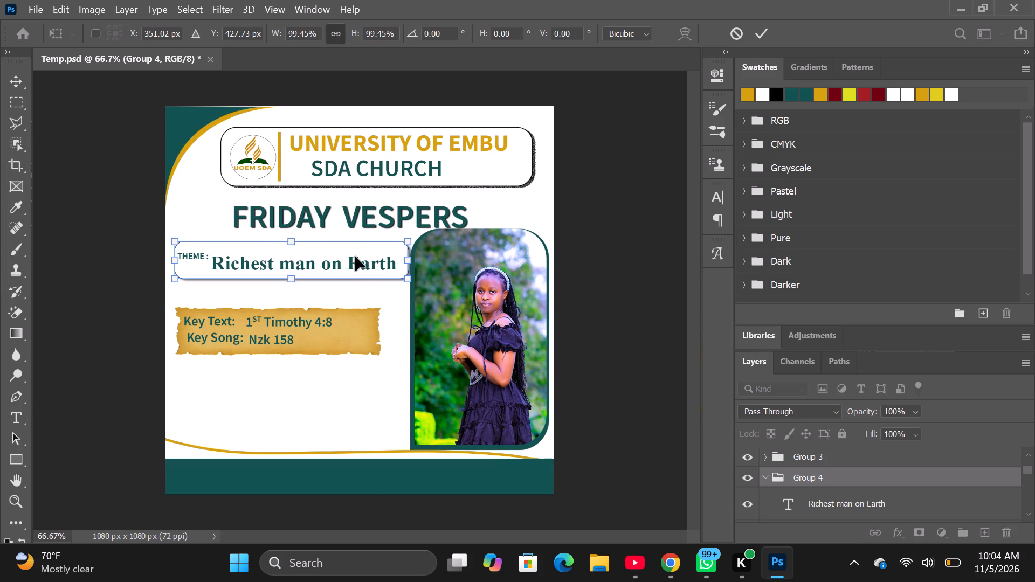
pyautogui.click(355, 257)
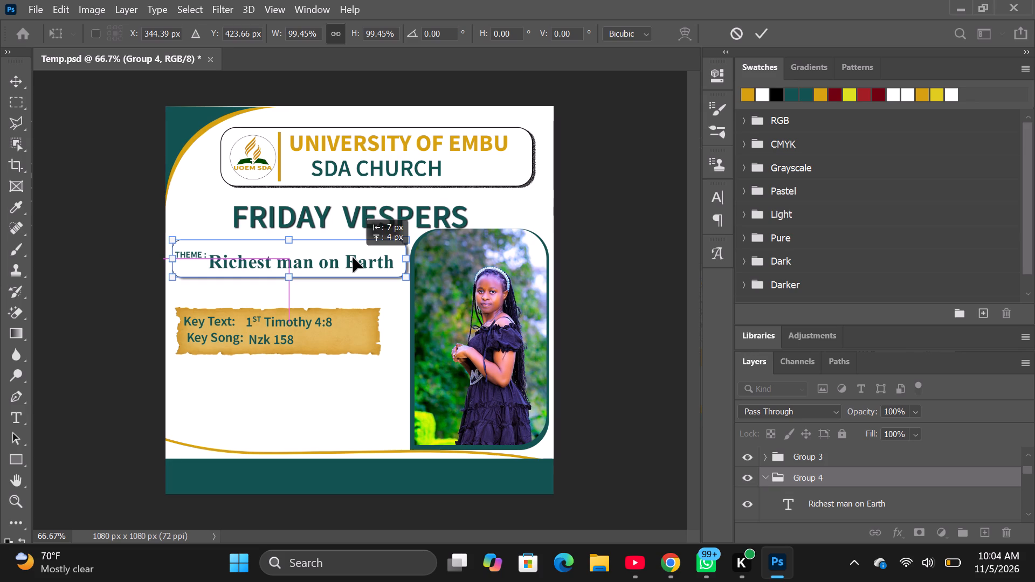
pyautogui.moveTo(408, 259); pyautogui.dragTo(398, 260)
pyautogui.click(837, 473)
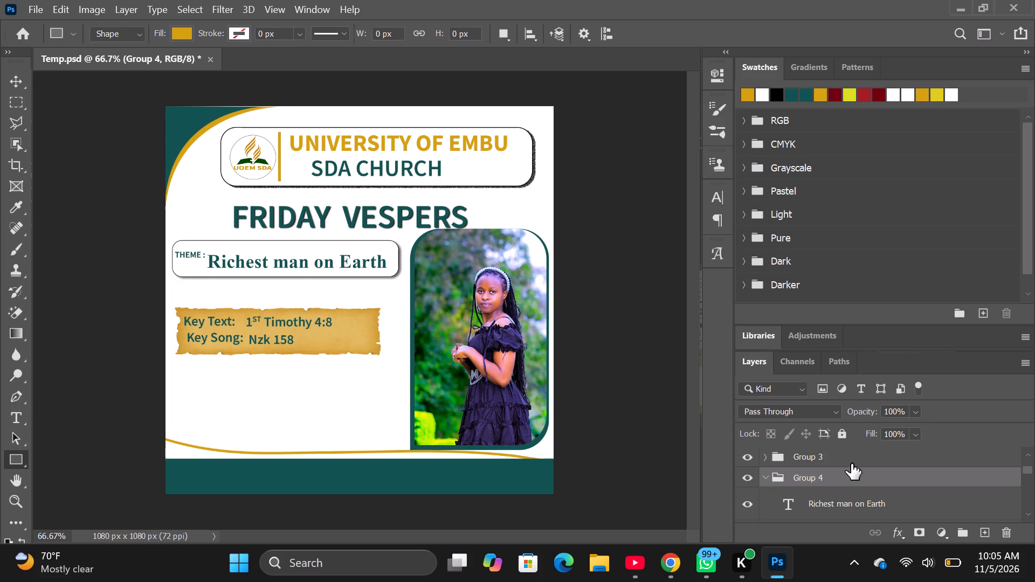
# Make the Friday Poster photo layer the active layer.
pyautogui.scroll(6, 838, 472)
pyautogui.click(840, 457)
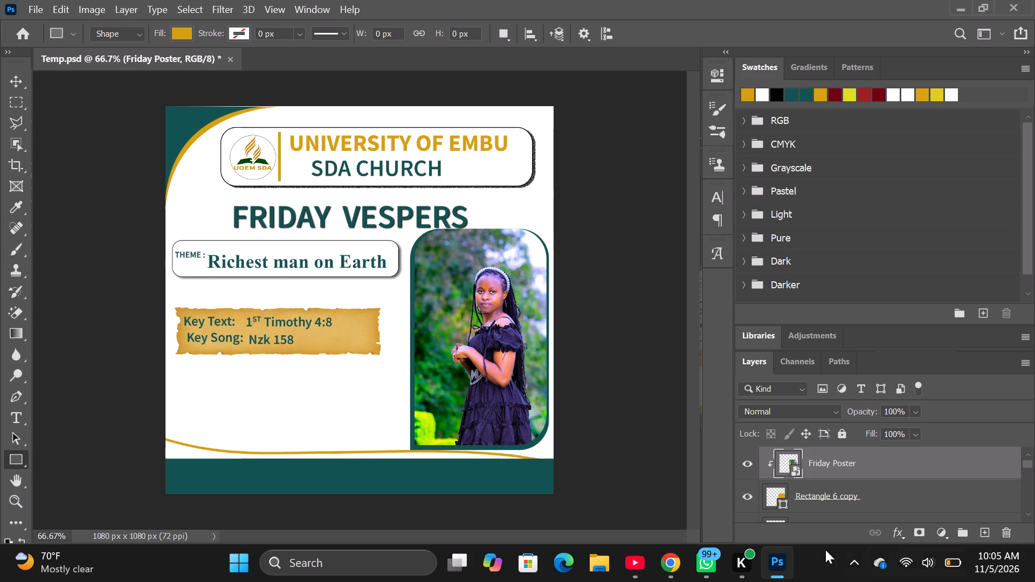
# In a new Chrome tab, search Google for what Pinterest item can be used creatively in Adobe Photoshop to write a presenter's name on a poster.
pyautogui.click(674, 562)
pyautogui.click(31, 222)
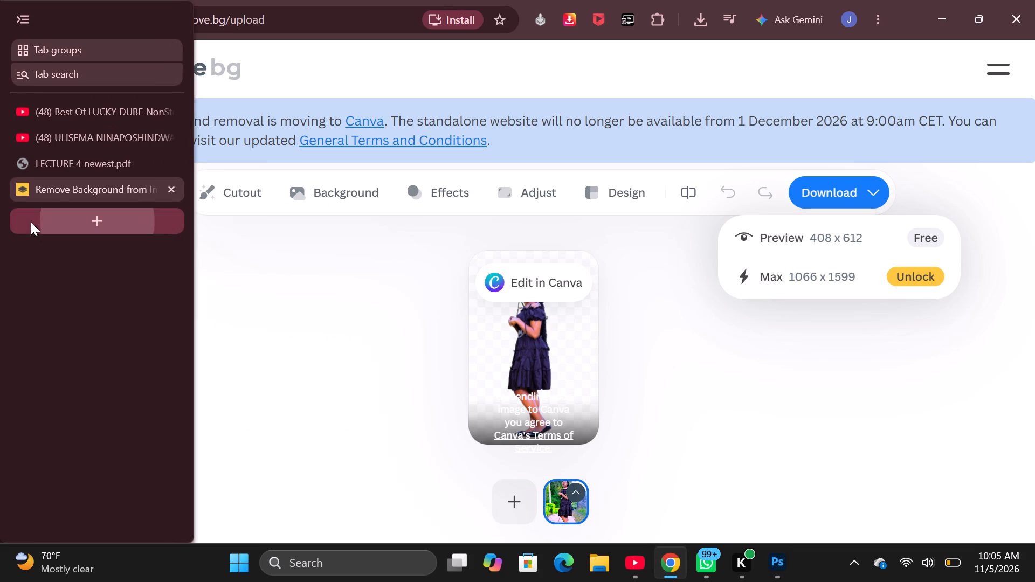
pyautogui.click(375, 276)
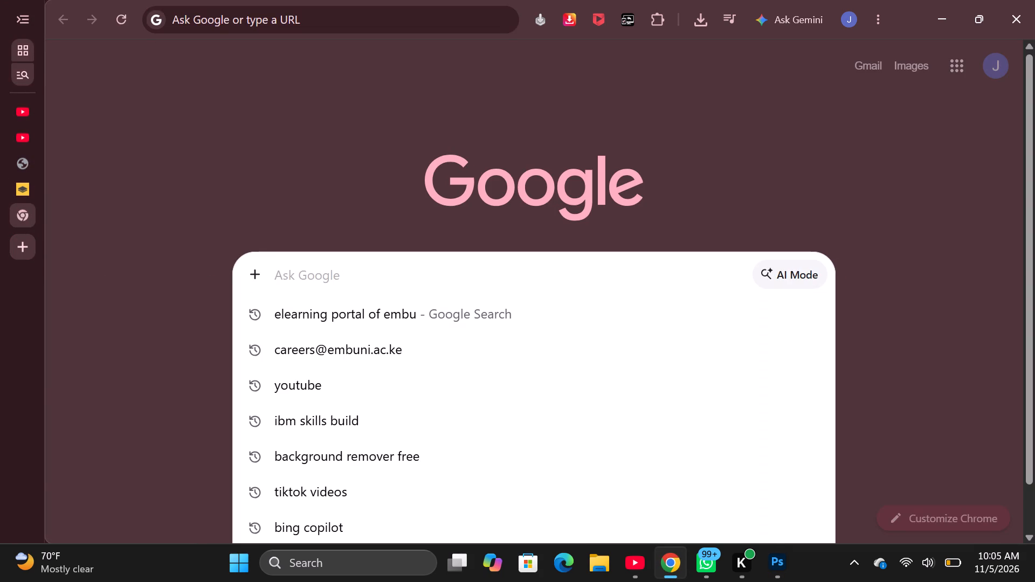
pyautogui.write('in')
pyautogui.press('space')
pyautogui.write('poster w')
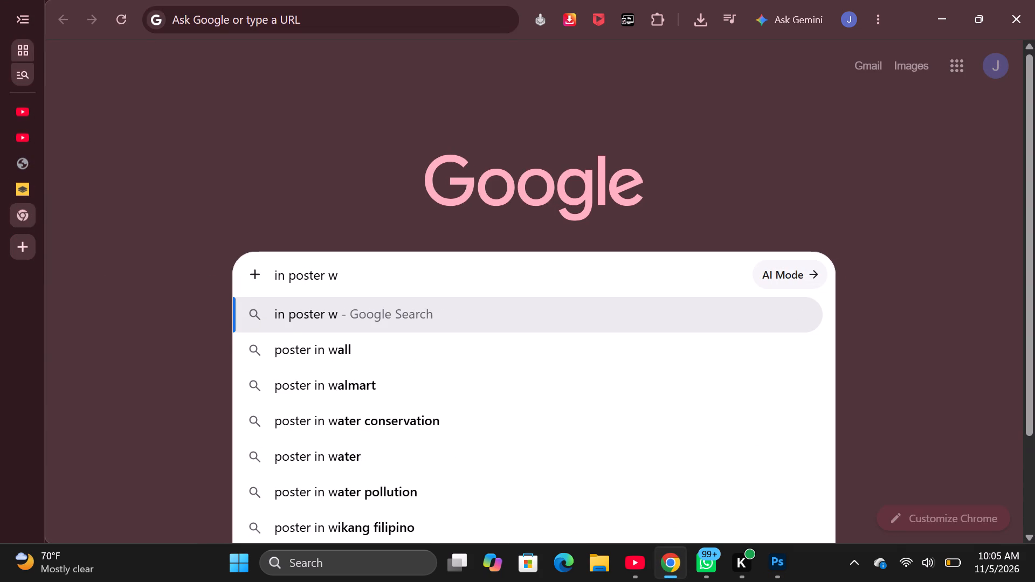
pyautogui.press('BackSpace')
pyautogui.press('BackSpace')
pyautogui.press('BackSpace')
pyautogui.press('BackSpace')
pyautogui.press('BackSpace')
pyautogui.press('BackSpace')
pyautogui.press('BackSpace')
pyautogui.press('BackSpace')
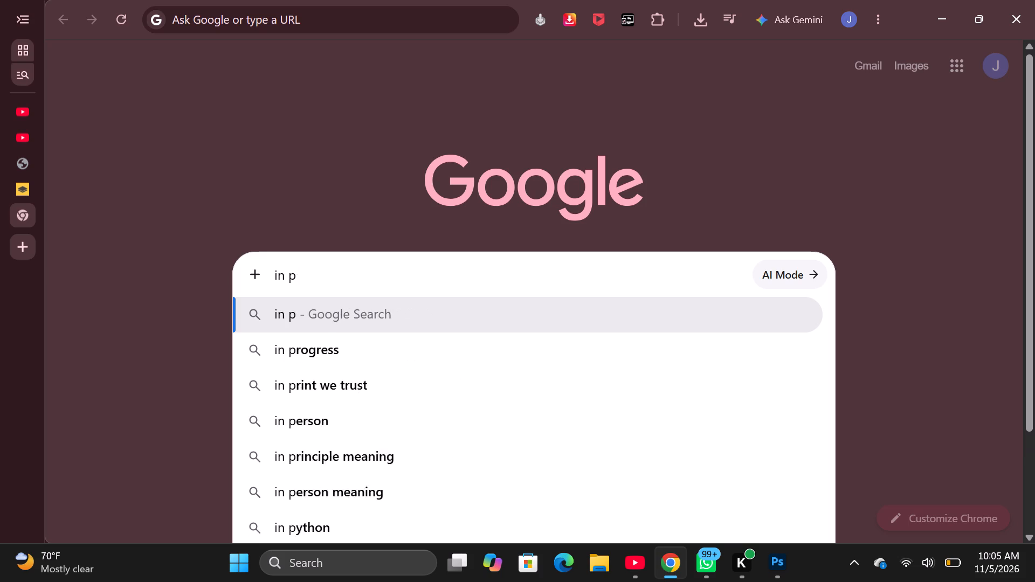
pyautogui.write('adobe photoshop what item v')
pyautogui.press('BackSpace')
pyautogui.write('can i use fom pin interest to use creati')
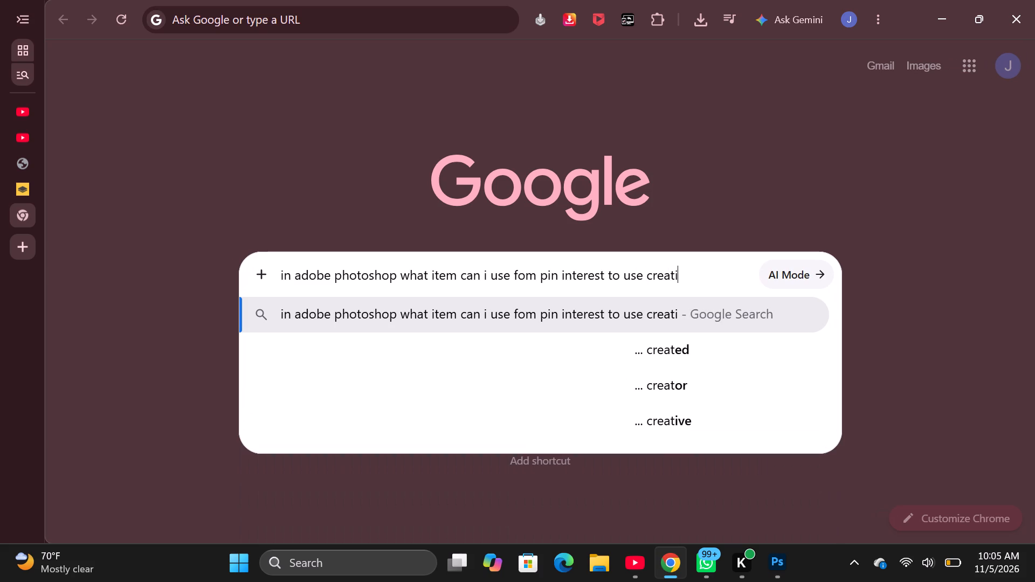
pyautogui.write('vek')
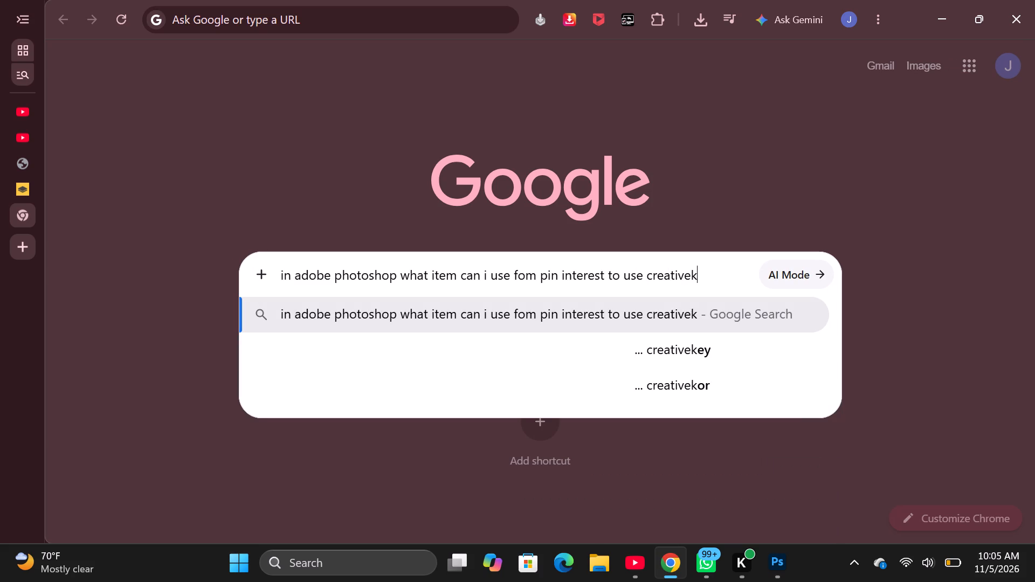
pyautogui.press('BackSpace')
pyautogui.write('ly and write on it the n')
pyautogui.write('ame of a')
pyautogui.press('space')
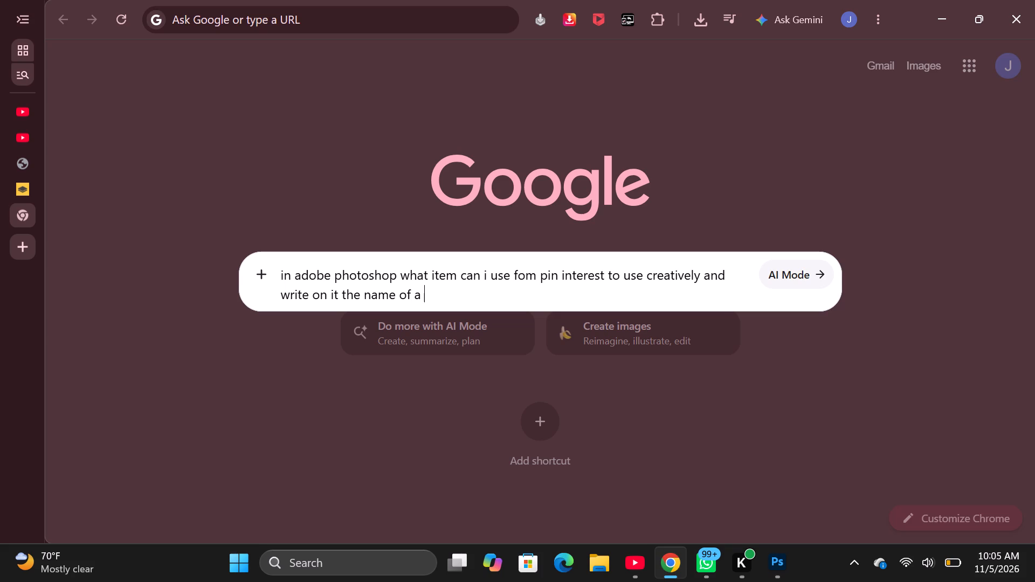
pyautogui.write('prese')
pyautogui.write('nter in a pp')
pyautogui.press('BackSpace')
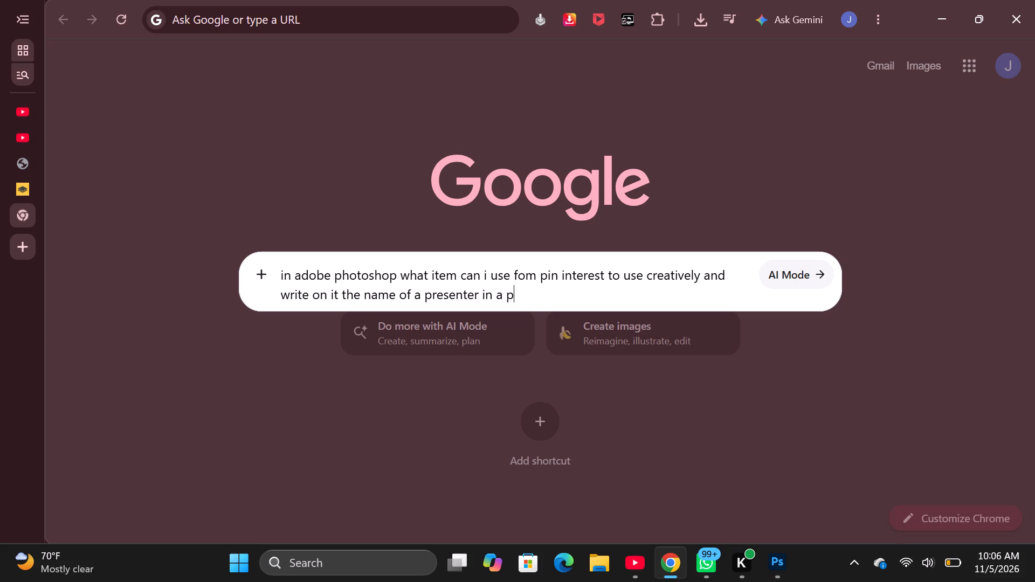
pyautogui.write('oster')
pyautogui.press('Return')
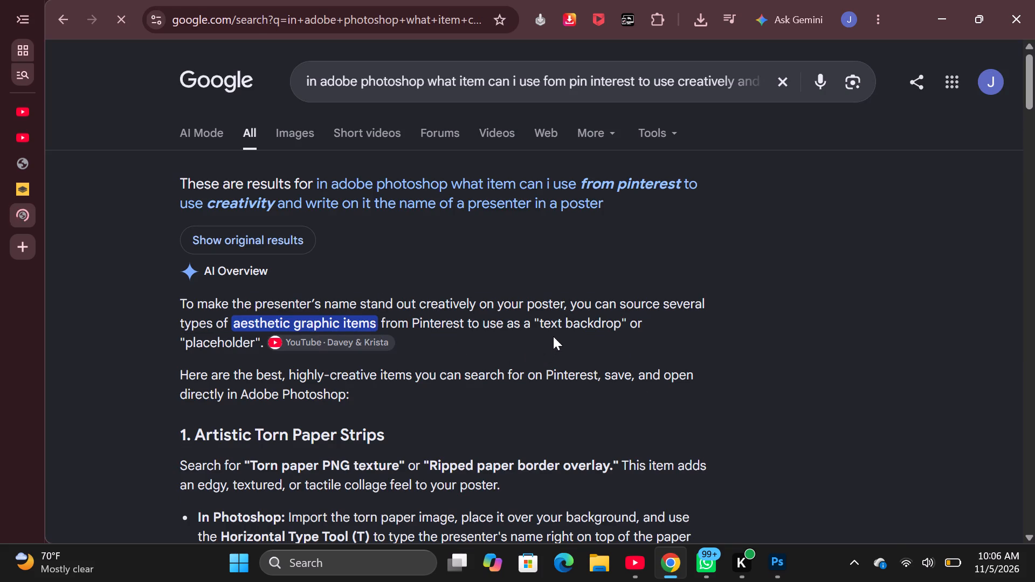
# Read through the AI Overview's suggested Pinterest graphic items for backing the presenter's name, comparing the styles and example images.
pyautogui.scroll(-1, 374, 379)
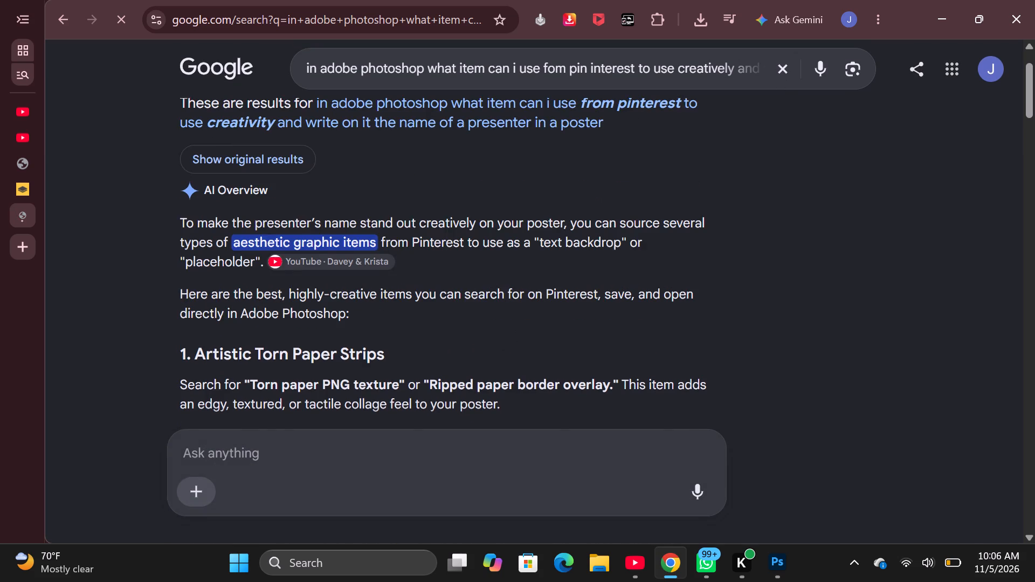
pyautogui.scroll(-4, 385, 389)
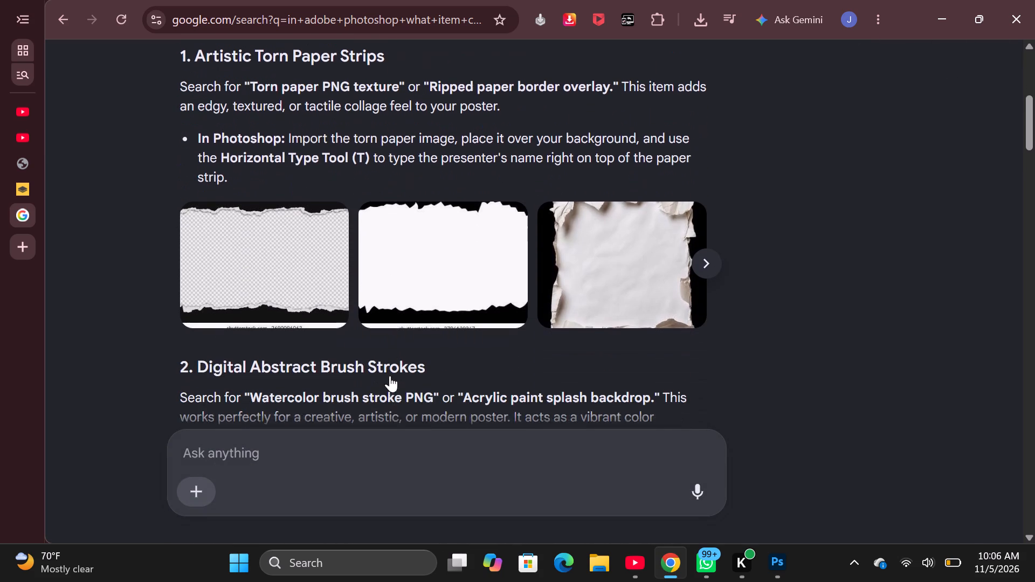
pyautogui.scroll(2, 390, 376)
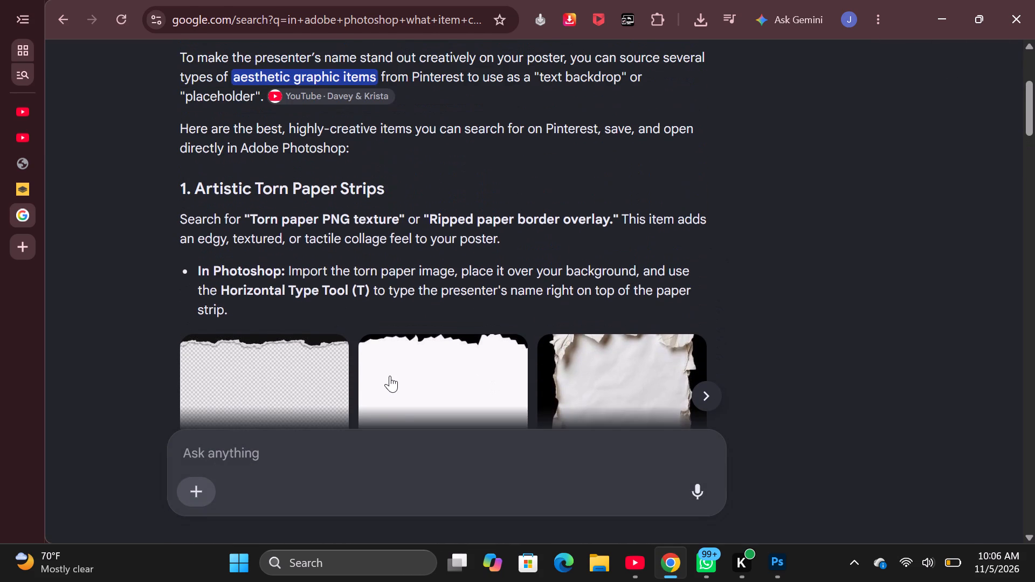
pyautogui.scroll(-7, 390, 376)
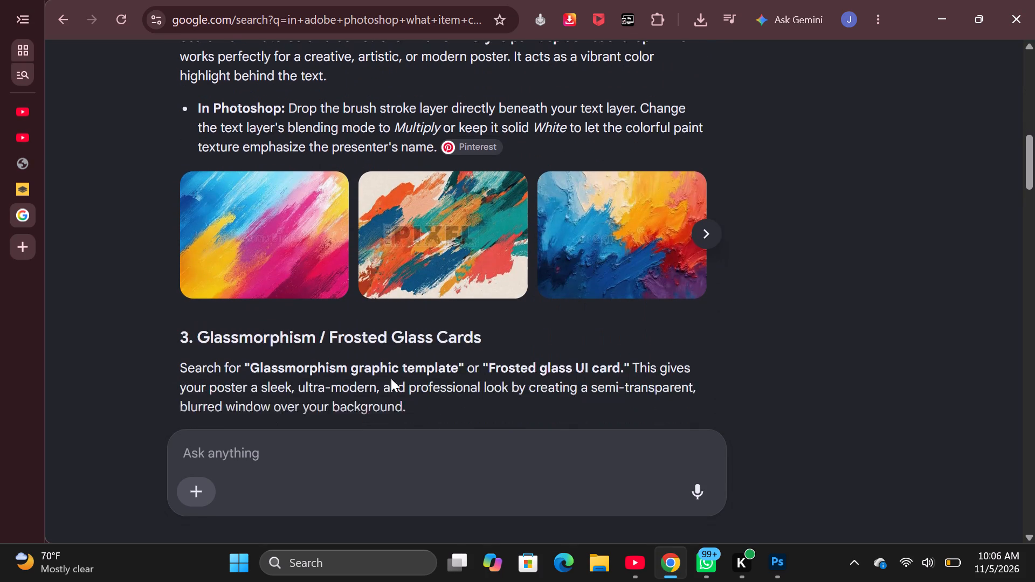
pyautogui.scroll(-1, 391, 378)
pyautogui.scroll(3, 391, 378)
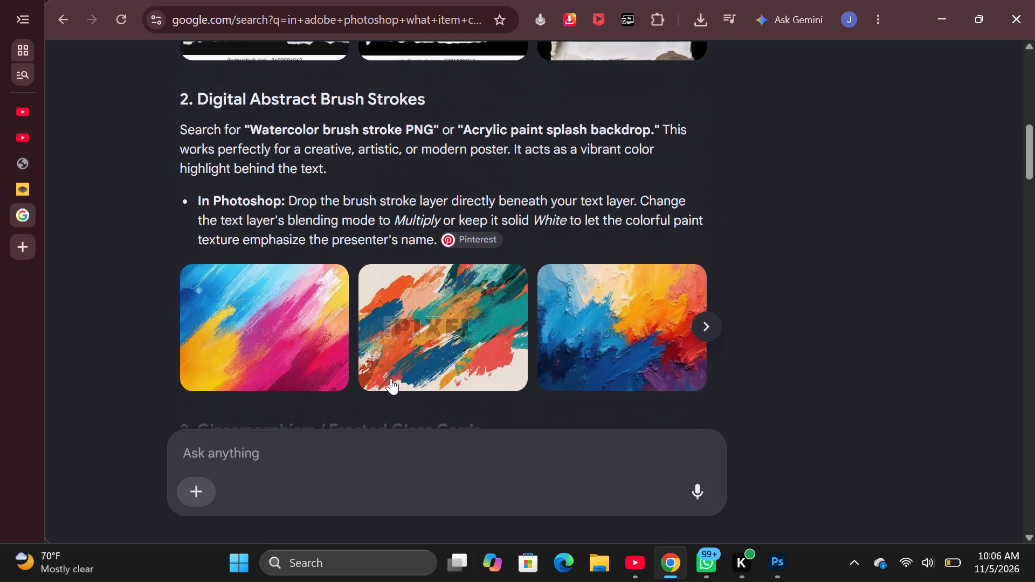
pyautogui.scroll(-6, 391, 378)
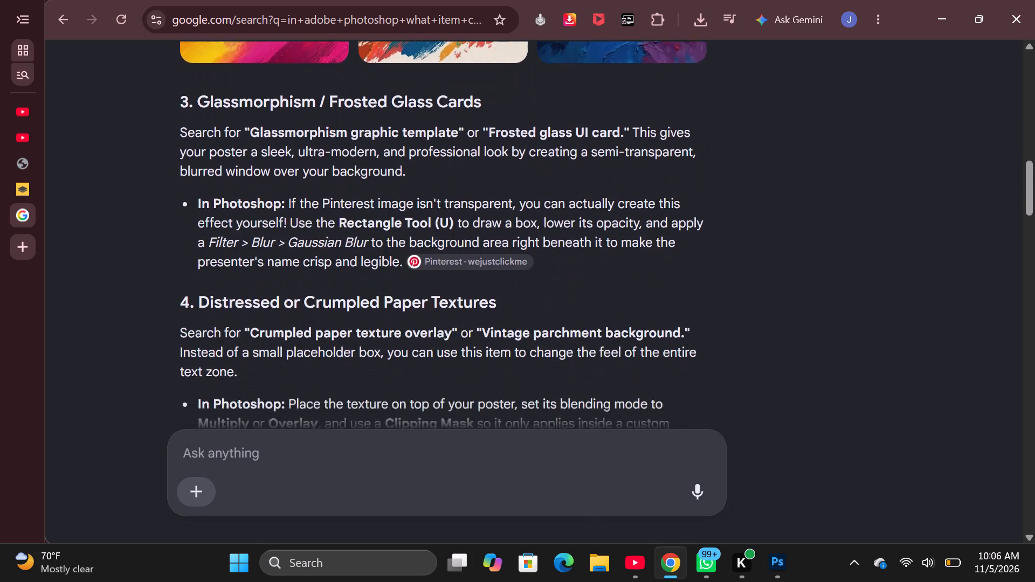
pyautogui.scroll(-6, 394, 376)
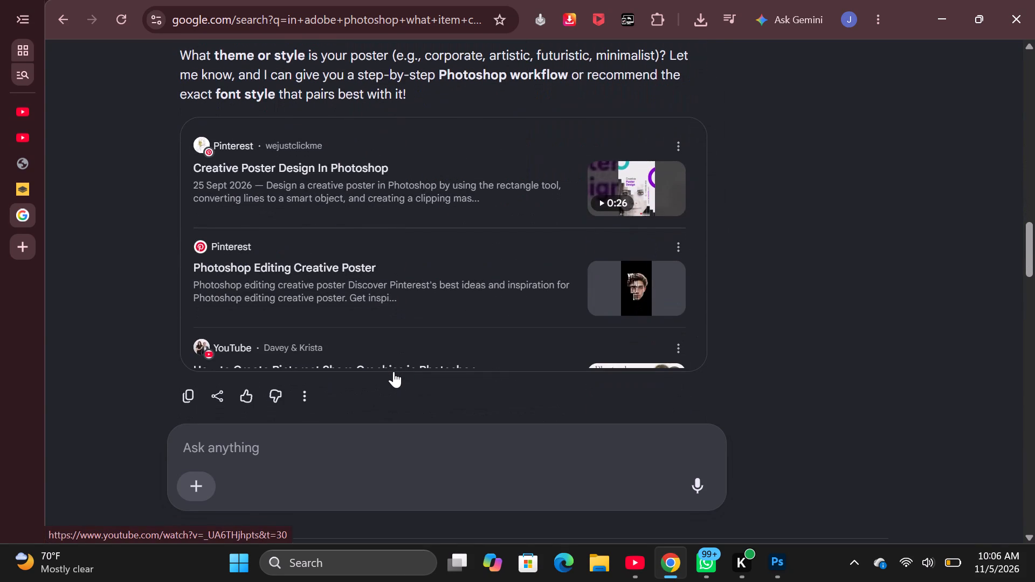
pyautogui.scroll(12, 394, 371)
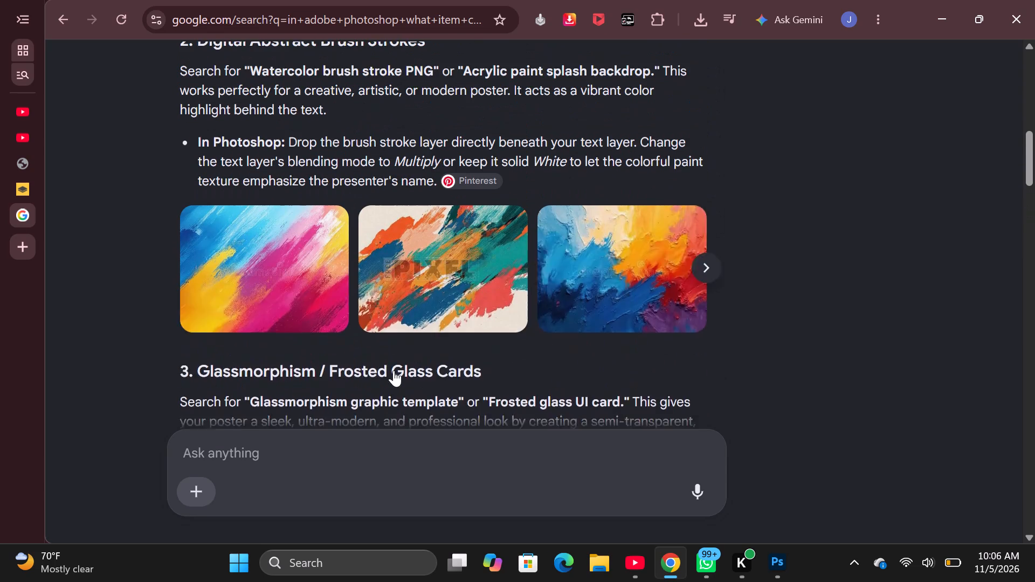
pyautogui.scroll(-1, 394, 370)
pyautogui.scroll(3, 394, 370)
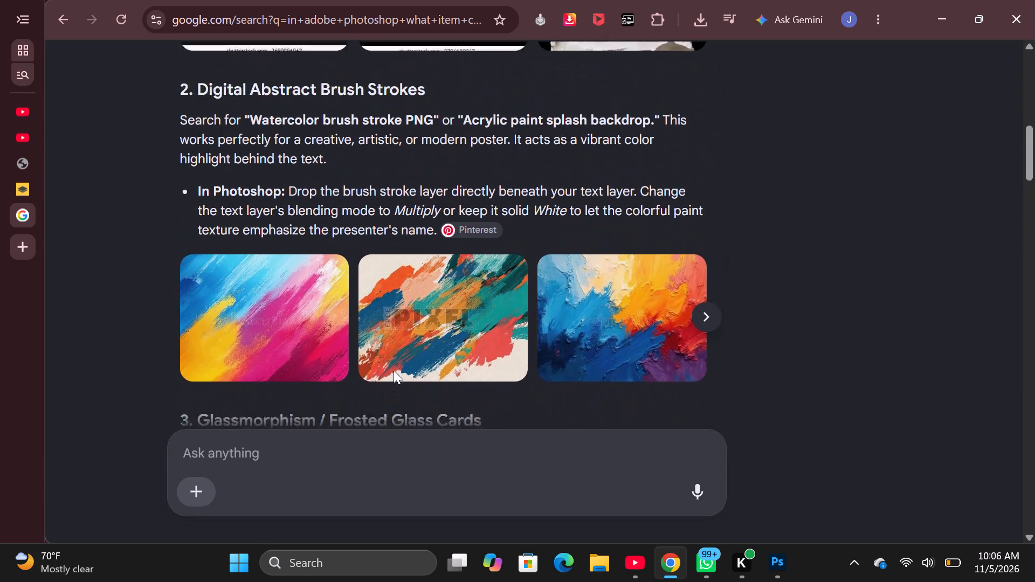
pyautogui.scroll(3, 394, 370)
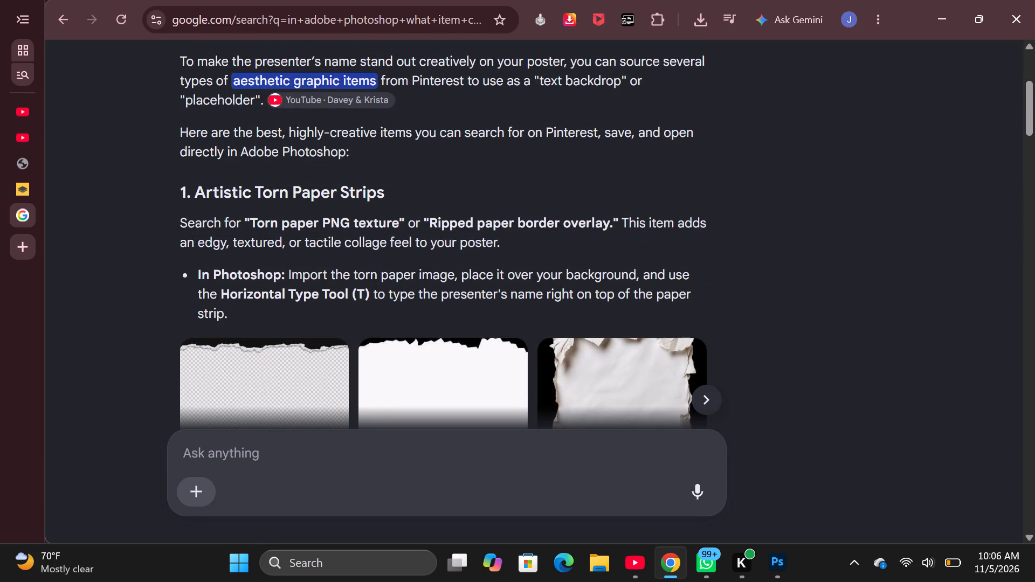
# Copy the suggested search phrase "Ripped paper border overlay" from the Artistic Torn Paper Strips section.
pyautogui.moveTo(430, 221); pyautogui.dragTo(475, 228)
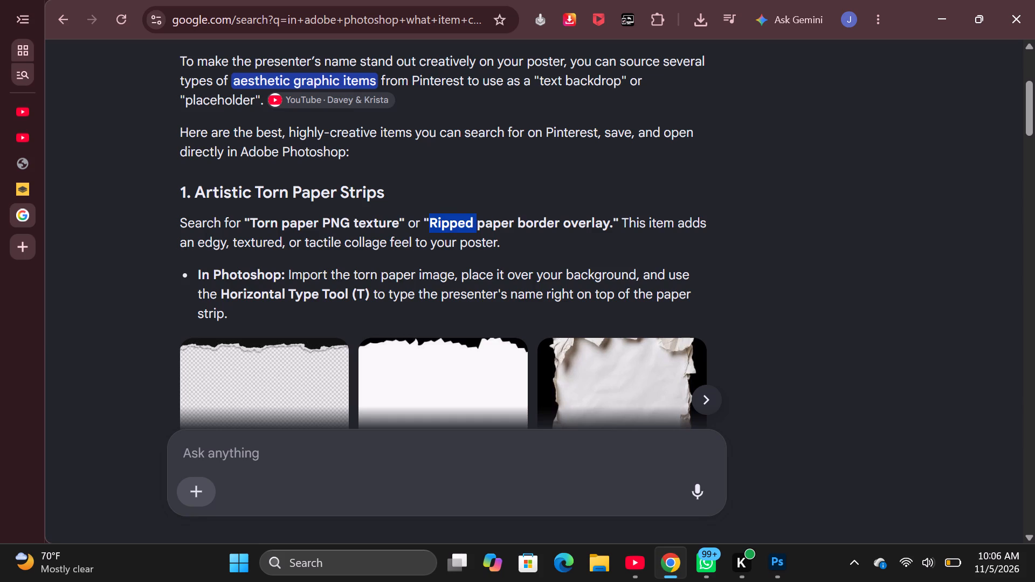
pyautogui.moveTo(475, 228); pyautogui.dragTo(513, 225)
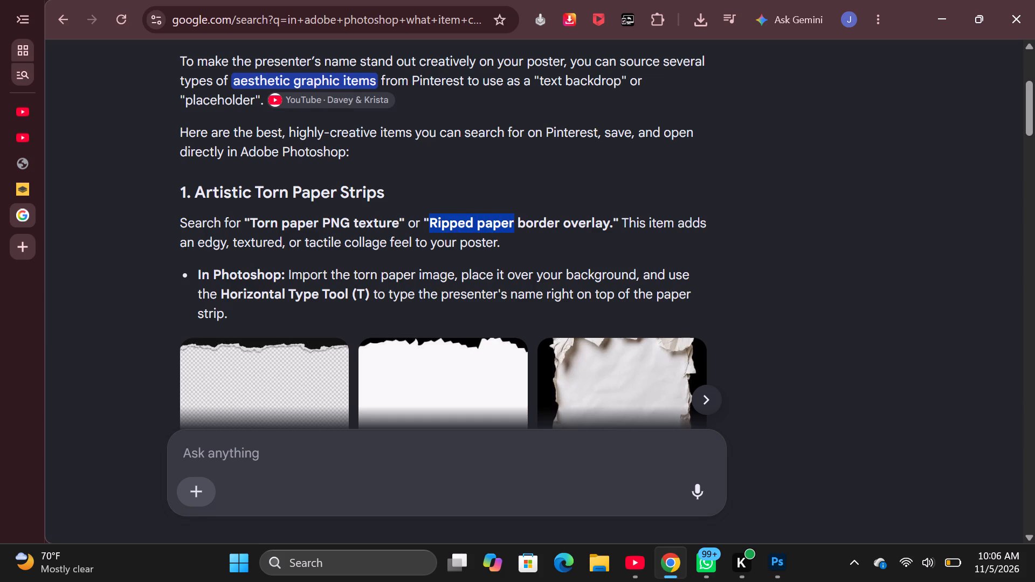
pyautogui.moveTo(513, 225); pyautogui.dragTo(610, 228)
pyautogui.rightClick(596, 227)
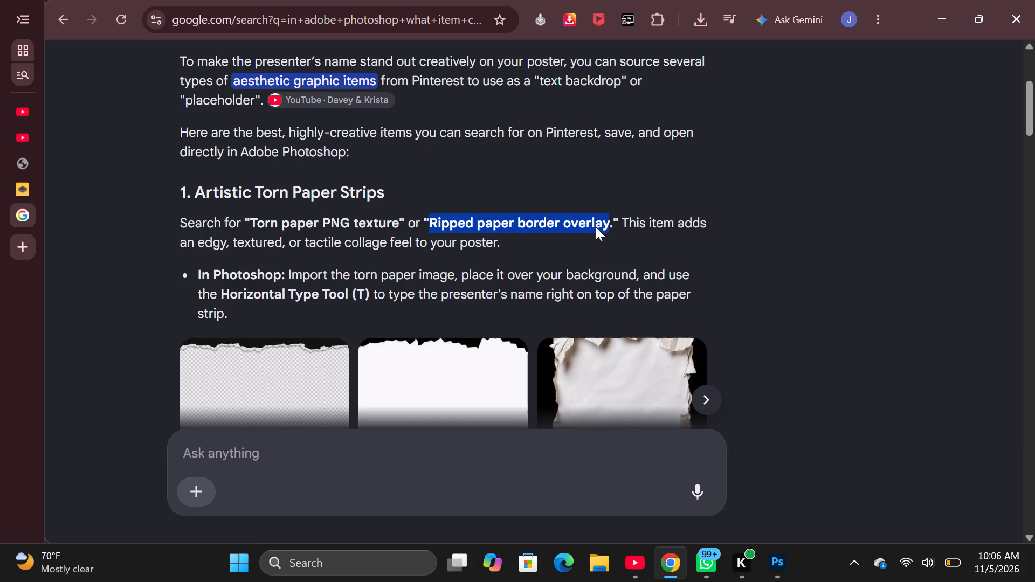
pyautogui.click(654, 246)
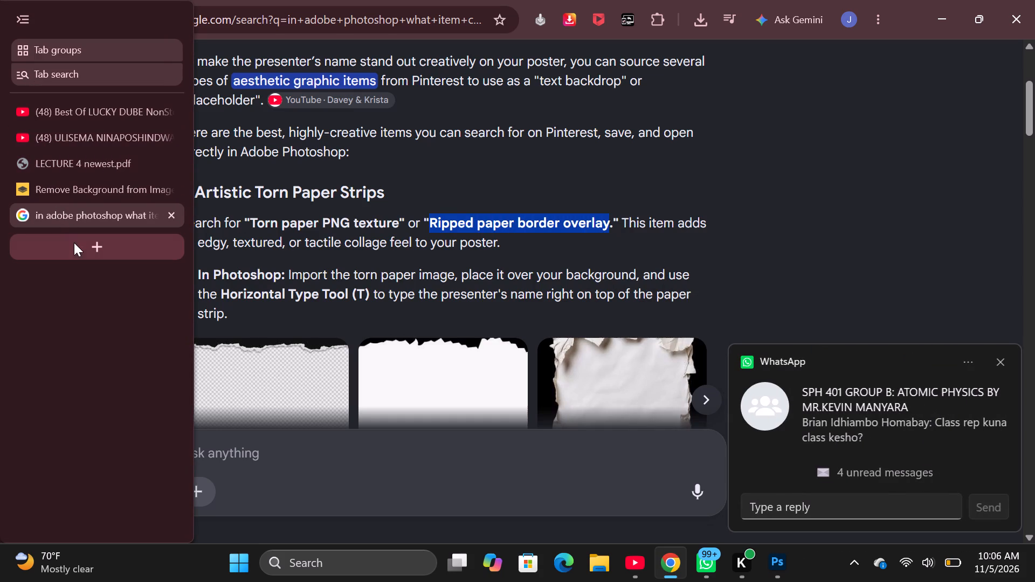
# Search Google for "pinterest" in a new browser tab and open the main Pinterest website.
pyautogui.click(29, 250)
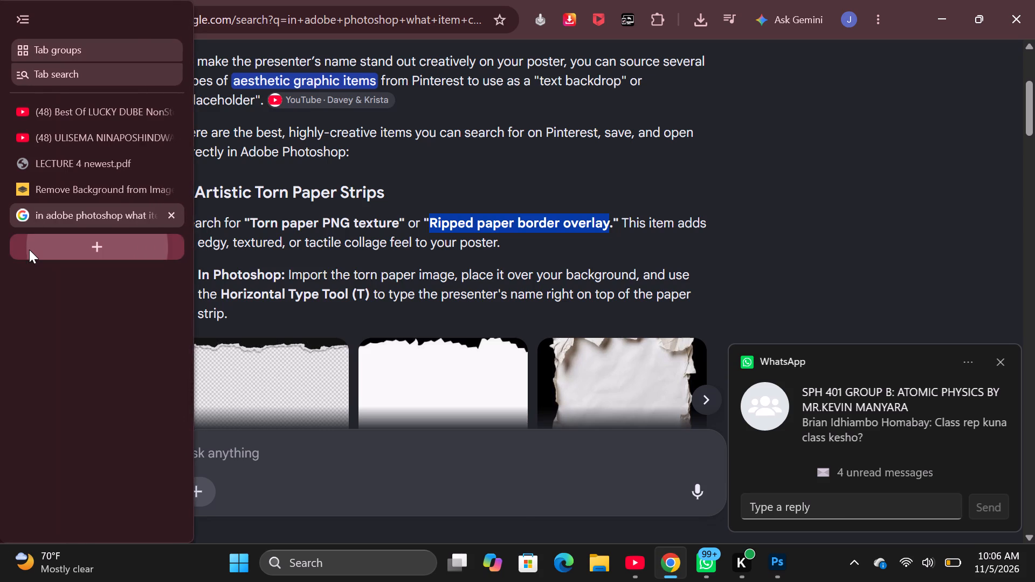
pyautogui.click(293, 271)
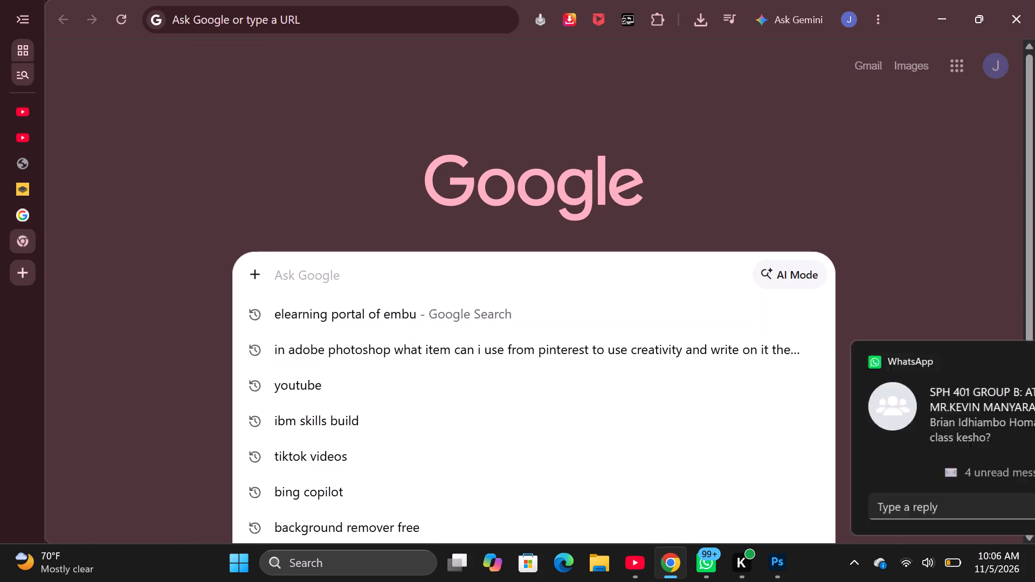
pyautogui.write('pin')
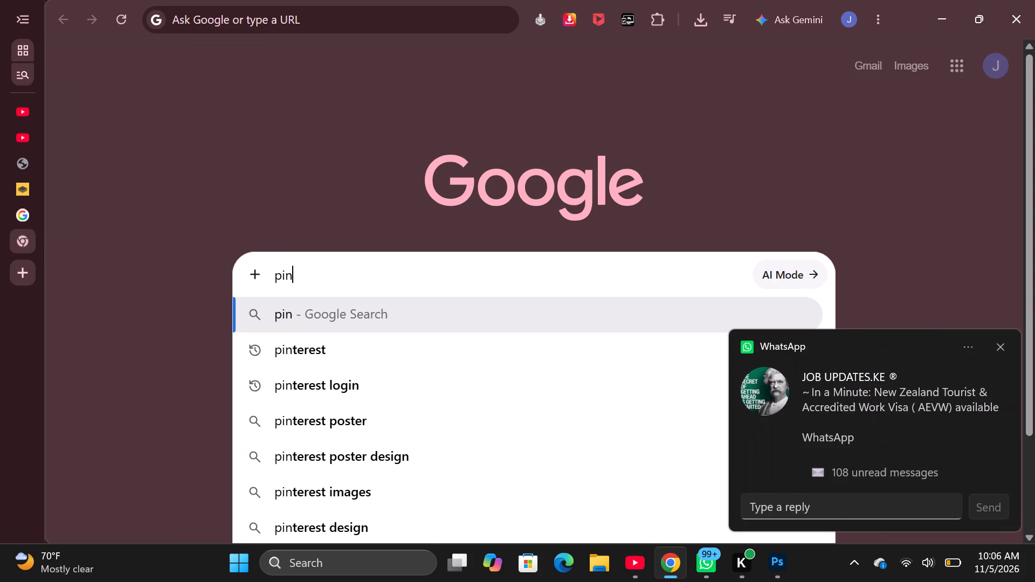
pyautogui.click(316, 354)
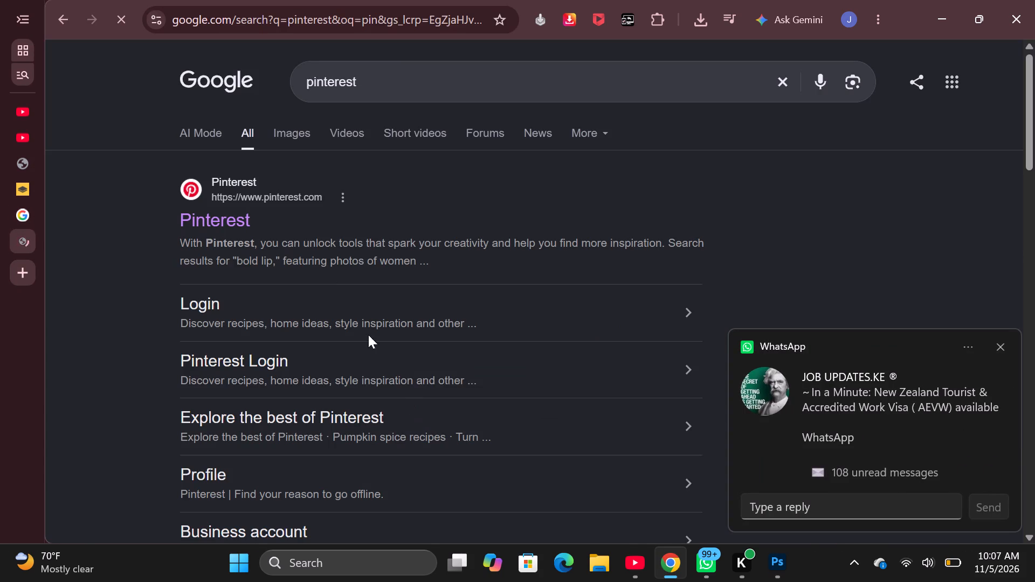
pyautogui.click(216, 216)
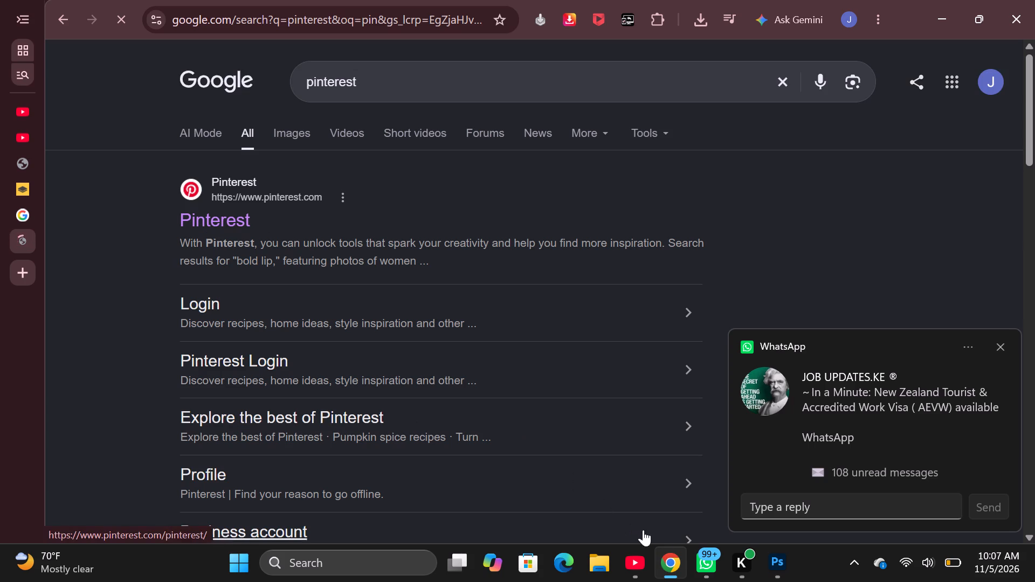
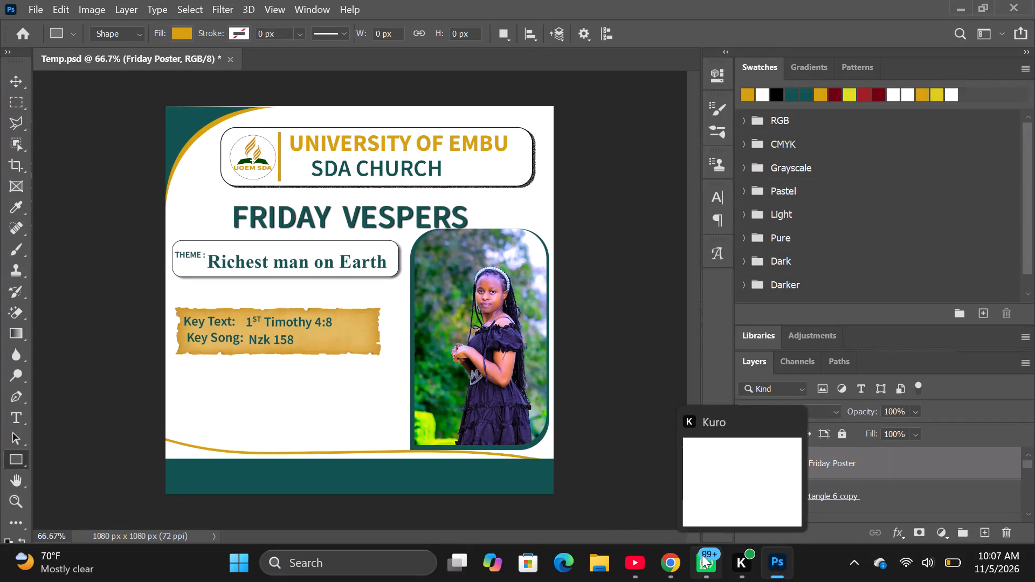
# Switch to Chrome and search Pinterest for the copied phrase "Ripped paper border overlay".
pyautogui.click(670, 558)
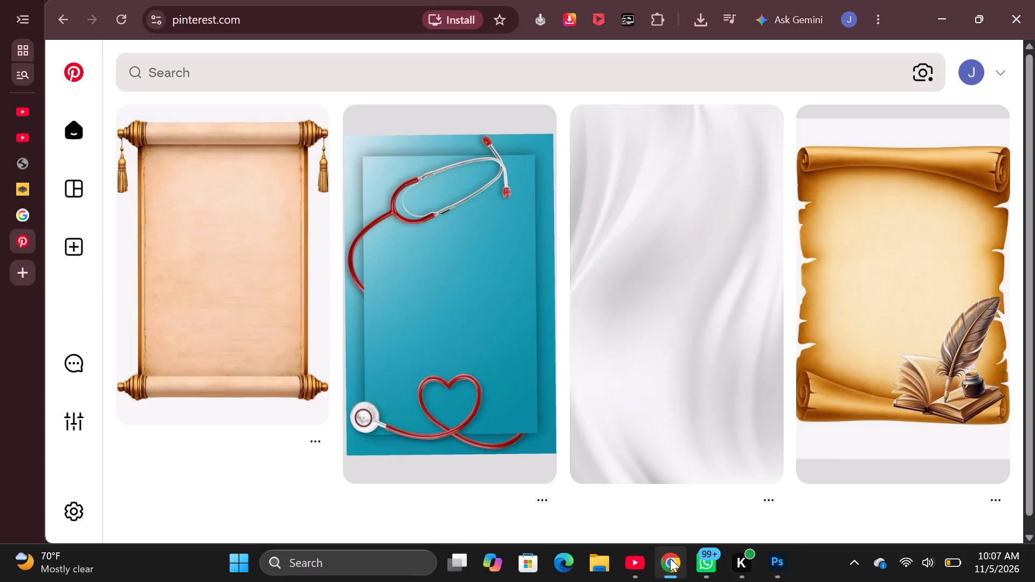
pyautogui.click(203, 67)
pyautogui.hotkey('ctrl', 'v')
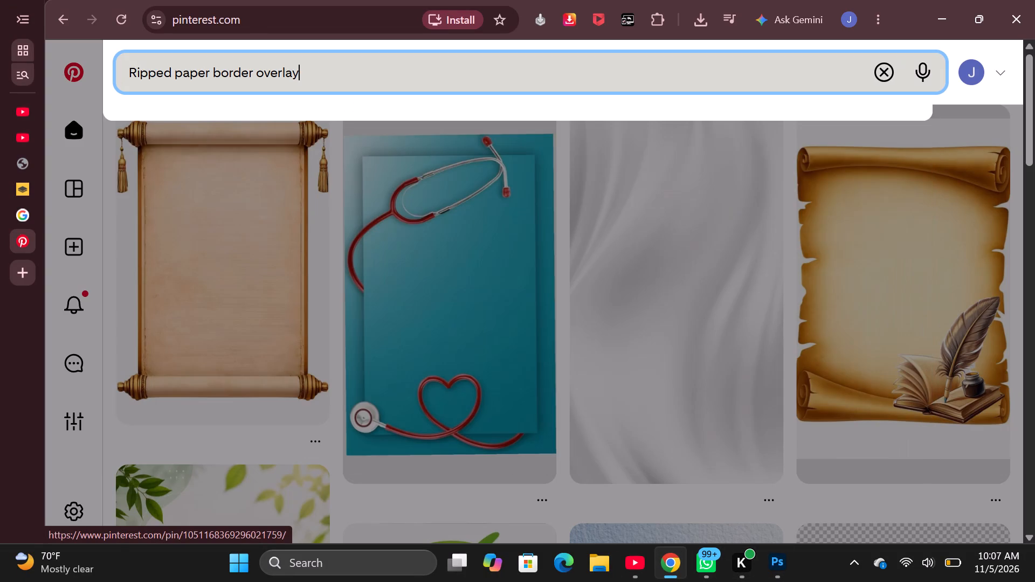
pyautogui.press('Return')
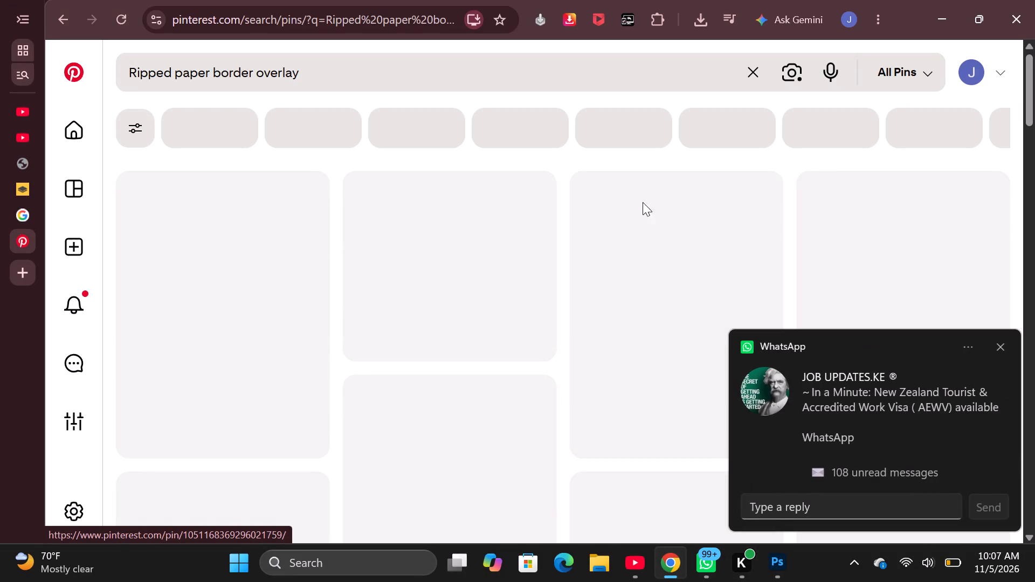
pyautogui.click(1006, 352)
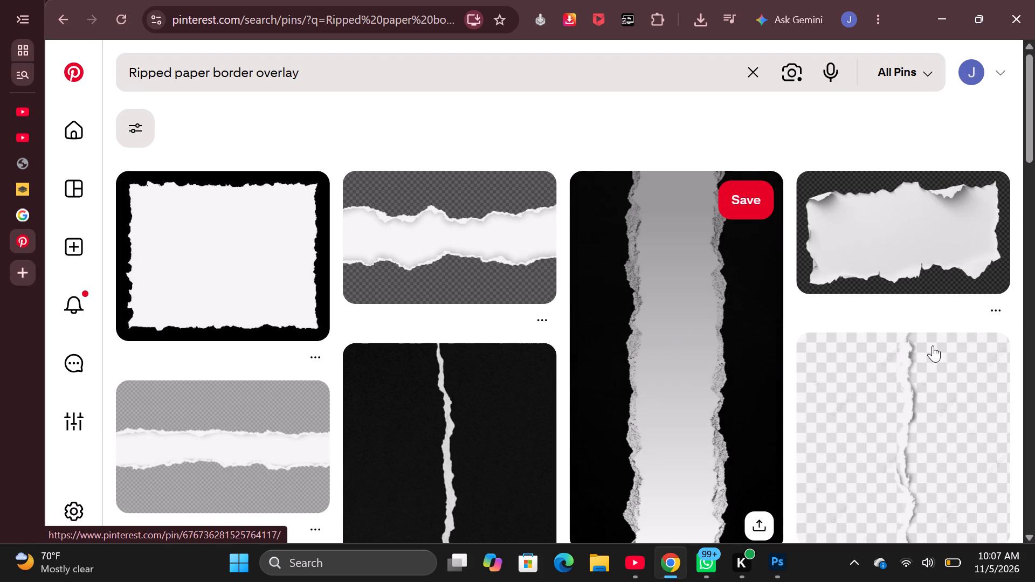
# Browse the ripped-paper search results, comparing torn strips and borders that could back the presenter's name.
pyautogui.scroll(-5, 791, 320)
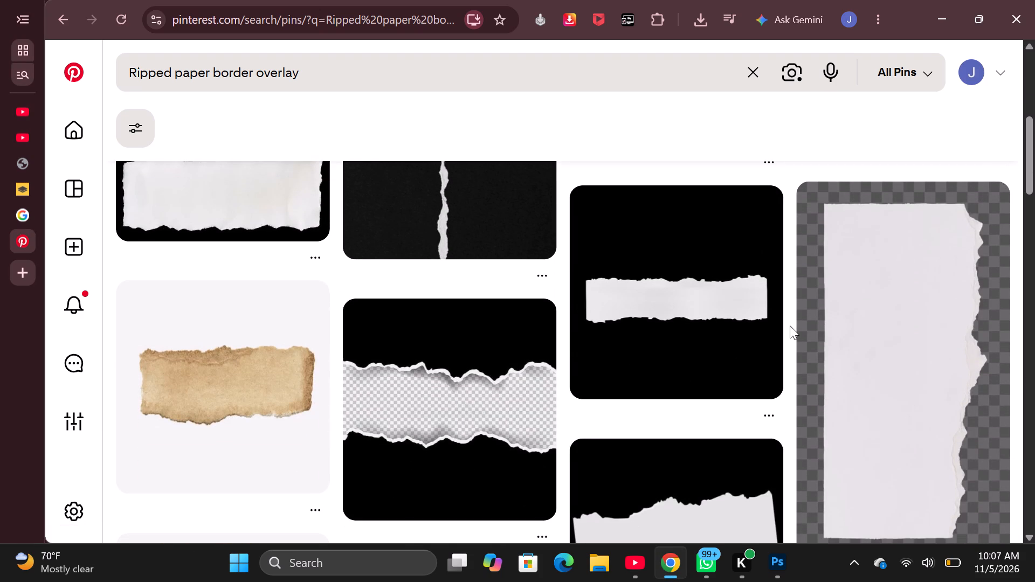
pyautogui.scroll(-2, 790, 325)
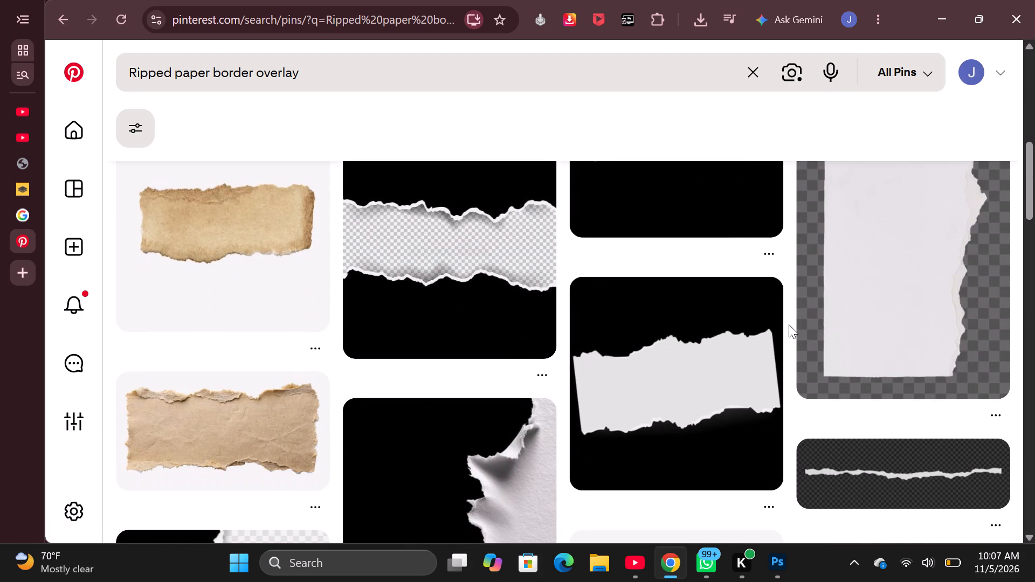
pyautogui.scroll(-2, 789, 324)
pyautogui.scroll(3, 789, 324)
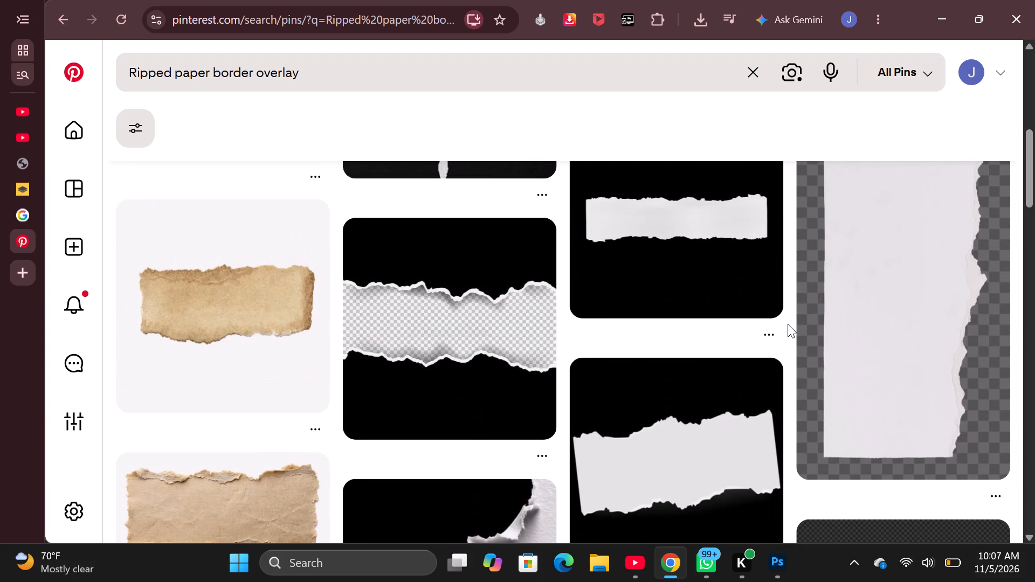
pyautogui.scroll(-7, 788, 324)
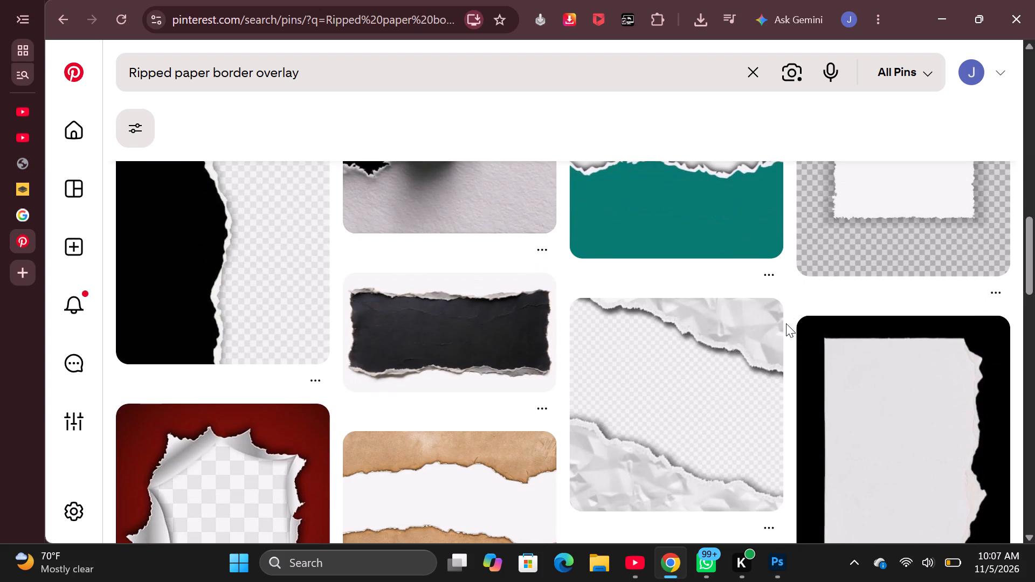
pyautogui.scroll(-3, 786, 323)
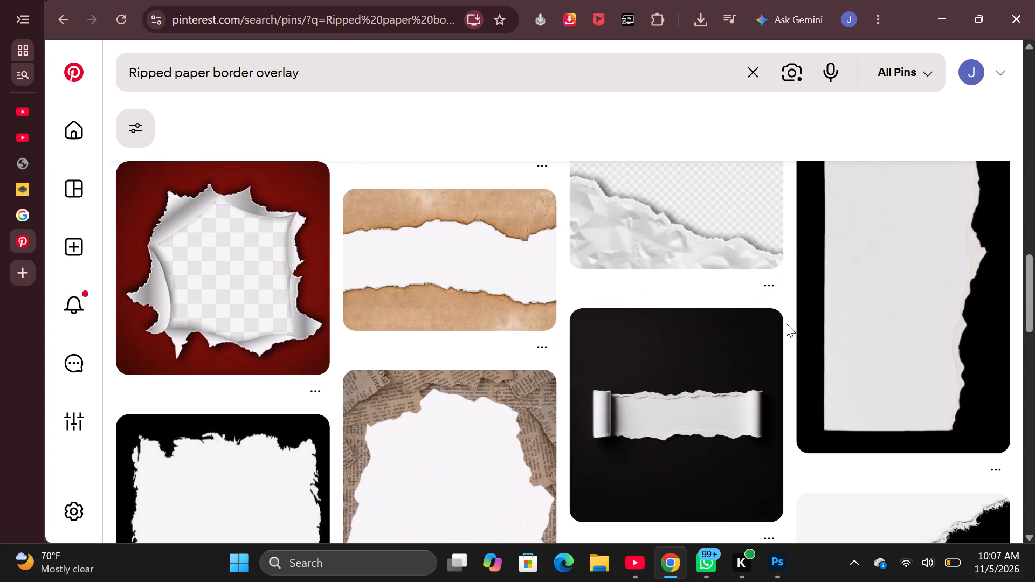
pyautogui.scroll(-6, 786, 323)
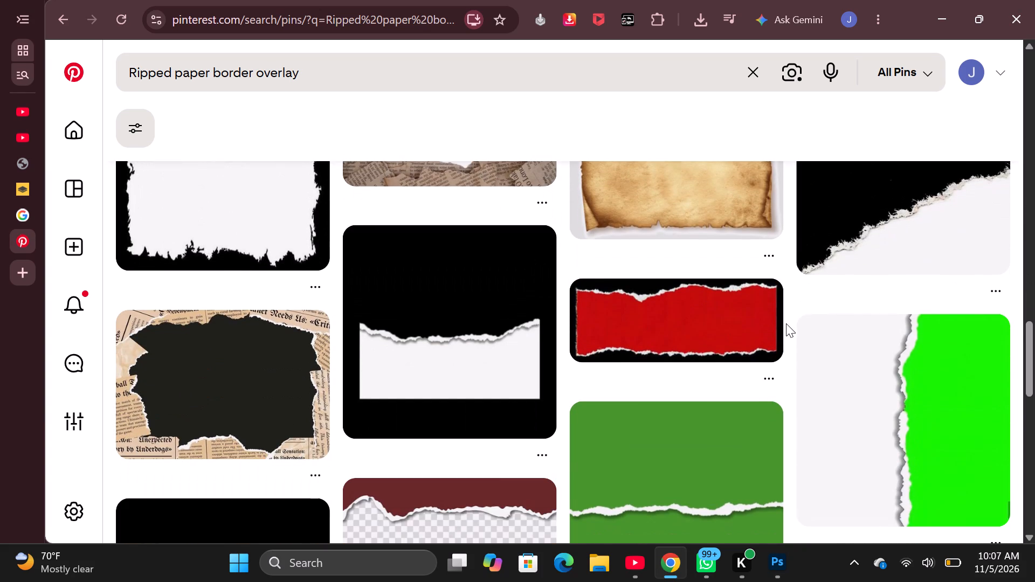
pyautogui.scroll(-2, 786, 323)
pyautogui.scroll(2, 786, 323)
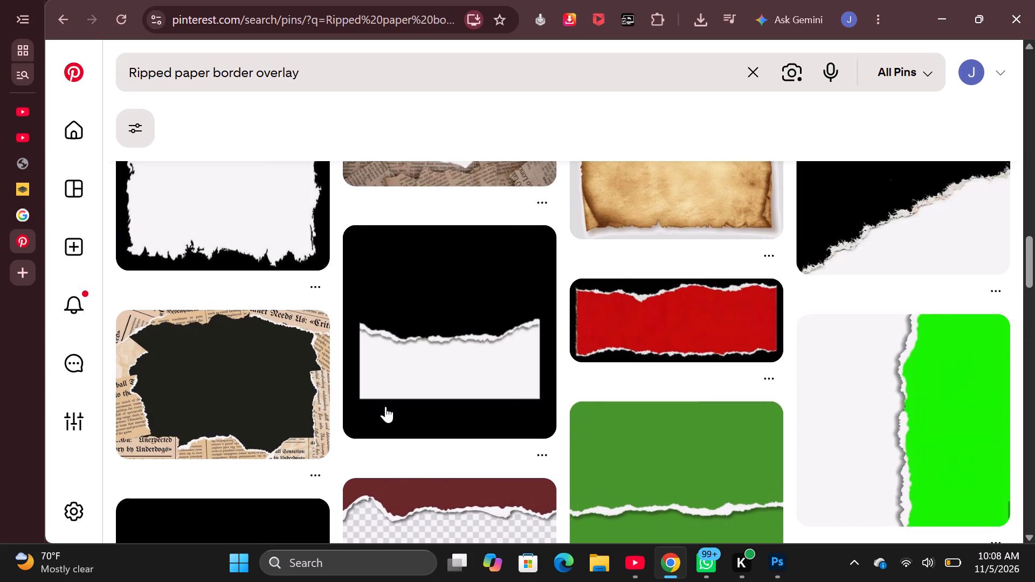
pyautogui.scroll(-1, 502, 393)
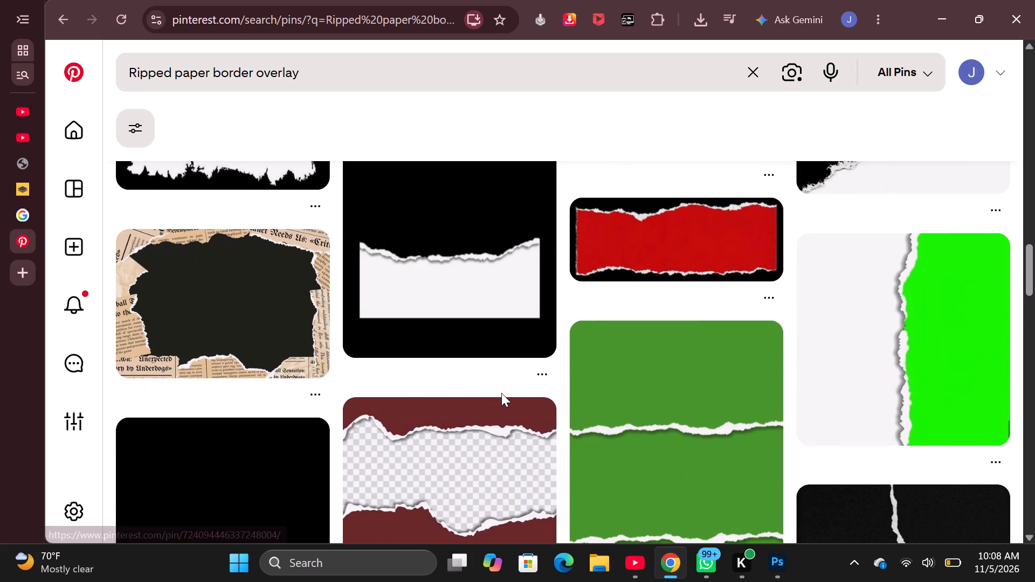
pyautogui.scroll(-2, 501, 389)
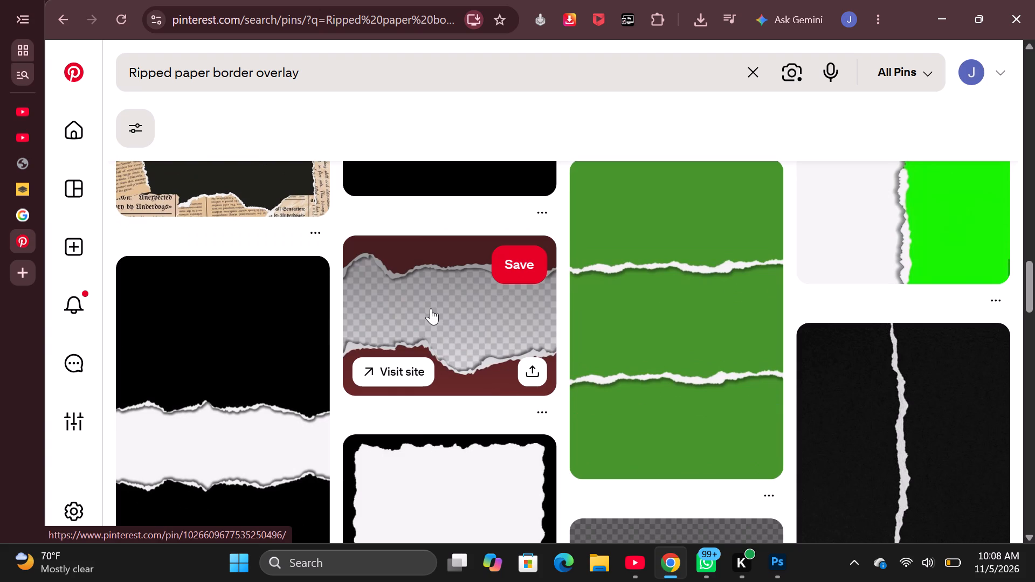
pyautogui.scroll(-1, 425, 306)
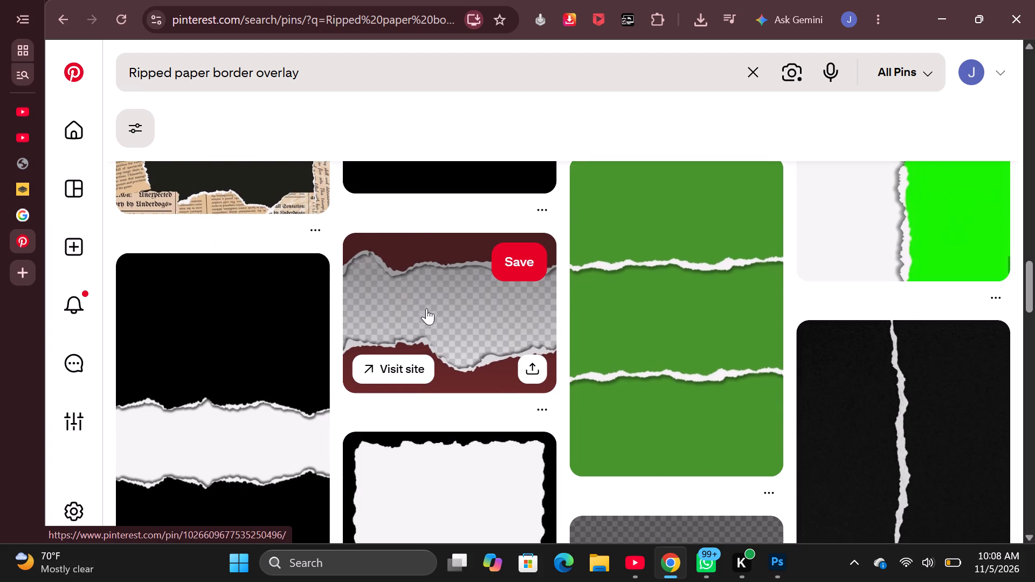
pyautogui.scroll(2, 426, 308)
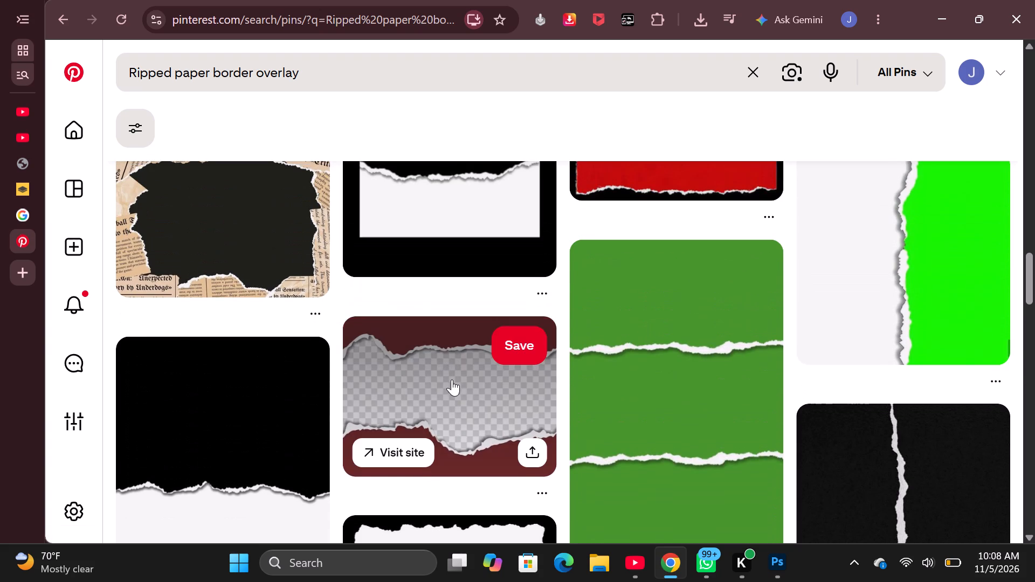
# Open the "Torn paper style sheet on transparent background" pin with the dark red background and download its image.
pyautogui.click(452, 380)
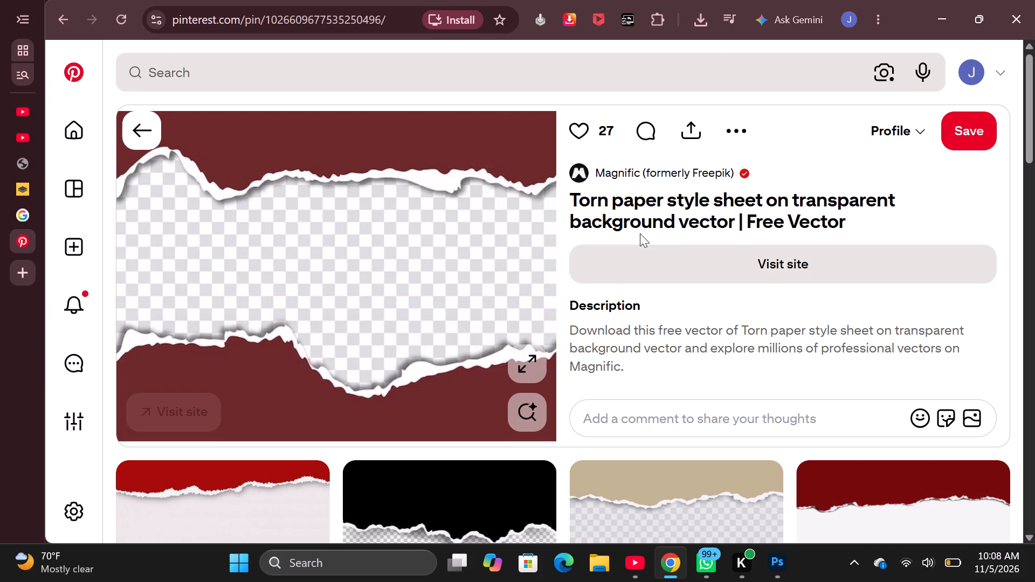
pyautogui.click(728, 133)
pyautogui.click(721, 177)
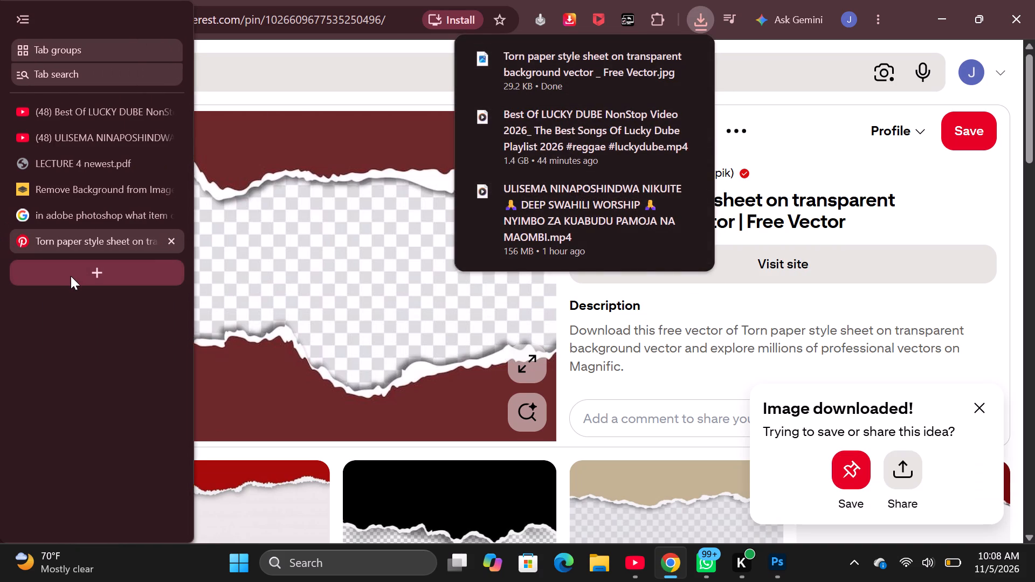
pyautogui.click(71, 276)
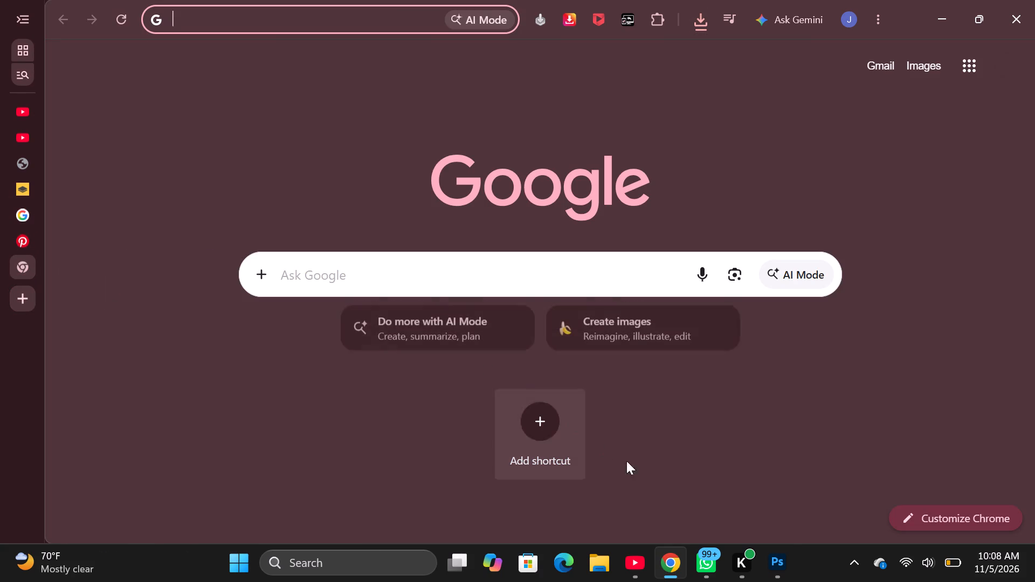
# Switch to Photoshop and place the downloaded torn paper style sheet image as an embedded layer above the Friday Poster layer.
pyautogui.click(775, 563)
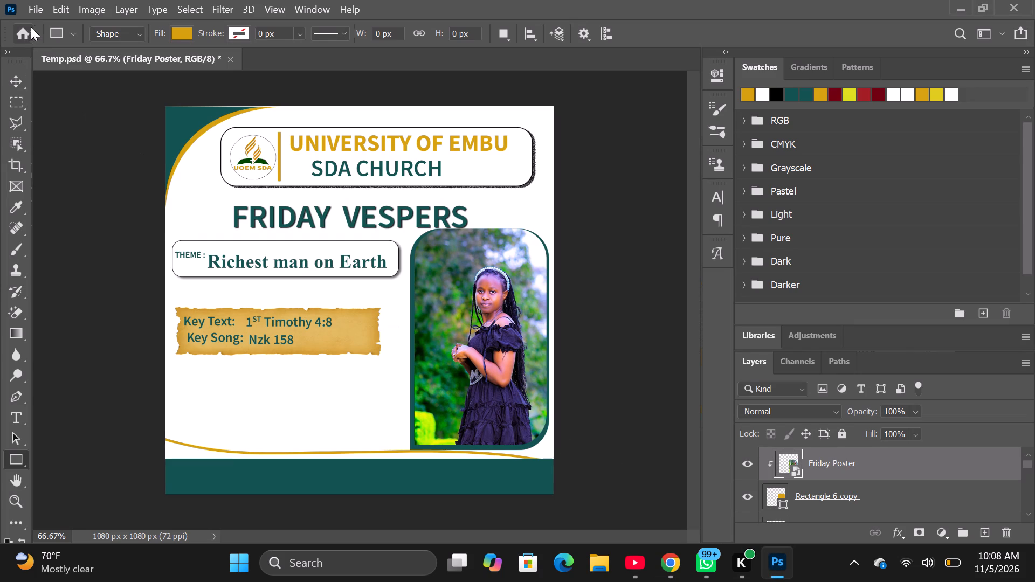
pyautogui.click(37, 8)
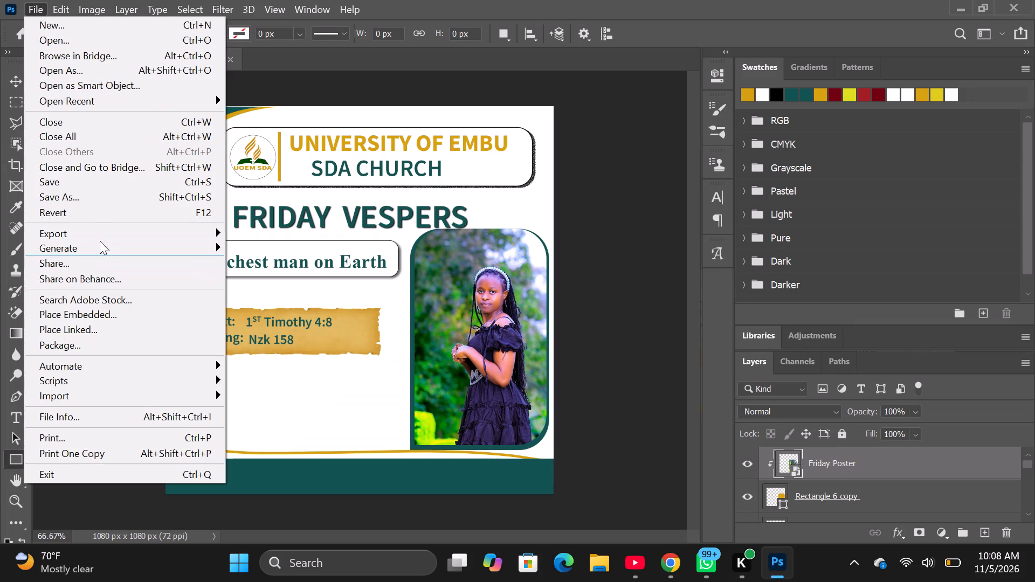
pyautogui.click(112, 314)
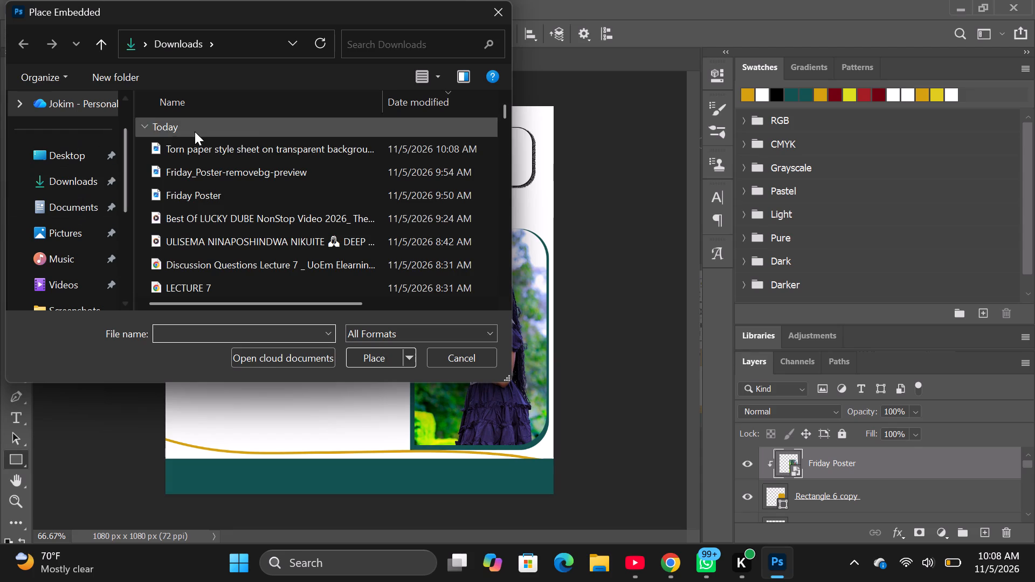
pyautogui.click(217, 149)
pyautogui.click(382, 361)
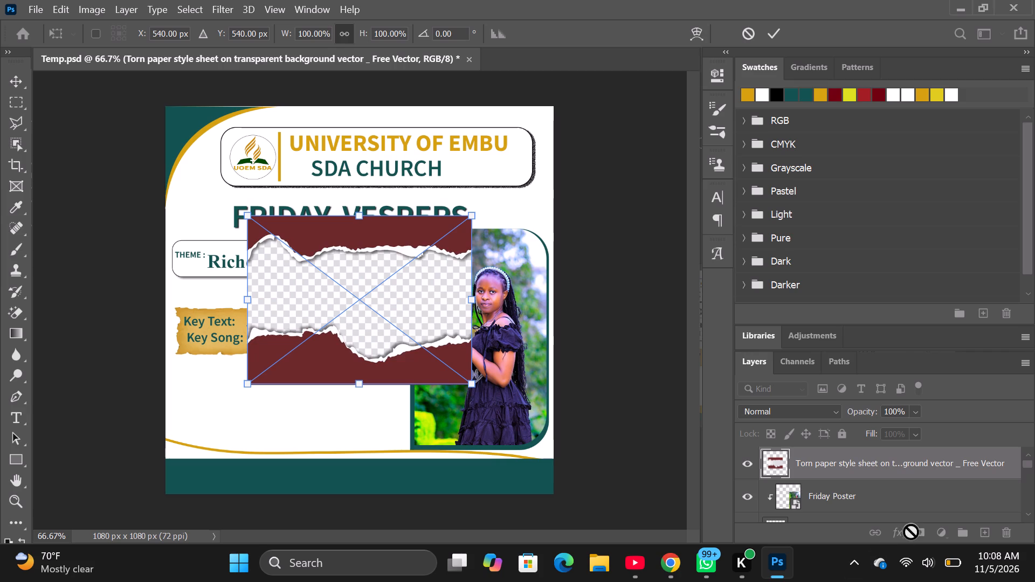
pyautogui.click(878, 462)
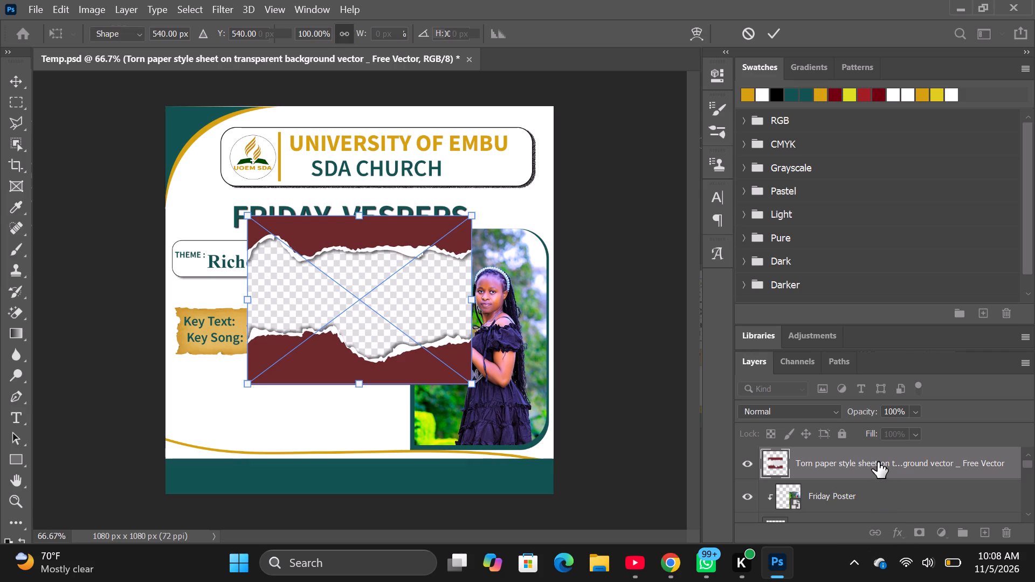
pyautogui.click(878, 462)
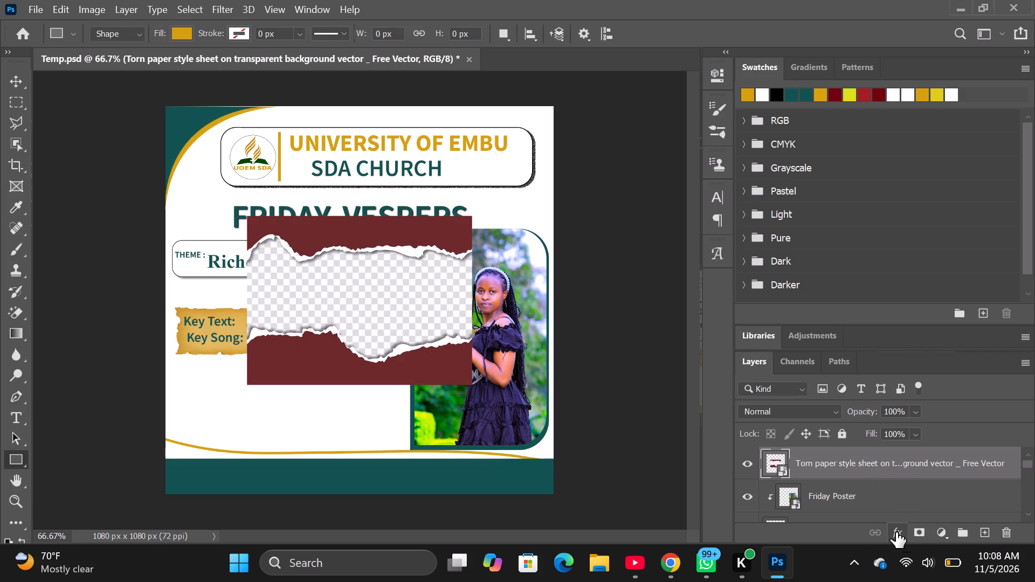
# Apply a gold Color Overlay in Normal mode at 44% opacity to the torn paper layer.
pyautogui.click(902, 536)
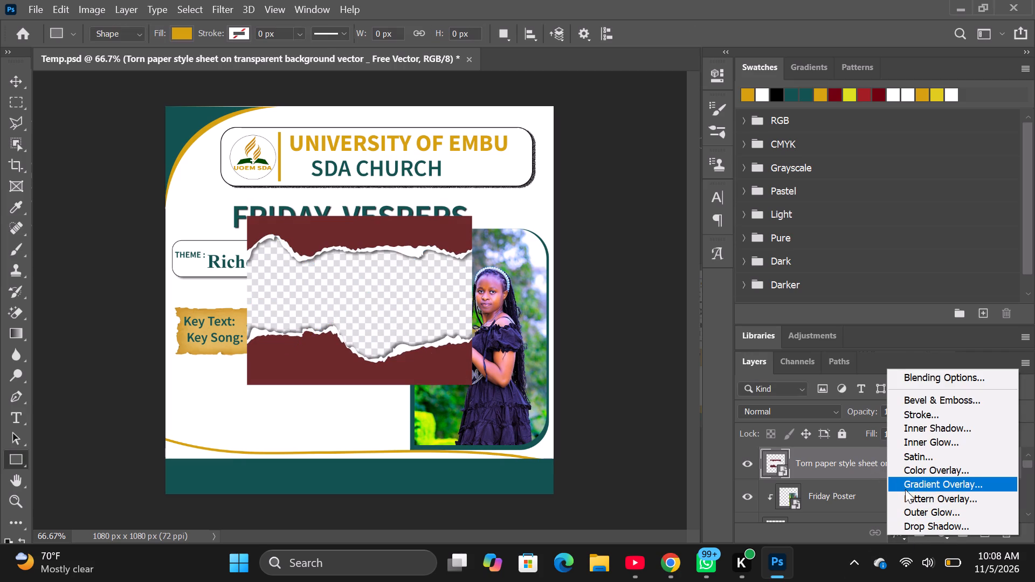
pyautogui.click(908, 466)
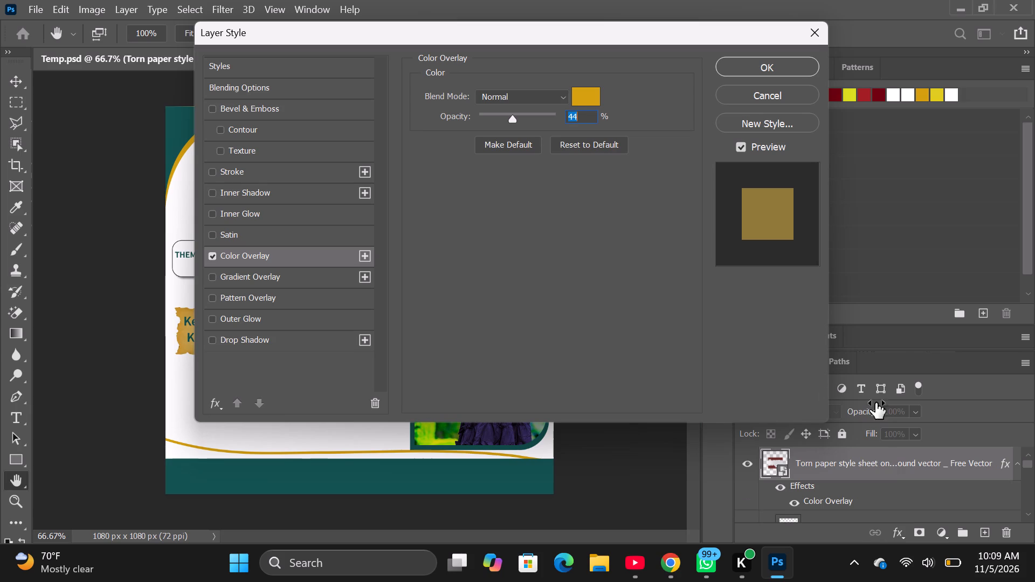
pyautogui.click(749, 66)
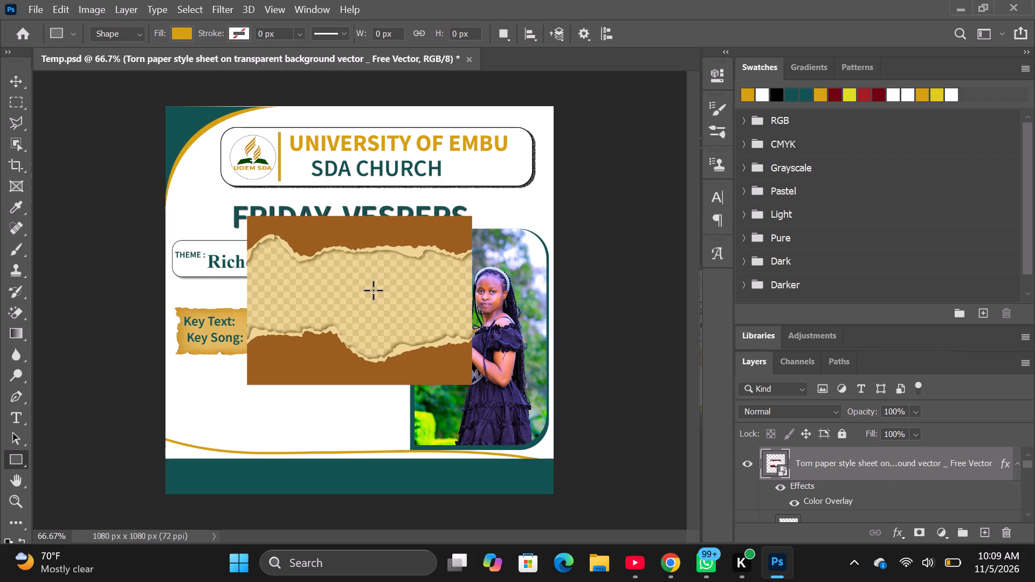
# Select the central torn paper strip of the placed image with the Select Subject command.
pyautogui.click(197, 4)
pyautogui.click(227, 193)
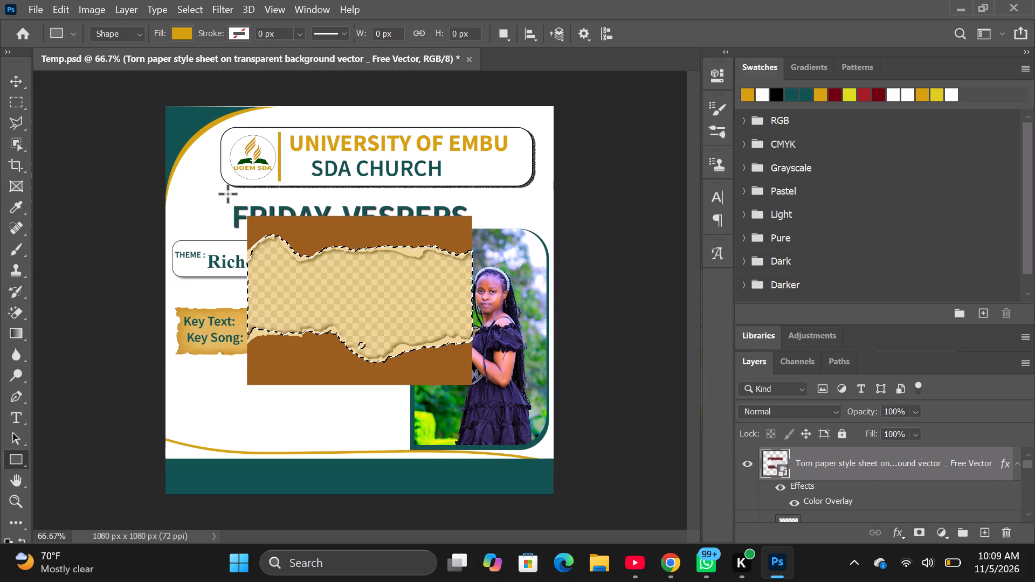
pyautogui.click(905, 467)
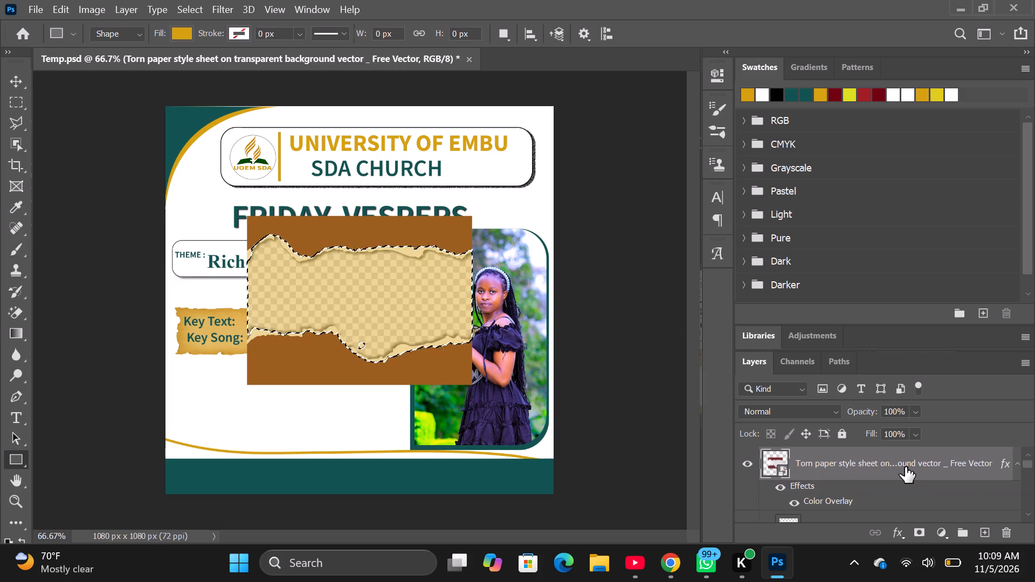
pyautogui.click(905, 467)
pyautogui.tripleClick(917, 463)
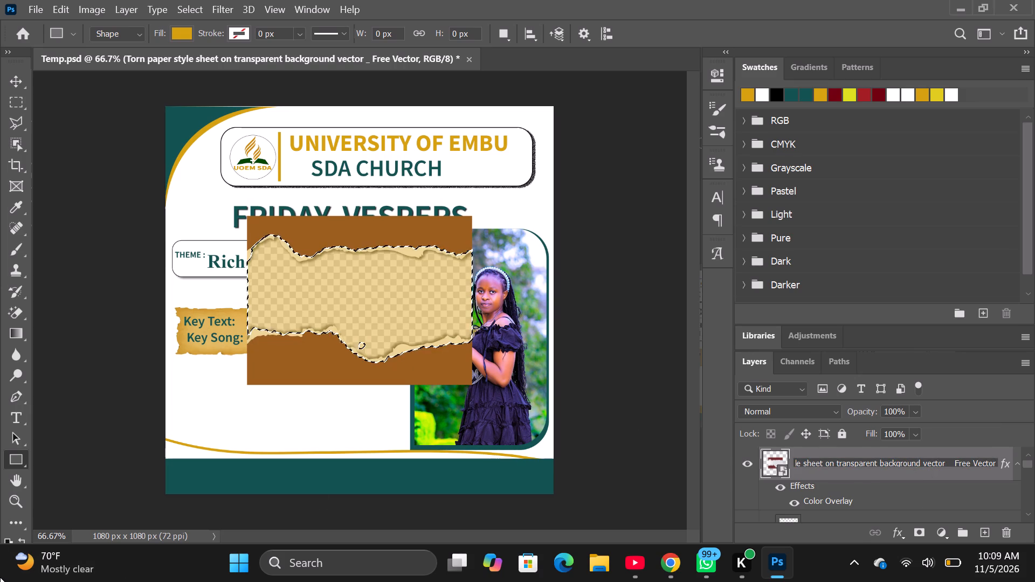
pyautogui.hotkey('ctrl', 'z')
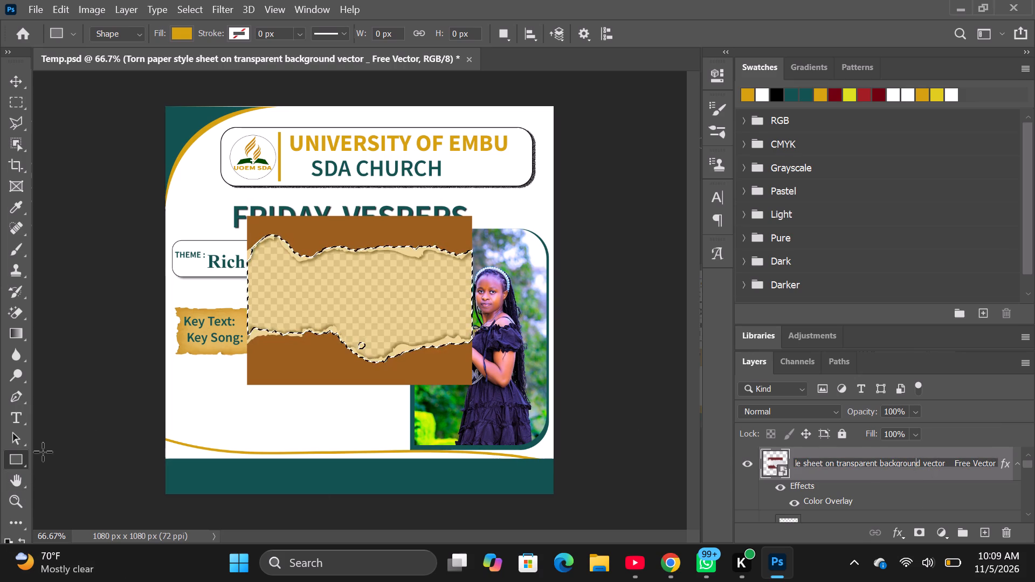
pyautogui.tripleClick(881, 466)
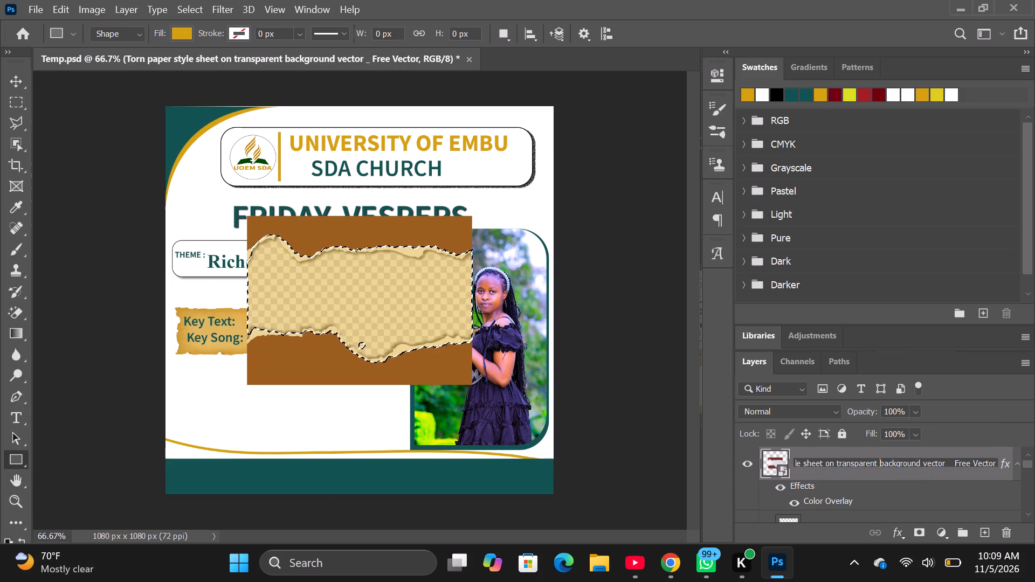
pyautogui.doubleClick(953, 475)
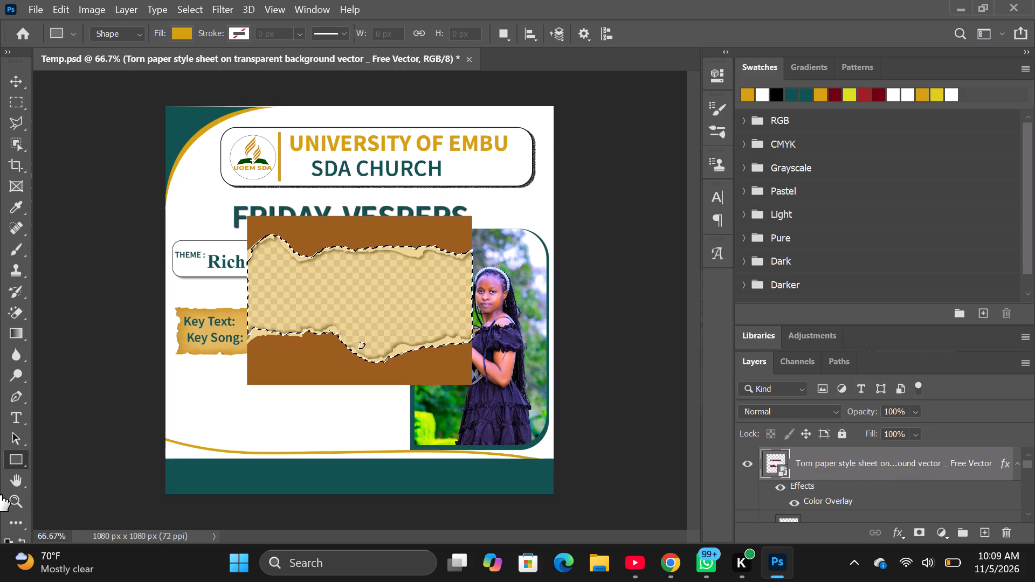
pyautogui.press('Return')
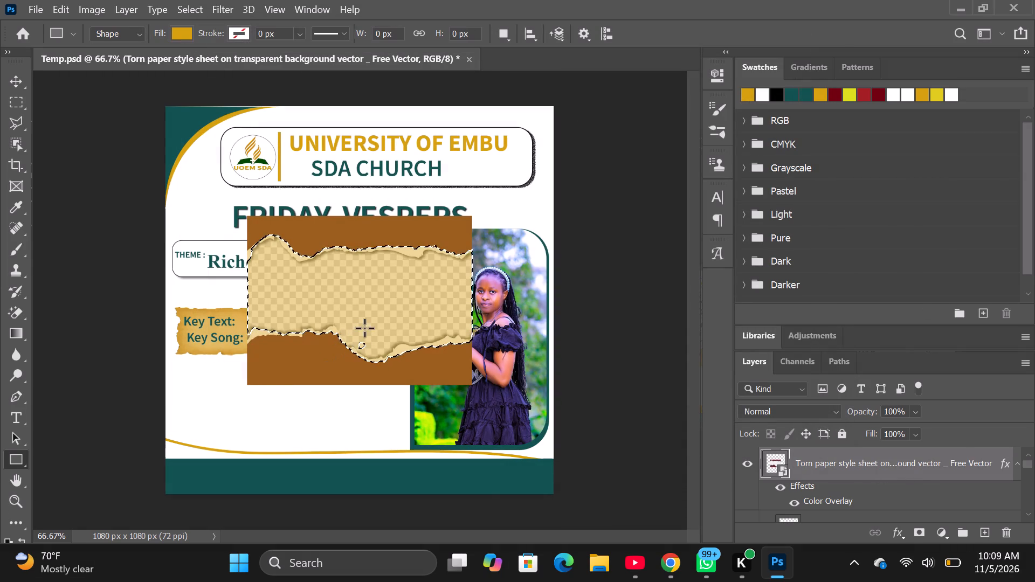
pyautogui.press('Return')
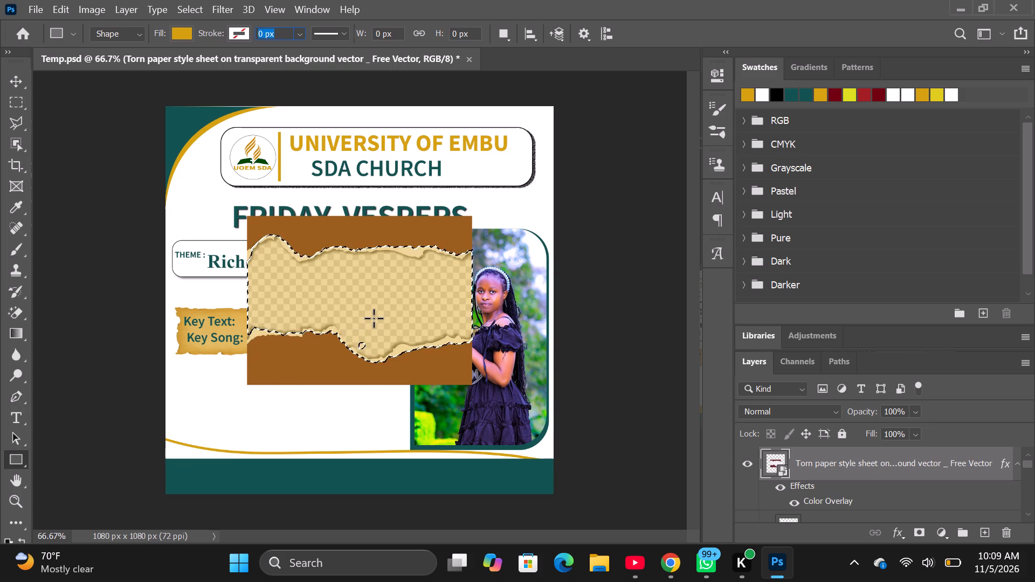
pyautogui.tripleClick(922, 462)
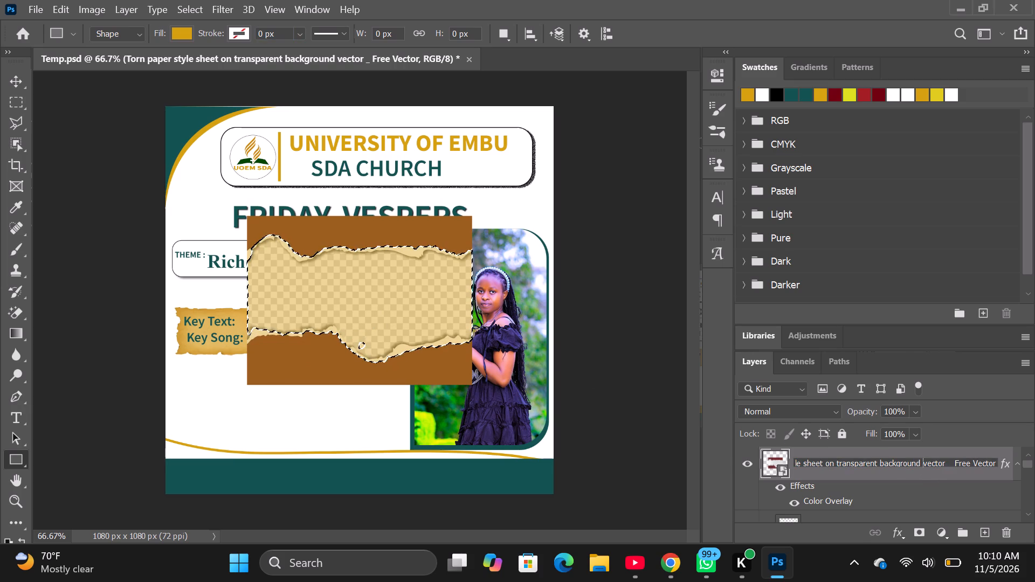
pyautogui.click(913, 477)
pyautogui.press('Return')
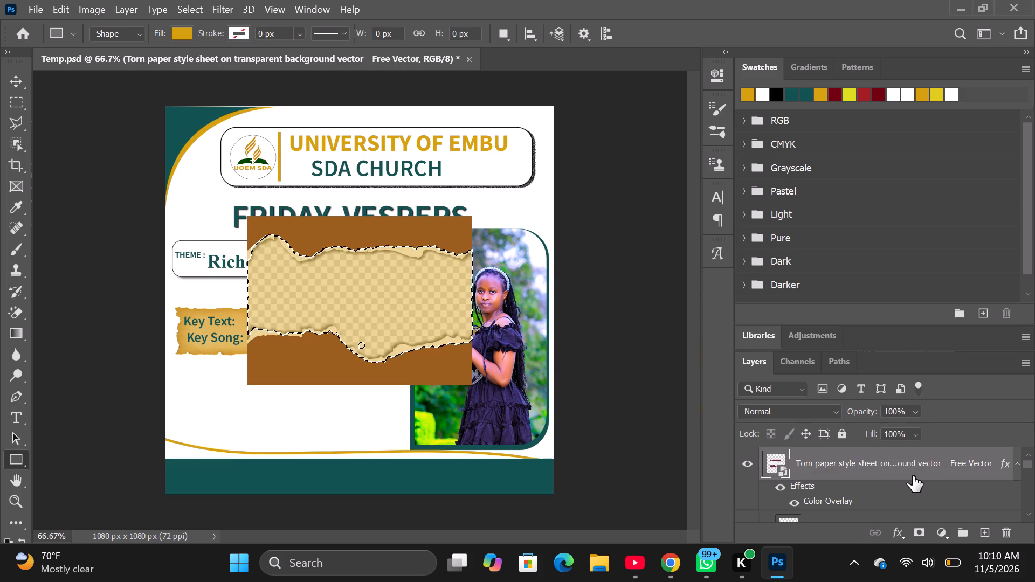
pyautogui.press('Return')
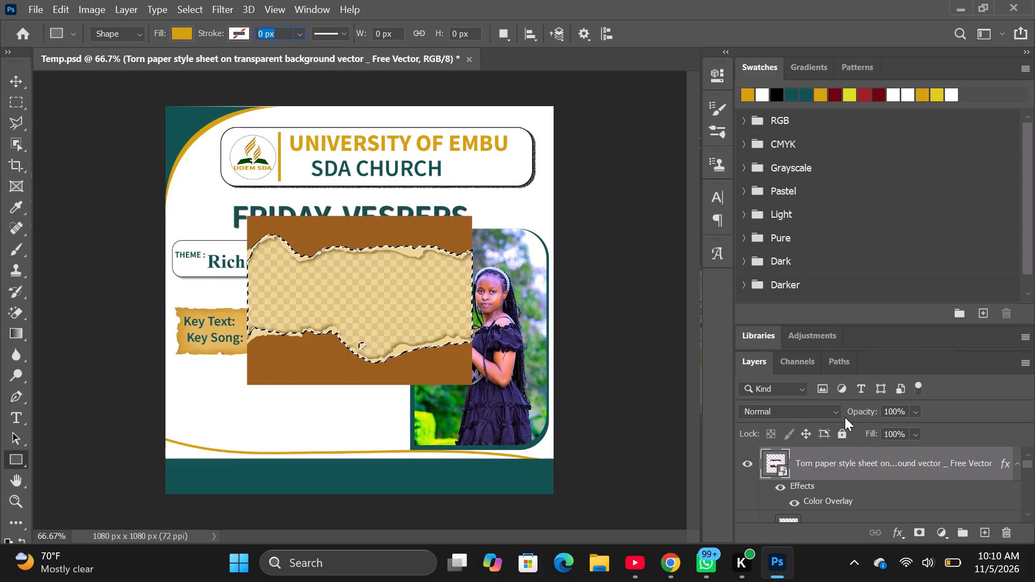
# Deselect the selection around the torn paper strip.
pyautogui.click(191, 8)
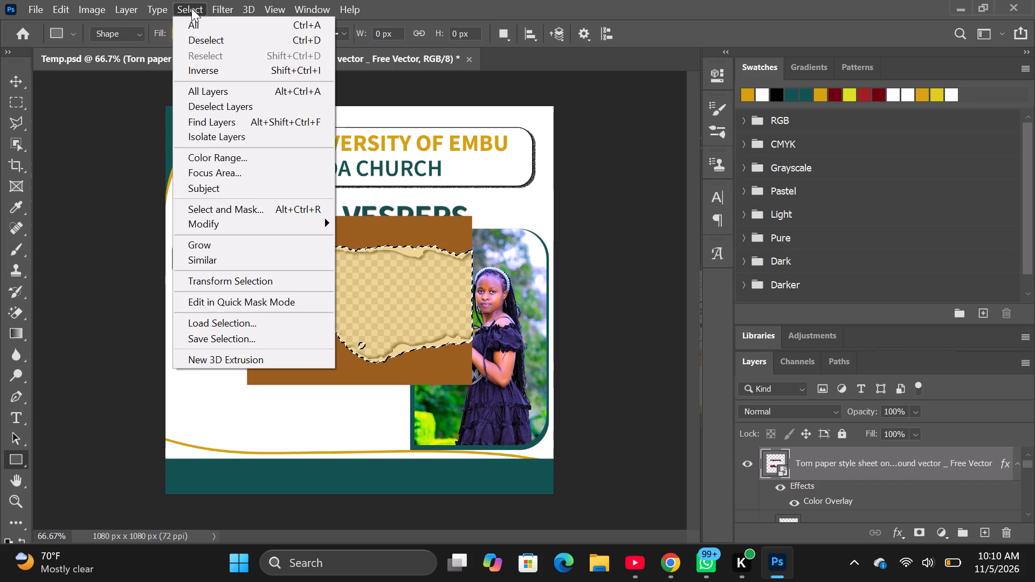
pyautogui.click(204, 39)
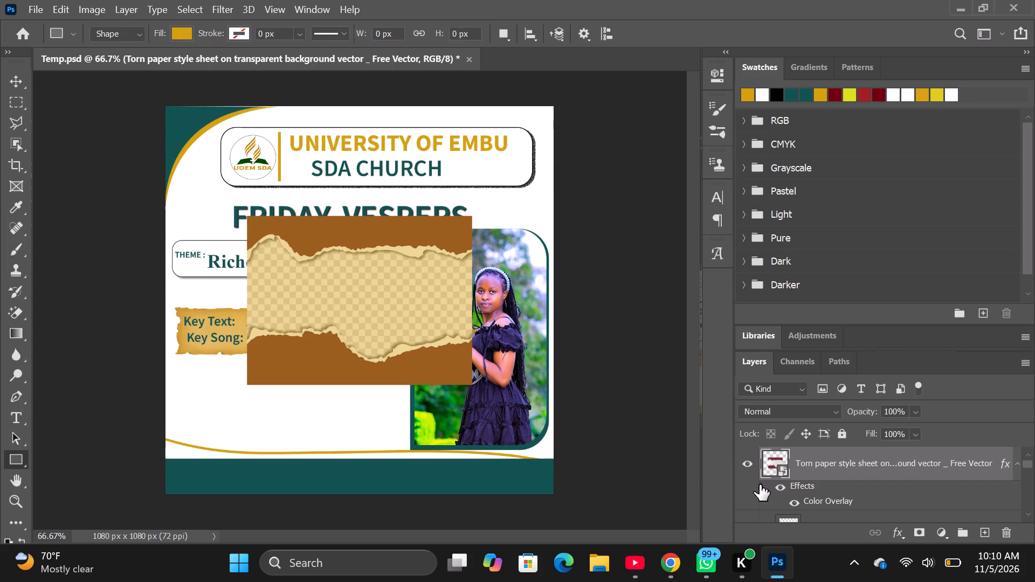
# Scale the torn paper image down proportionally to about 57% and position it over the lower part of the presenter's photo.
pyautogui.hotkey('ctrl', 't')
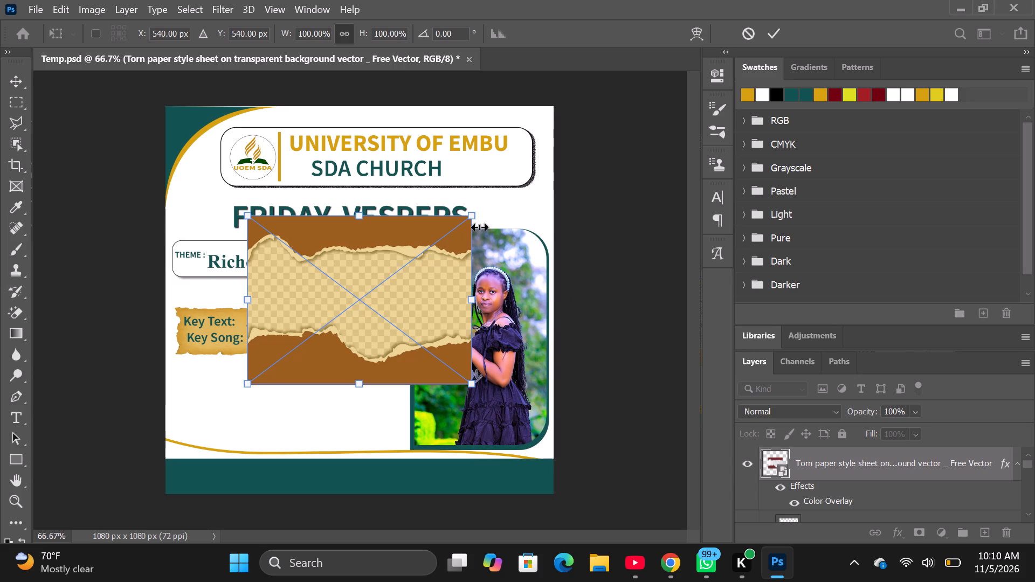
pyautogui.moveTo(475, 211); pyautogui.dragTo(425, 283)
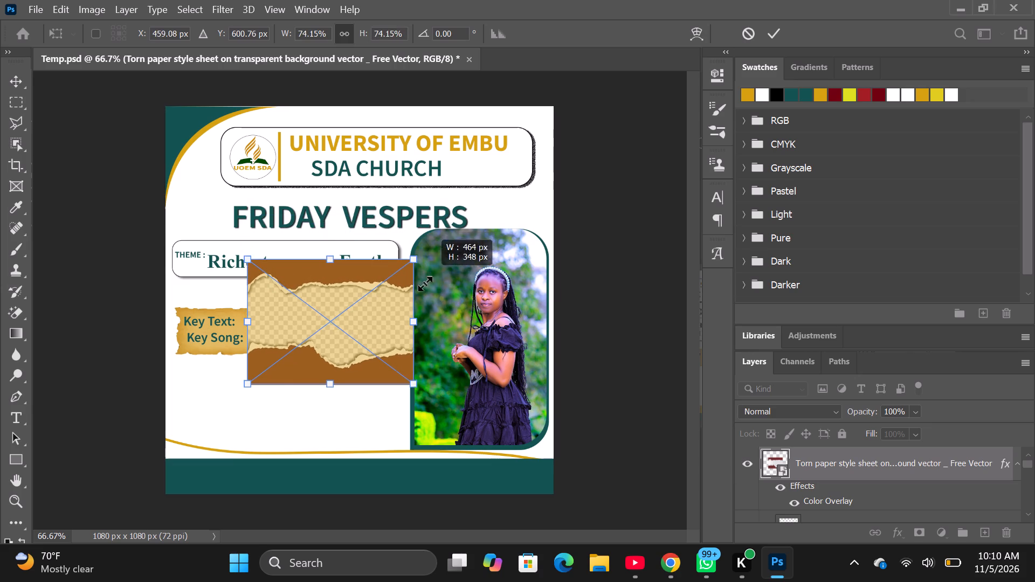
pyautogui.moveTo(425, 283); pyautogui.dragTo(424, 285)
pyautogui.moveTo(372, 330); pyautogui.dragTo(504, 393)
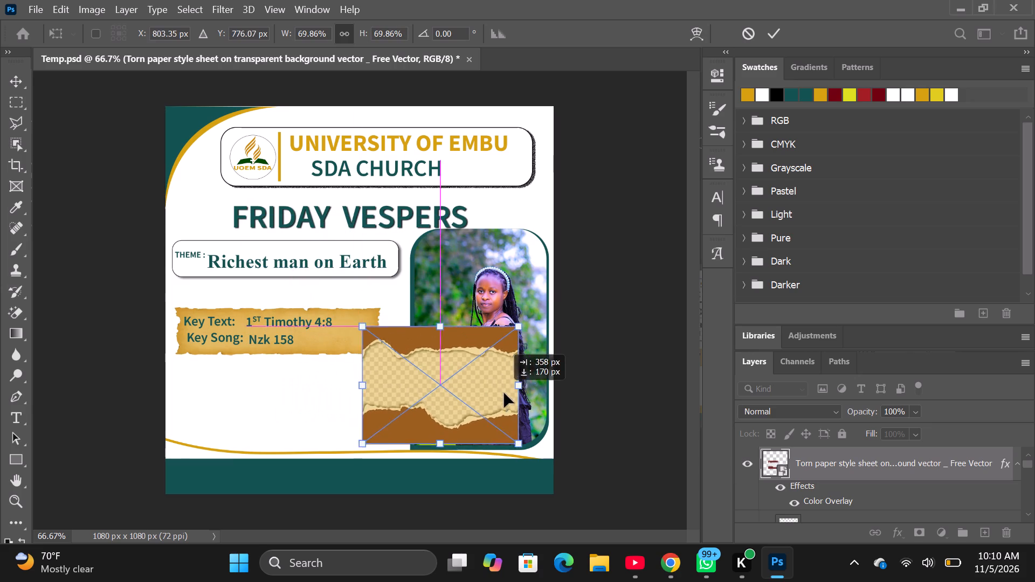
pyautogui.moveTo(504, 393); pyautogui.dragTo(519, 391)
pyautogui.moveTo(549, 326); pyautogui.dragTo(543, 339)
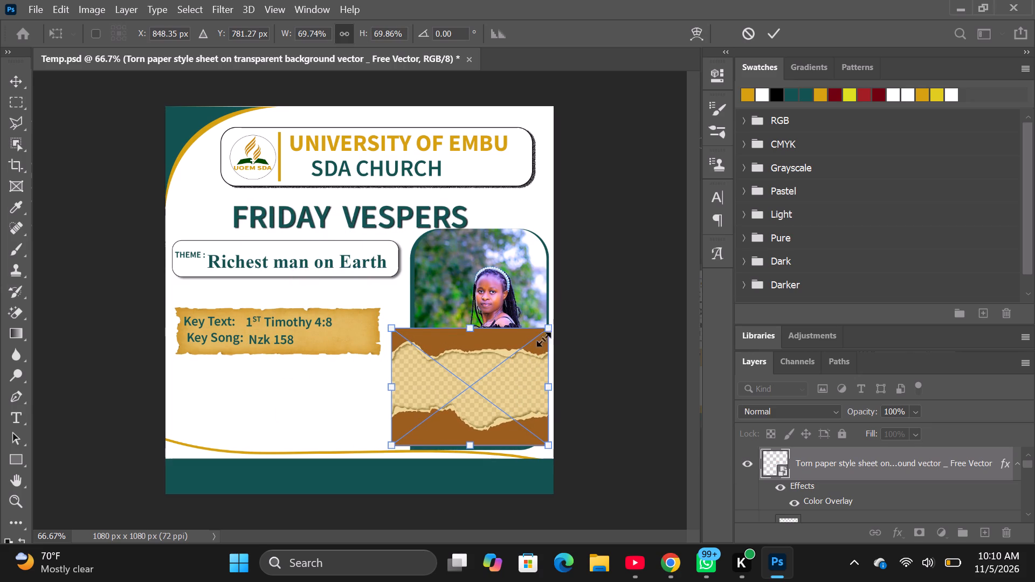
pyautogui.moveTo(543, 339); pyautogui.dragTo(521, 386)
pyautogui.moveTo(503, 404); pyautogui.dragTo(534, 406)
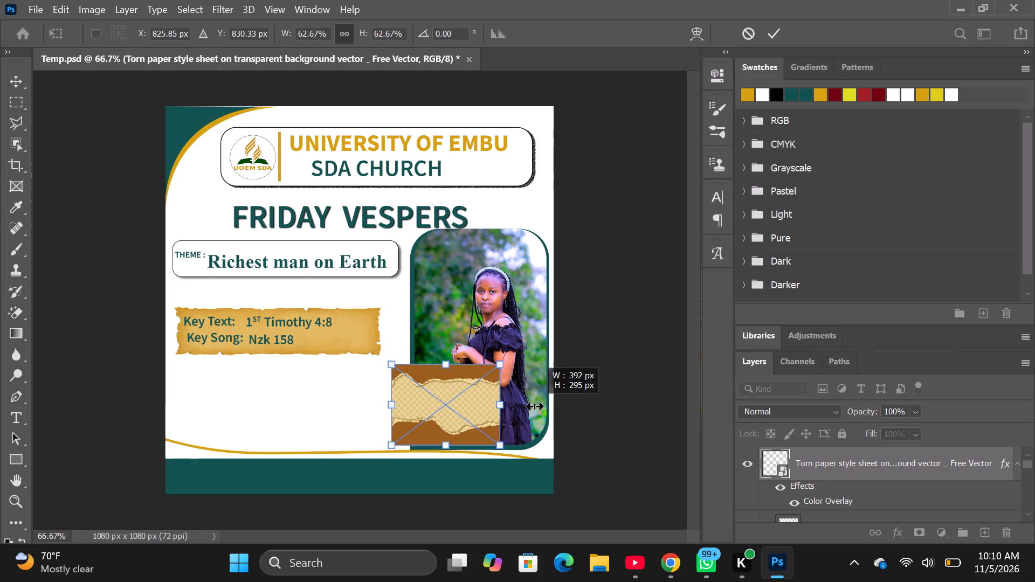
pyautogui.moveTo(534, 406); pyautogui.dragTo(549, 404)
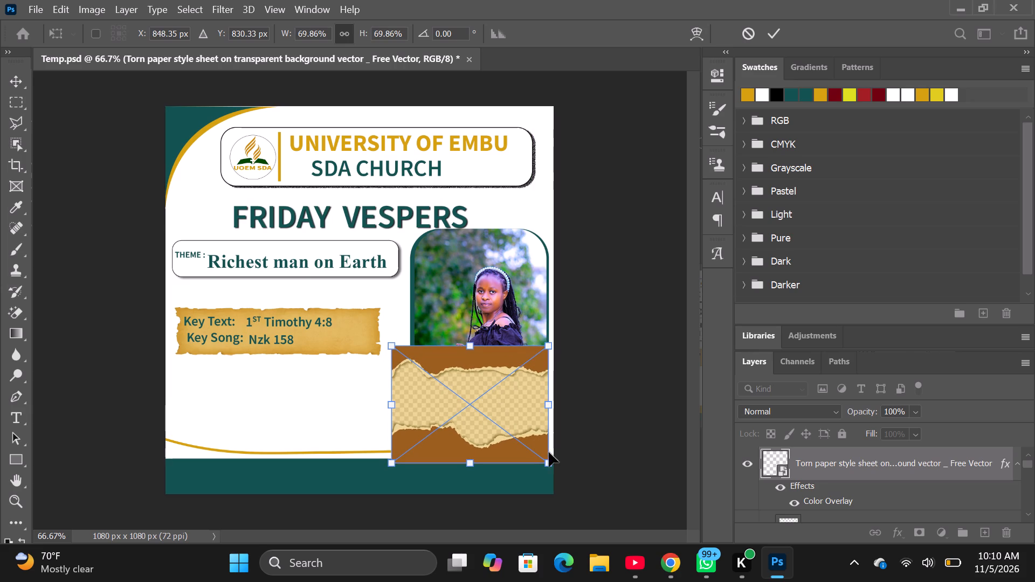
pyautogui.moveTo(548, 461); pyautogui.dragTo(528, 428)
pyautogui.moveTo(486, 401); pyautogui.dragTo(509, 403)
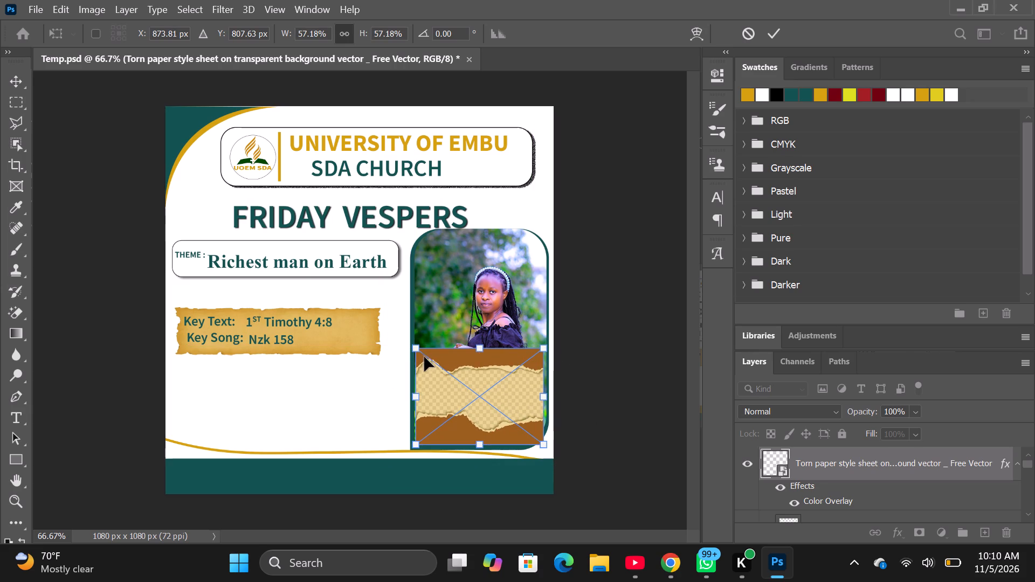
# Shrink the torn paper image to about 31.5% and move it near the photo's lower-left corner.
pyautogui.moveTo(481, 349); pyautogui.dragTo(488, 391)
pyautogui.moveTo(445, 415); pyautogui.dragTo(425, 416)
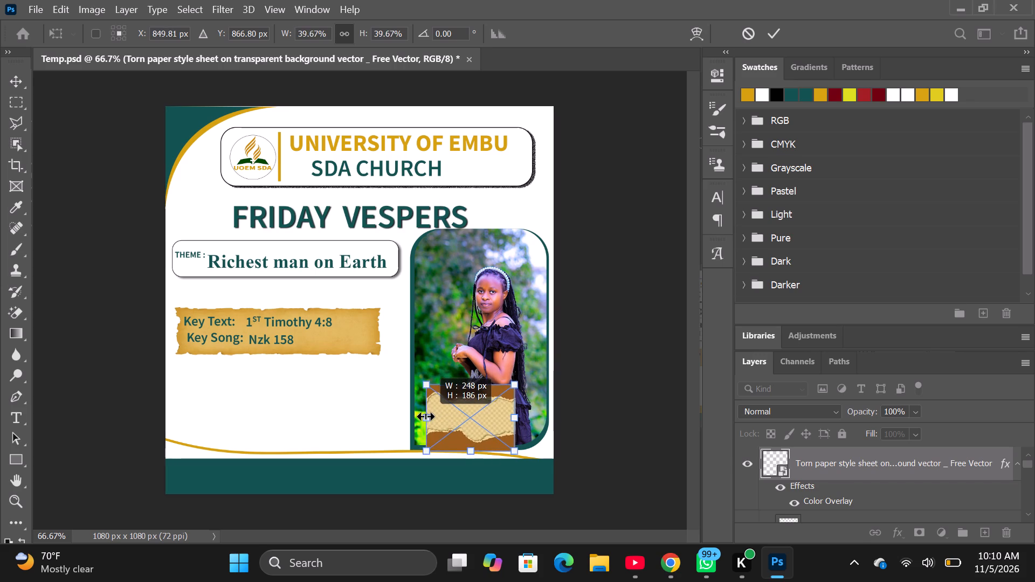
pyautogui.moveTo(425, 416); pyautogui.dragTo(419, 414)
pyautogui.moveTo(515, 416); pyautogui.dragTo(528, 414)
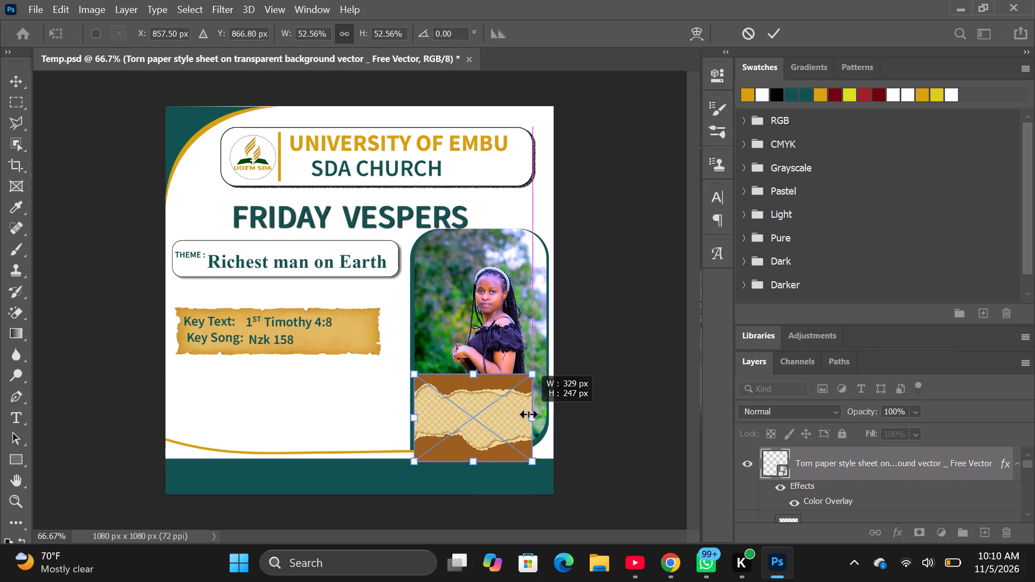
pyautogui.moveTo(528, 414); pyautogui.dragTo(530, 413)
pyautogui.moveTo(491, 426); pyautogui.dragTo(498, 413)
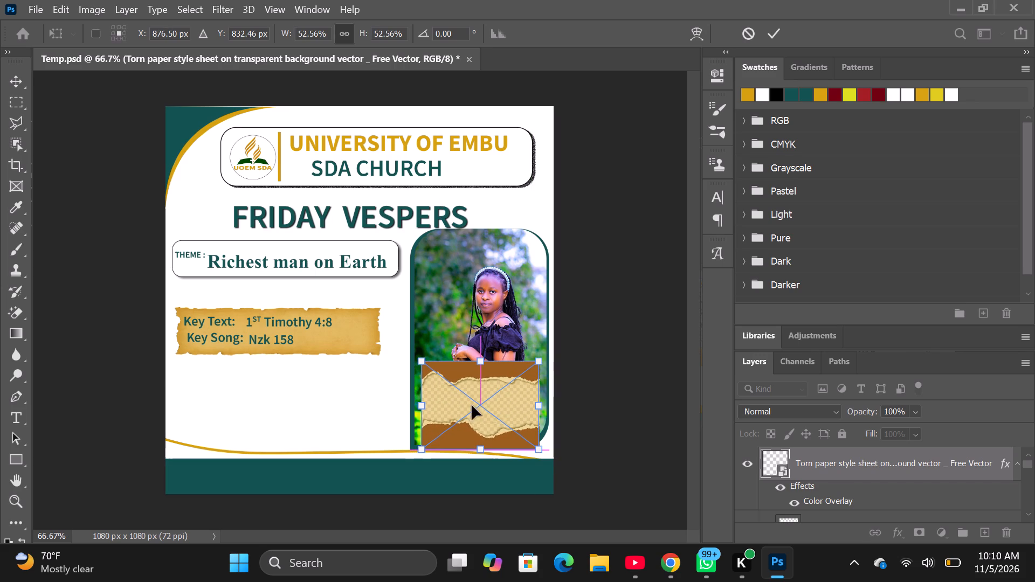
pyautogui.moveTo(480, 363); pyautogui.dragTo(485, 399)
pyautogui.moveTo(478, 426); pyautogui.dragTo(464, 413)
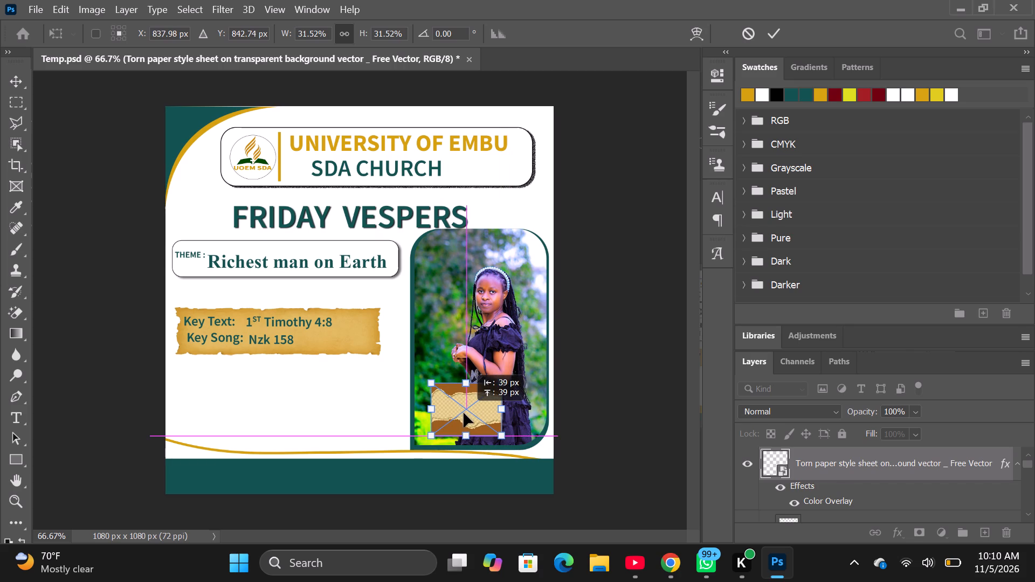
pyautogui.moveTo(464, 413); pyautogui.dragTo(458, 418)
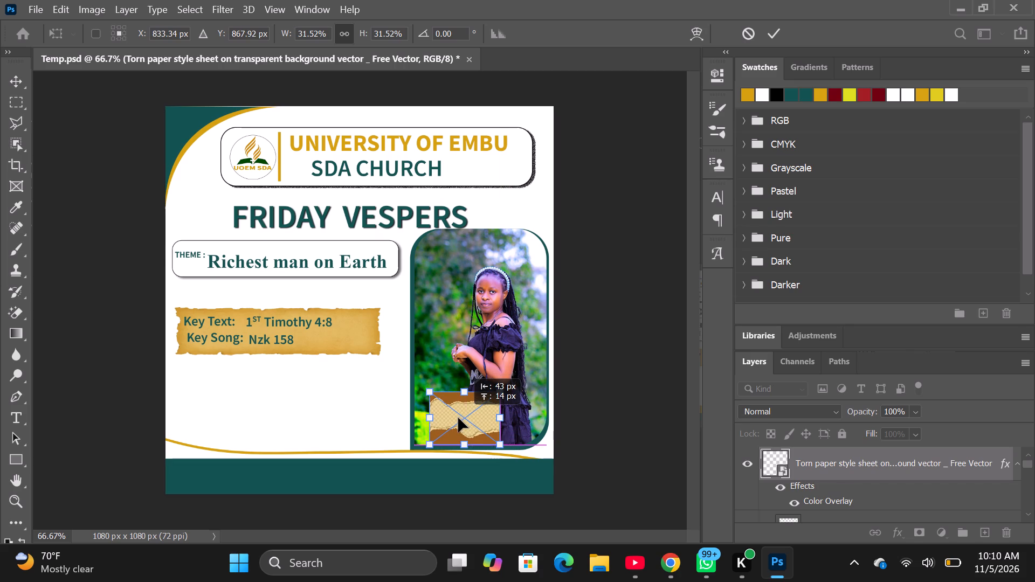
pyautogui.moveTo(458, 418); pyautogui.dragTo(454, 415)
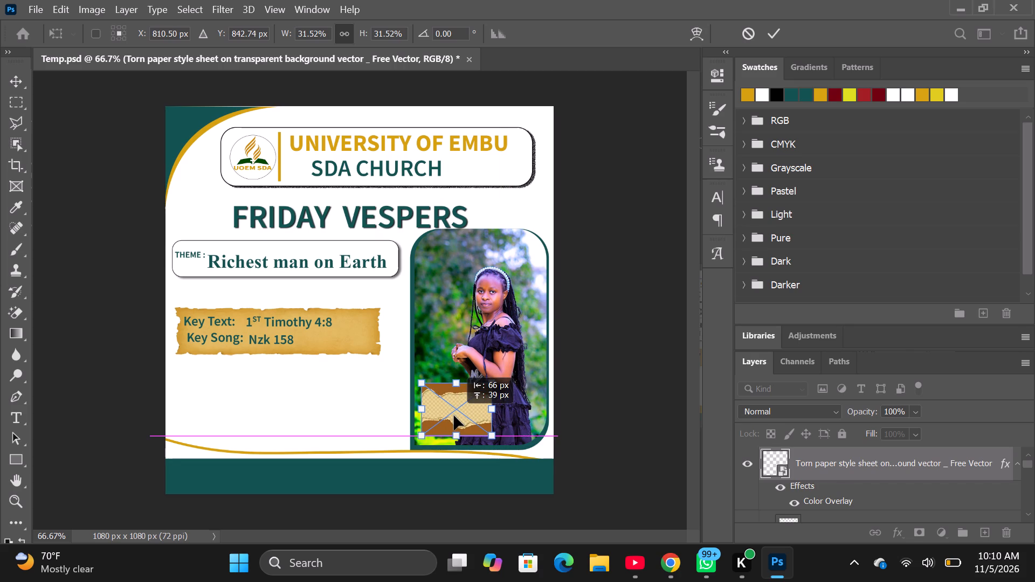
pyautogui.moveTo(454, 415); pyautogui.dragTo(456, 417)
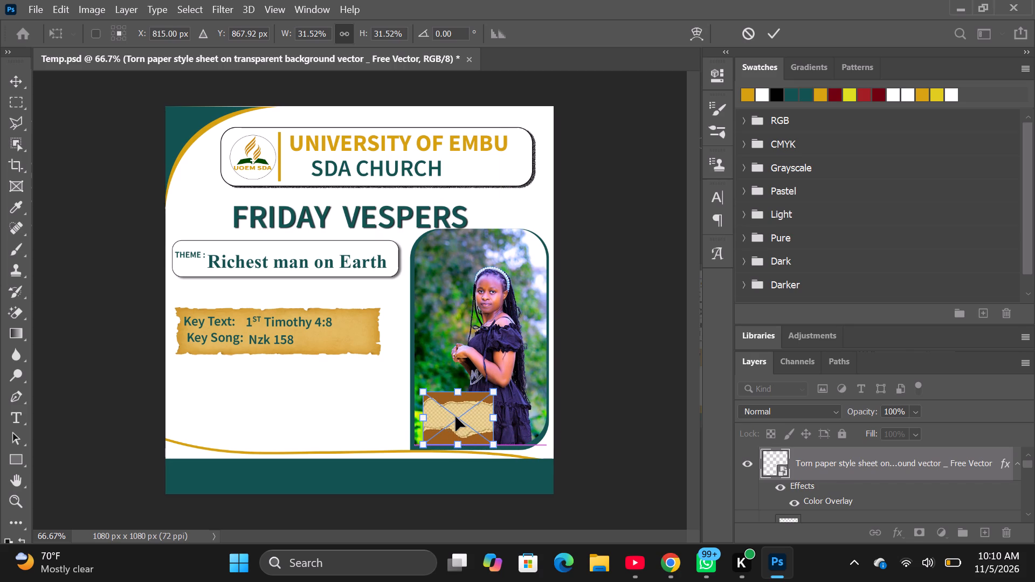
# Enlarge the torn paper image to about 47.7% and place it along the bottom of the presenter's photo.
pyautogui.moveTo(495, 420); pyautogui.dragTo(508, 419)
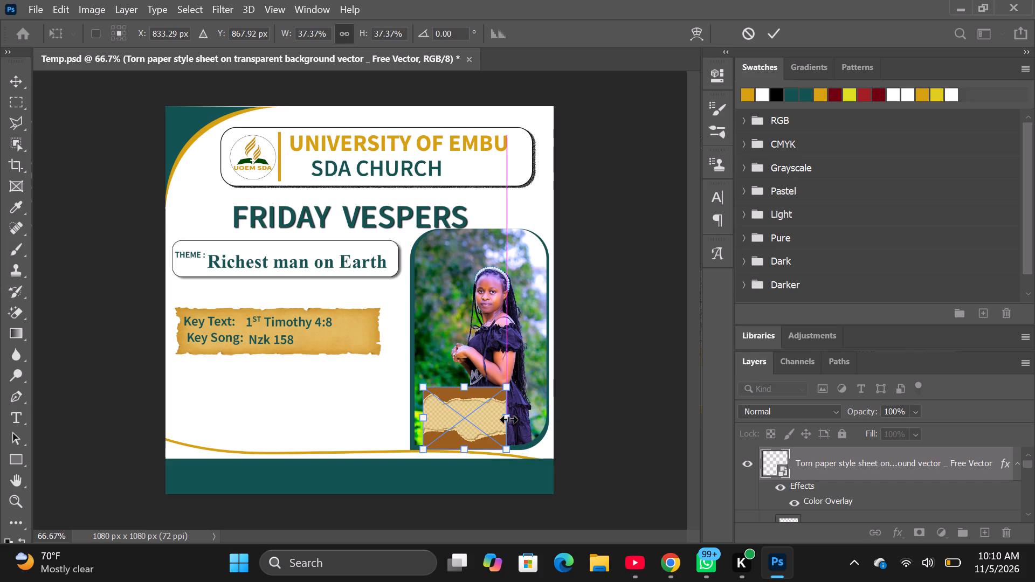
pyautogui.moveTo(485, 424); pyautogui.dragTo(485, 415)
pyautogui.moveTo(507, 414); pyautogui.dragTo(520, 414)
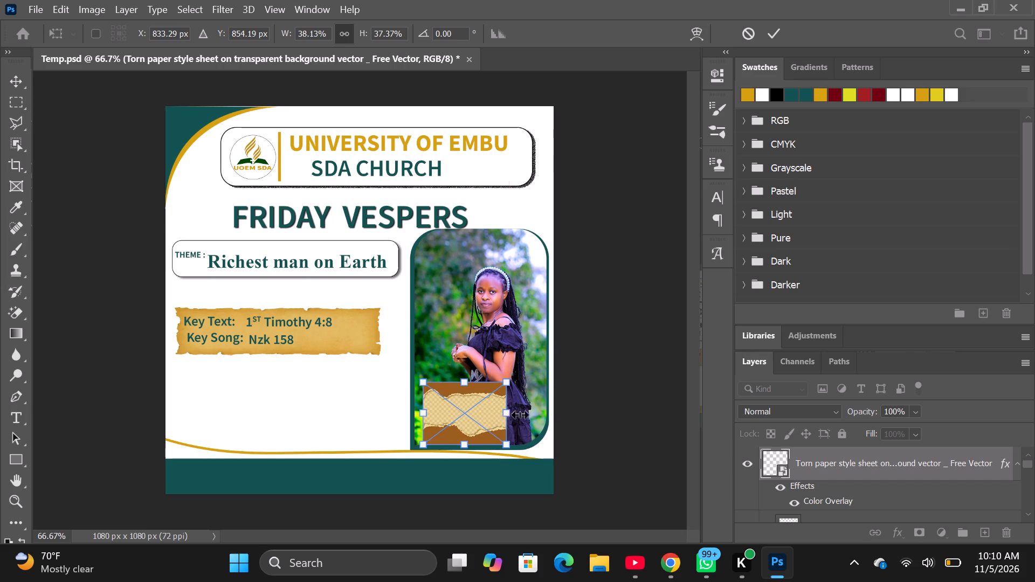
pyautogui.moveTo(520, 414); pyautogui.dragTo(528, 414)
pyautogui.moveTo(501, 422); pyautogui.dragTo(504, 417)
pyautogui.click(531, 409)
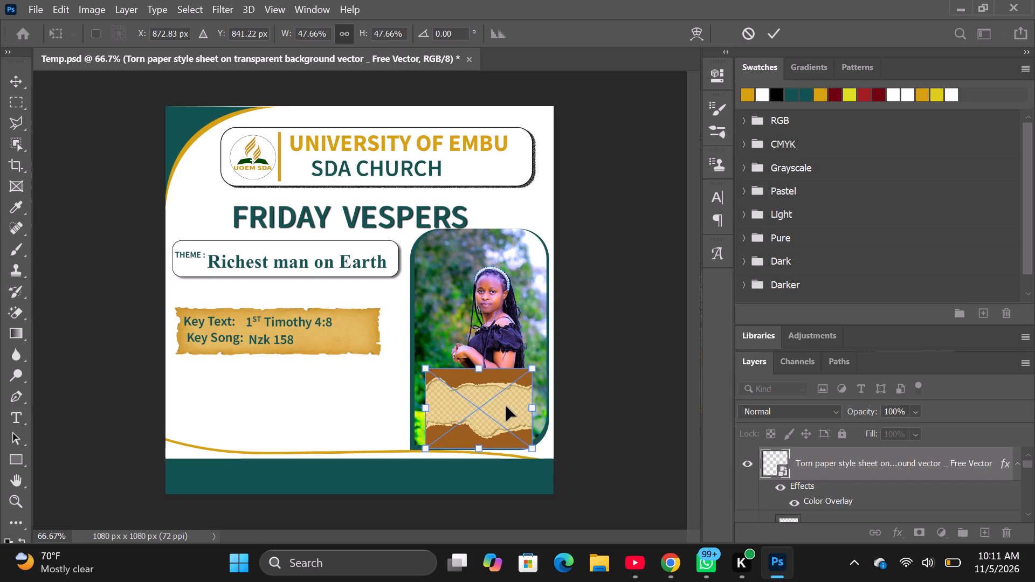
pyautogui.rightClick(857, 467)
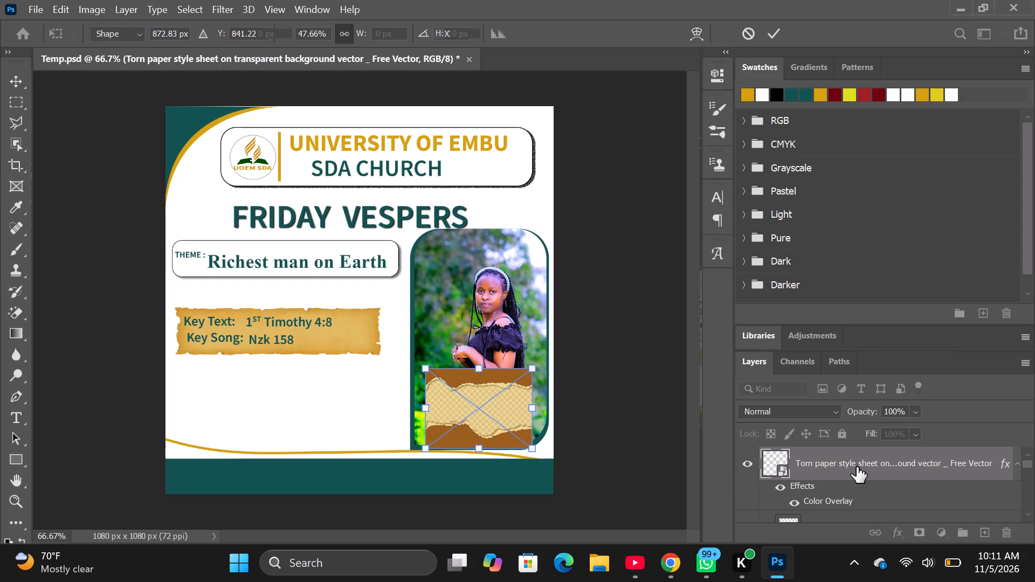
# Create a clipping mask so the torn paper layer is clipped to the layer below it.
pyautogui.rightClick(857, 467)
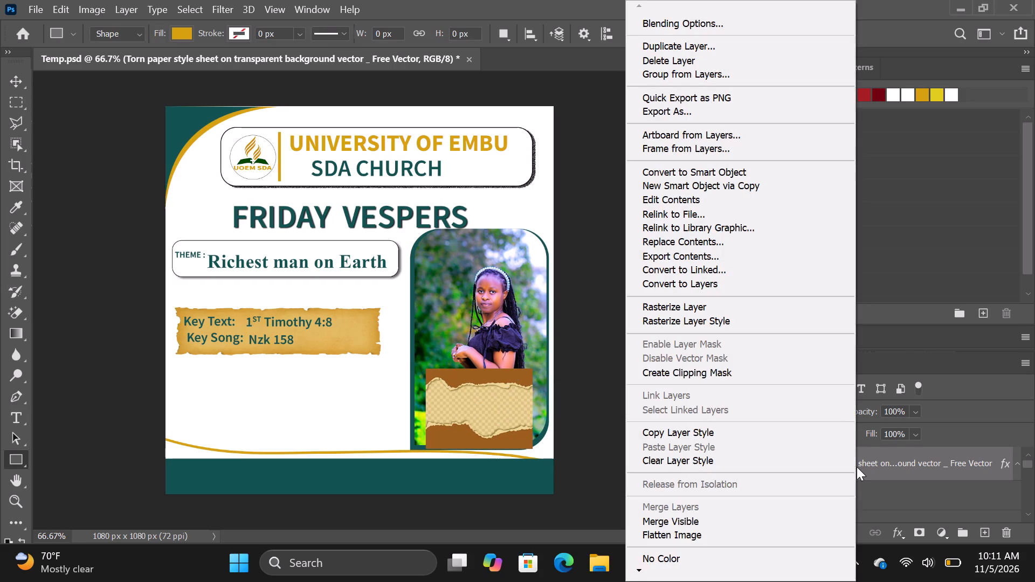
pyautogui.click(709, 371)
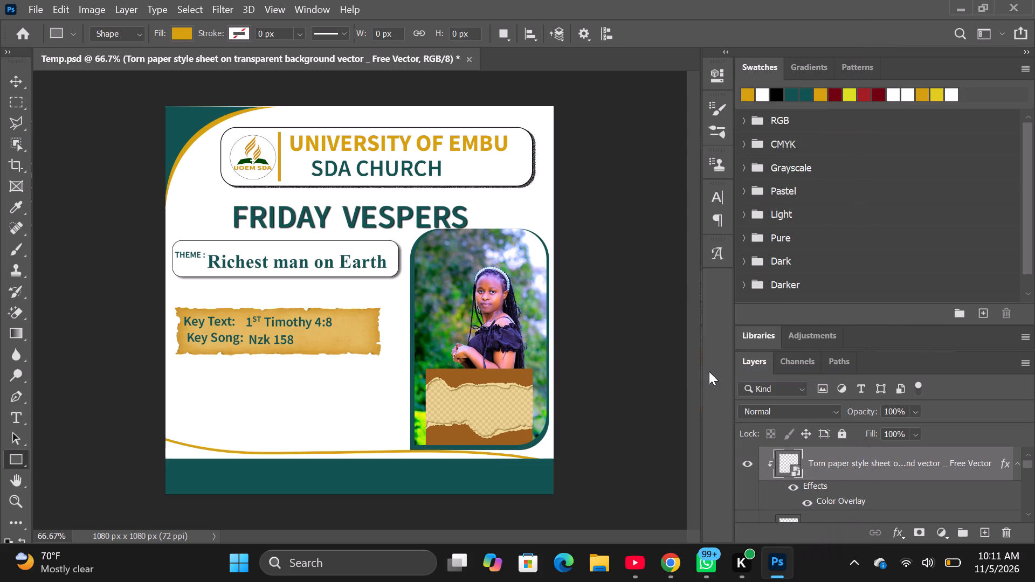
# Scale the clipped torn paper image to about 58.6% so it spans the full width of the presenter's photo.
pyautogui.click(823, 465)
pyautogui.click(857, 462)
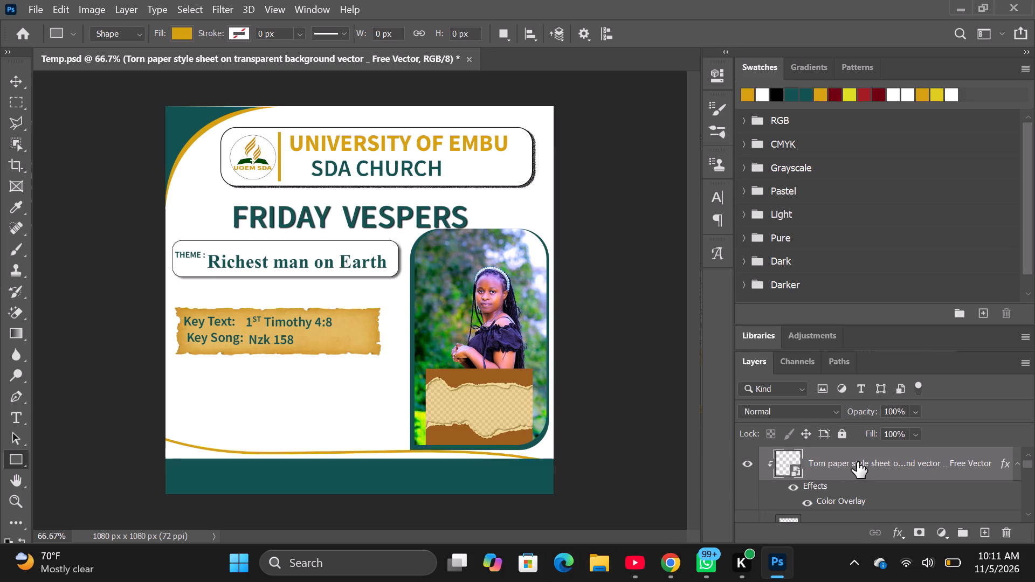
pyautogui.hotkey('ctrl', 't')
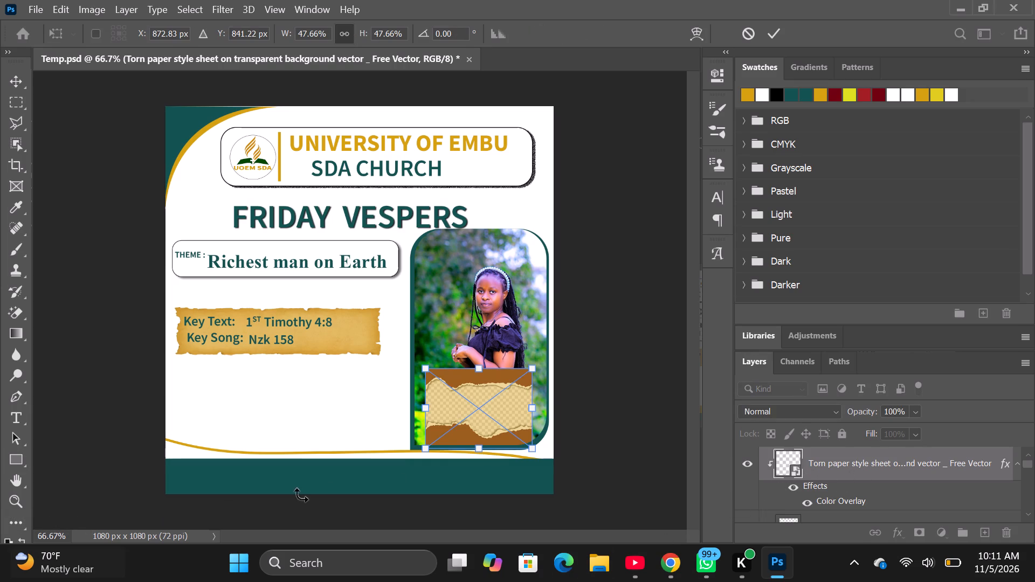
pyautogui.moveTo(529, 407); pyautogui.dragTo(541, 407)
pyautogui.moveTo(423, 408); pyautogui.dragTo(422, 408)
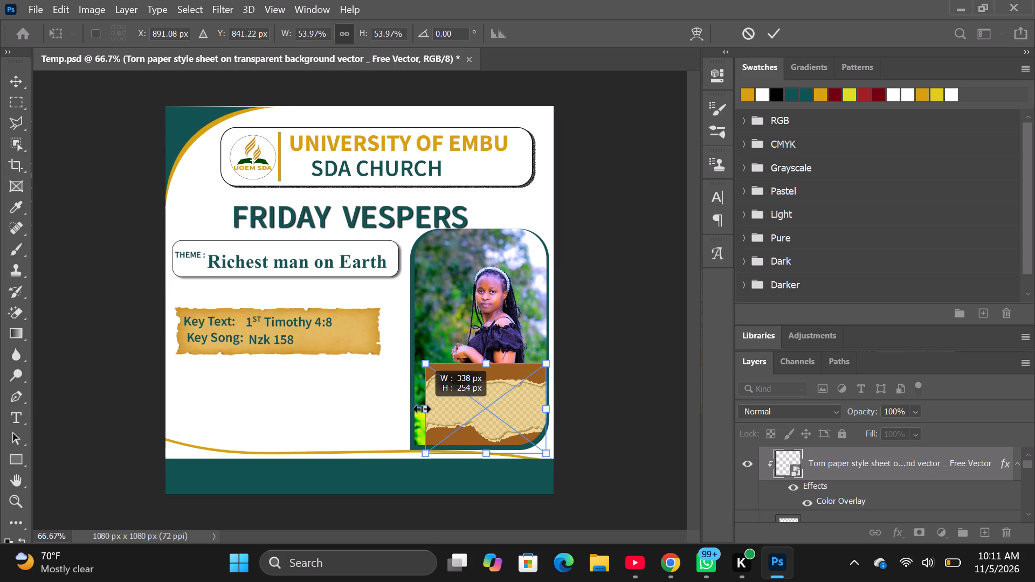
pyautogui.moveTo(422, 408); pyautogui.dragTo(413, 408)
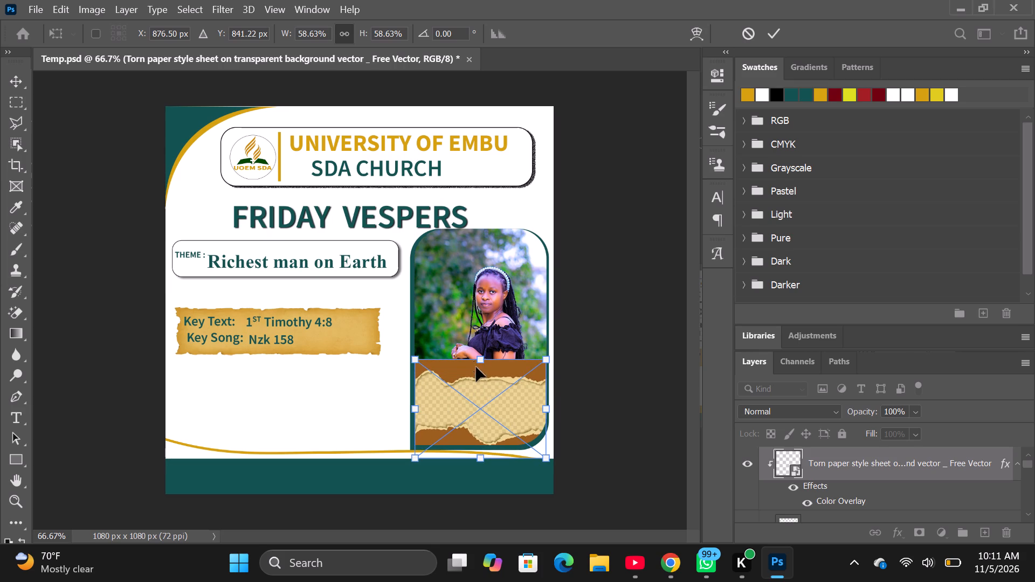
# Reposition the clipped torn paper image so its lower edge meets the bottom of the presenter's photo.
pyautogui.moveTo(480, 362); pyautogui.dragTo(475, 407)
pyautogui.moveTo(516, 429); pyautogui.dragTo(540, 425)
pyautogui.moveTo(445, 429); pyautogui.dragTo(420, 424)
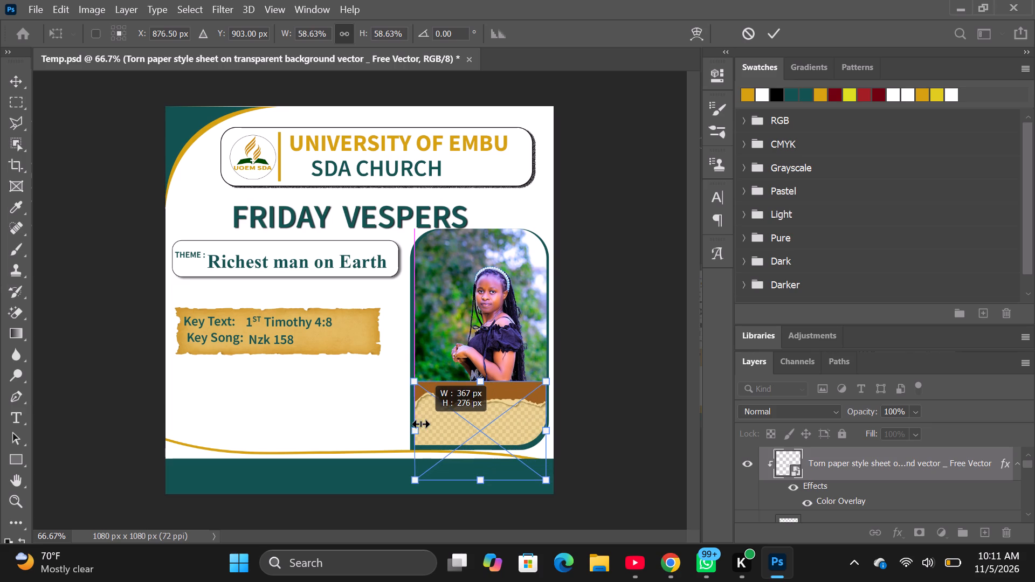
pyautogui.moveTo(420, 424); pyautogui.dragTo(417, 422)
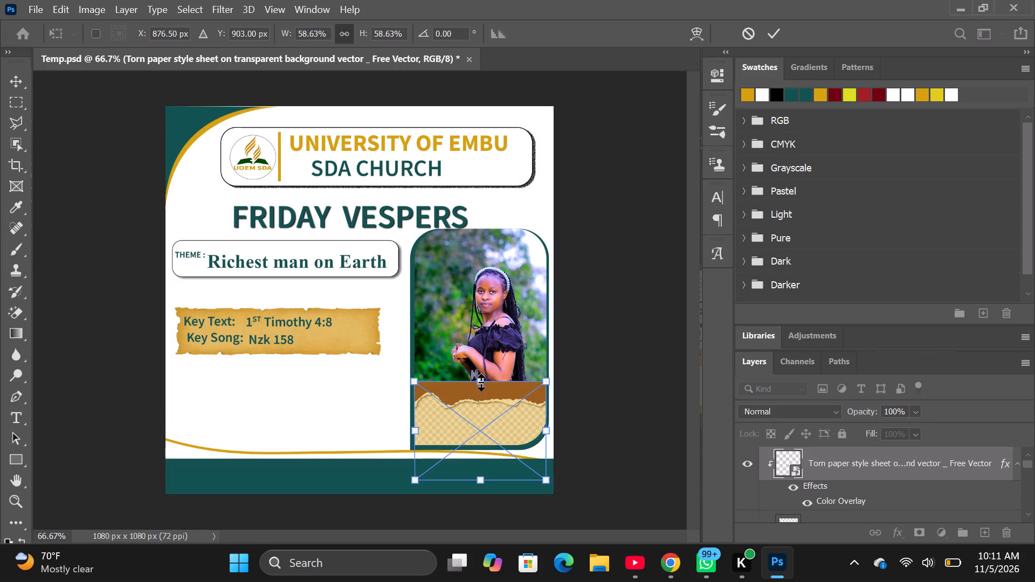
pyautogui.moveTo(487, 409); pyautogui.dragTo(484, 385)
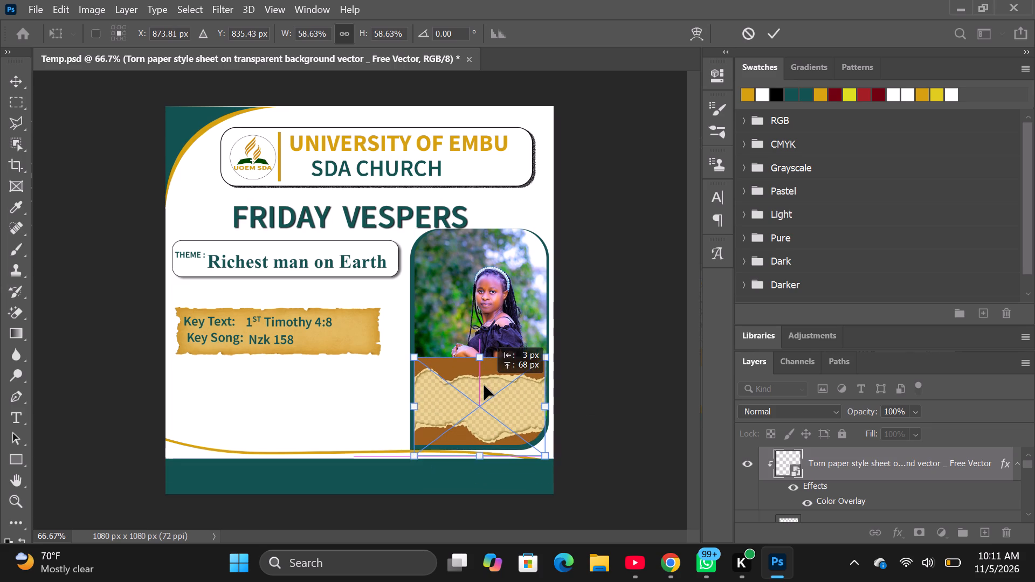
pyautogui.moveTo(484, 385); pyautogui.dragTo(484, 369)
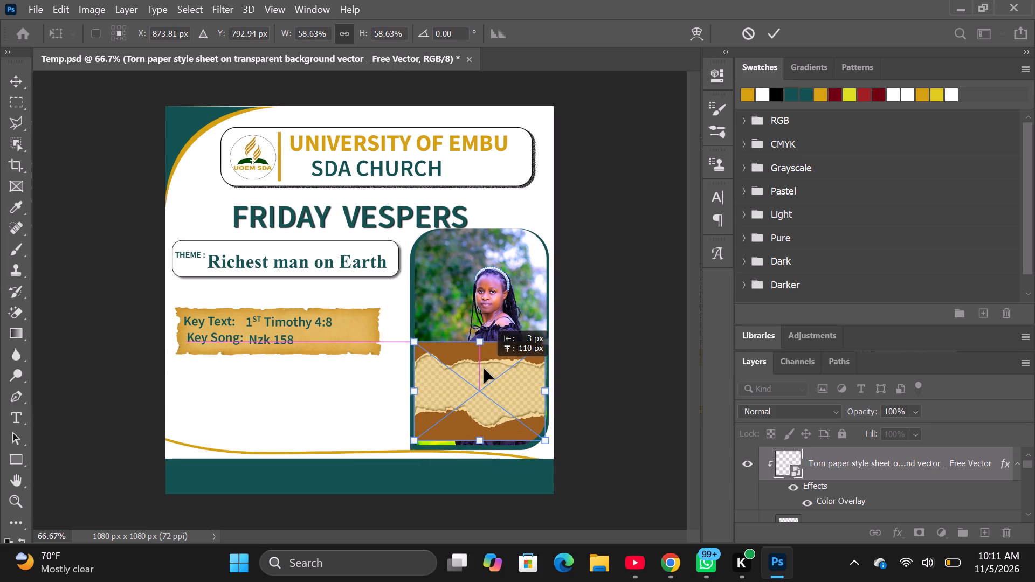
pyautogui.moveTo(484, 369); pyautogui.dragTo(484, 374)
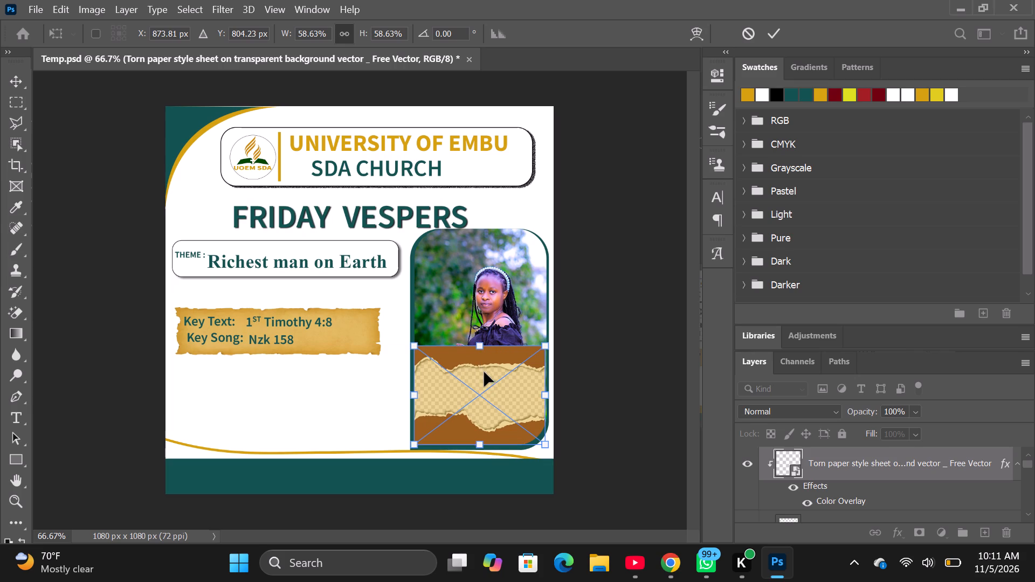
# Squash the torn paper's height to about 24.5%, keeping its width, to form a narrow strip along the photo's bottom.
pyautogui.keyDown('shift'); pyautogui.moveTo(479, 342); pyautogui.dragTo(480, 363); pyautogui.keyUp('shift')
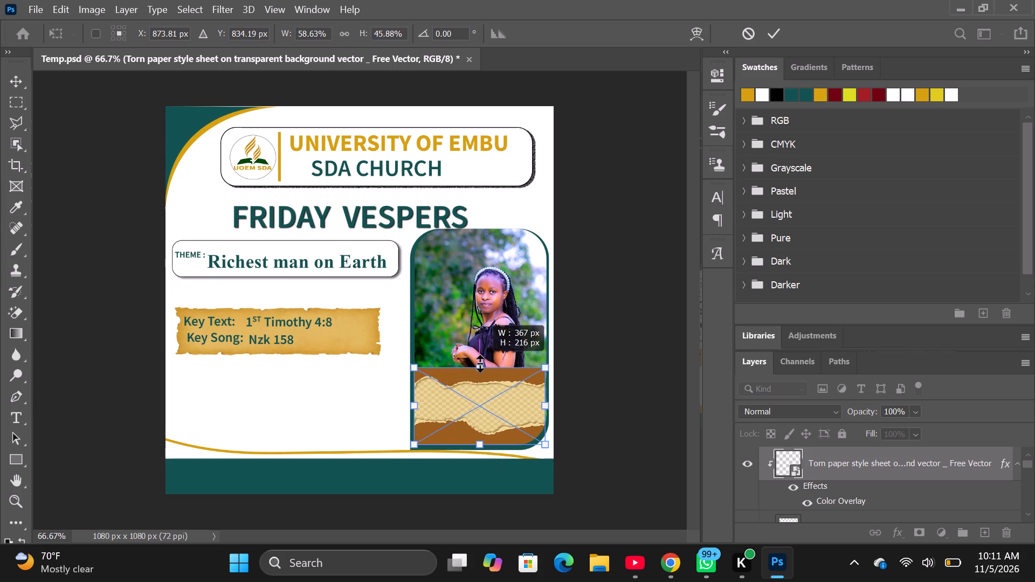
pyautogui.keyDown('shift'); pyautogui.moveTo(480, 363); pyautogui.dragTo(481, 392); pyautogui.keyUp('shift')
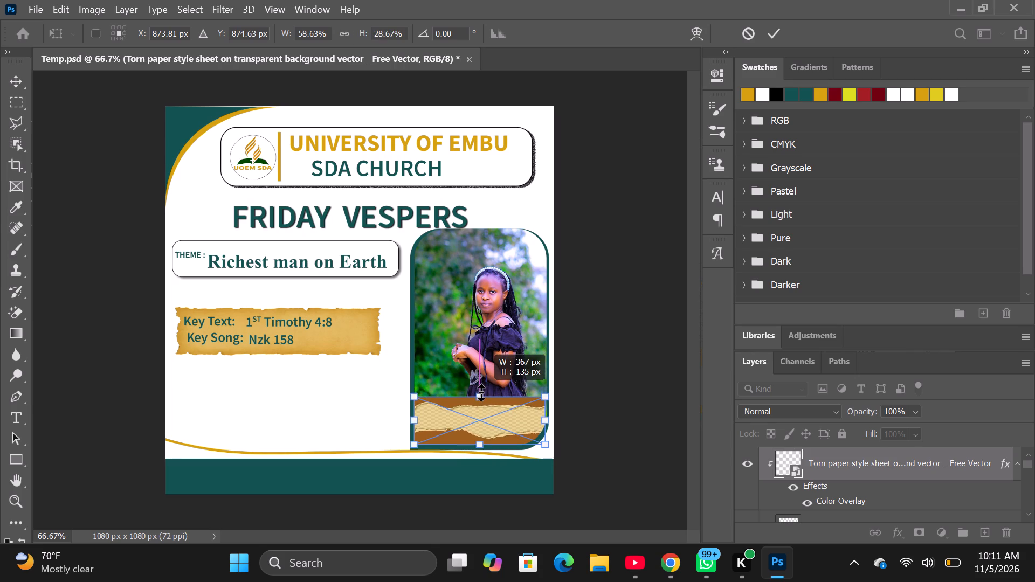
pyautogui.keyDown('shift'); pyautogui.moveTo(481, 392); pyautogui.dragTo(482, 394); pyautogui.keyUp('shift')
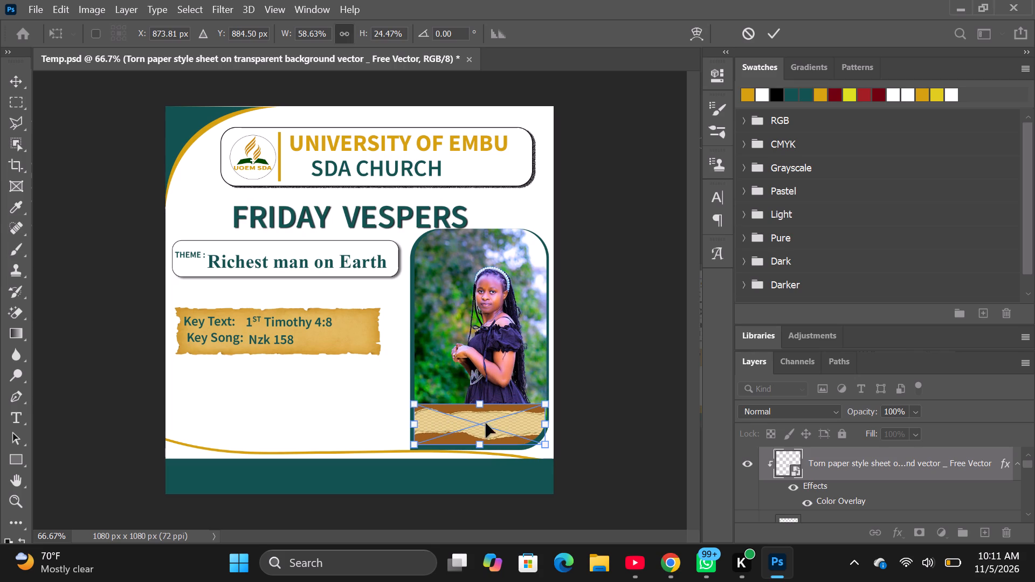
pyautogui.click(868, 467)
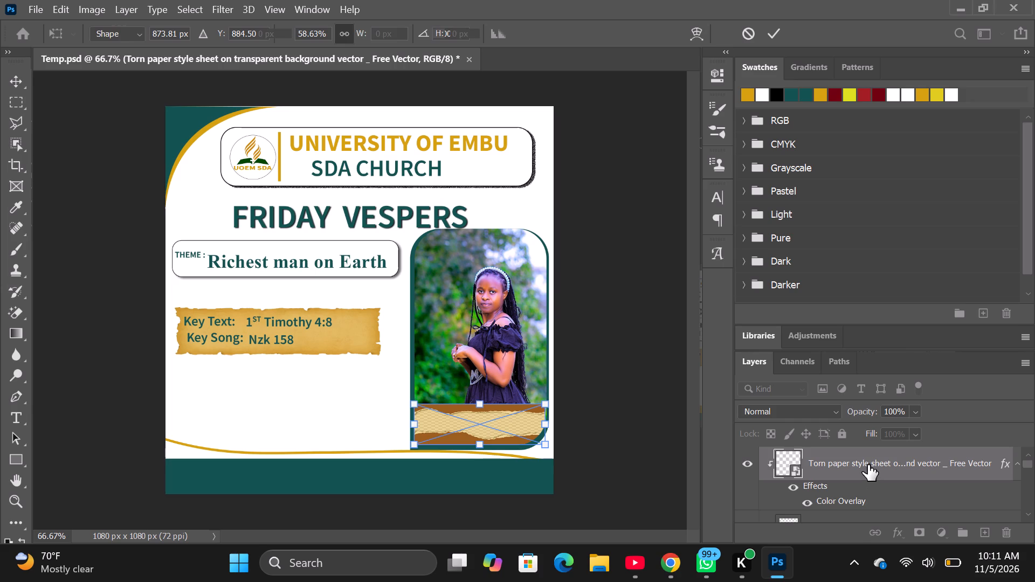
pyautogui.click(868, 465)
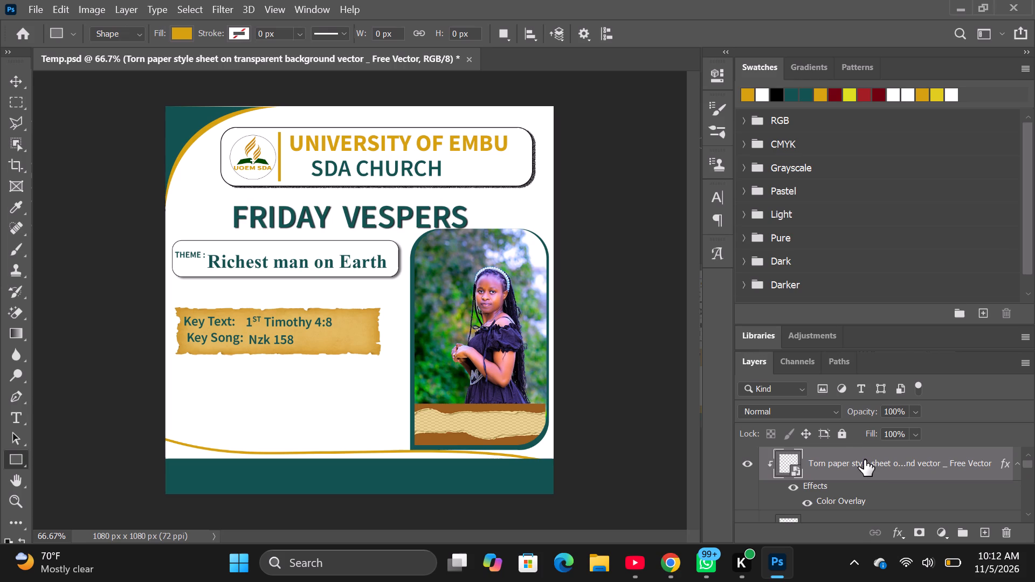
# Add a text layer reading "BY:" in gold 48 pt Source Sans Variable Semibold below the key text and song block.
pyautogui.click(982, 532)
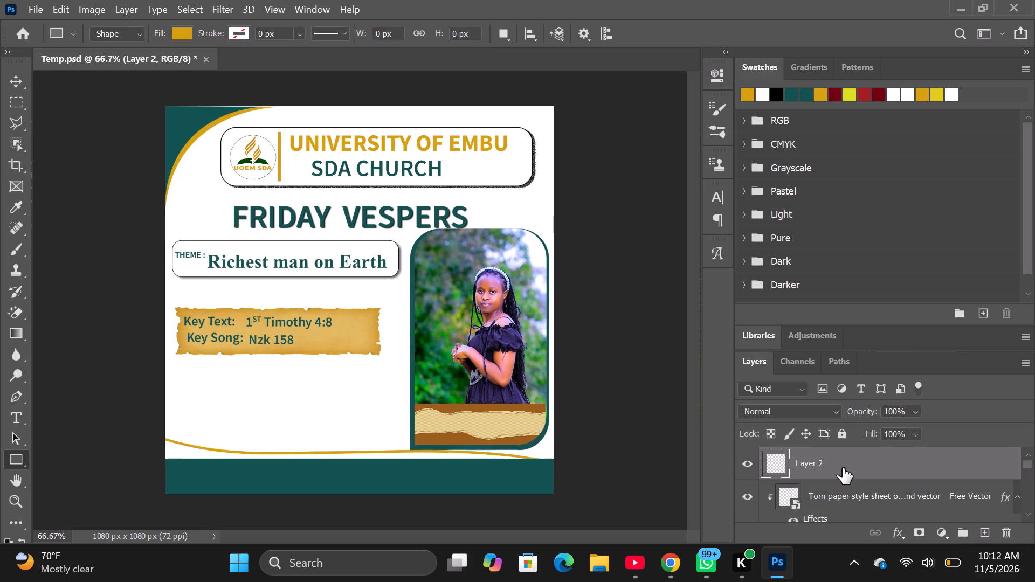
pyautogui.click(16, 418)
pyautogui.click(72, 420)
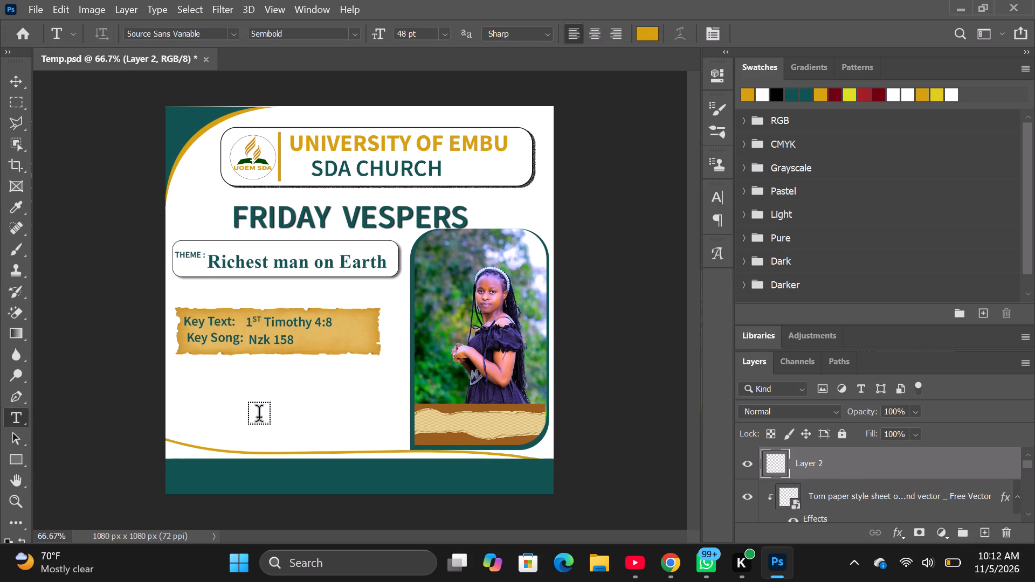
pyautogui.click(261, 394)
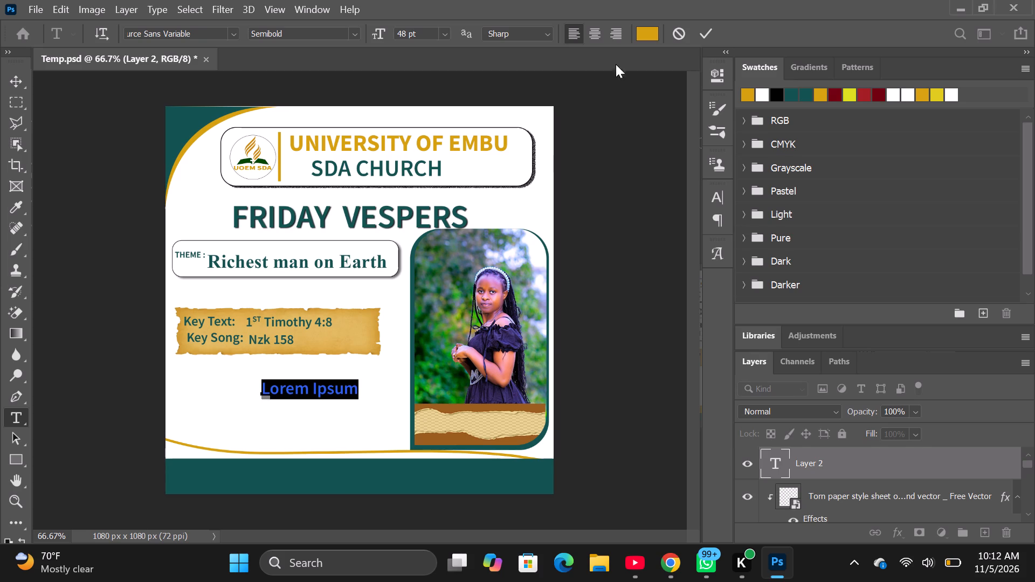
pyautogui.click(652, 29)
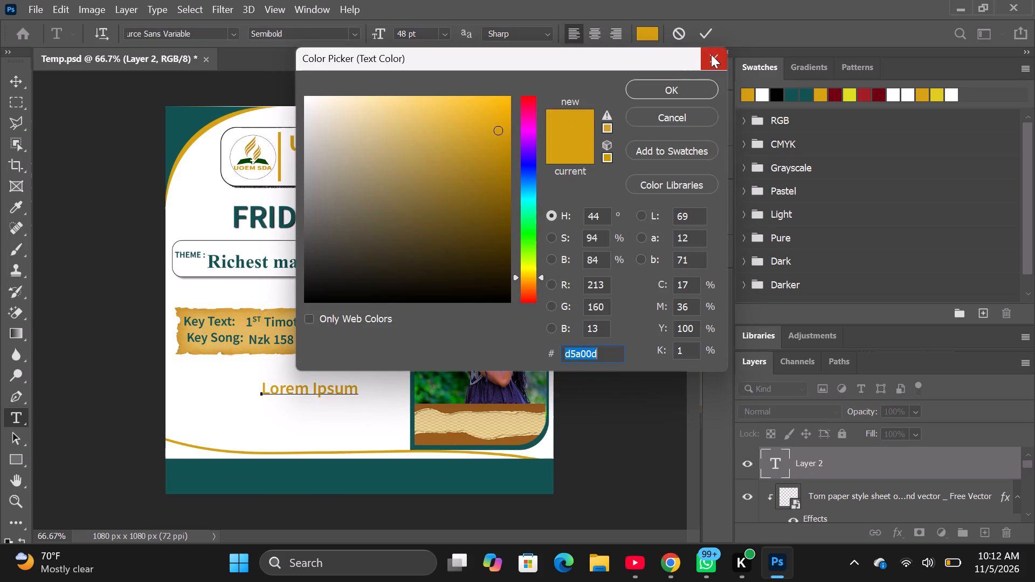
pyautogui.click(711, 54)
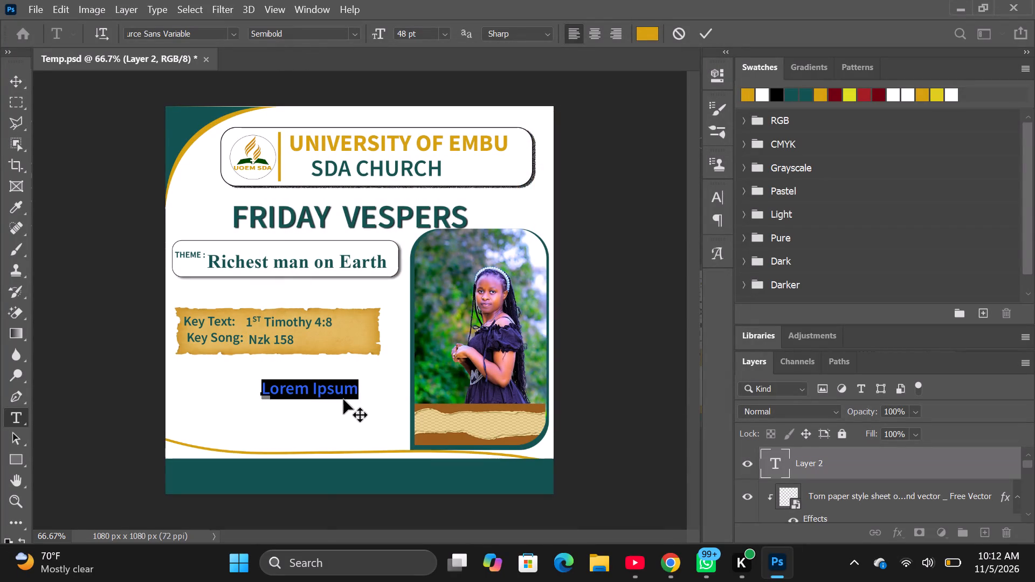
pyautogui.press('BackSpace')
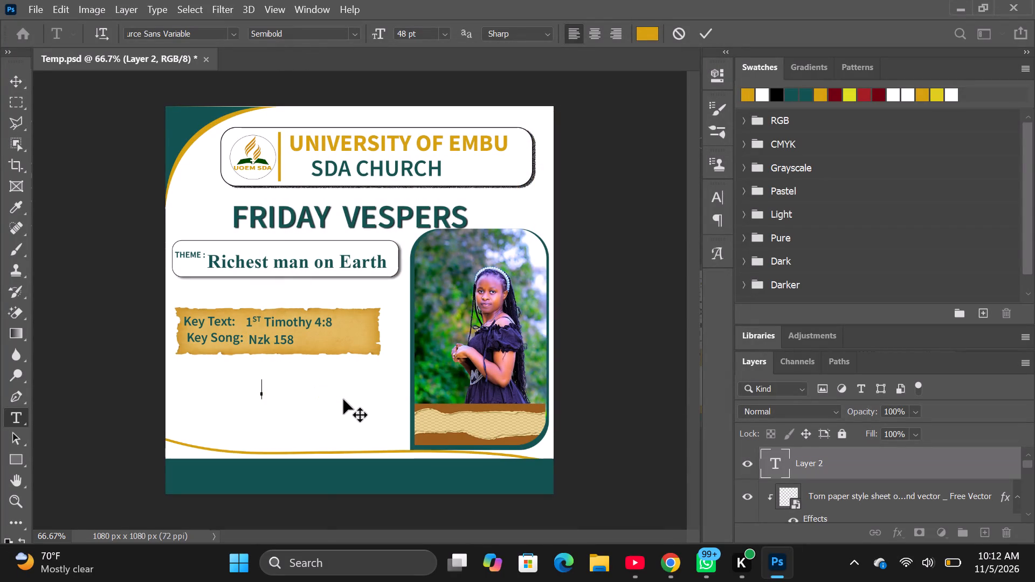
pyautogui.write('BY')
pyautogui.hotkey('shift', ':')
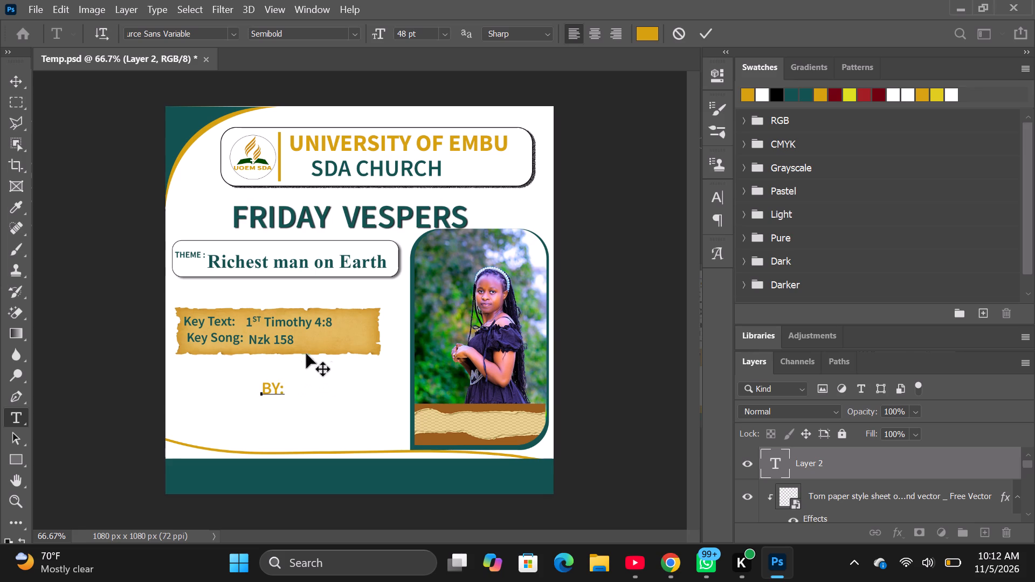
pyautogui.click(938, 467)
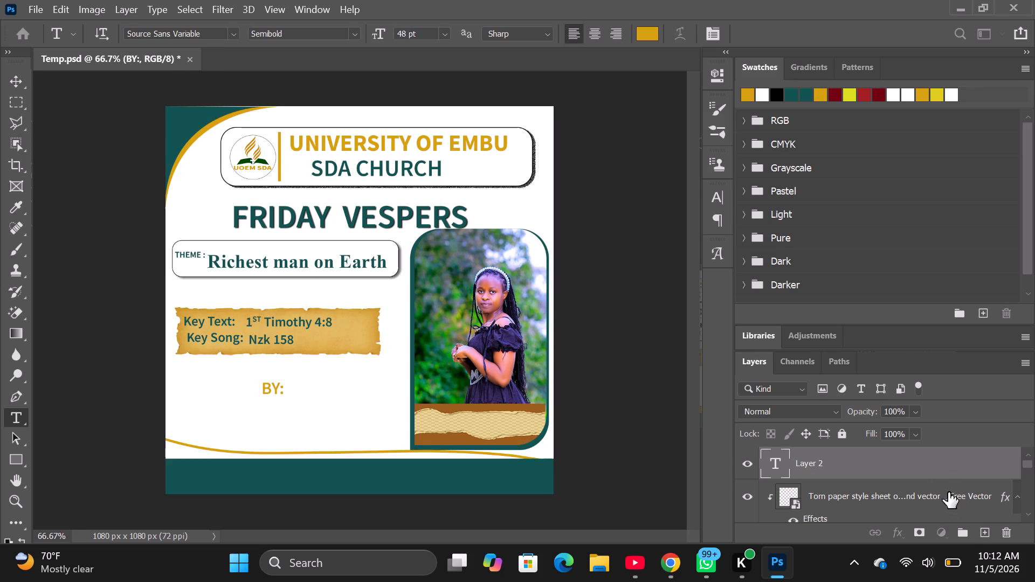
# Start a separate text layer just after "BY:" and clear its placeholder text.
pyautogui.click(986, 532)
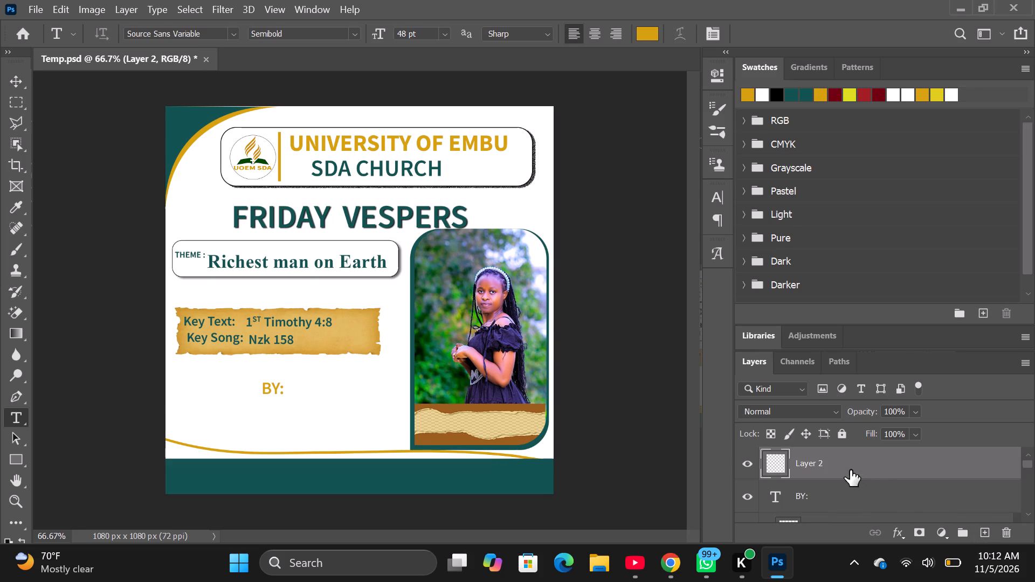
pyautogui.click(16, 414)
pyautogui.click(289, 396)
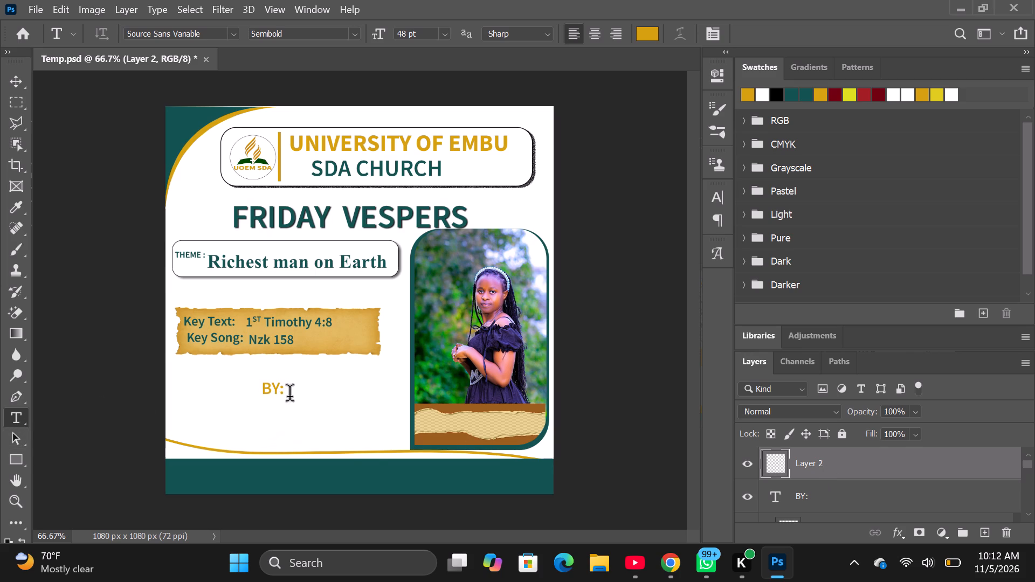
pyautogui.press('BackSpace')
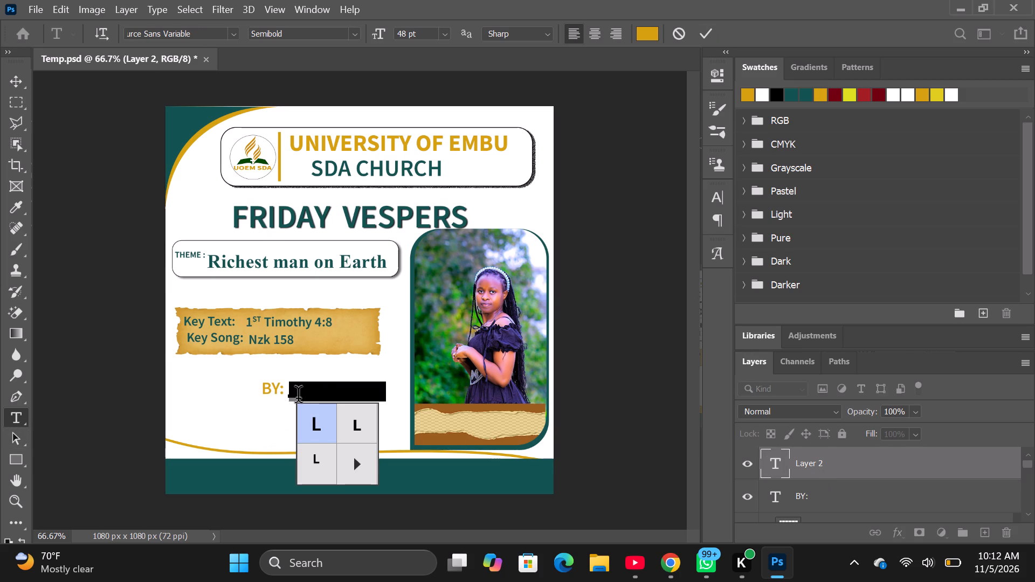
pyautogui.click(390, 399)
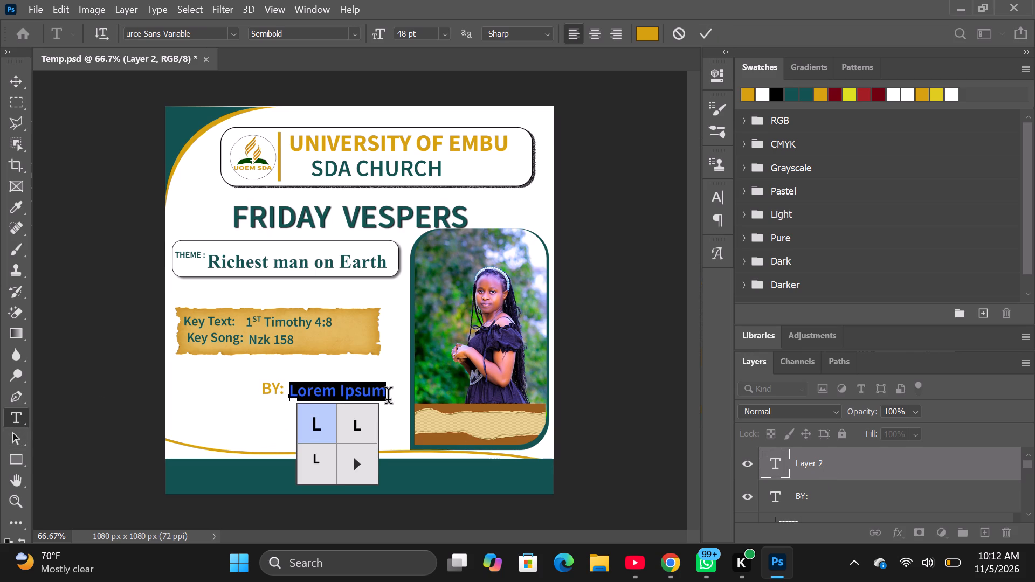
pyautogui.click(388, 399)
pyautogui.doubleClick(386, 396)
pyautogui.moveTo(386, 394); pyautogui.dragTo(318, 396)
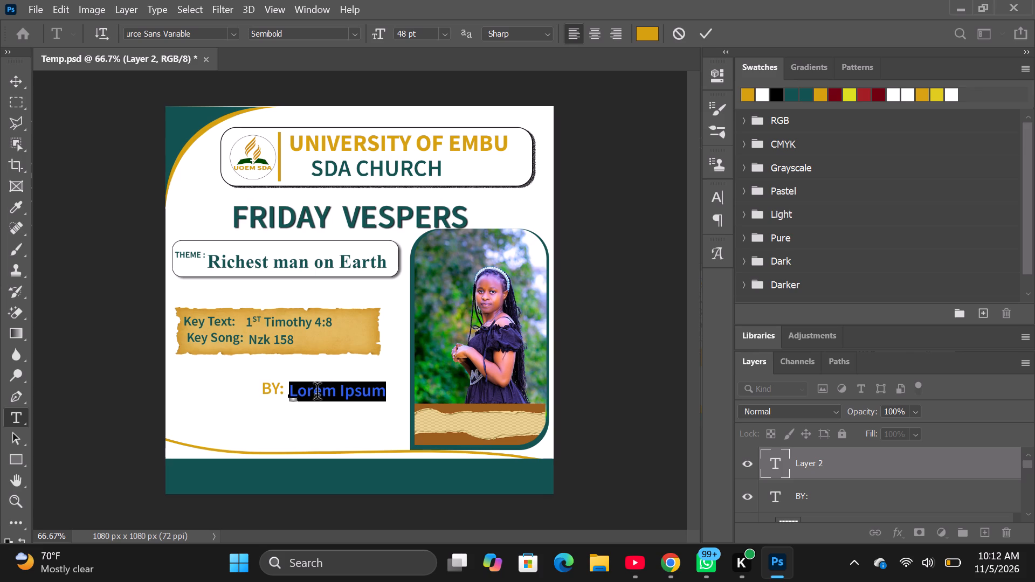
pyautogui.press('BackSpace')
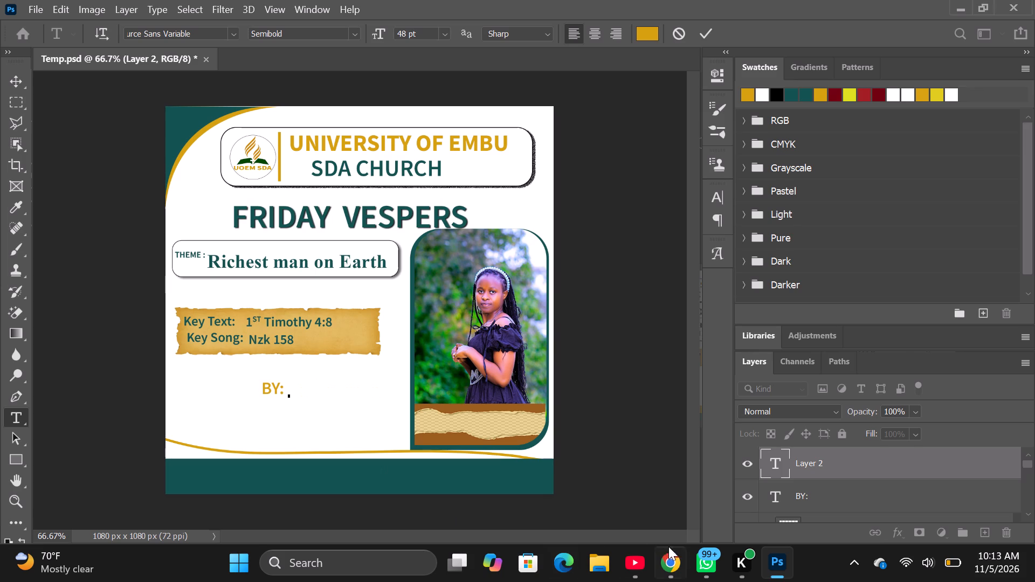
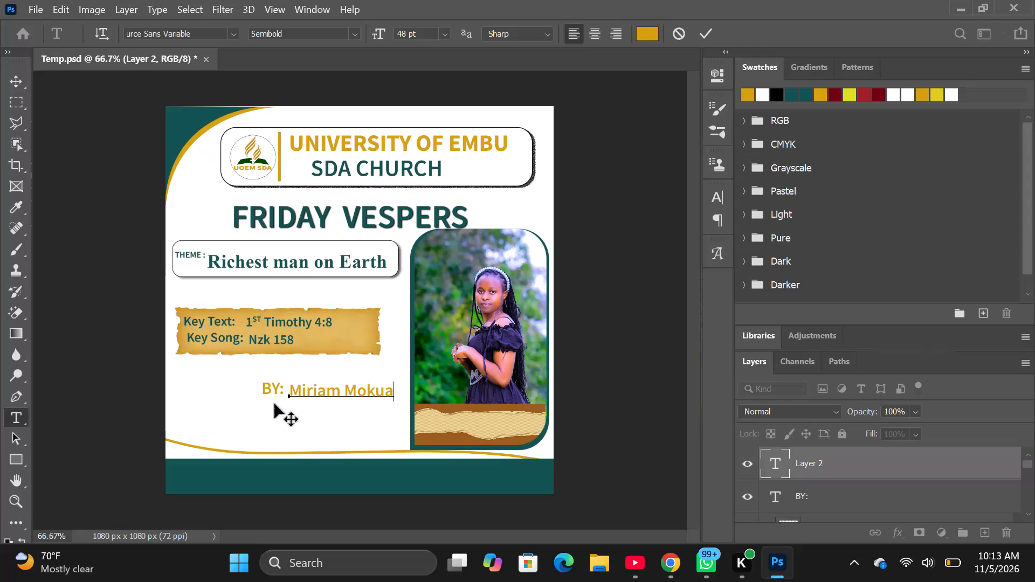
# Nudge the presenter's name level with "BY:" and recolour the whole name with the dark teal swatch.
pyautogui.click(303, 403)
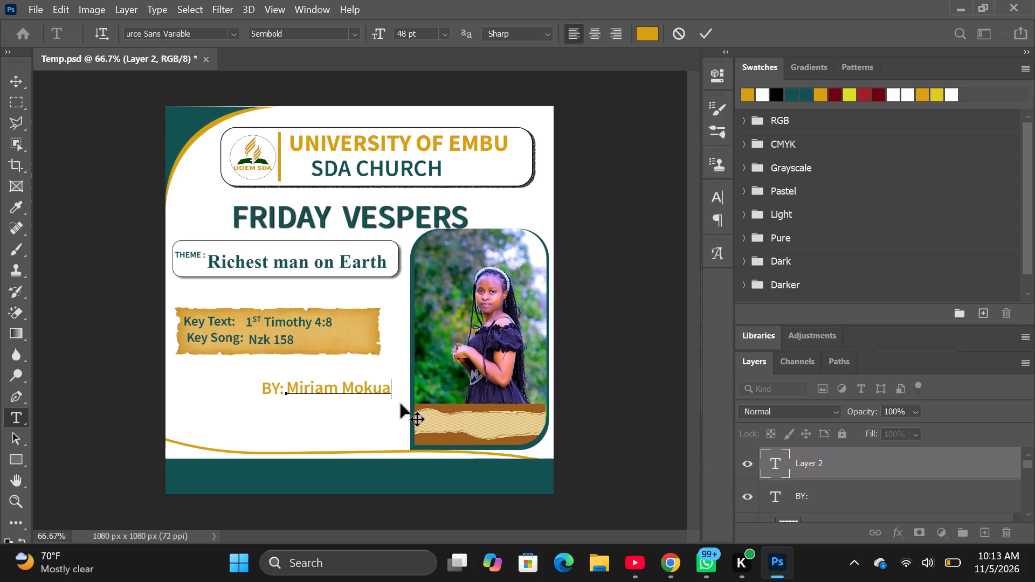
pyautogui.moveTo(392, 390); pyautogui.dragTo(301, 388)
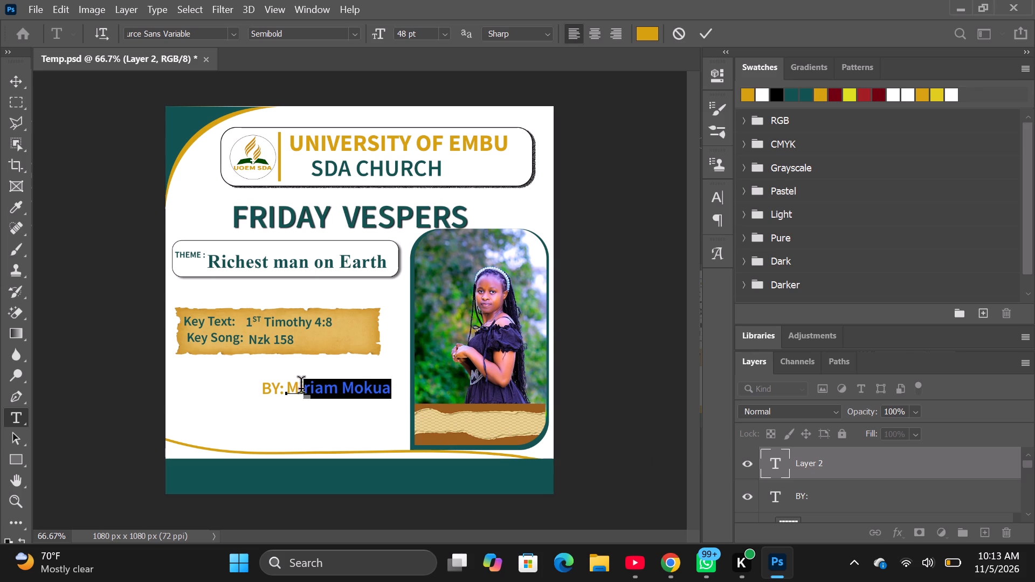
pyautogui.moveTo(301, 388); pyautogui.dragTo(291, 386)
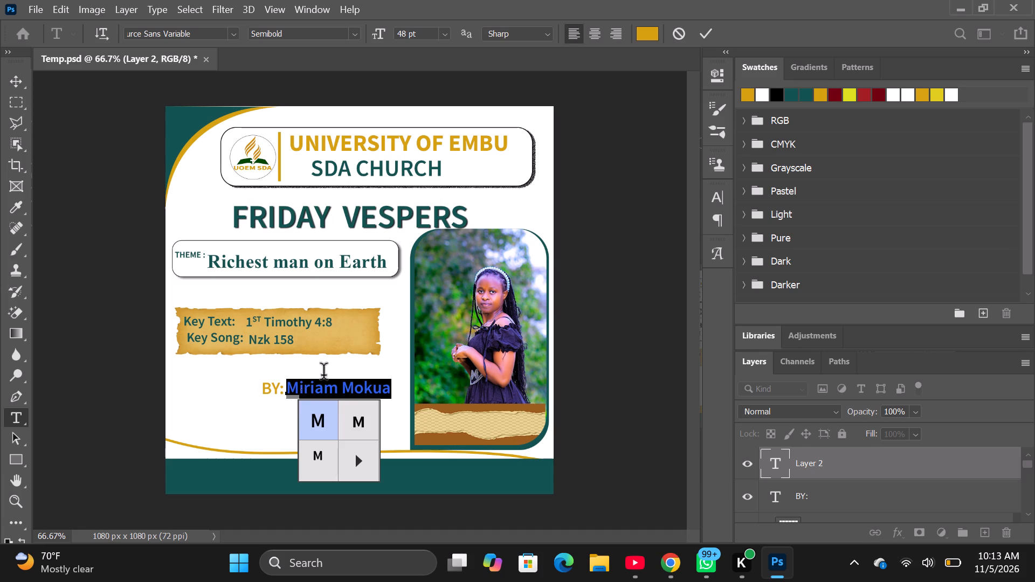
pyautogui.click(655, 33)
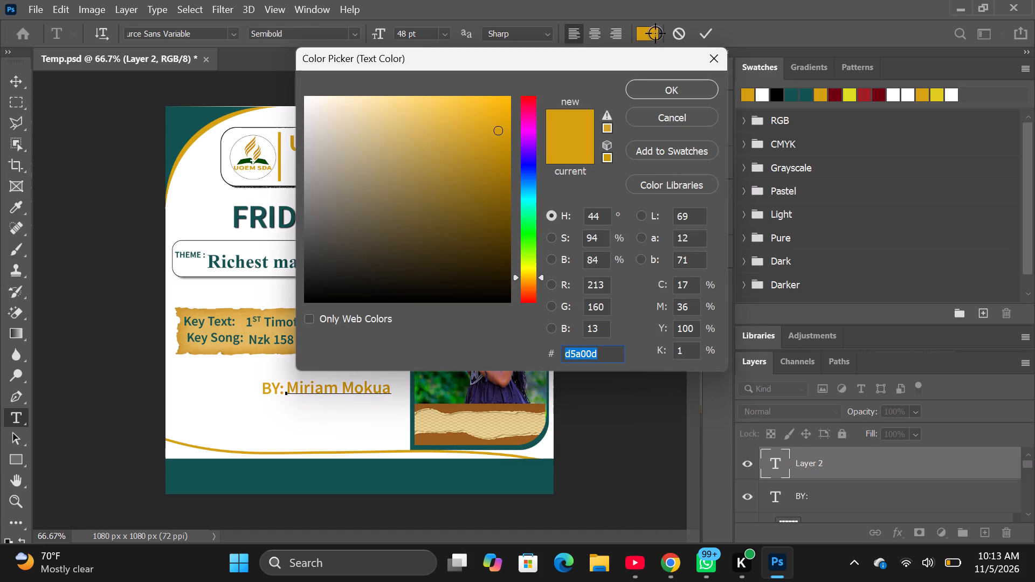
pyautogui.click(655, 33)
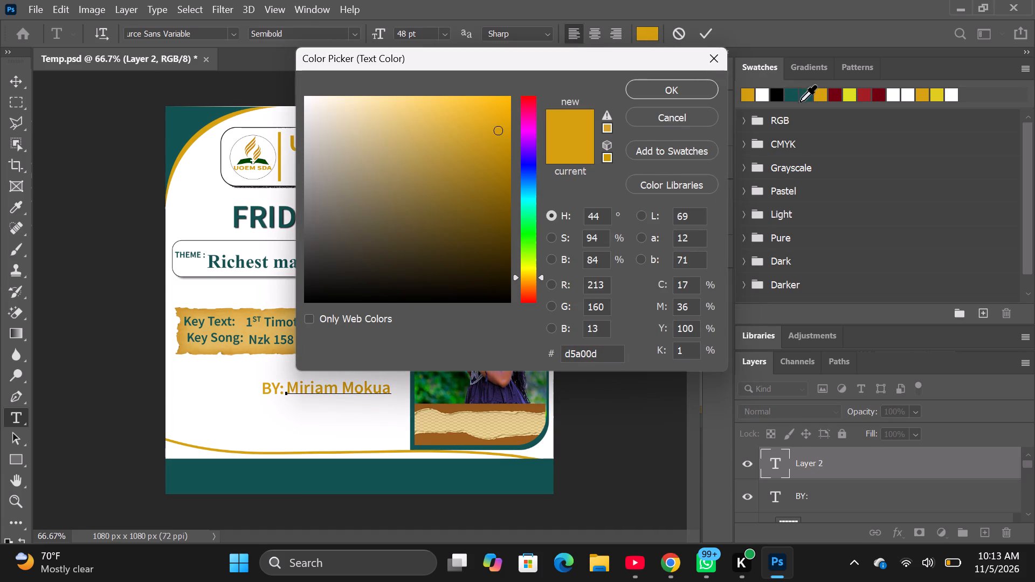
pyautogui.click(718, 62)
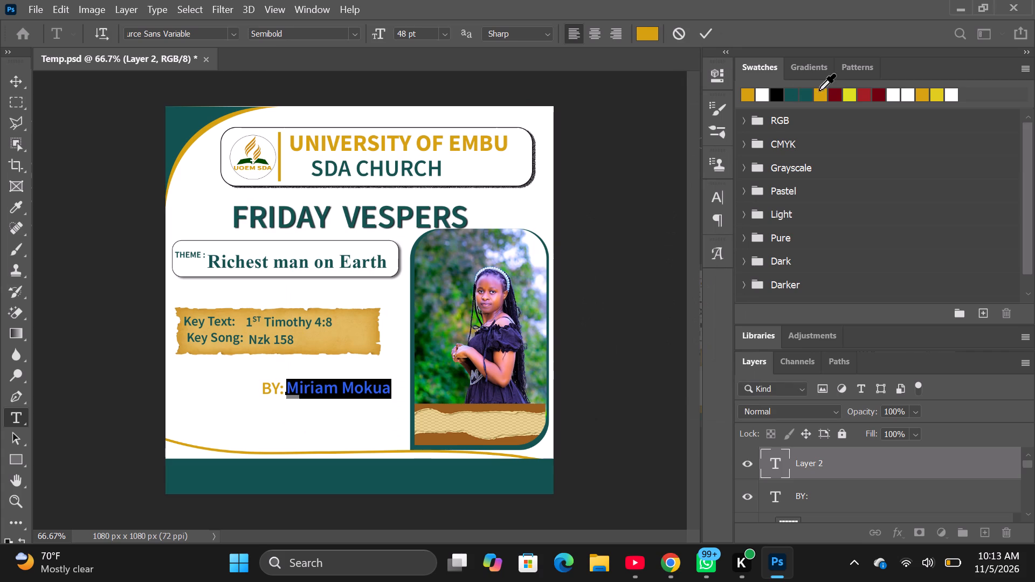
pyautogui.click(806, 94)
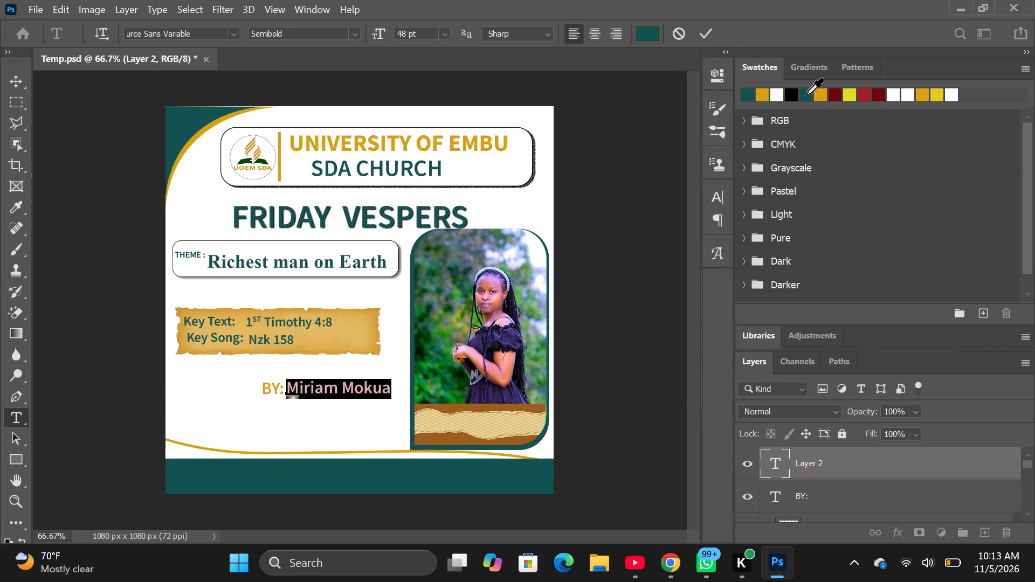
pyautogui.click(713, 37)
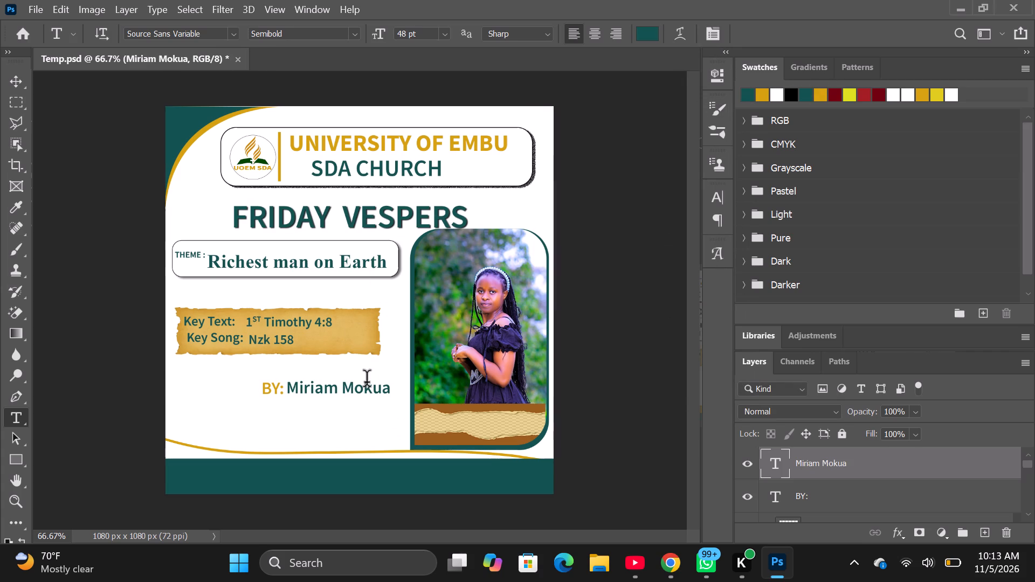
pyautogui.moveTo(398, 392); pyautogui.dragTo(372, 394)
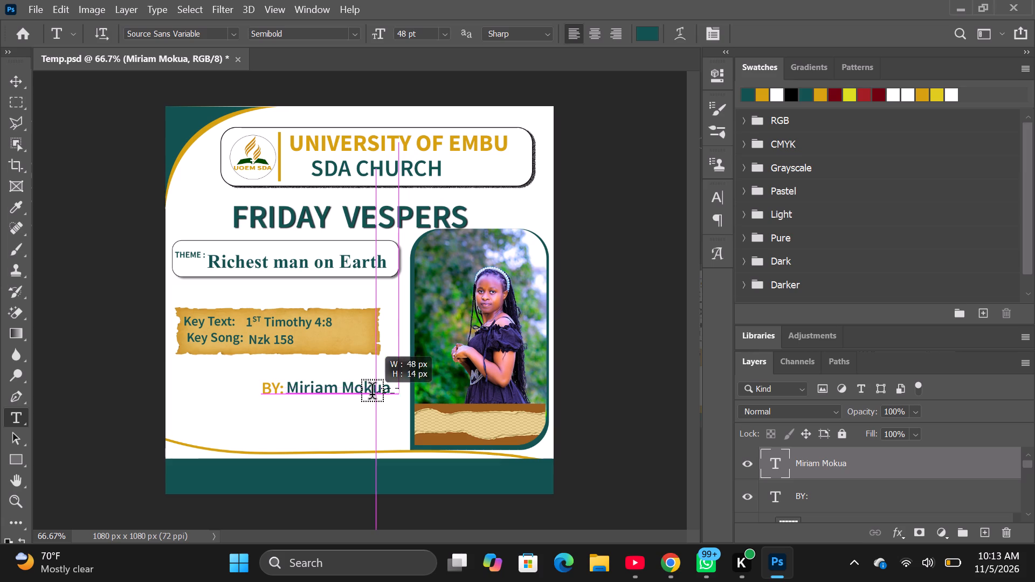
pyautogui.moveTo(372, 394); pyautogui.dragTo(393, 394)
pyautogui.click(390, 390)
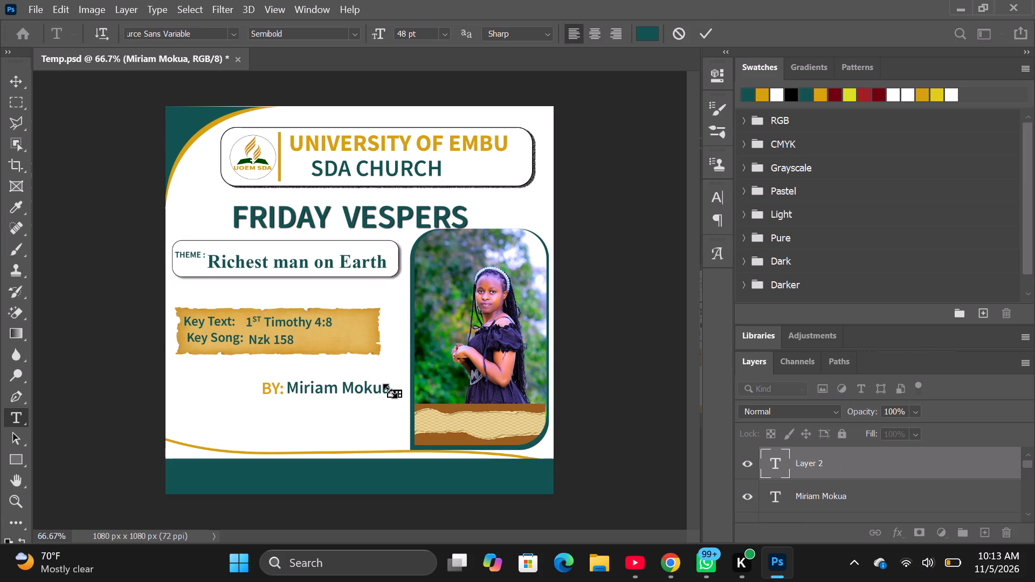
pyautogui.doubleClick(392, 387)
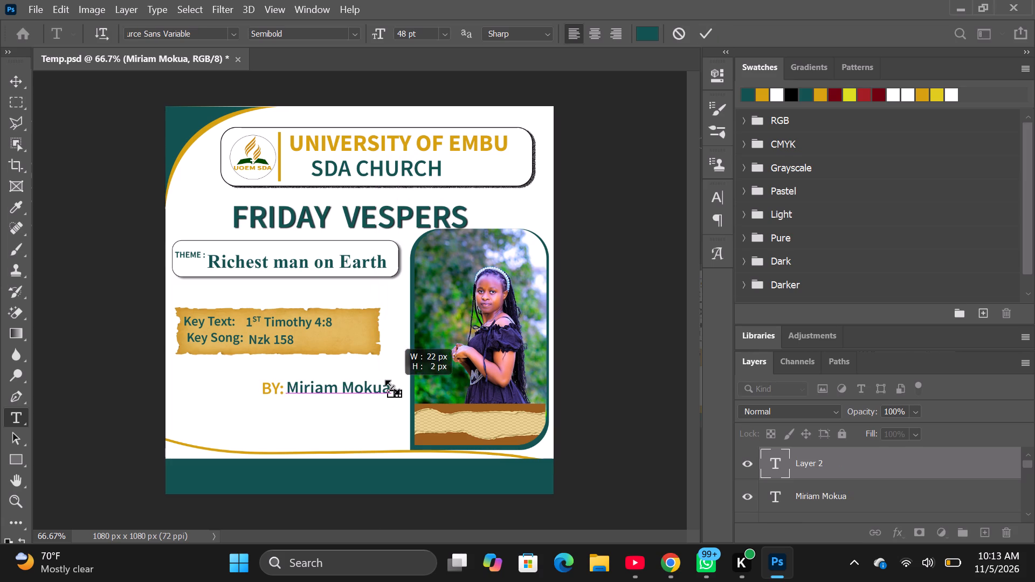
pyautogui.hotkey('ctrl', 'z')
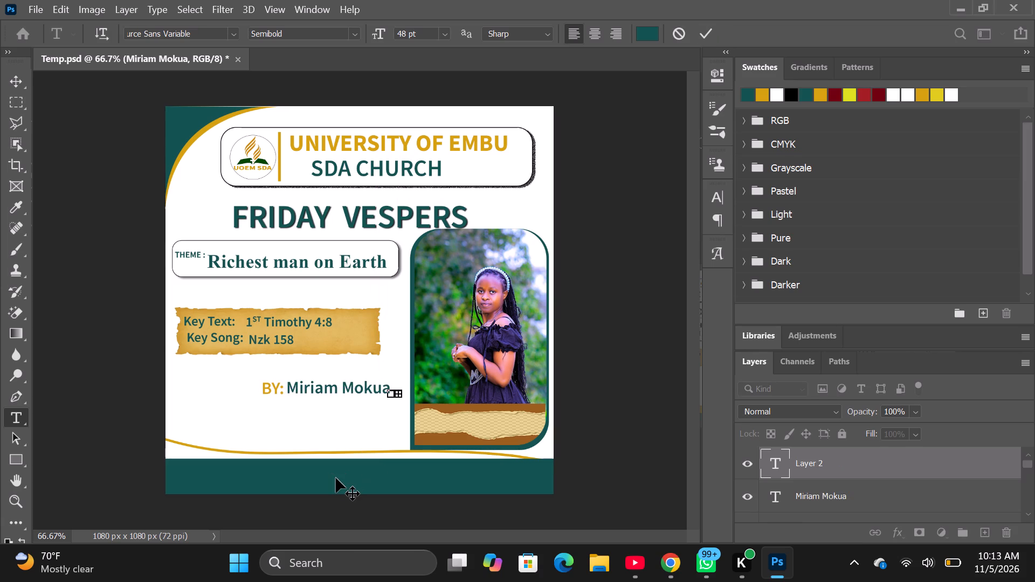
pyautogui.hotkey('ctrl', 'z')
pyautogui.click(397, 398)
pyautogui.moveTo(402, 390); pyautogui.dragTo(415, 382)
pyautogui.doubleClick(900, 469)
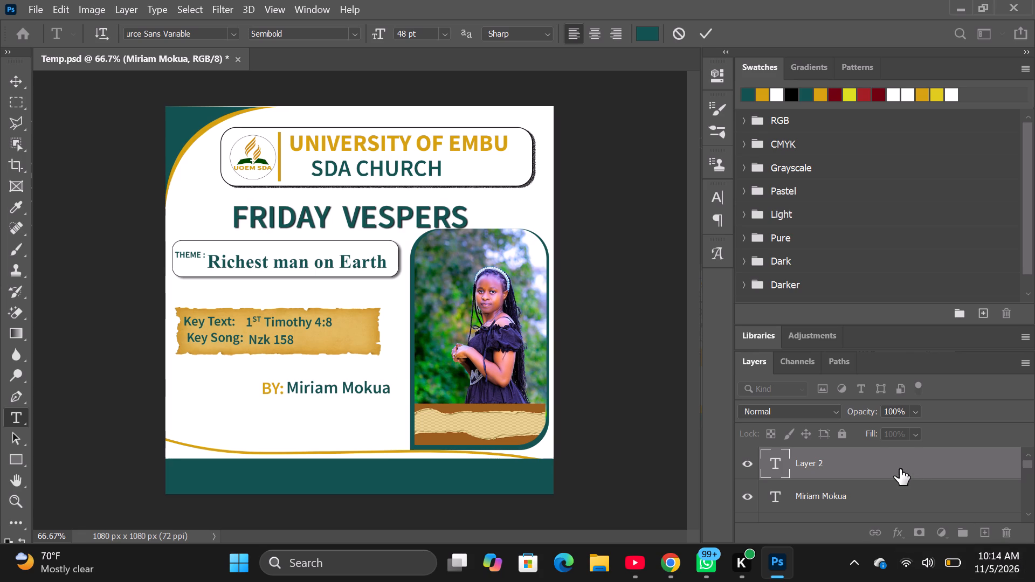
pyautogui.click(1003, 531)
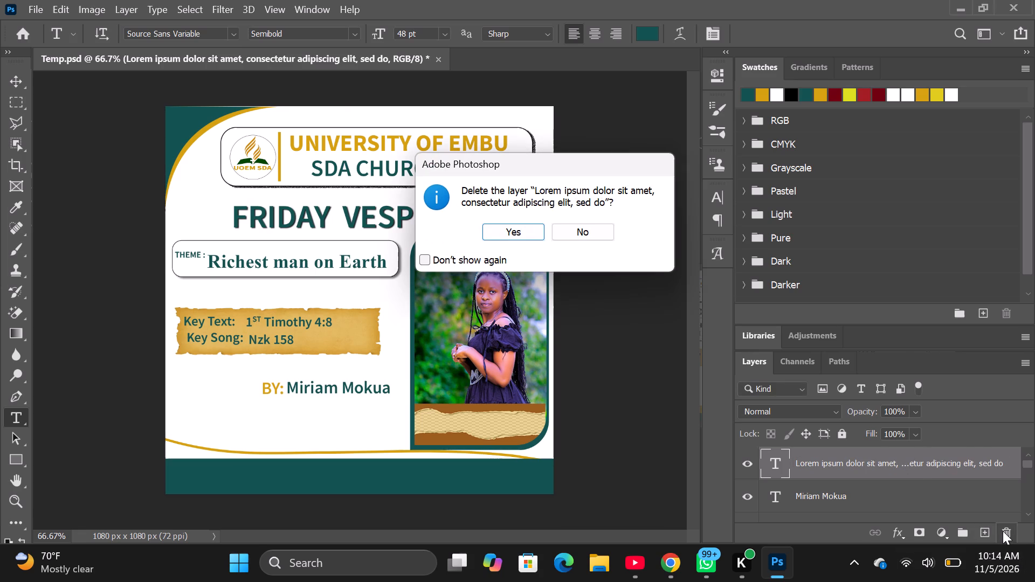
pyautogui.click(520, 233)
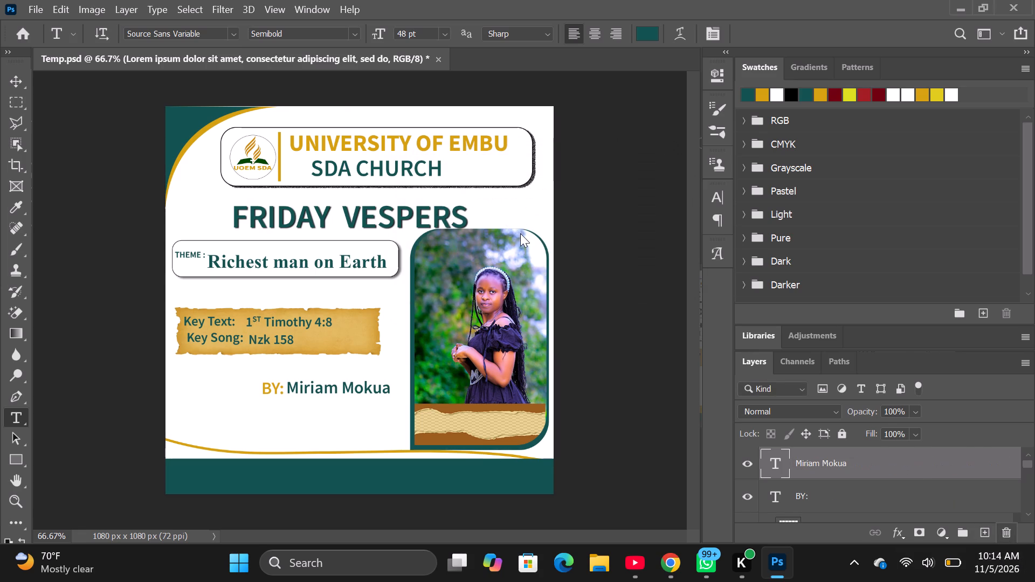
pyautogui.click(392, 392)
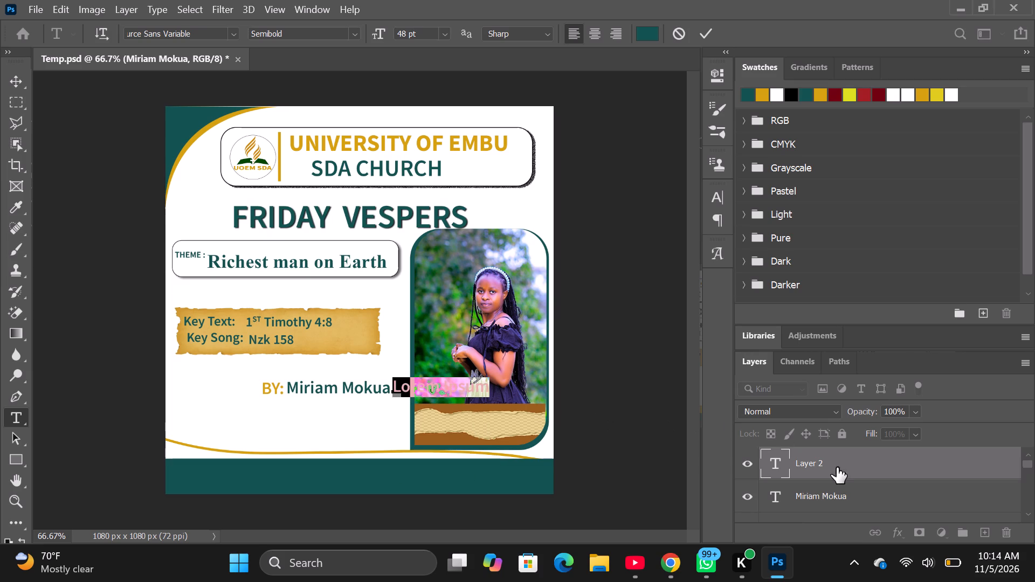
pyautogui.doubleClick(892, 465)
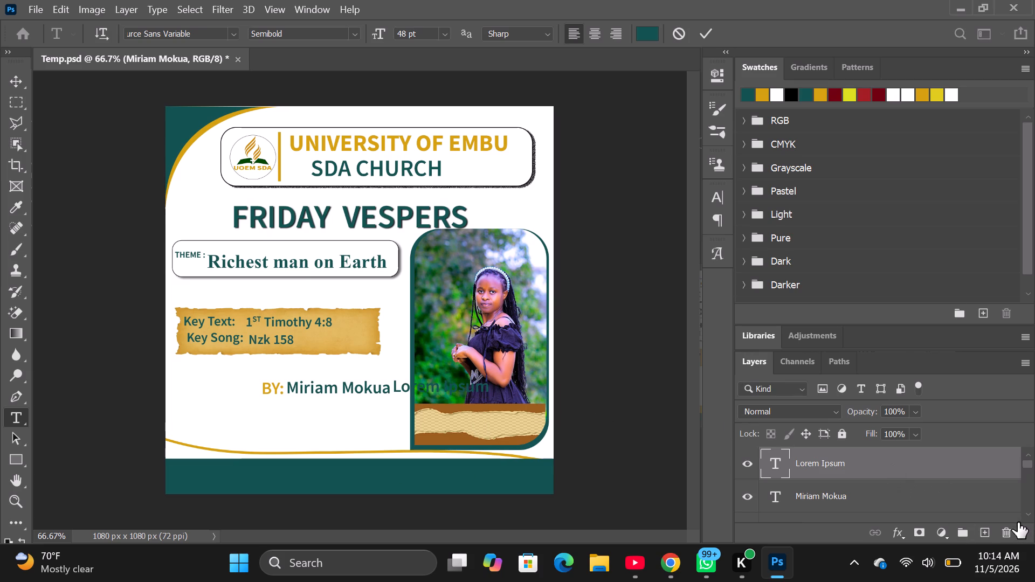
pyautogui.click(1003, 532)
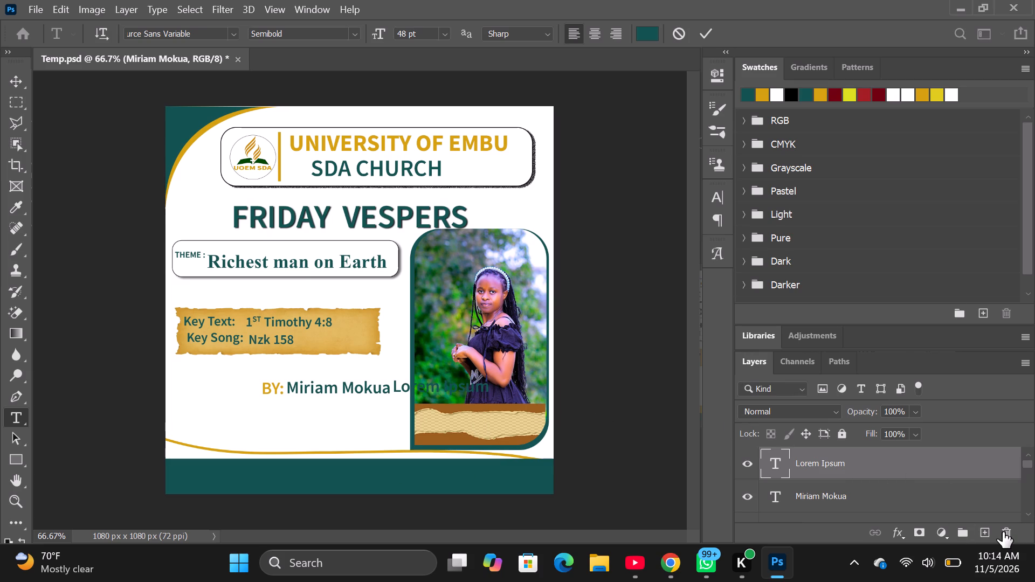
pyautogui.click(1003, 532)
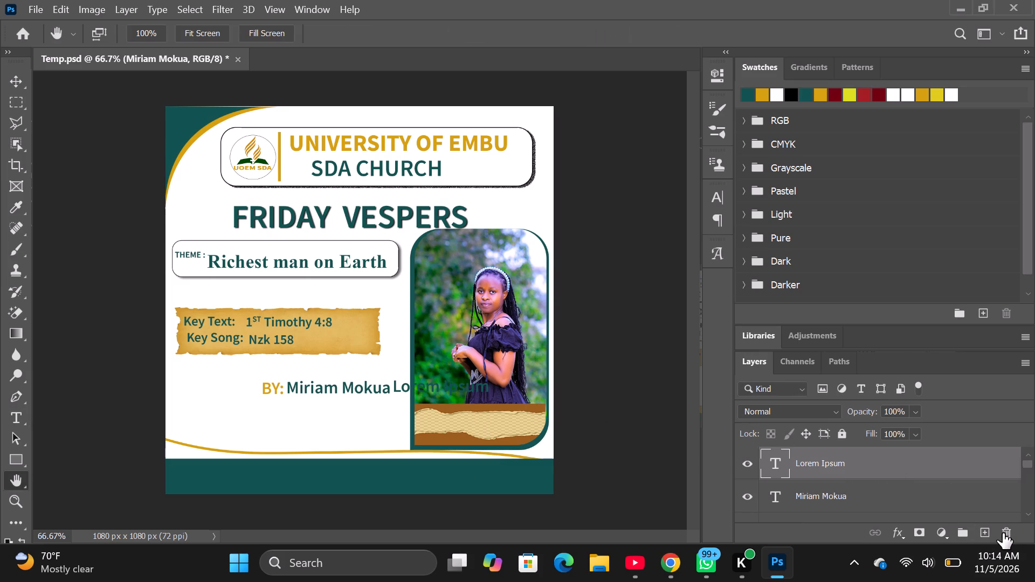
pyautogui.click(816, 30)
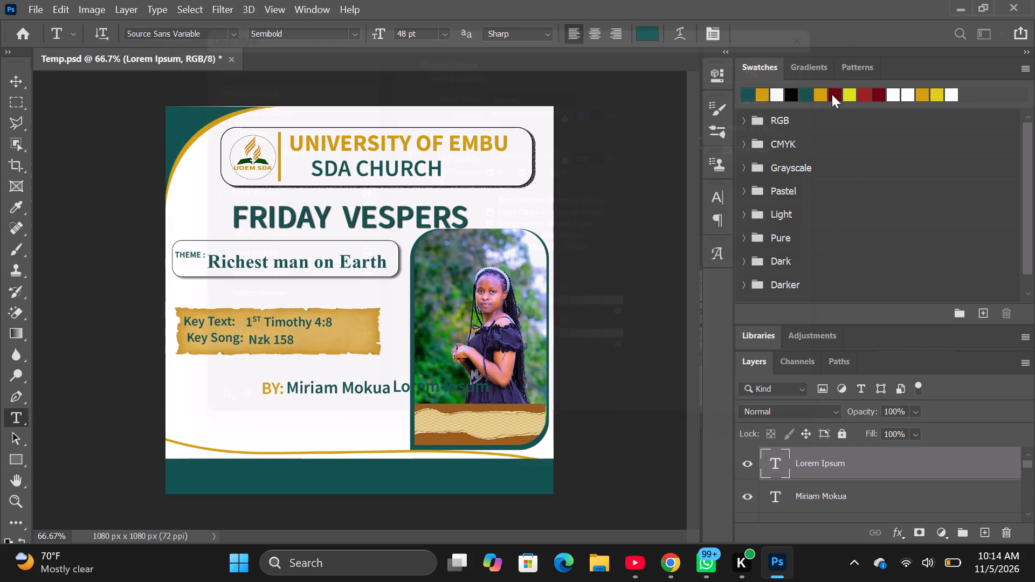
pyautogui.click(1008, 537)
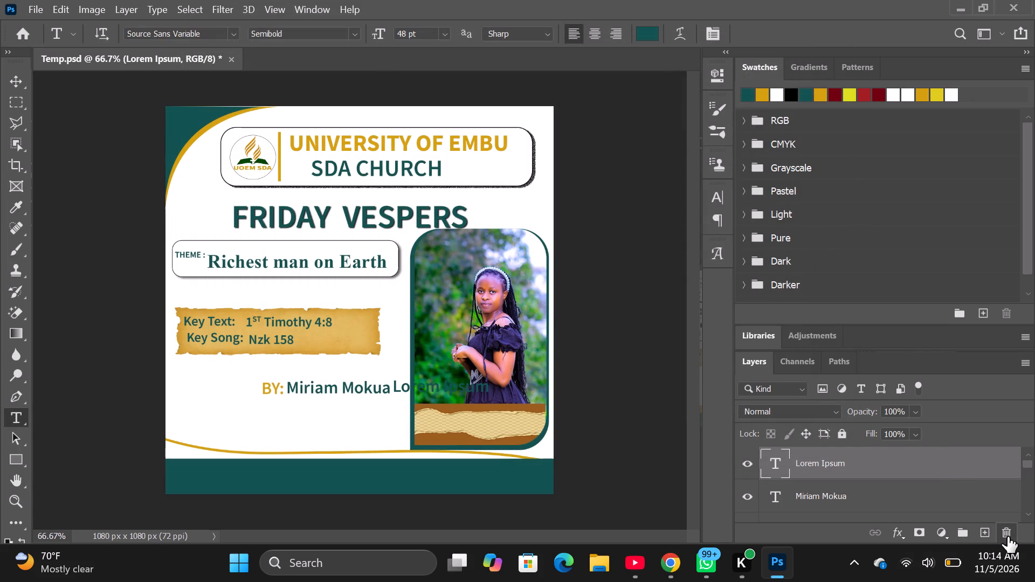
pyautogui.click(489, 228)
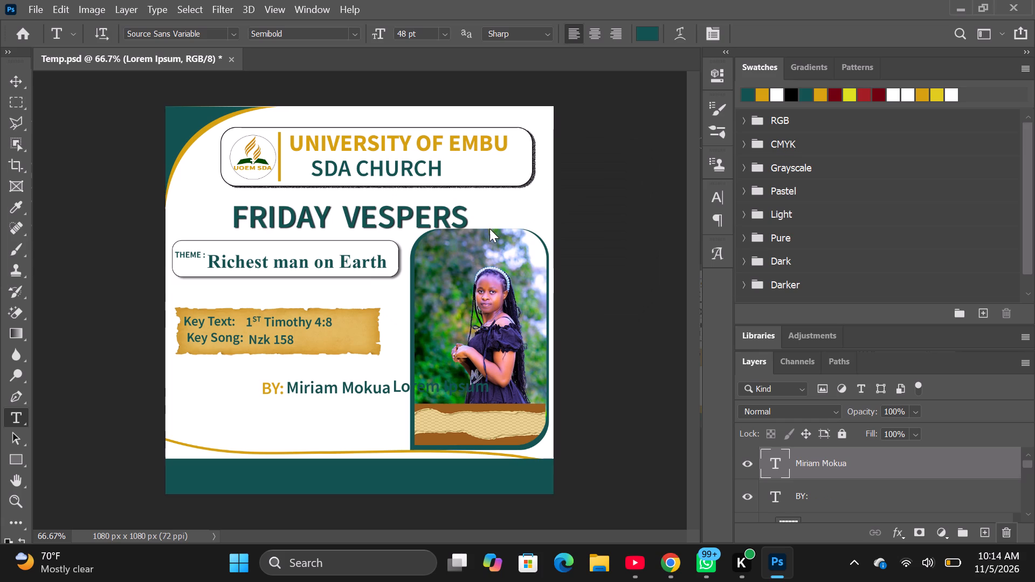
# Set the presenter's name after "BY:" to the Bold style and increase its font weight to 793.
pyautogui.tripleClick(832, 461)
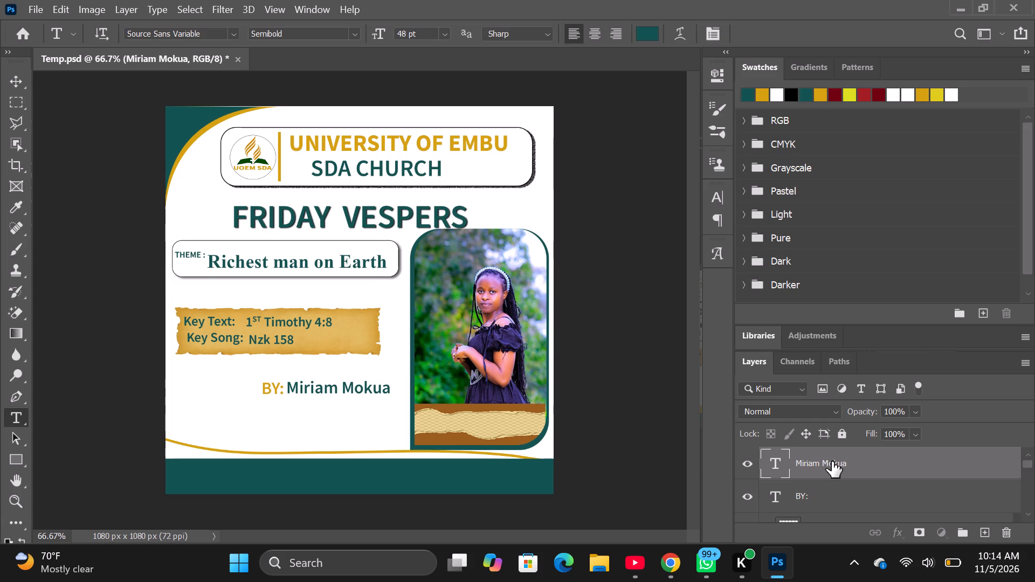
pyautogui.click(865, 458)
pyautogui.hotkey('ctrl', 't')
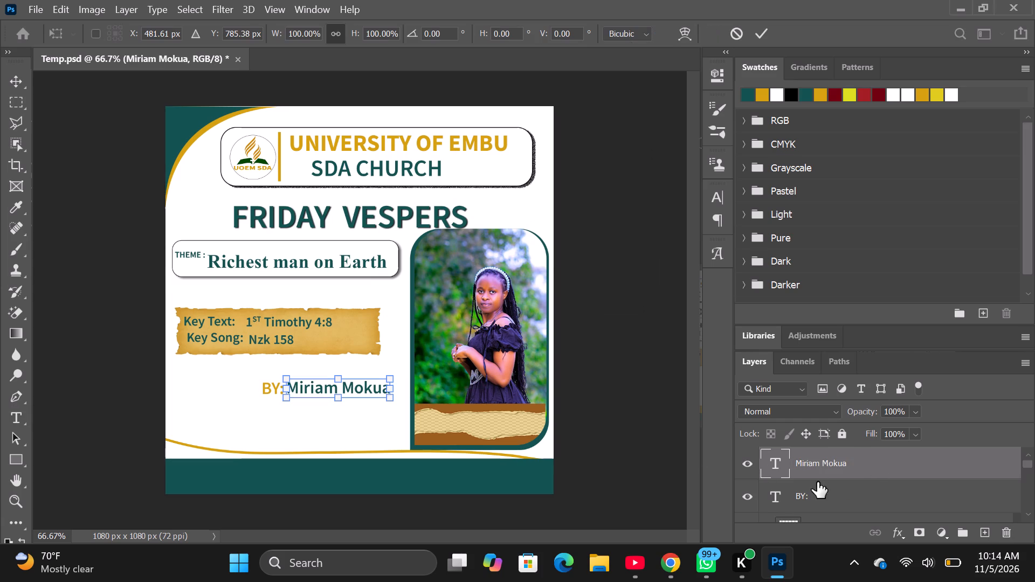
pyautogui.tripleClick(380, 389)
pyautogui.tripleClick(380, 389)
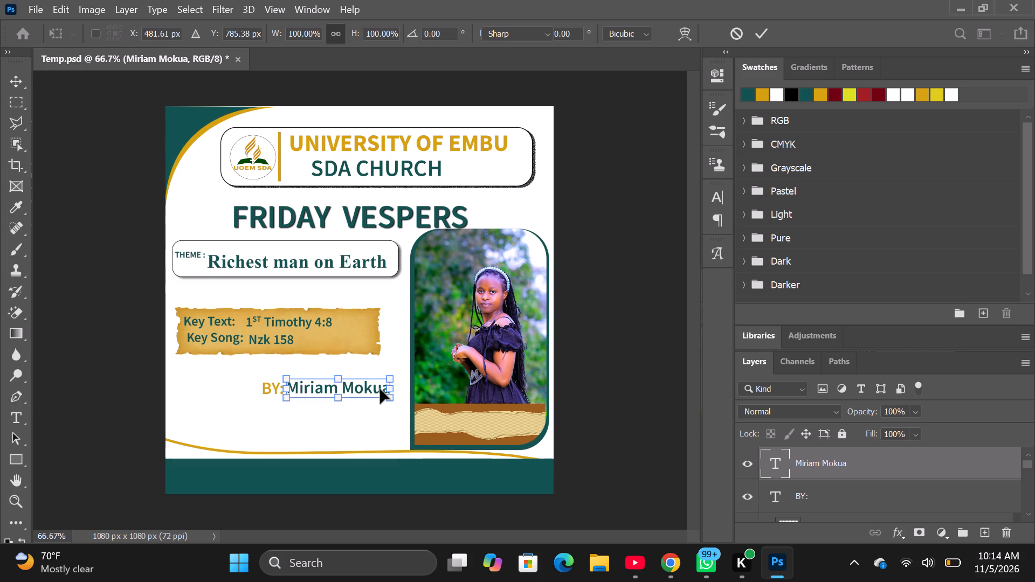
pyautogui.click(391, 390)
pyautogui.moveTo(391, 390); pyautogui.dragTo(375, 389)
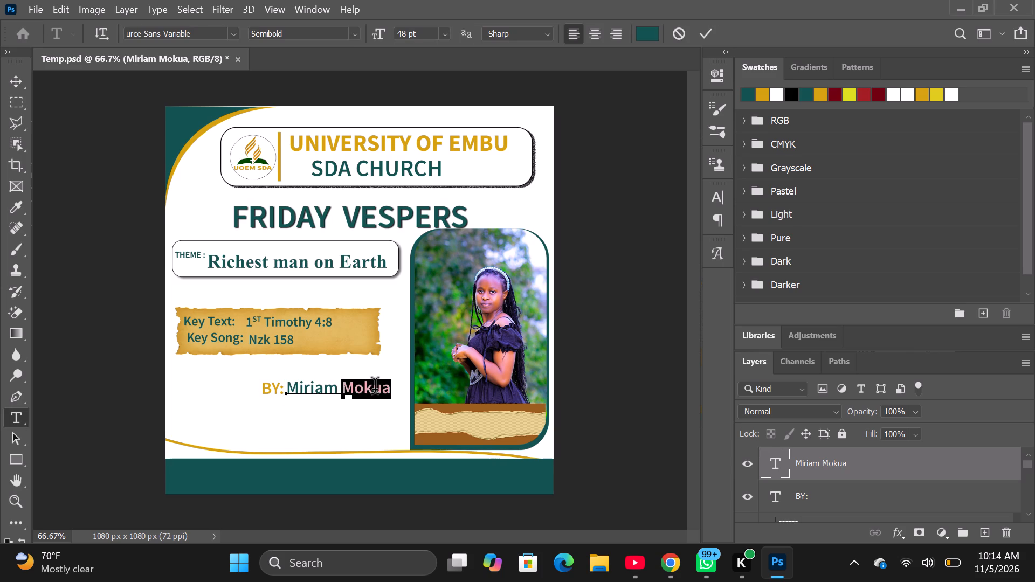
pyautogui.moveTo(375, 389); pyautogui.dragTo(311, 387)
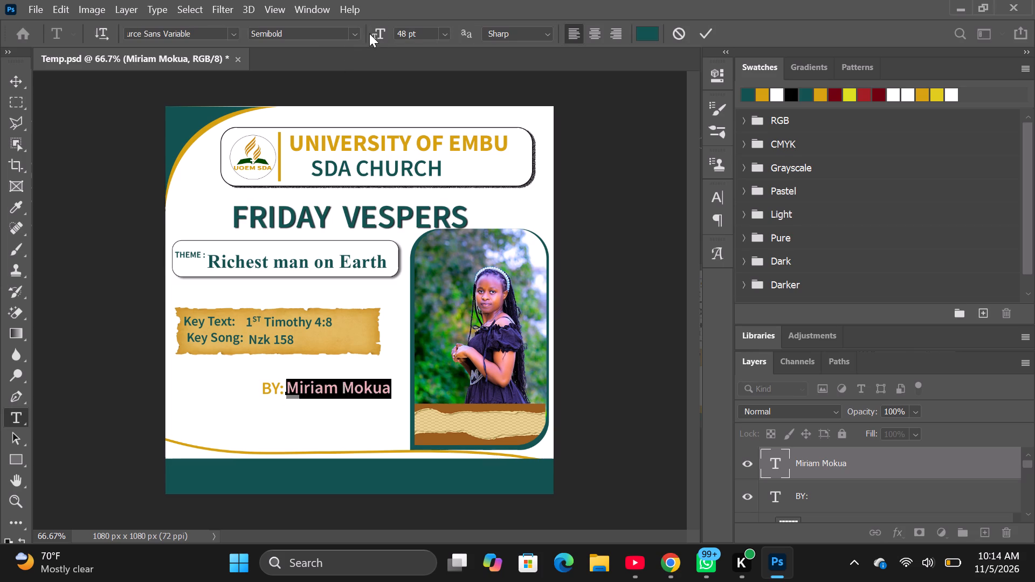
pyautogui.click(352, 36)
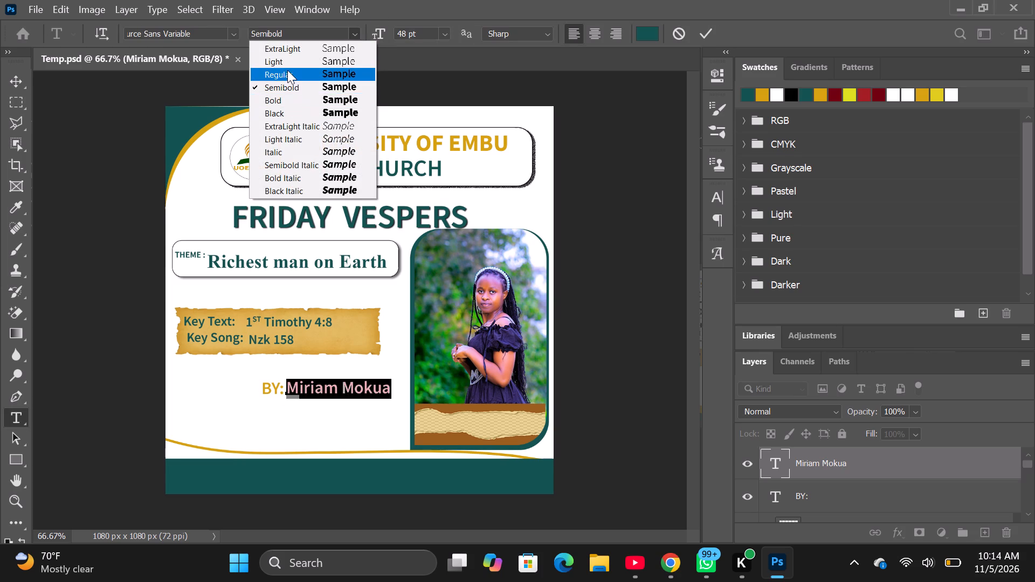
pyautogui.click(287, 98)
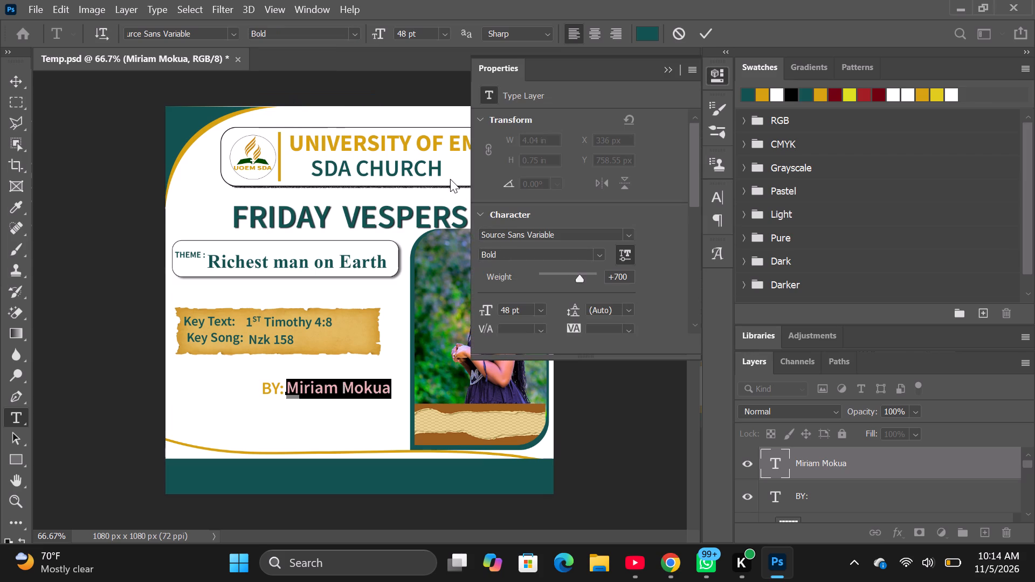
pyautogui.moveTo(580, 280); pyautogui.dragTo(586, 279)
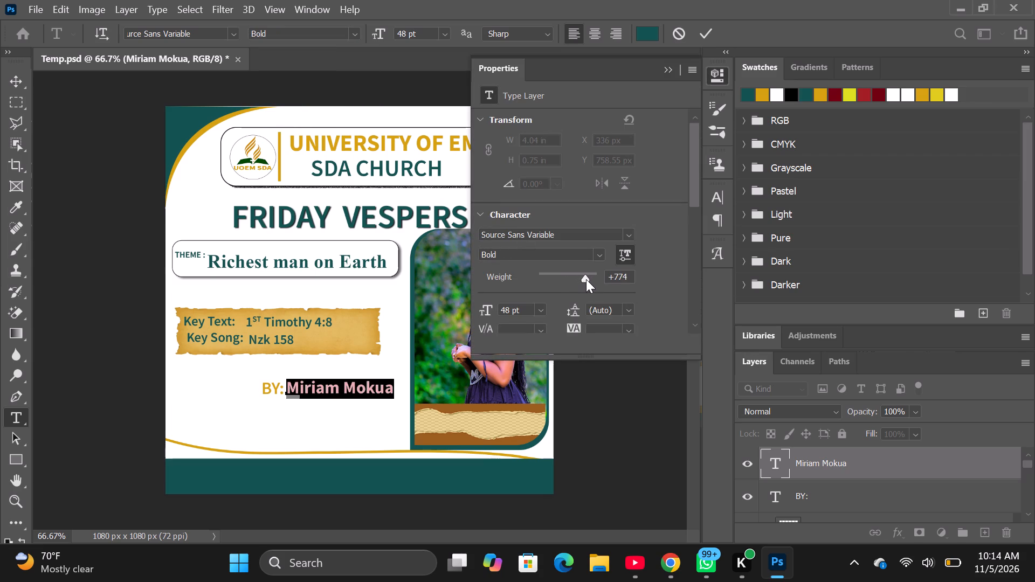
pyautogui.moveTo(586, 279); pyautogui.dragTo(588, 279)
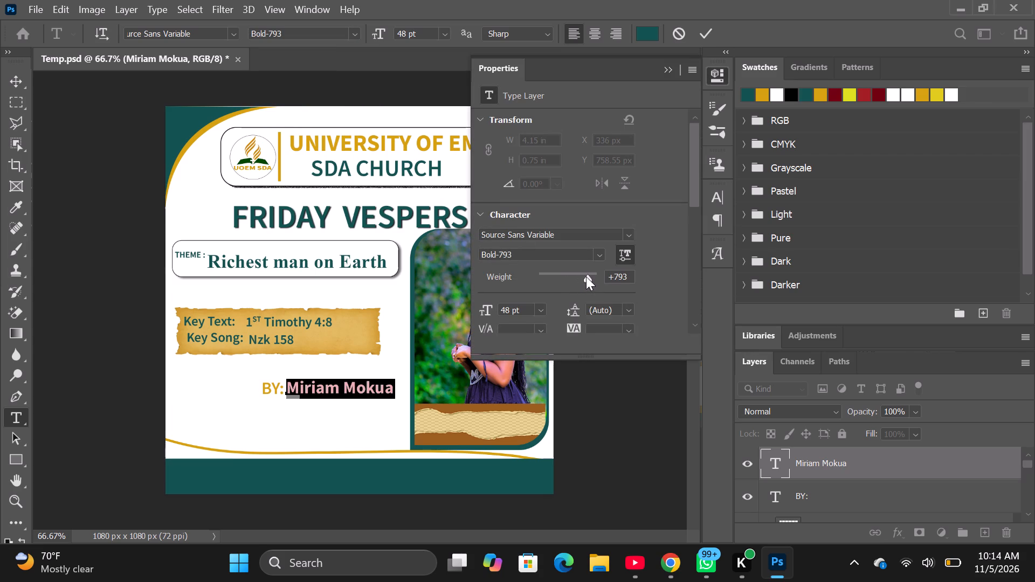
pyautogui.click(706, 38)
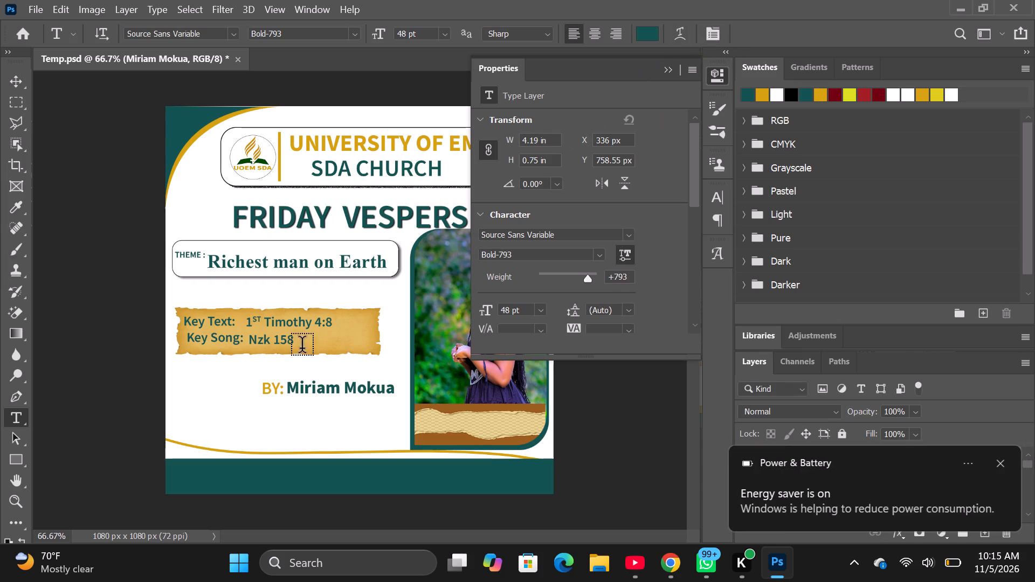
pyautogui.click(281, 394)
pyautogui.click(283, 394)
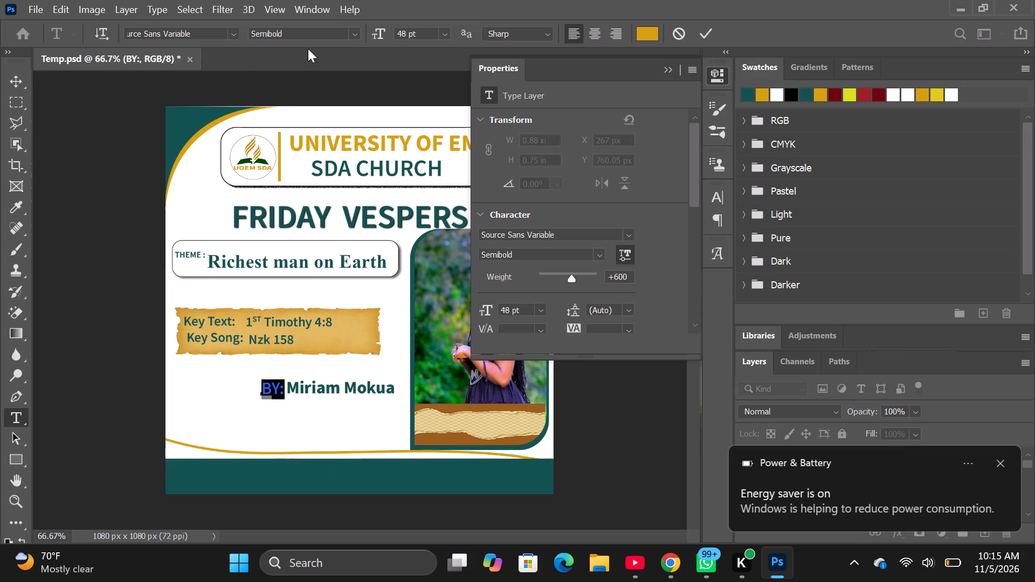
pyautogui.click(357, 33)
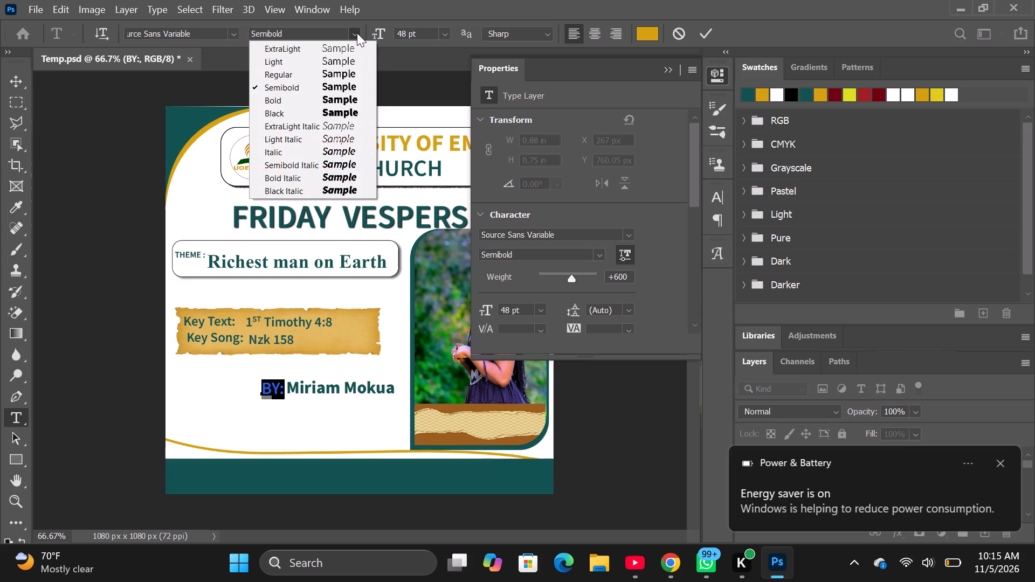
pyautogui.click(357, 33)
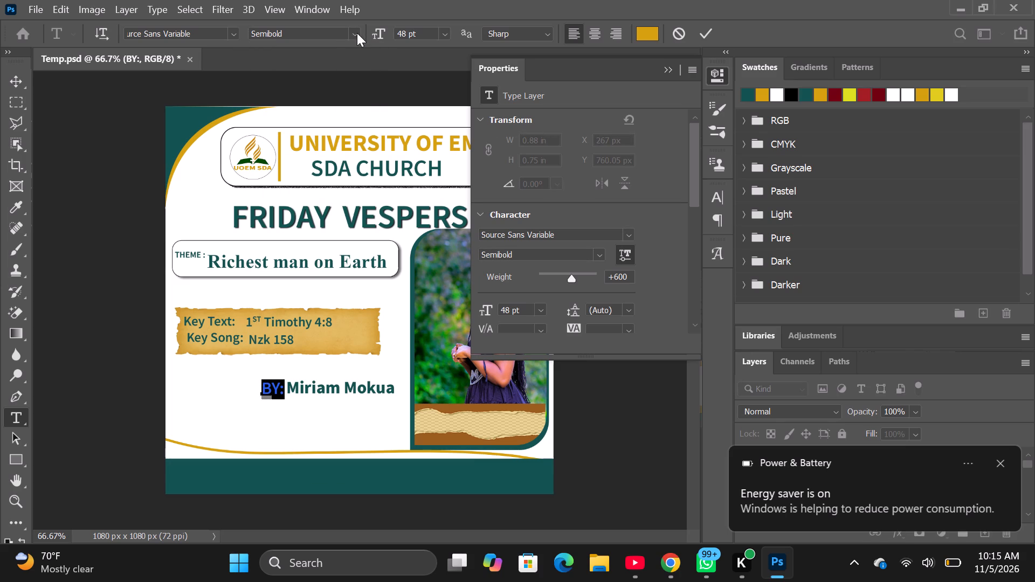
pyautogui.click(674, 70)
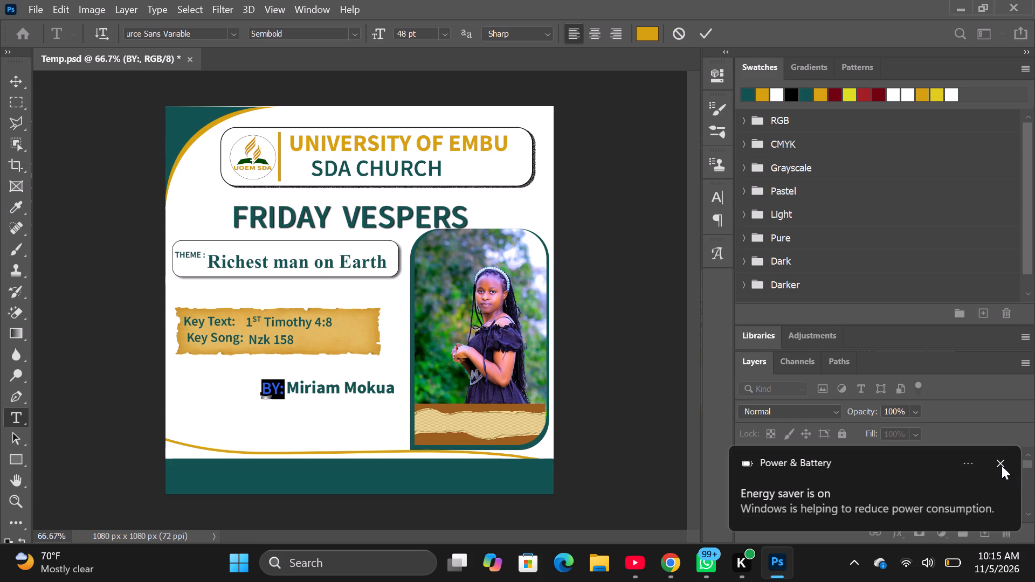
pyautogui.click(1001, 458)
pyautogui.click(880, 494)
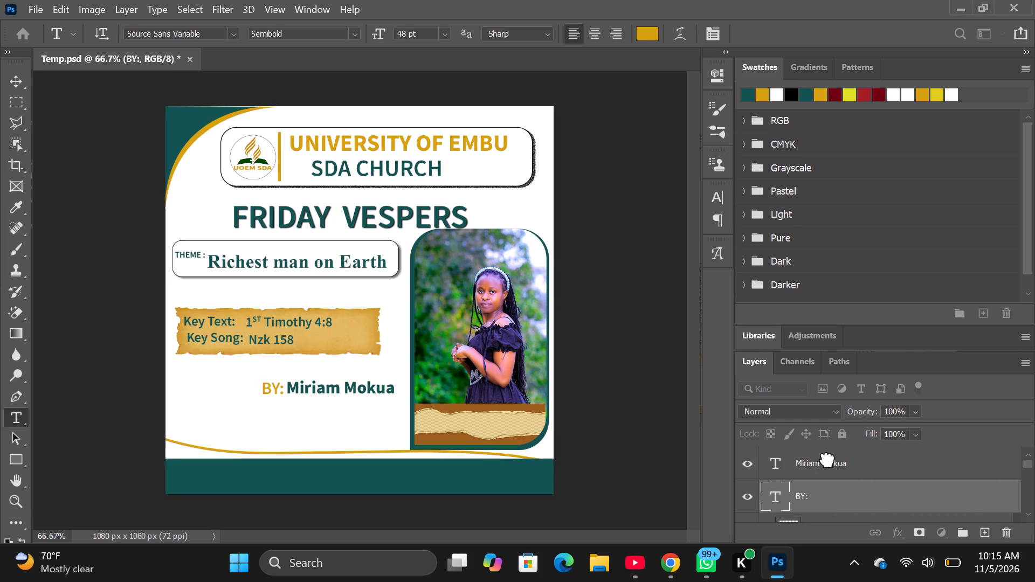
# Group the presenter's name layer and the "BY:" text layer together.
pyautogui.click(830, 467)
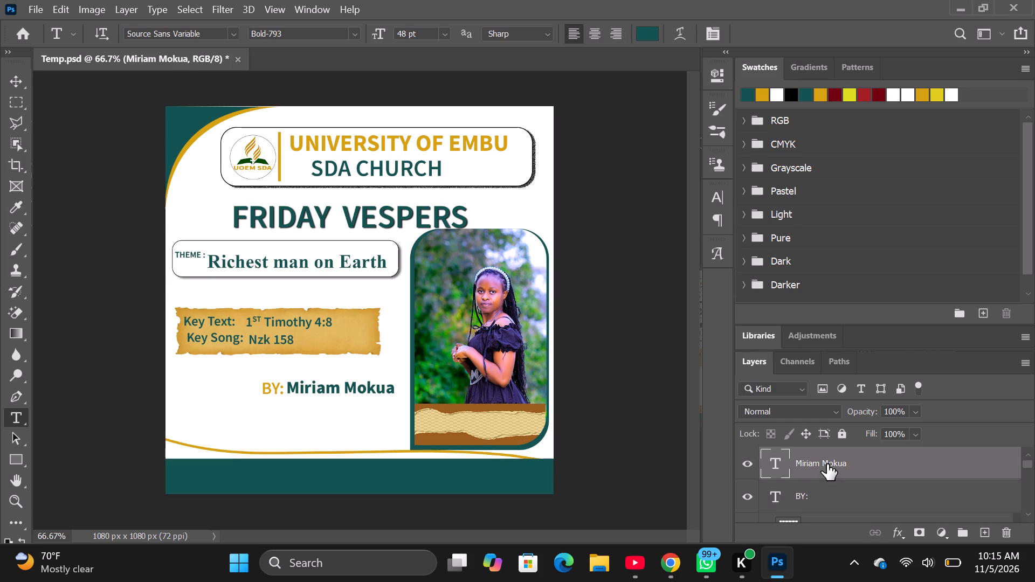
pyautogui.keyDown('shift'); pyautogui.click(838, 489); pyautogui.keyUp('shift')
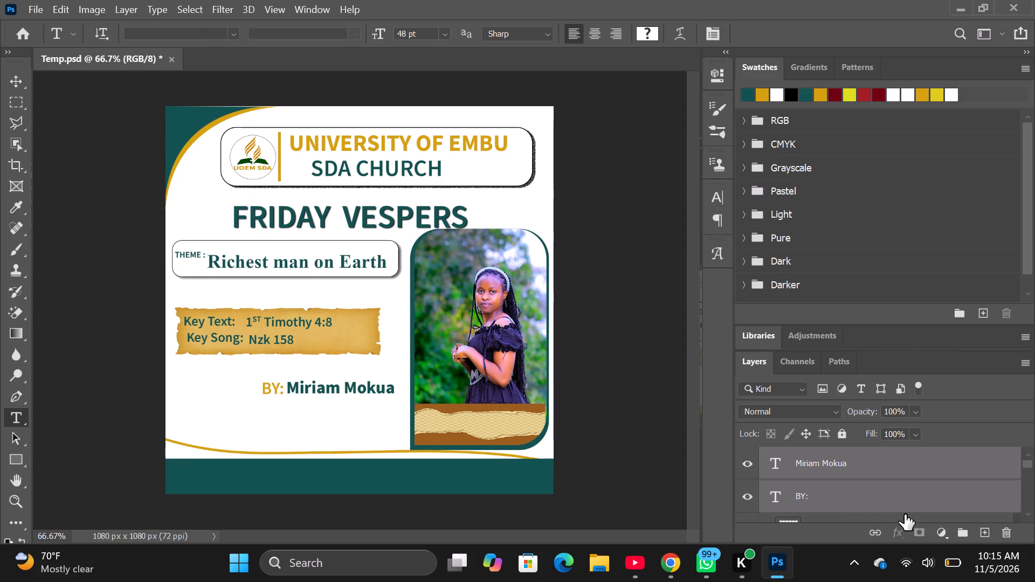
pyautogui.click(959, 531)
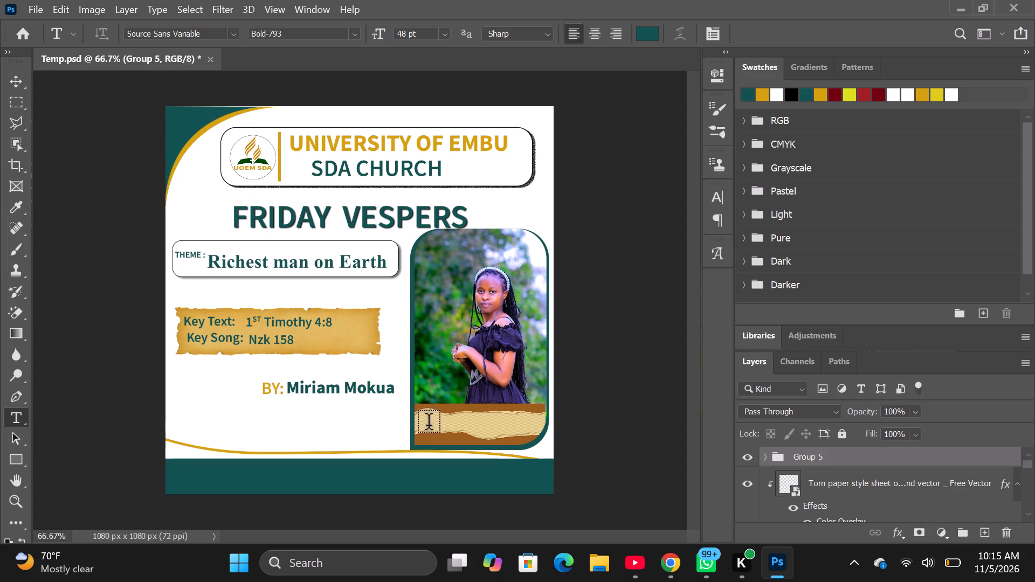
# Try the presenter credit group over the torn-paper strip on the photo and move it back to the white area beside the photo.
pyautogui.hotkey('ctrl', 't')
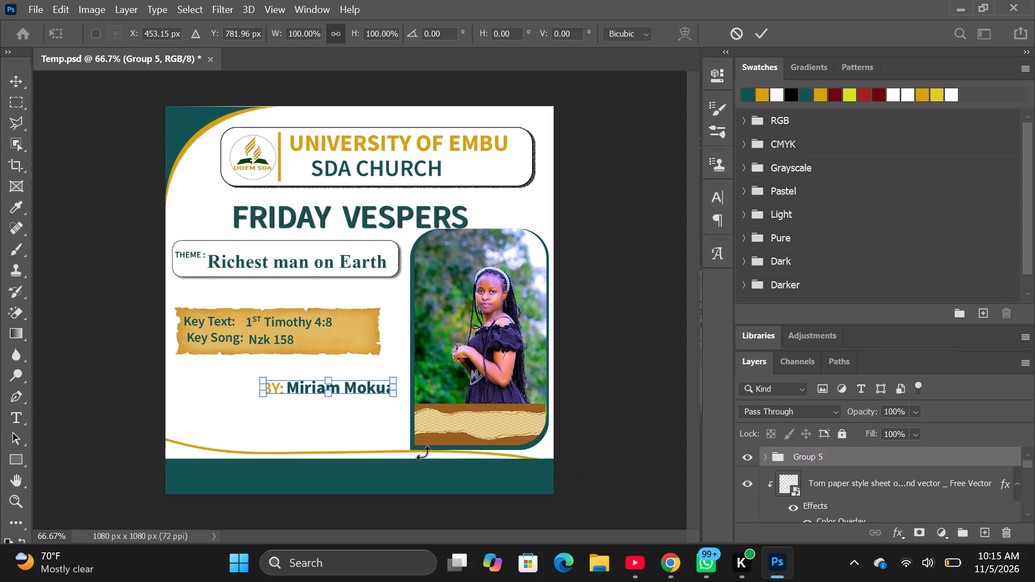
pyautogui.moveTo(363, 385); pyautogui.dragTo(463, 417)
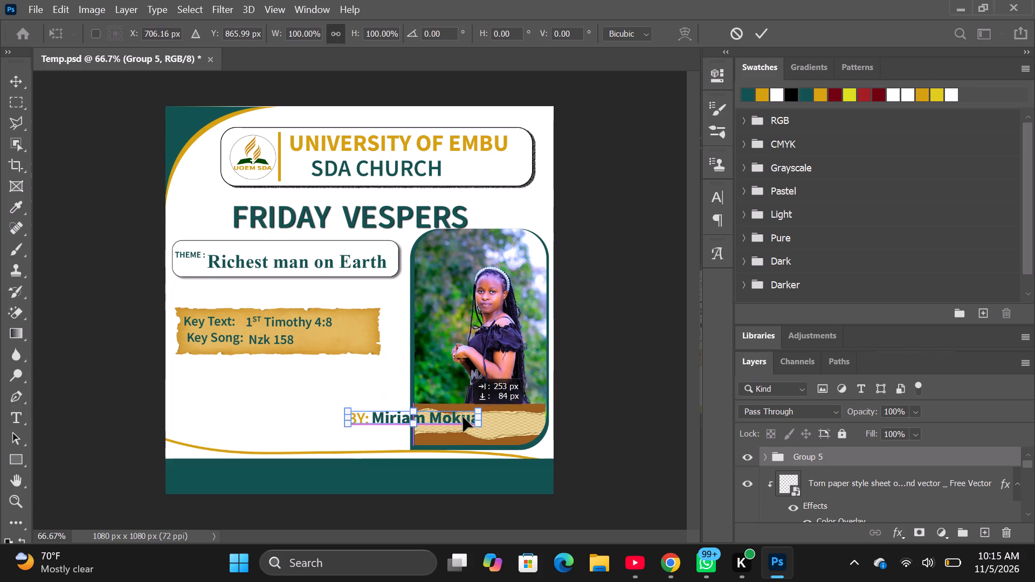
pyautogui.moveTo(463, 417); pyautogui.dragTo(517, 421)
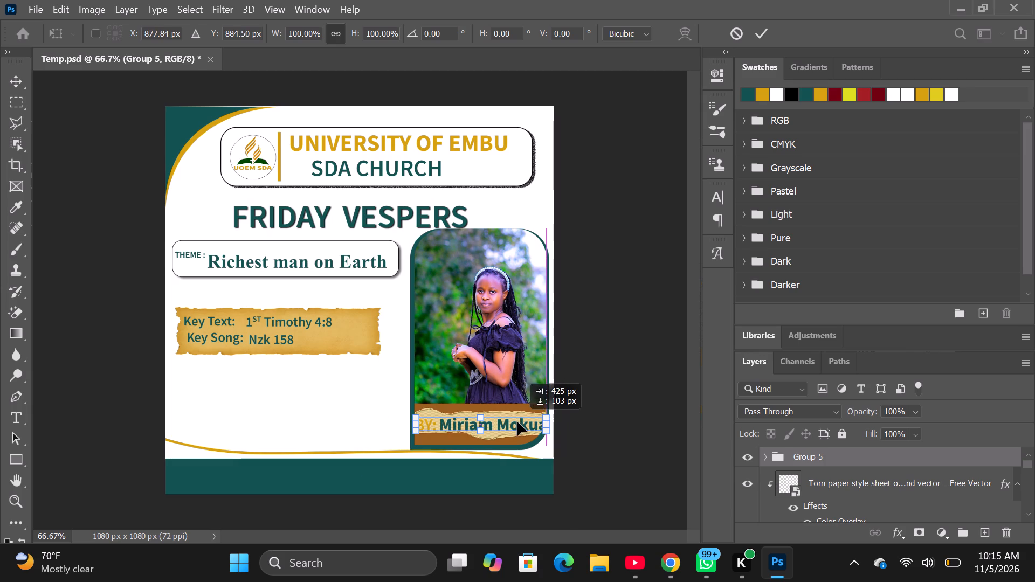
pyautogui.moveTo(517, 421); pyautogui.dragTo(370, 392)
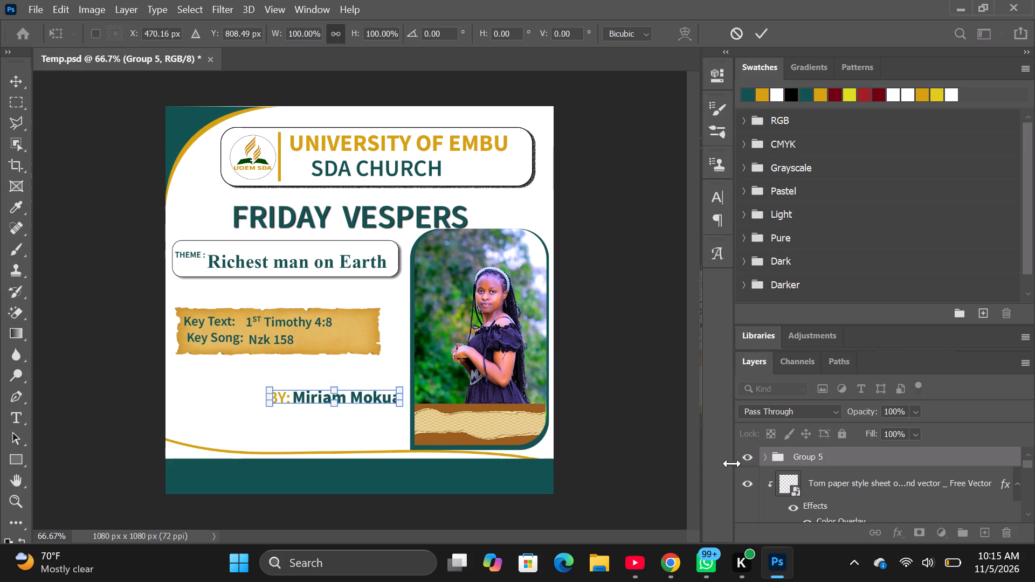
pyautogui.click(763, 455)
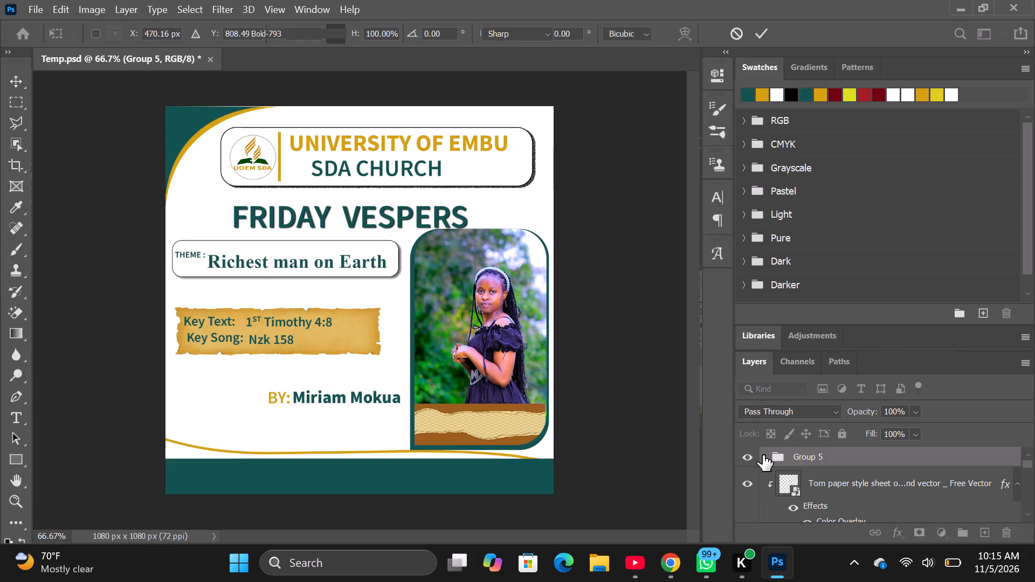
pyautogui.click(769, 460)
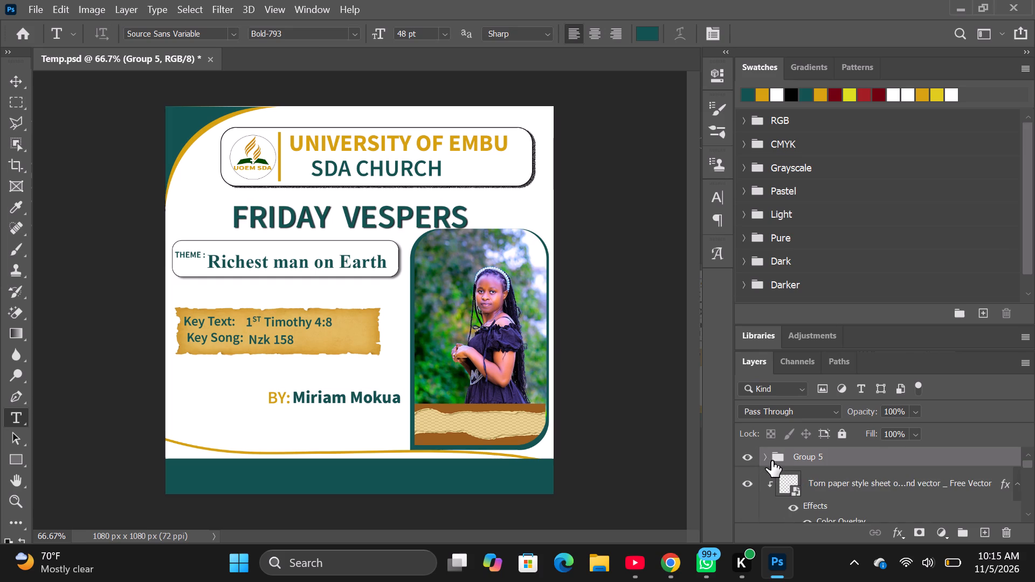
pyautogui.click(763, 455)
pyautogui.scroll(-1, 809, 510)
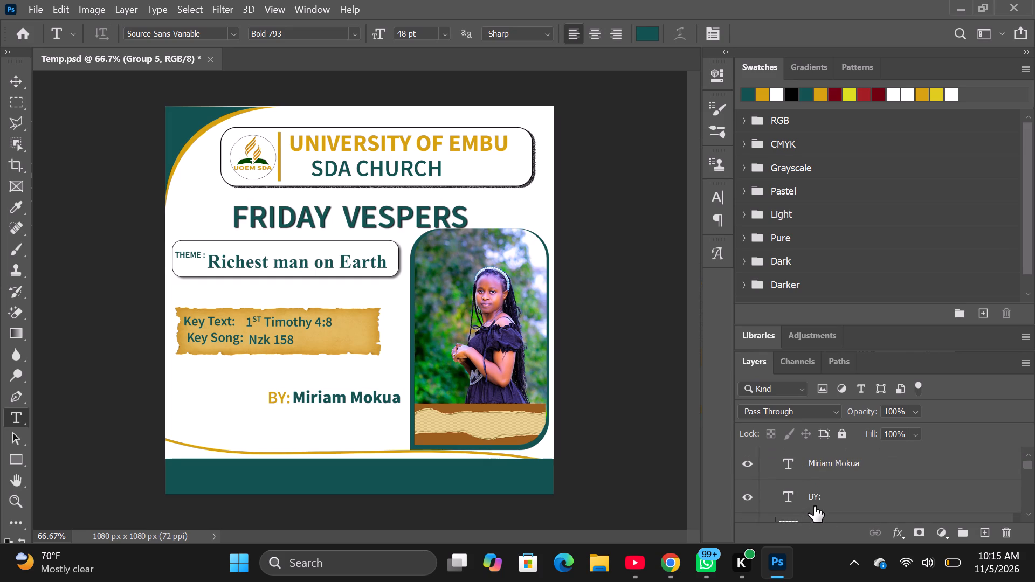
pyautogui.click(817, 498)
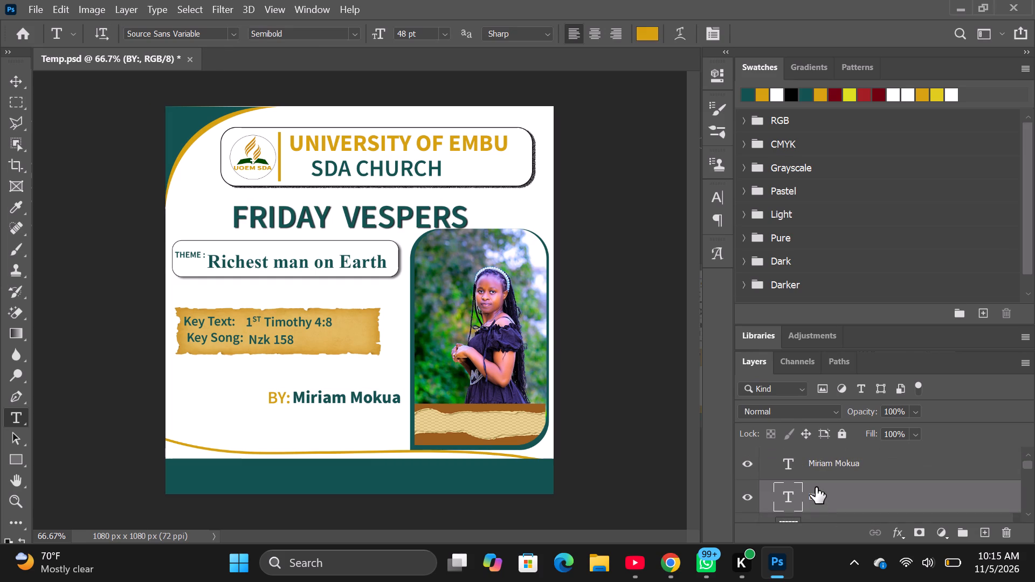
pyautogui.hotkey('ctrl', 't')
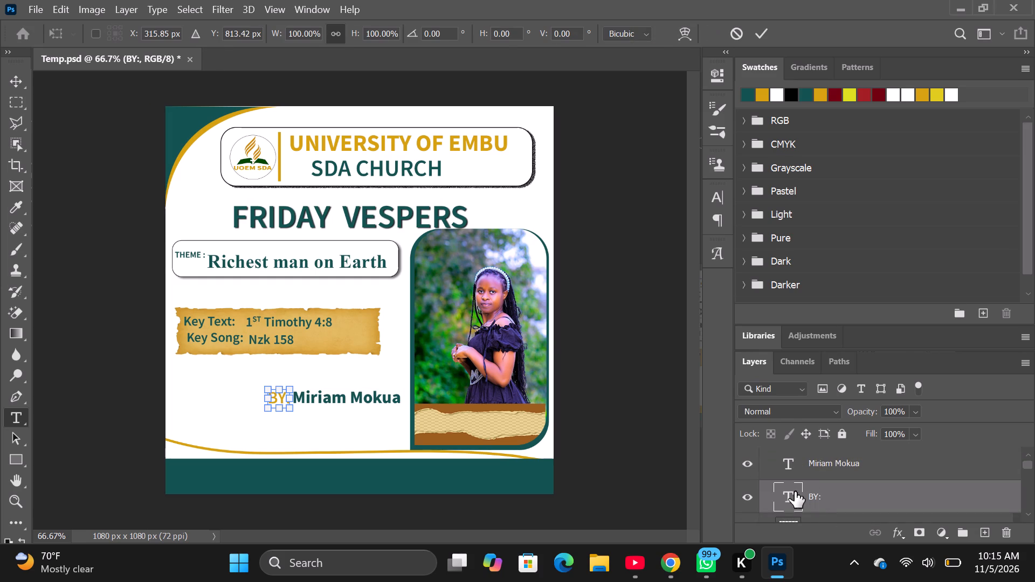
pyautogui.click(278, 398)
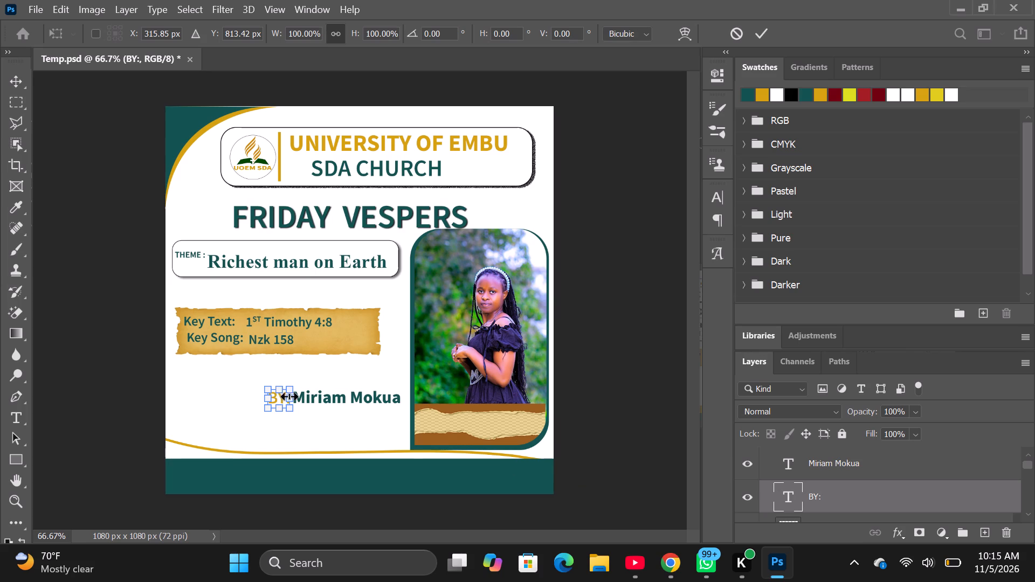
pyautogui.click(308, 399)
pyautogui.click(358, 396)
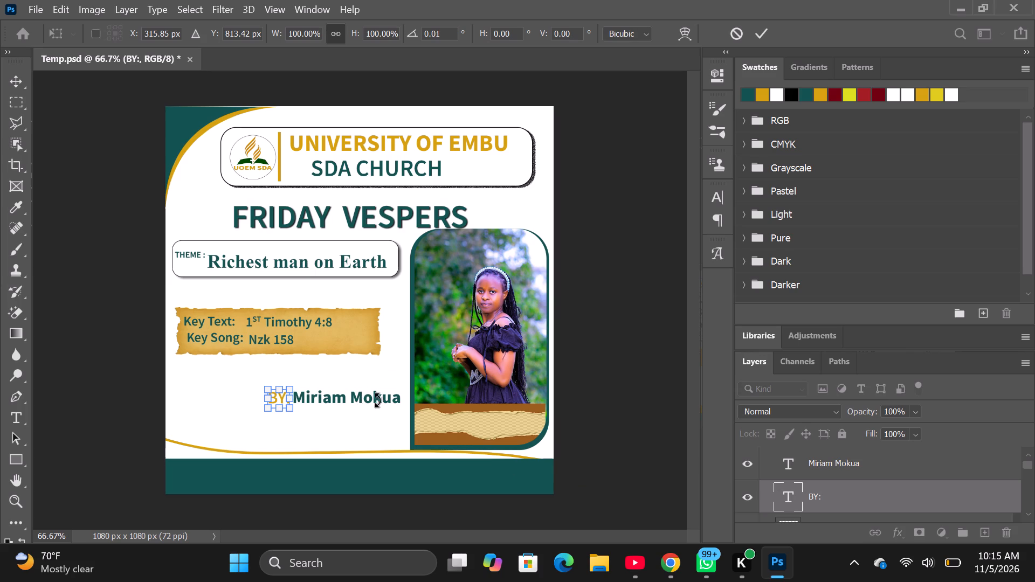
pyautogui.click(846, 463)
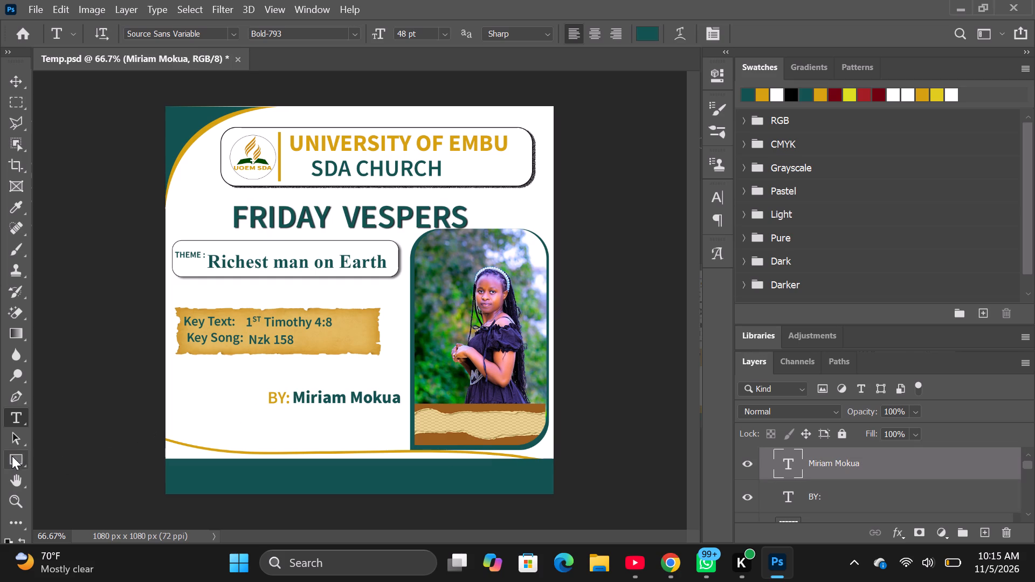
# Recolour the "BY:" text with the white swatch.
pyautogui.click(11, 413)
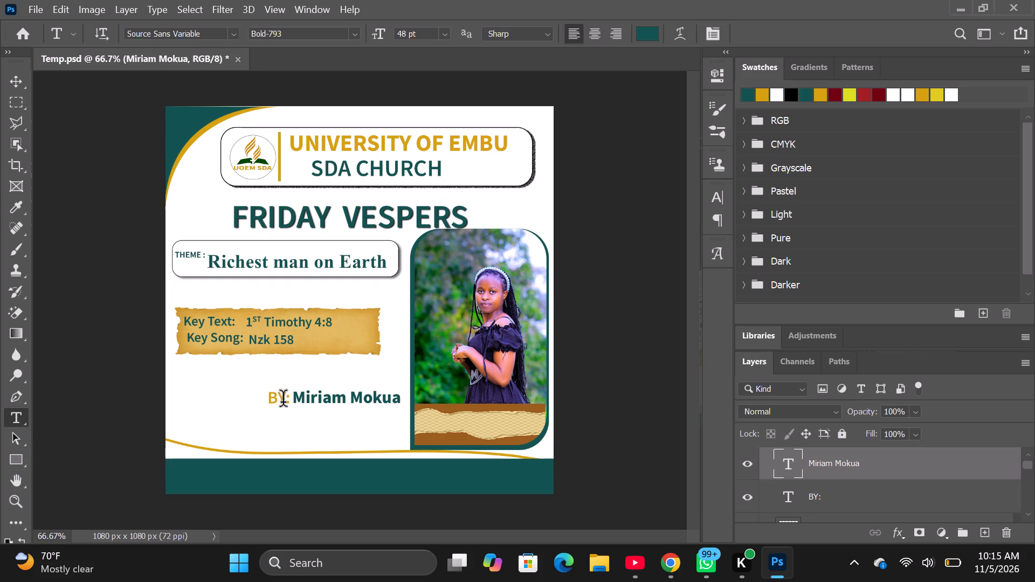
pyautogui.click(285, 402)
pyautogui.moveTo(289, 404); pyautogui.dragTo(272, 404)
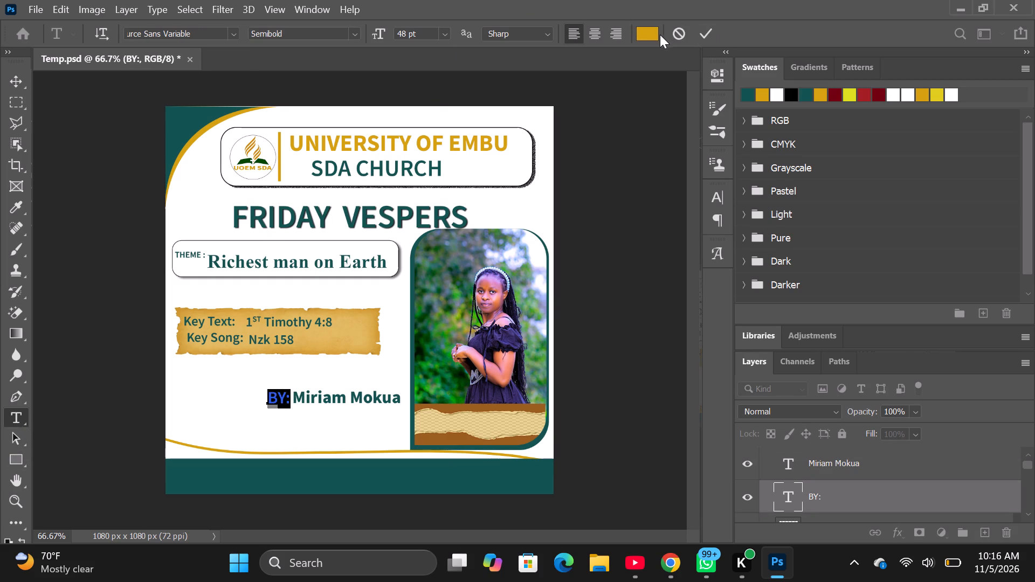
pyautogui.click(651, 32)
pyautogui.click(721, 55)
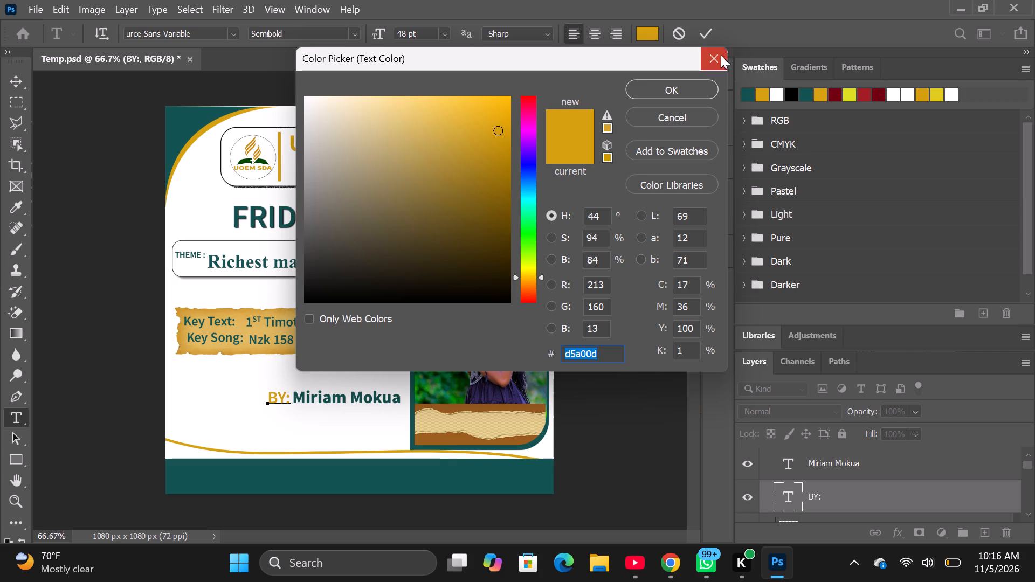
pyautogui.click(776, 93)
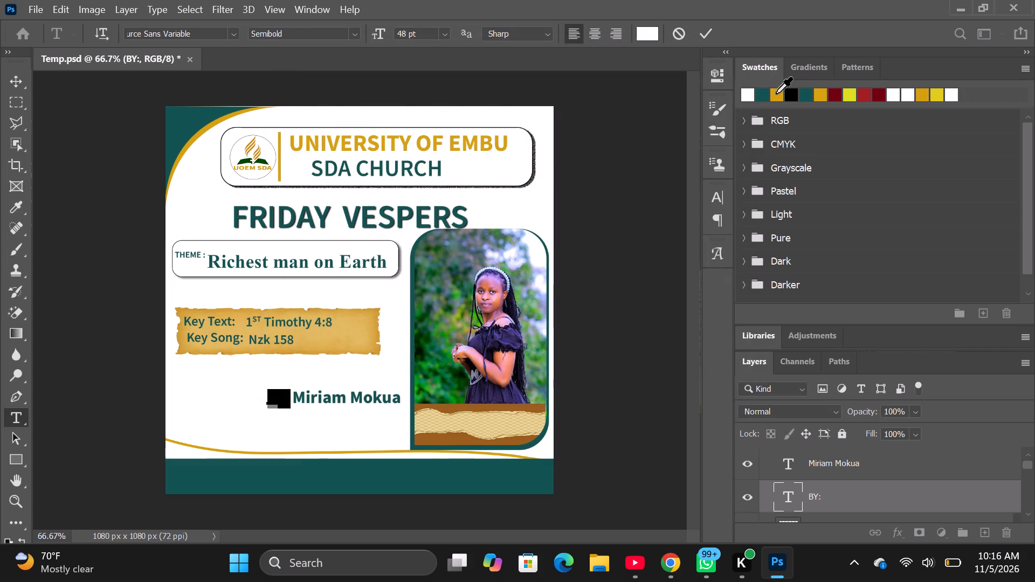
pyautogui.click(847, 493)
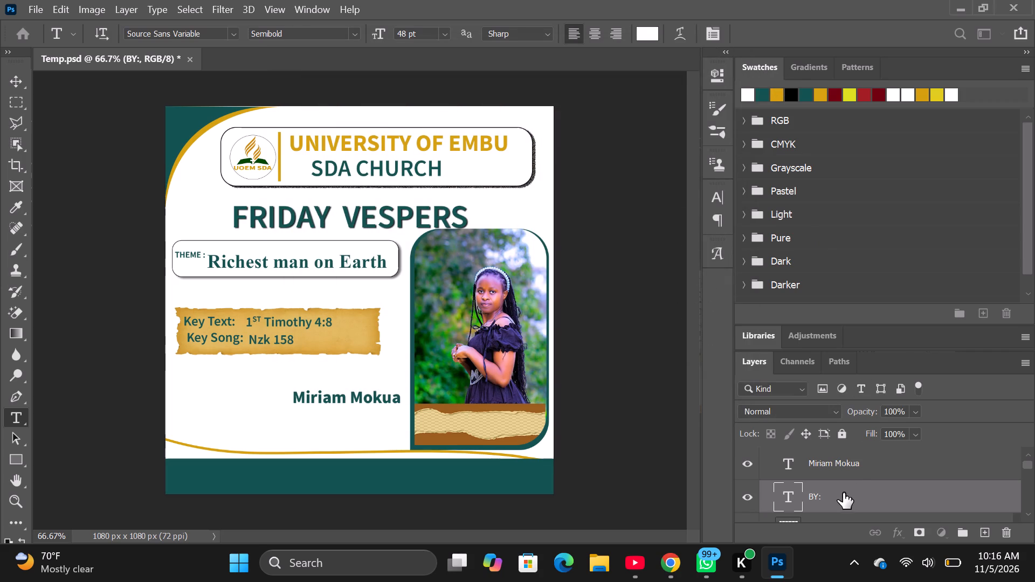
# Scale the presenter credit group to about 88% and centre it on the torn-paper strip, at about X 877 px, Y 885 px.
pyautogui.scroll(1, 799, 464)
pyautogui.click(767, 457)
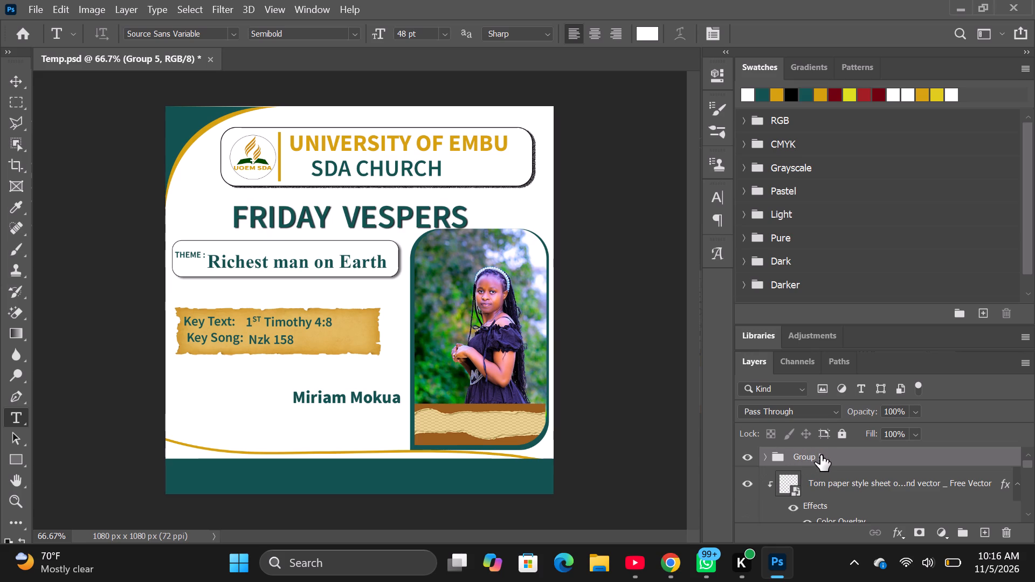
pyautogui.hotkey('ctrl', 't')
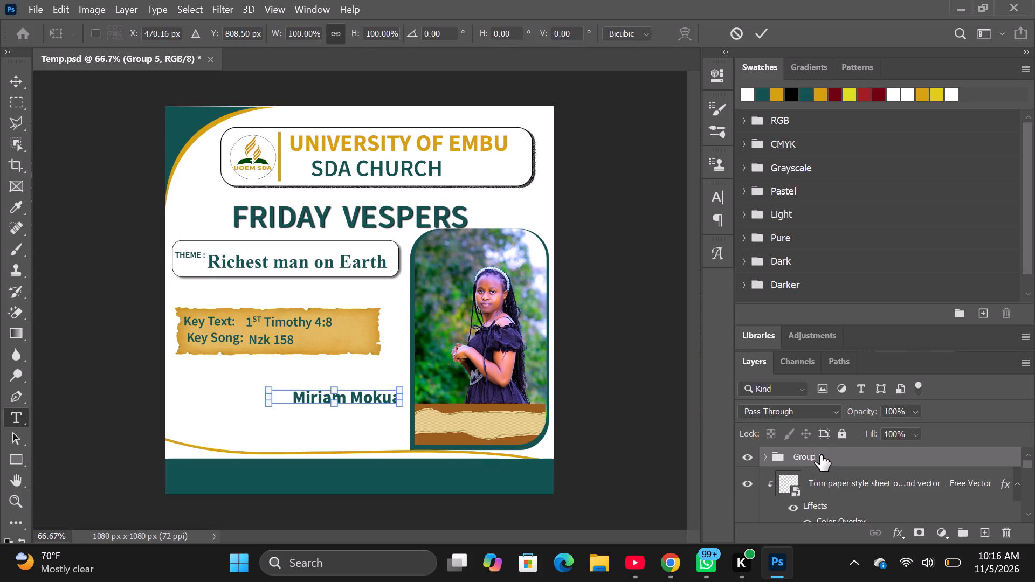
pyautogui.moveTo(362, 395); pyautogui.dragTo(463, 419)
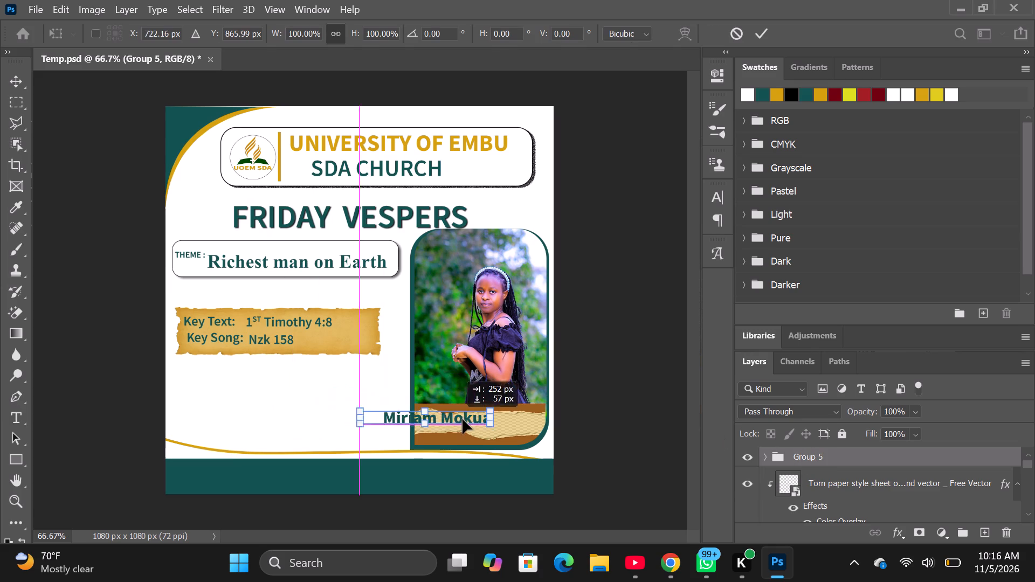
pyautogui.moveTo(463, 419); pyautogui.dragTo(507, 421)
pyautogui.moveTo(547, 434); pyautogui.dragTo(539, 435)
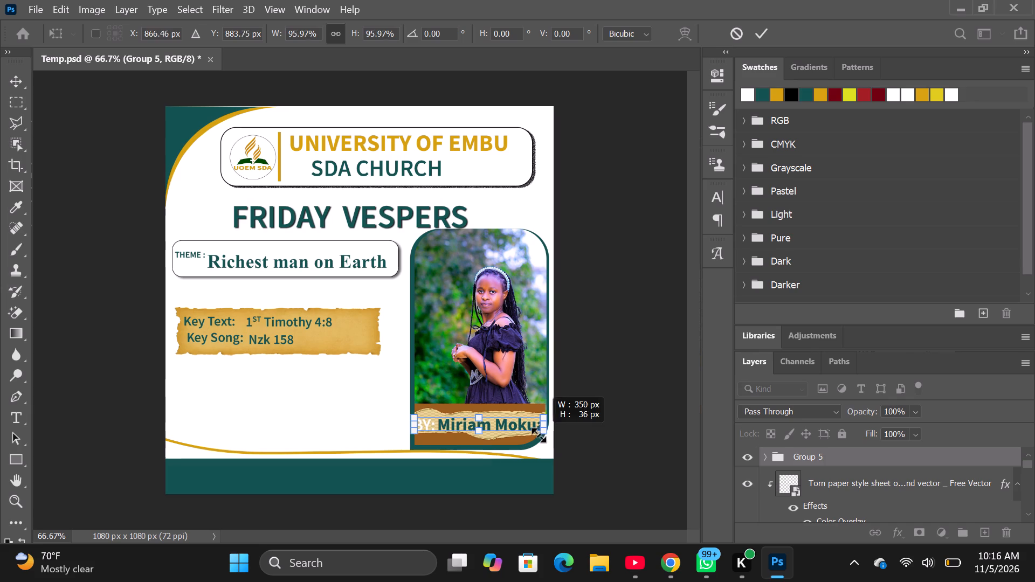
pyautogui.moveTo(539, 435); pyautogui.dragTo(531, 433)
pyautogui.moveTo(502, 422); pyautogui.dragTo(510, 421)
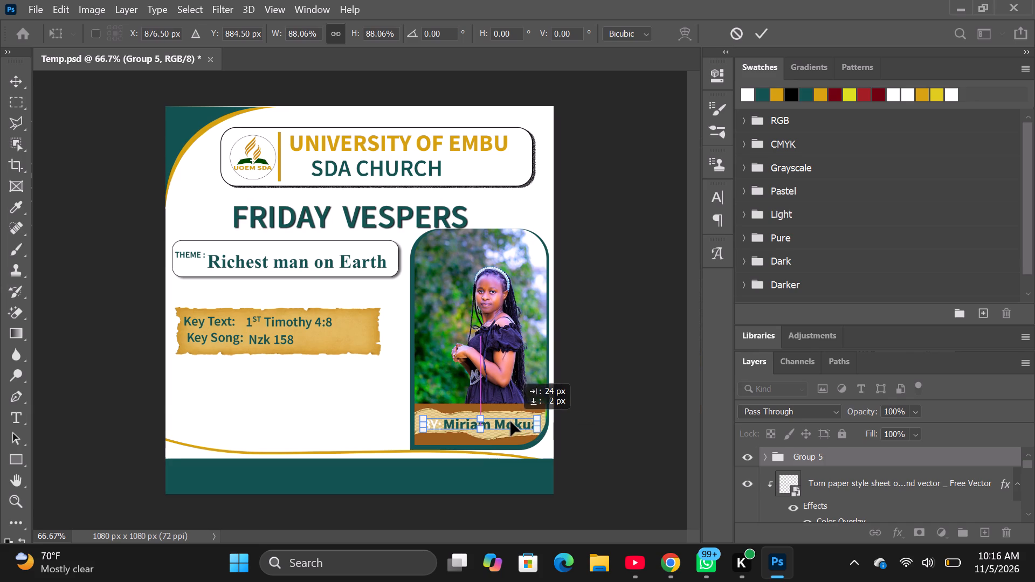
pyautogui.moveTo(510, 421); pyautogui.dragTo(514, 423)
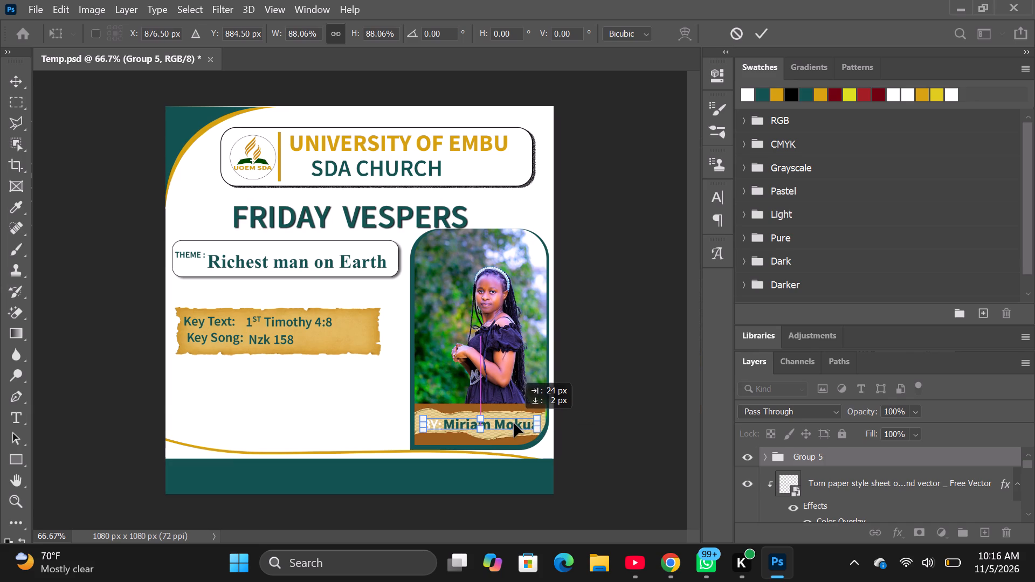
pyautogui.moveTo(514, 423); pyautogui.dragTo(509, 421)
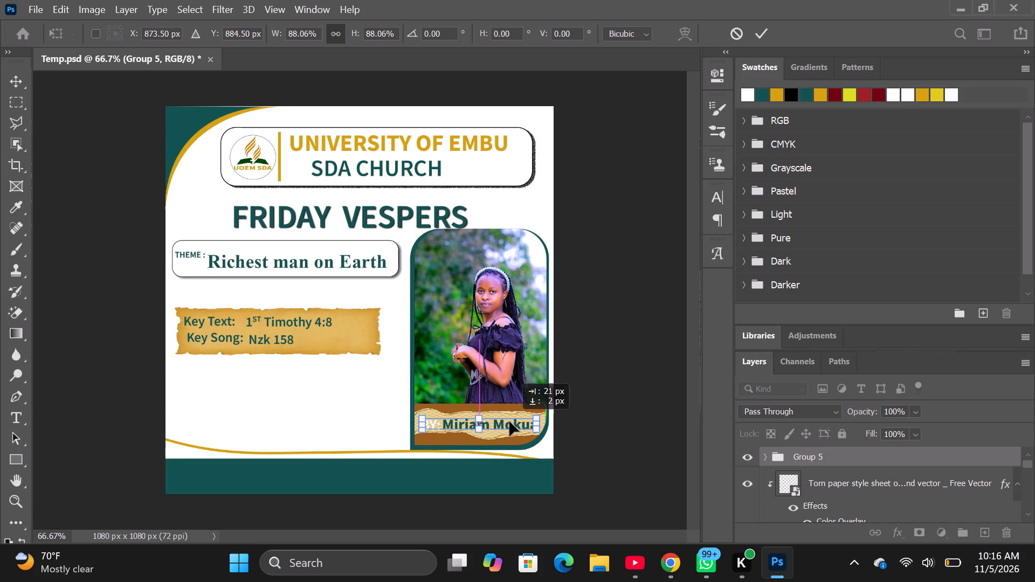
pyautogui.moveTo(509, 421); pyautogui.dragTo(512, 420)
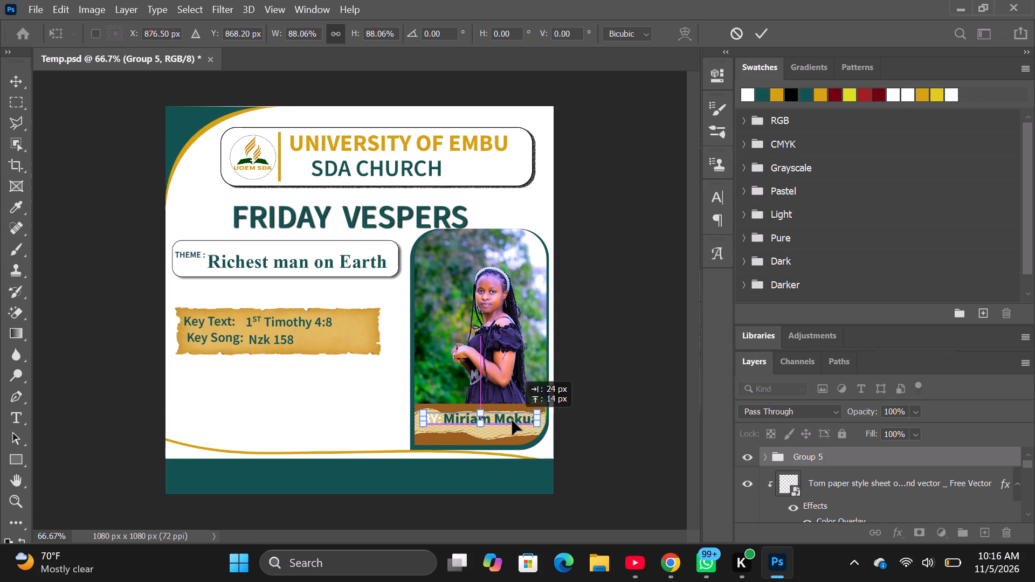
pyautogui.moveTo(512, 420); pyautogui.dragTo(512, 422)
pyautogui.click(841, 453)
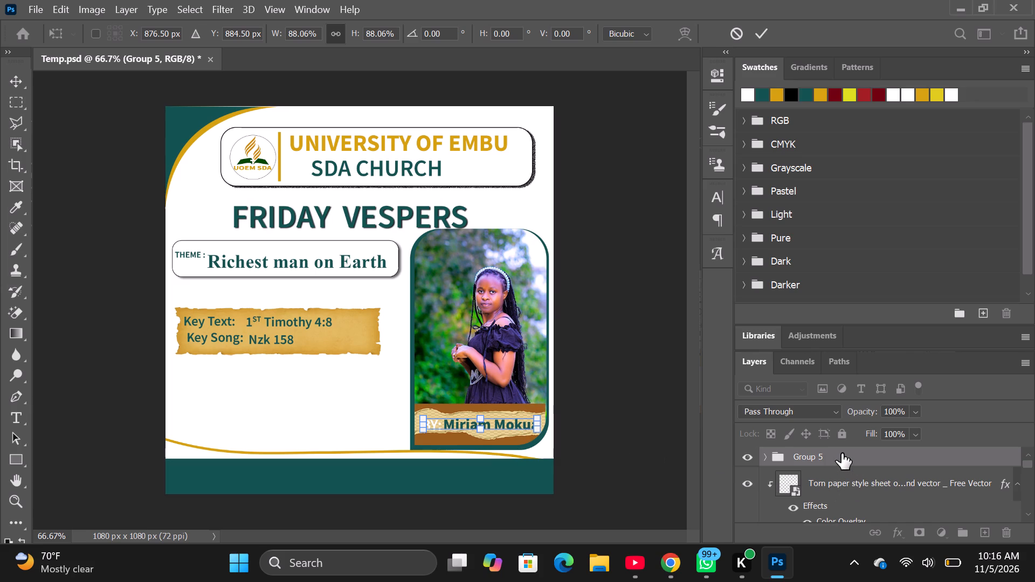
pyautogui.click(767, 461)
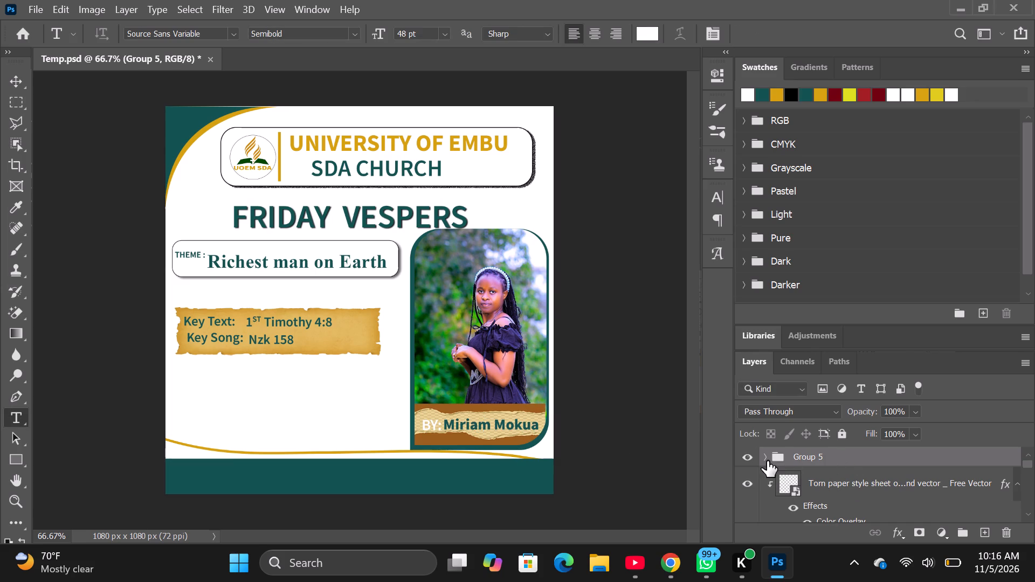
# Set the font weight of the "BY:" text to 900 (Black).
pyautogui.click(803, 512)
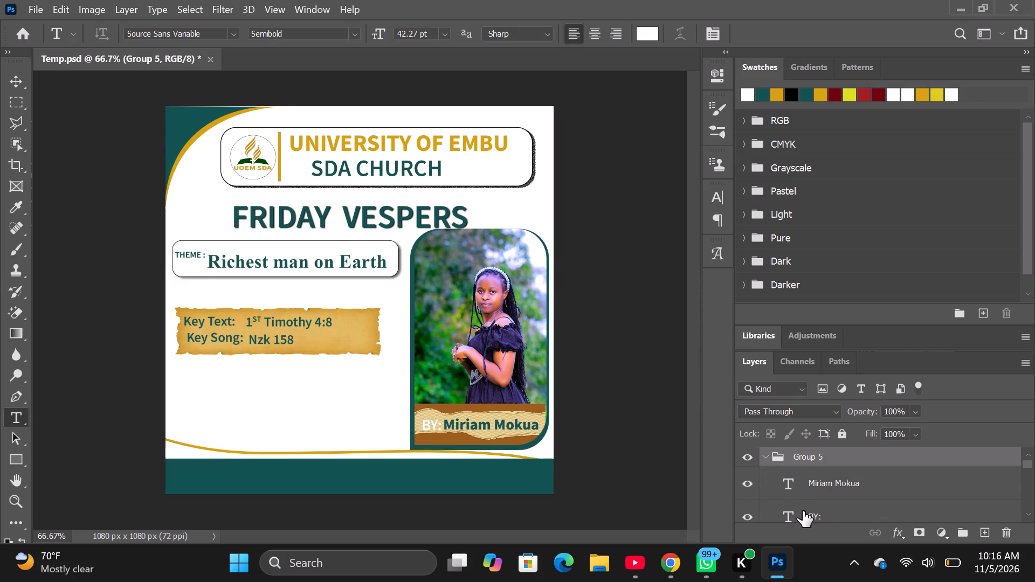
pyautogui.click(803, 511)
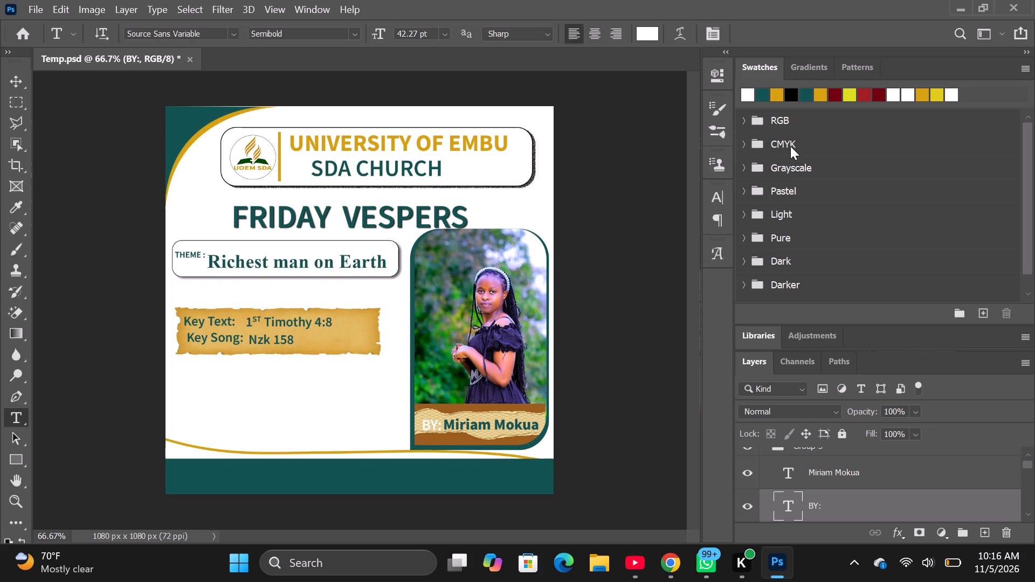
pyautogui.click(710, 78)
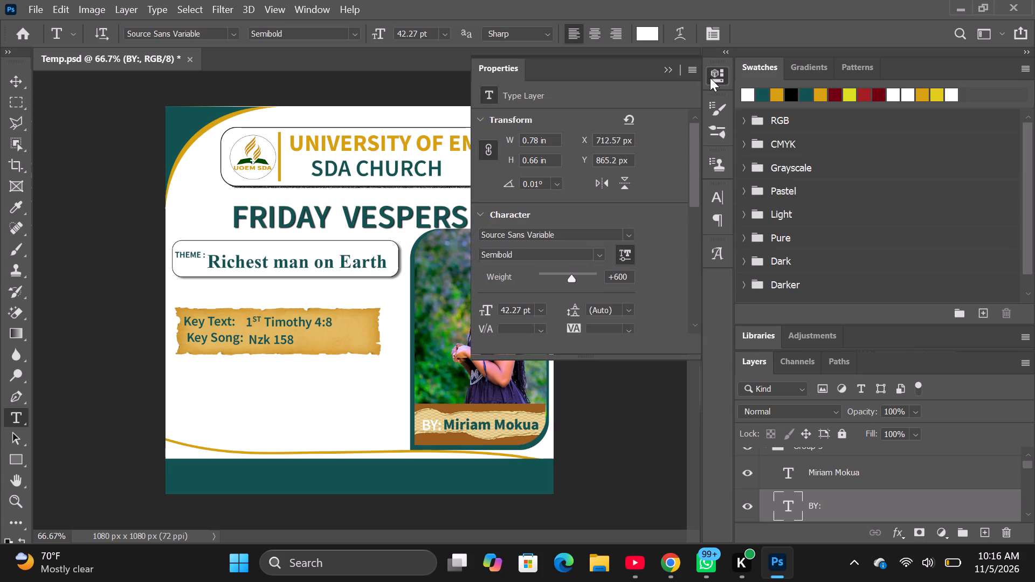
pyautogui.moveTo(572, 281); pyautogui.dragTo(576, 281)
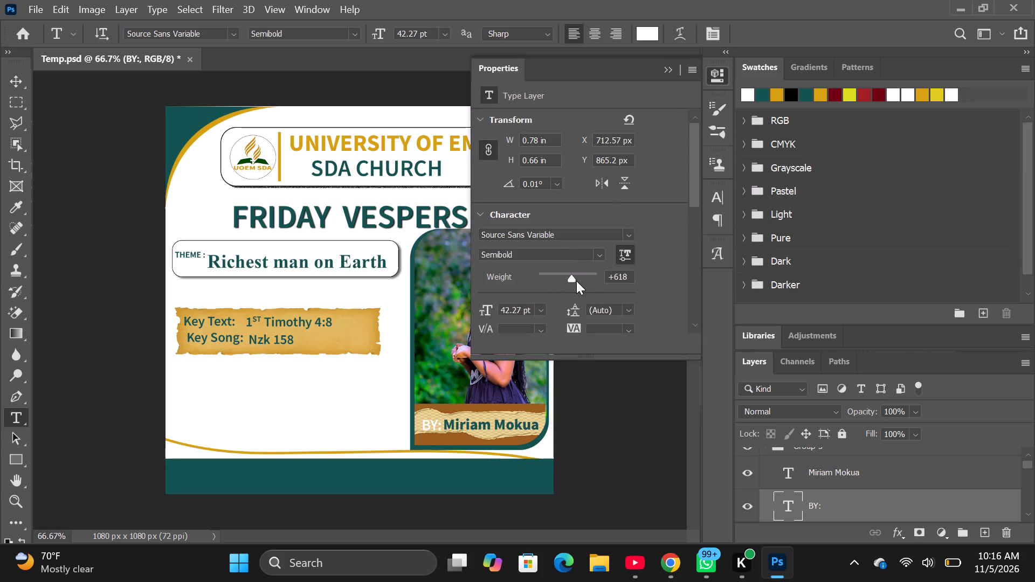
pyautogui.moveTo(576, 281); pyautogui.dragTo(587, 282)
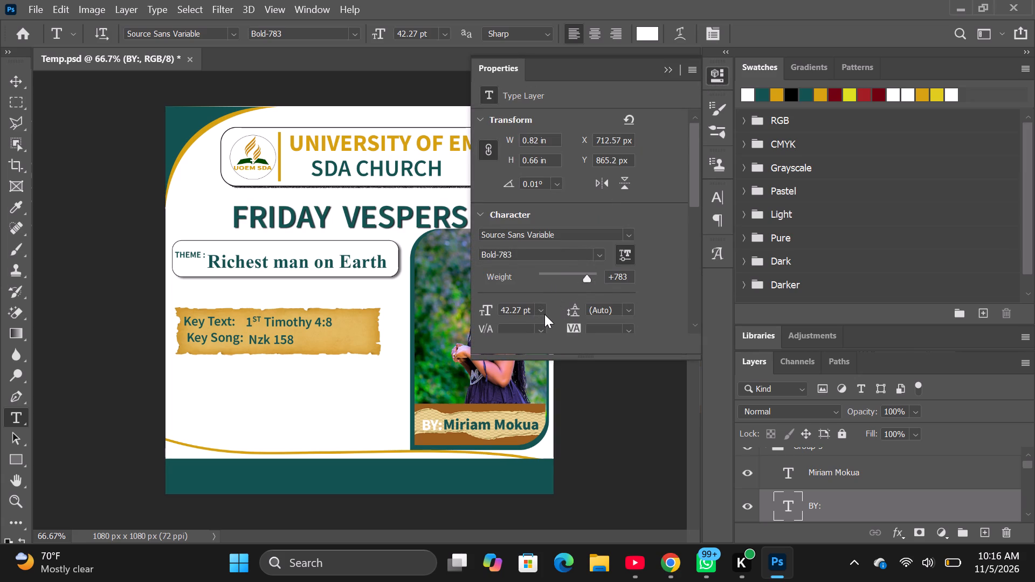
pyautogui.moveTo(587, 277); pyautogui.dragTo(601, 278)
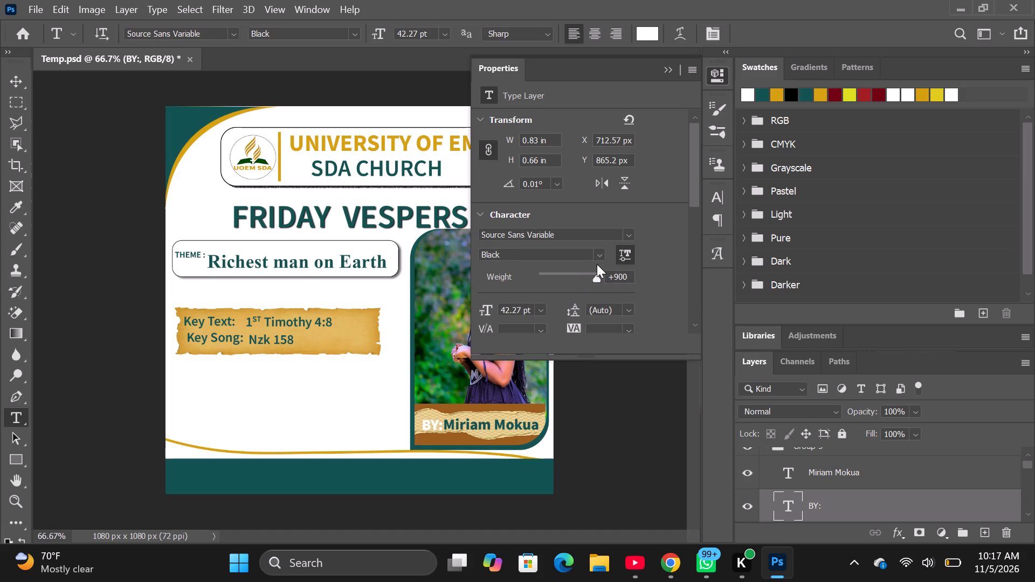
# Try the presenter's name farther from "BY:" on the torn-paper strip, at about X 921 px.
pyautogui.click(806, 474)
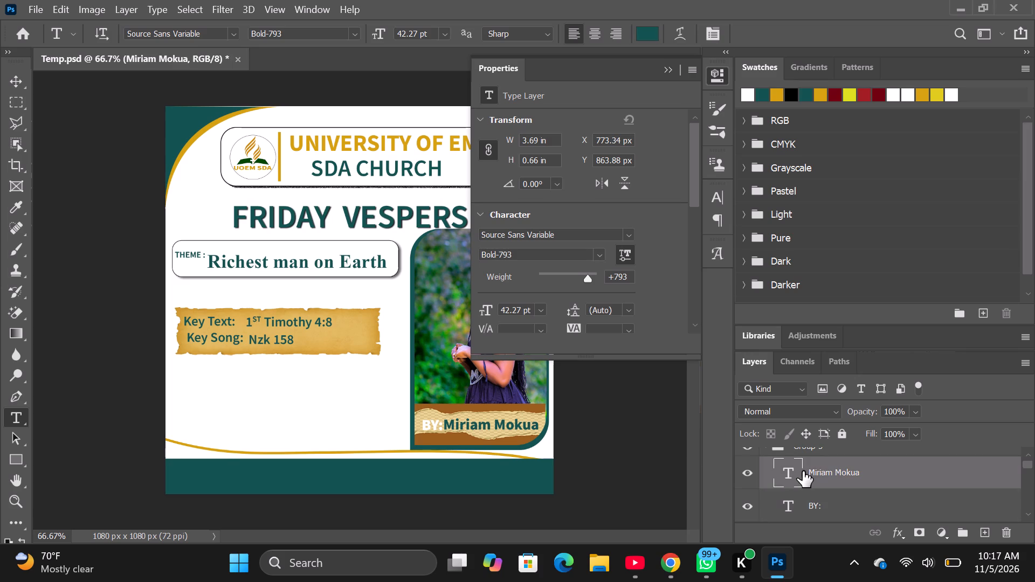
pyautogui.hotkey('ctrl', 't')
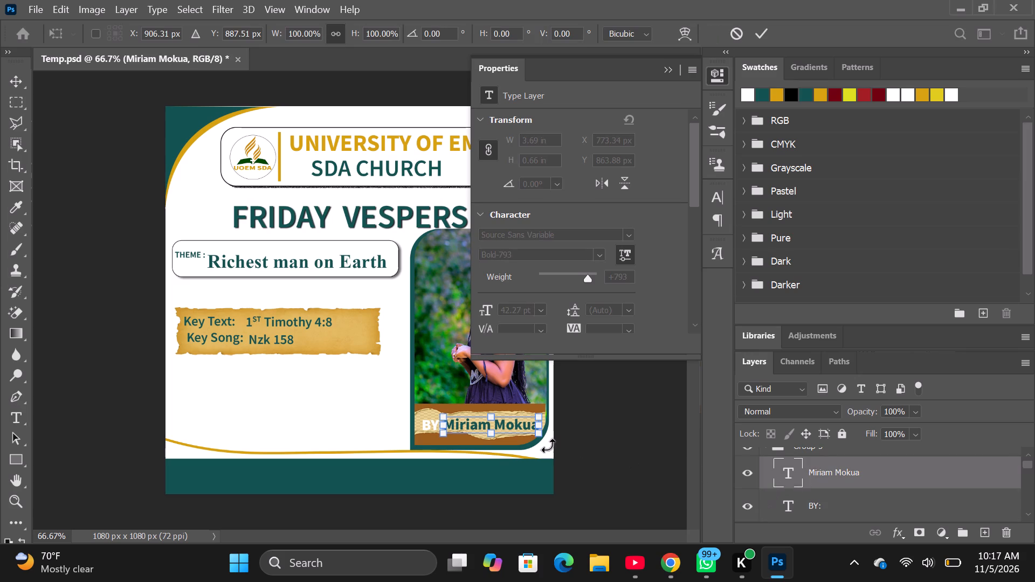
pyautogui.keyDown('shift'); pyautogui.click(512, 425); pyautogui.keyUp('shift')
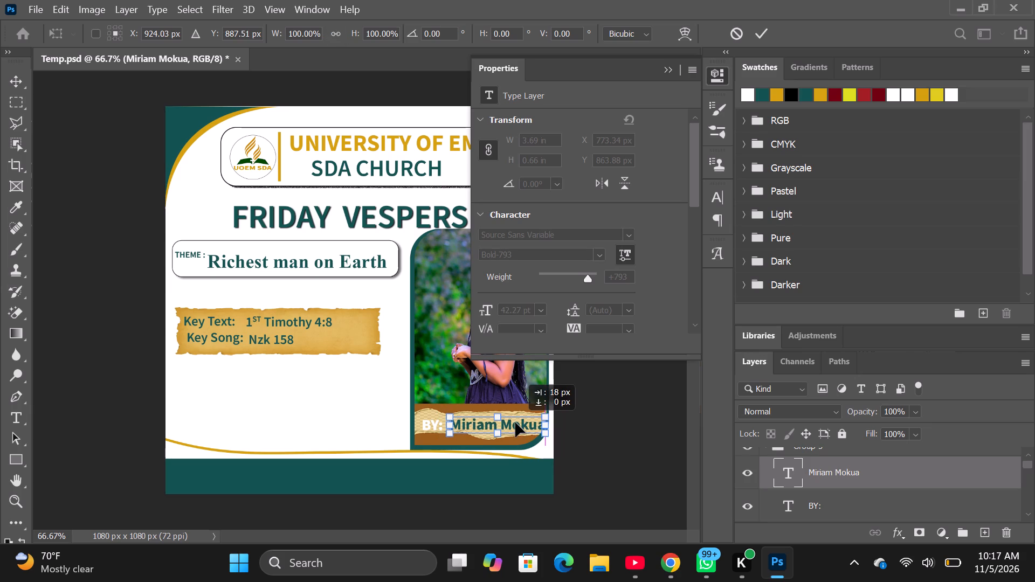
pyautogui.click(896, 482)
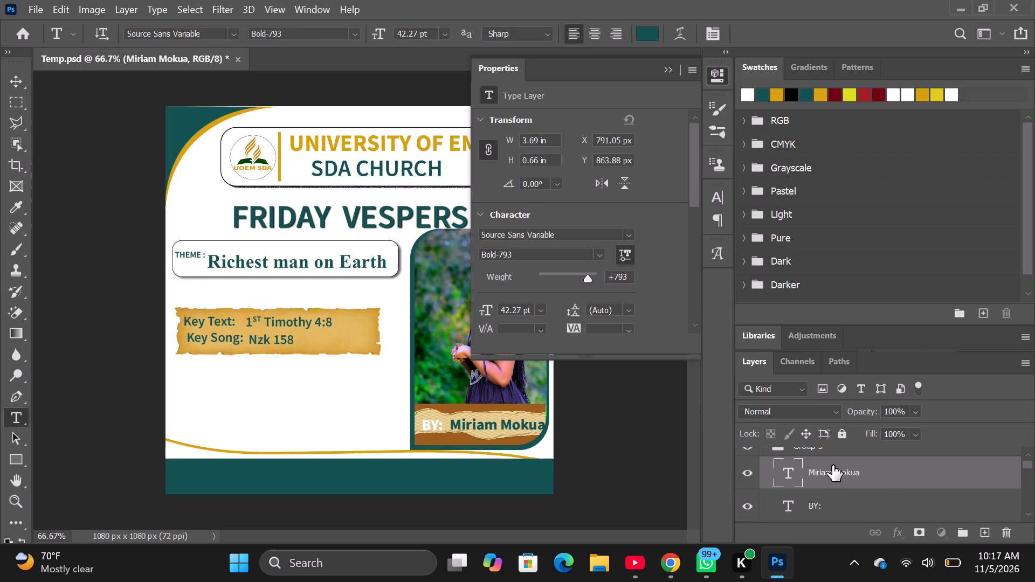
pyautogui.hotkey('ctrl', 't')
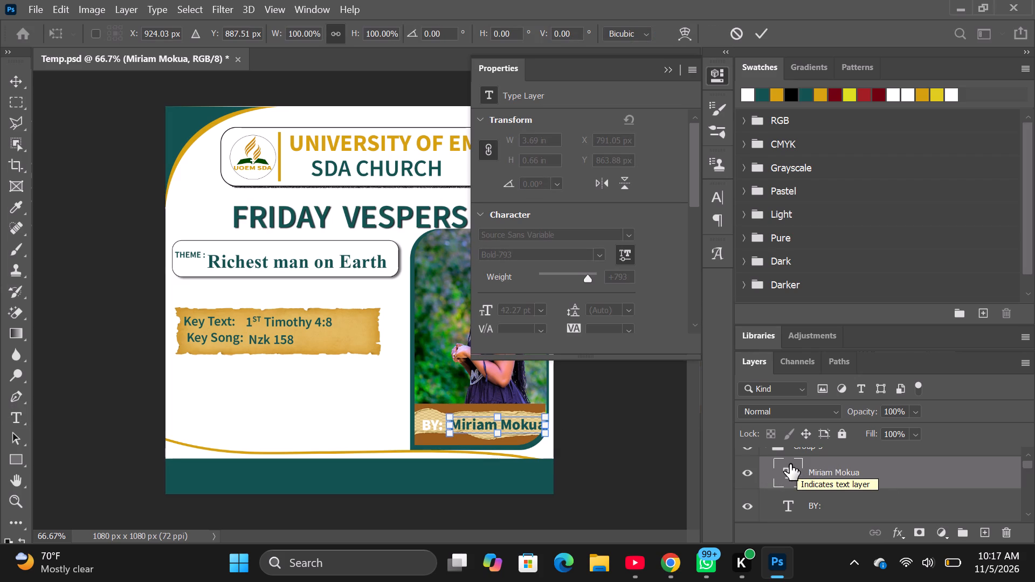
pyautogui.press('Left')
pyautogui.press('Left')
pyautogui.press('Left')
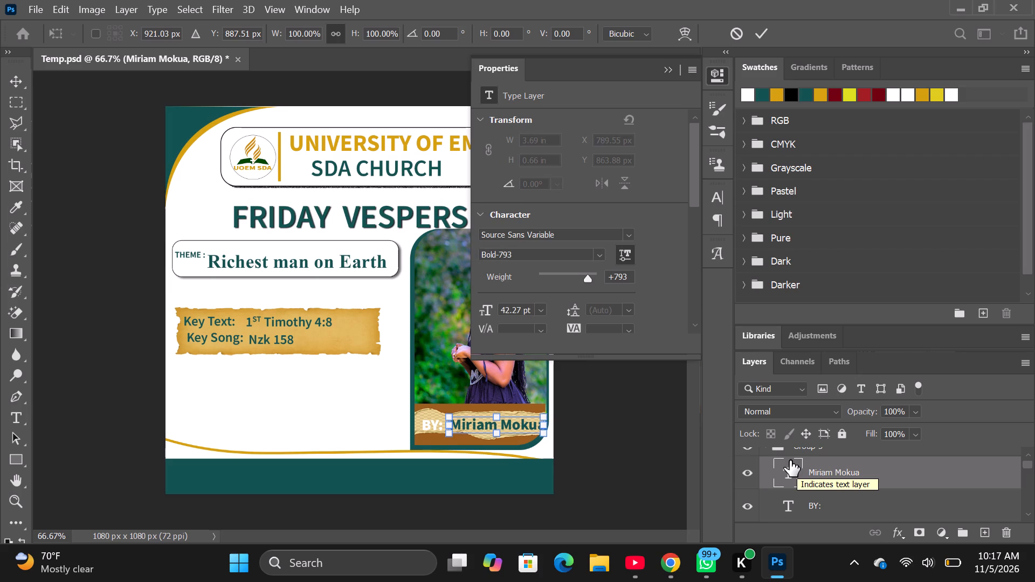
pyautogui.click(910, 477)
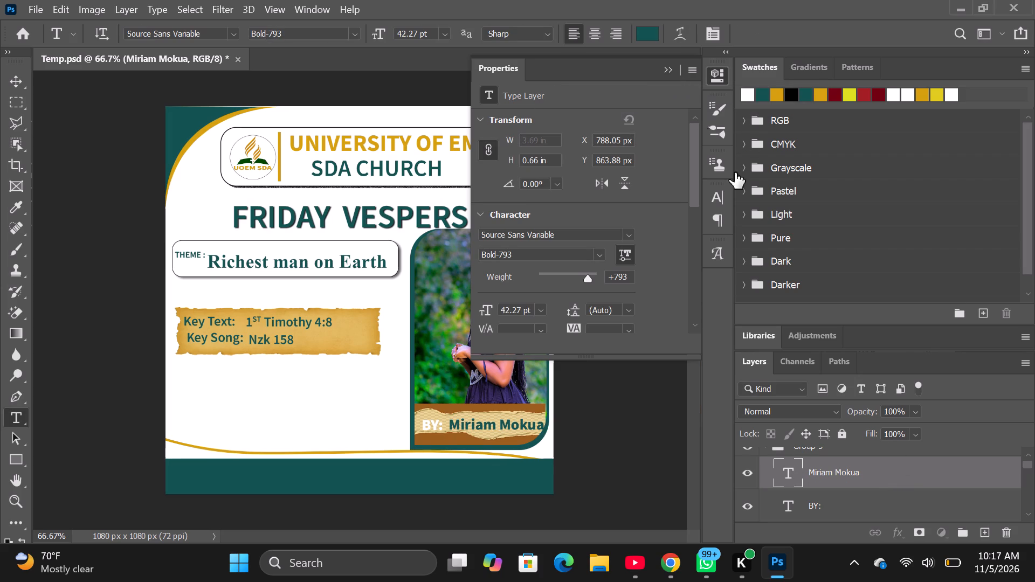
# Move the presenter's name back toward "BY:" on the torn-paper strip, centred at about X 904 px, Y 888 px.
pyautogui.click(864, 478)
pyautogui.hotkey('ctrl', 't')
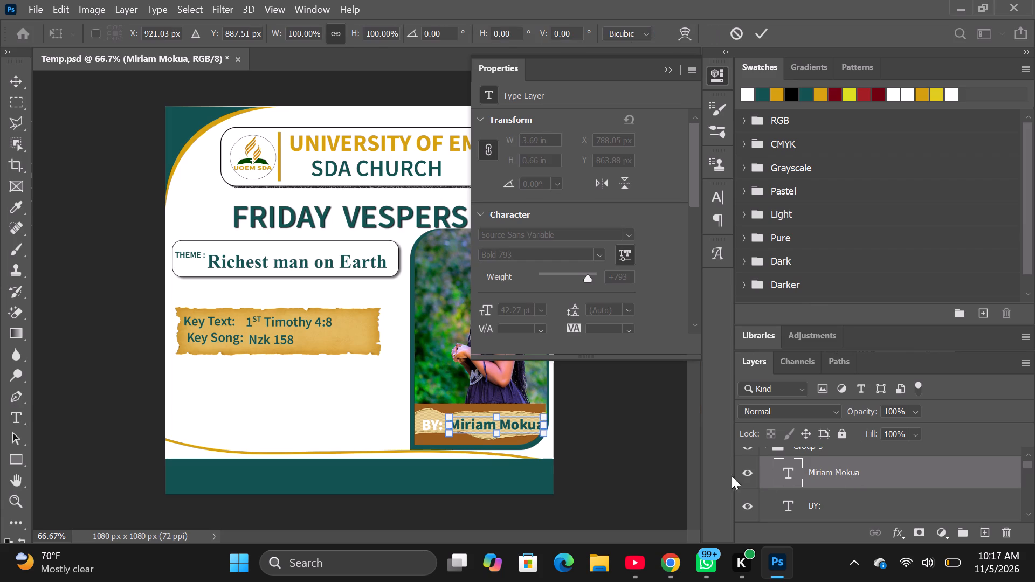
pyautogui.keyDown('shift'); pyautogui.click(516, 425); pyautogui.keyUp('shift')
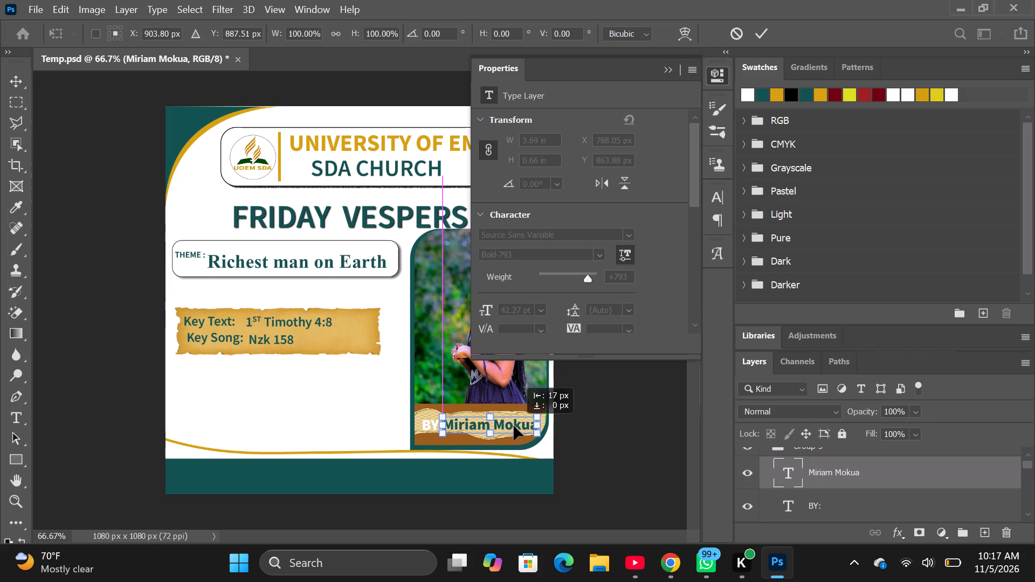
pyautogui.doubleClick(882, 477)
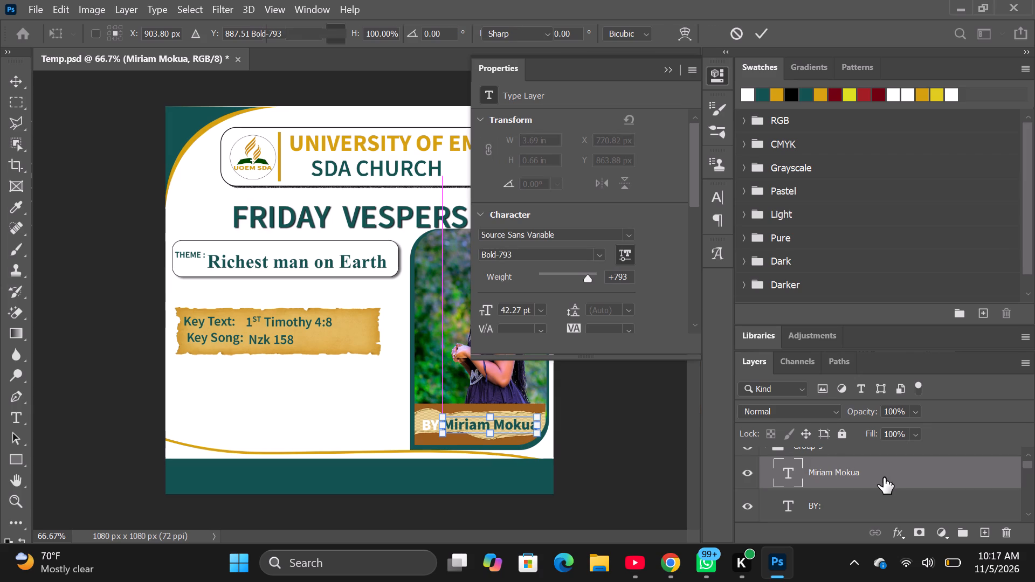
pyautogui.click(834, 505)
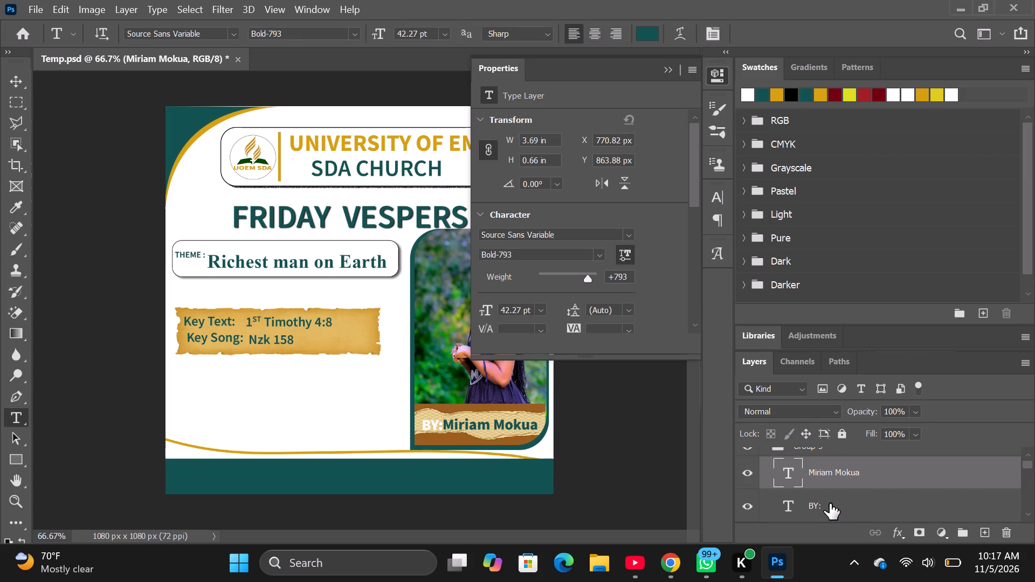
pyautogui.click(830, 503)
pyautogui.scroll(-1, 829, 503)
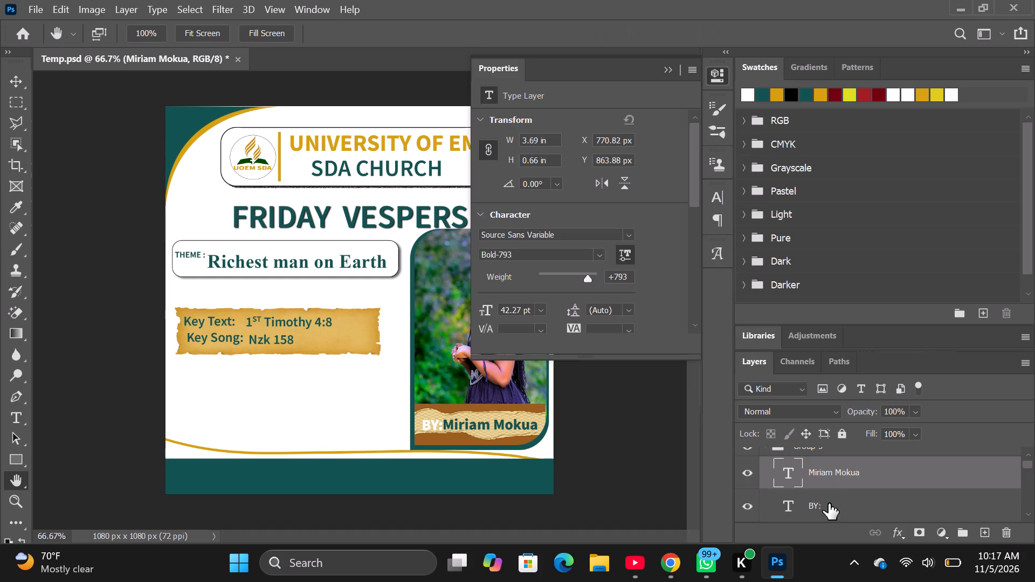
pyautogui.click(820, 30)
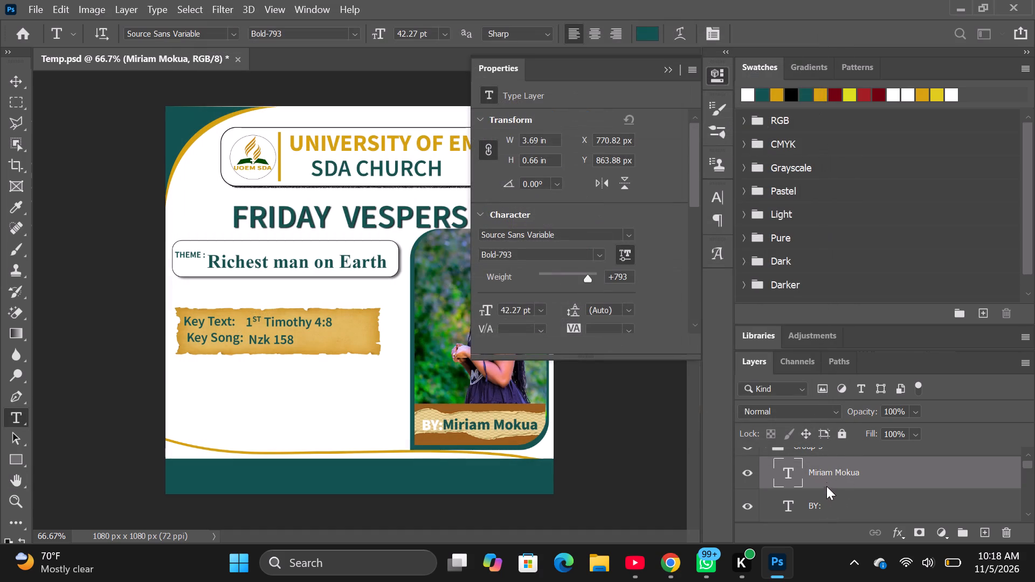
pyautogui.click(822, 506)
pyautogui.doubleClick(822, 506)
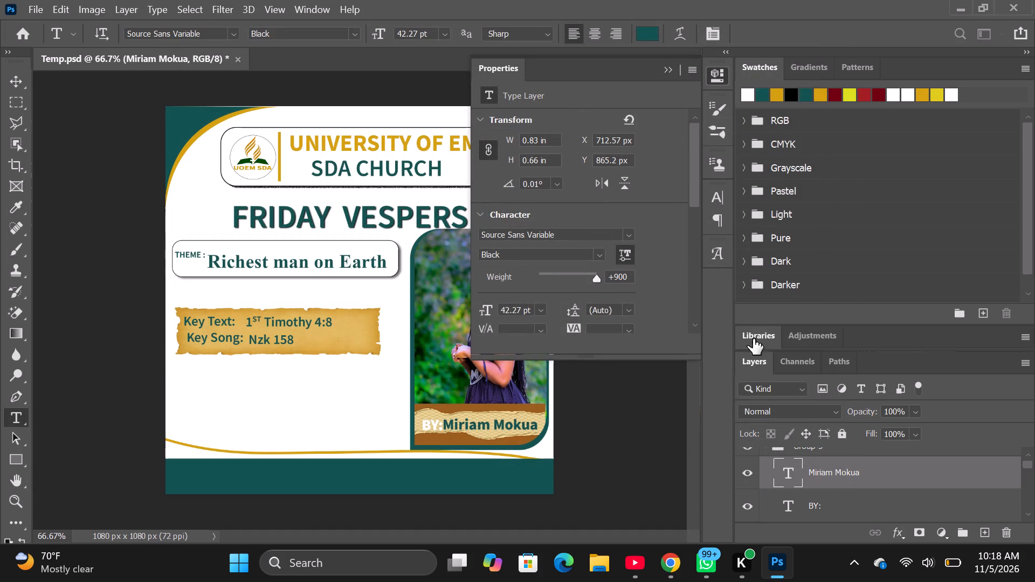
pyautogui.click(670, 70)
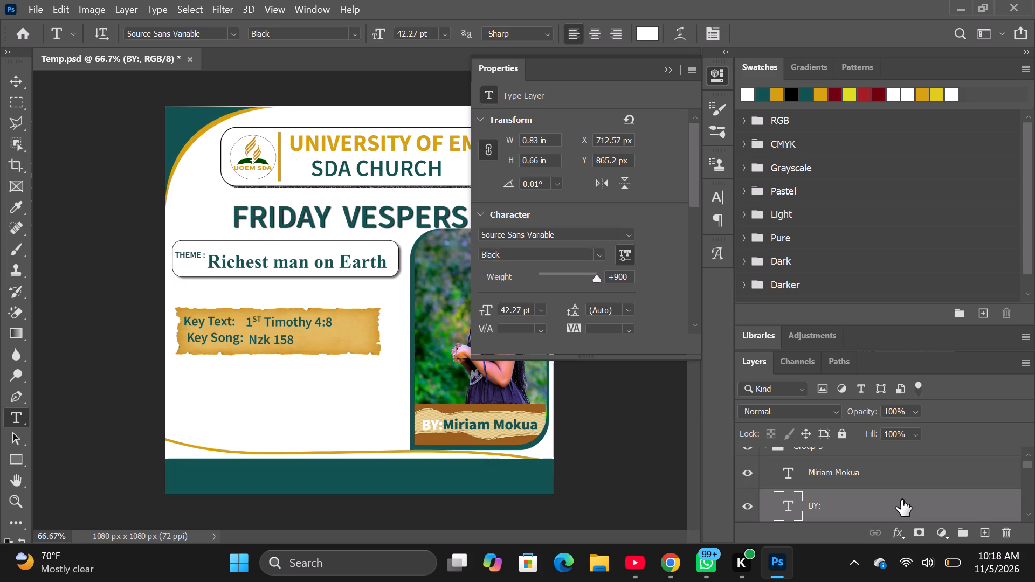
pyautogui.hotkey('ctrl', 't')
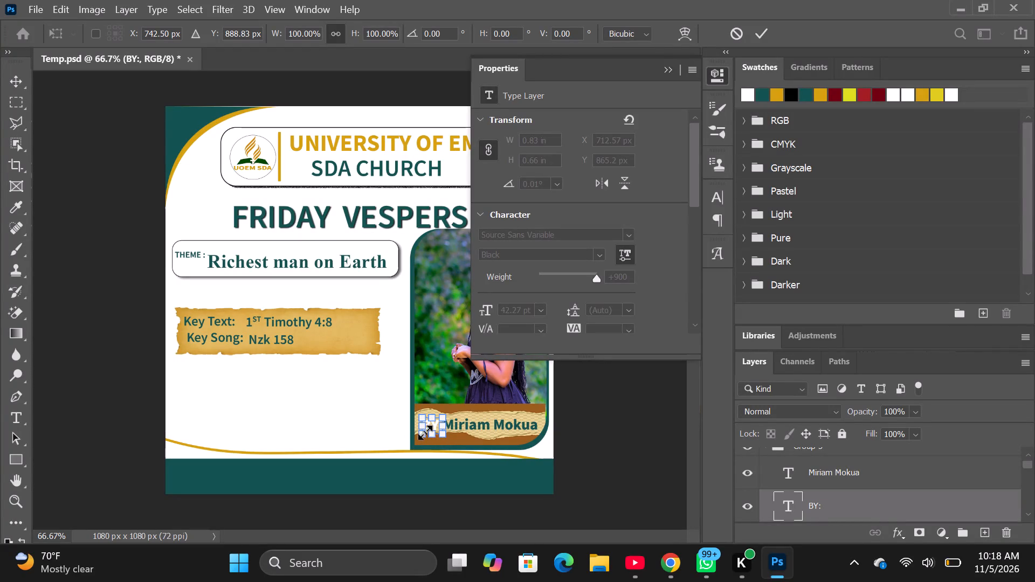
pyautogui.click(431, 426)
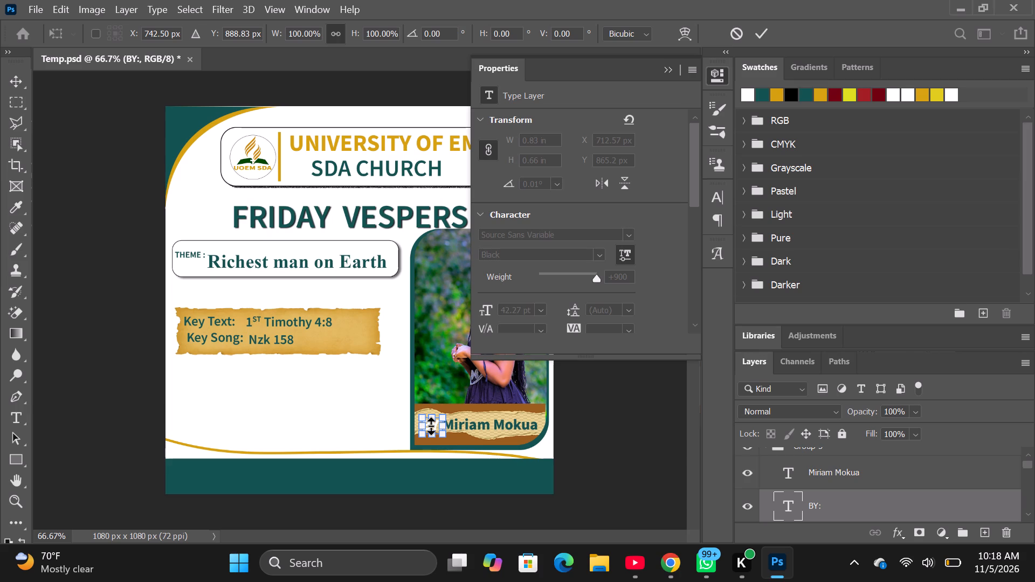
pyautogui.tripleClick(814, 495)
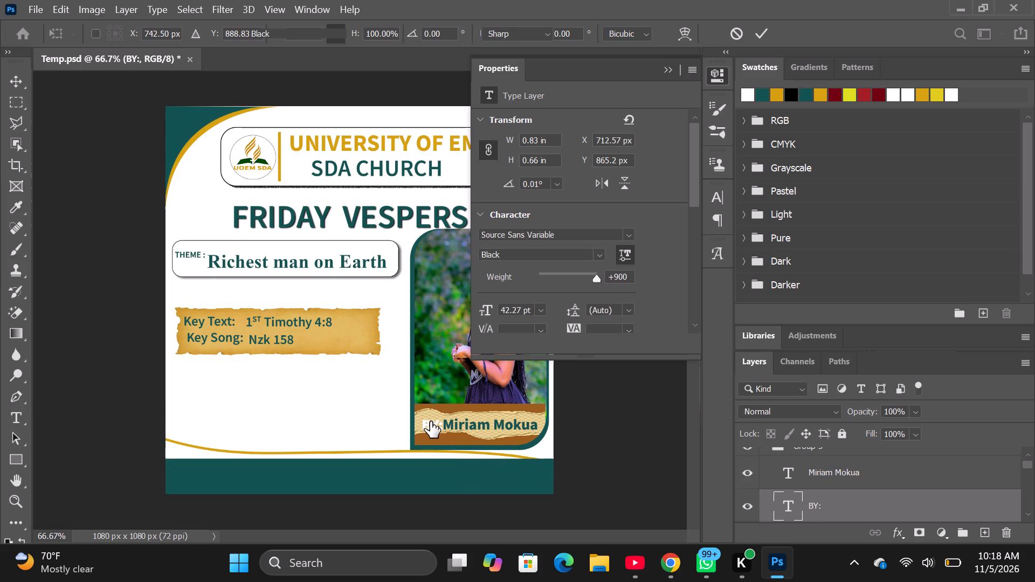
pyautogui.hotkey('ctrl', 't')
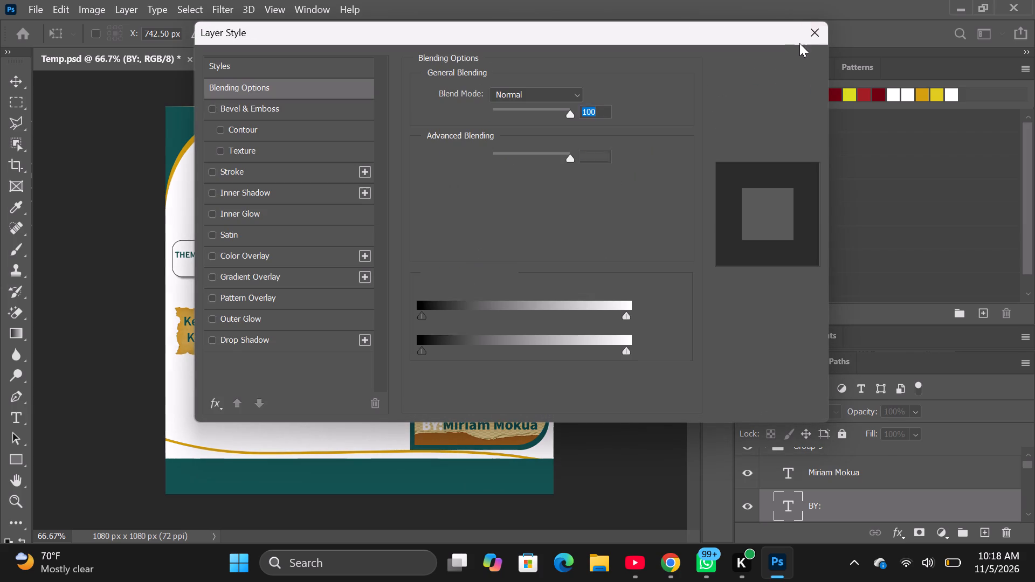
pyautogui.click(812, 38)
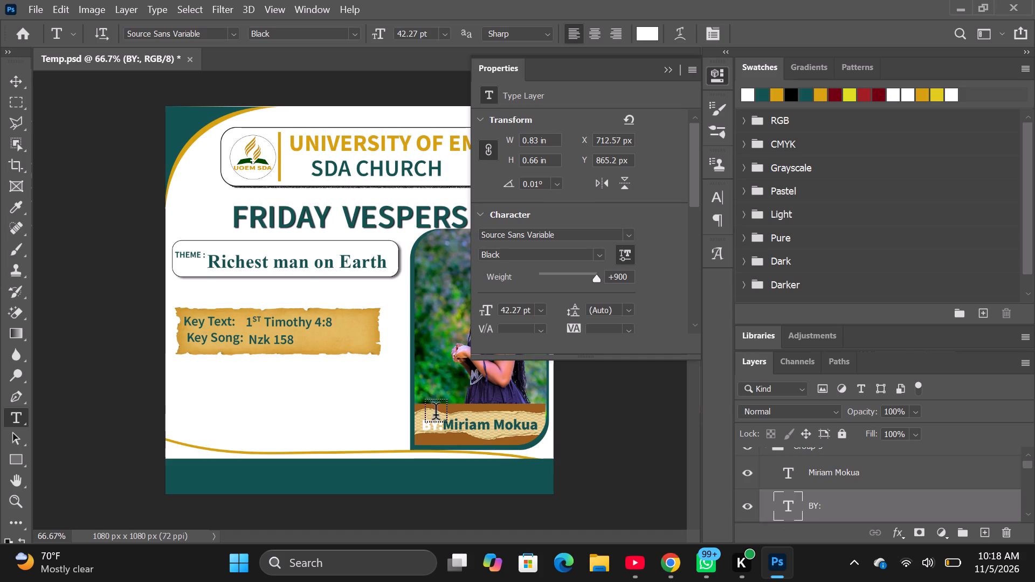
# Add a trailing space after the colon in the "BY:" text.
pyautogui.click(433, 428)
pyautogui.click(442, 428)
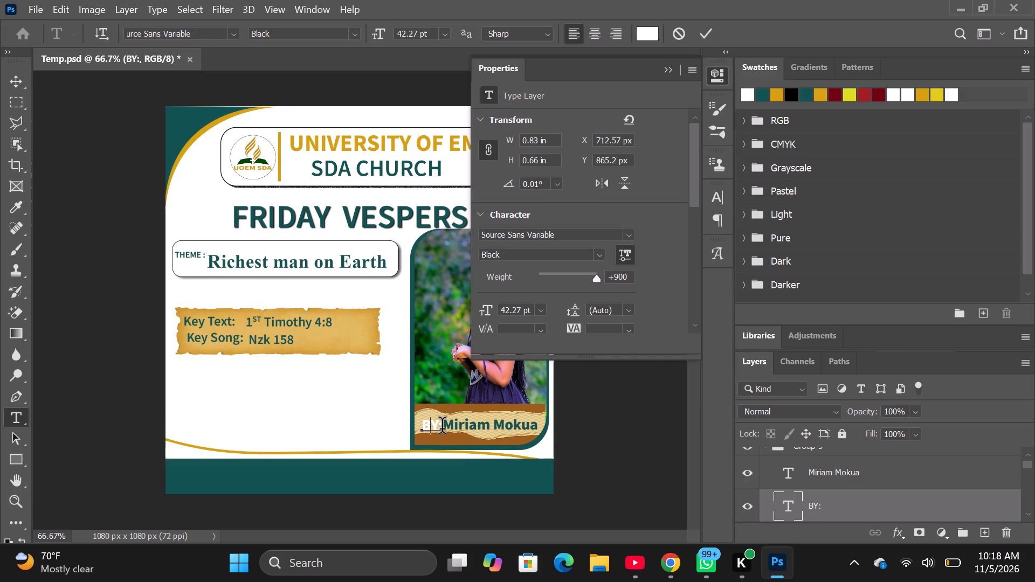
pyautogui.press('space')
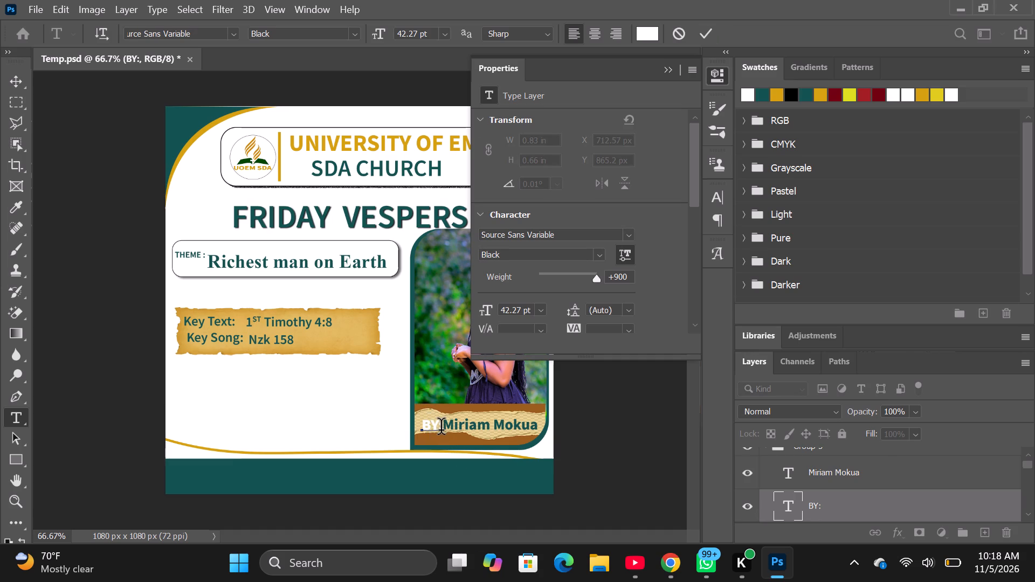
pyautogui.moveTo(444, 431); pyautogui.dragTo(433, 430)
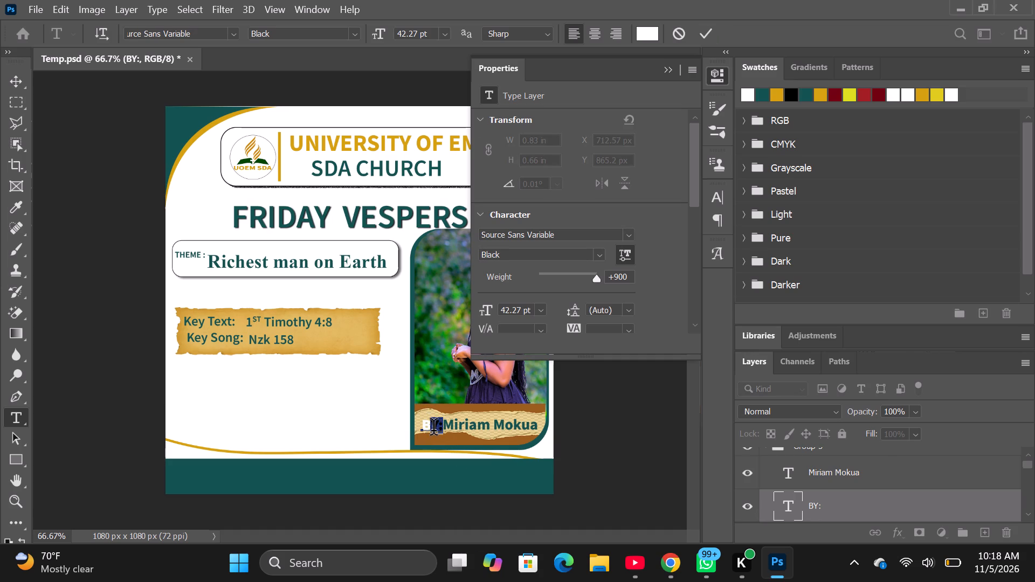
pyautogui.moveTo(433, 430); pyautogui.dragTo(431, 428)
# Shift the "BY:" text away from the presenter's name, to about X 699 px, Y 864 px.
pyautogui.click(445, 434)
pyautogui.moveTo(446, 438); pyautogui.dragTo(444, 438)
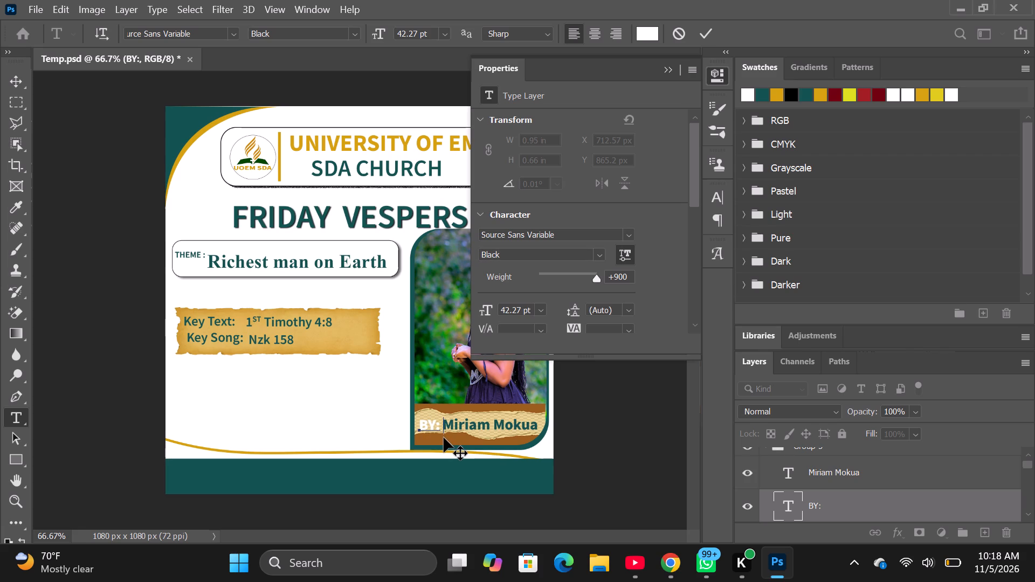
pyautogui.moveTo(444, 438); pyautogui.dragTo(443, 437)
pyautogui.moveTo(443, 437); pyautogui.dragTo(441, 437)
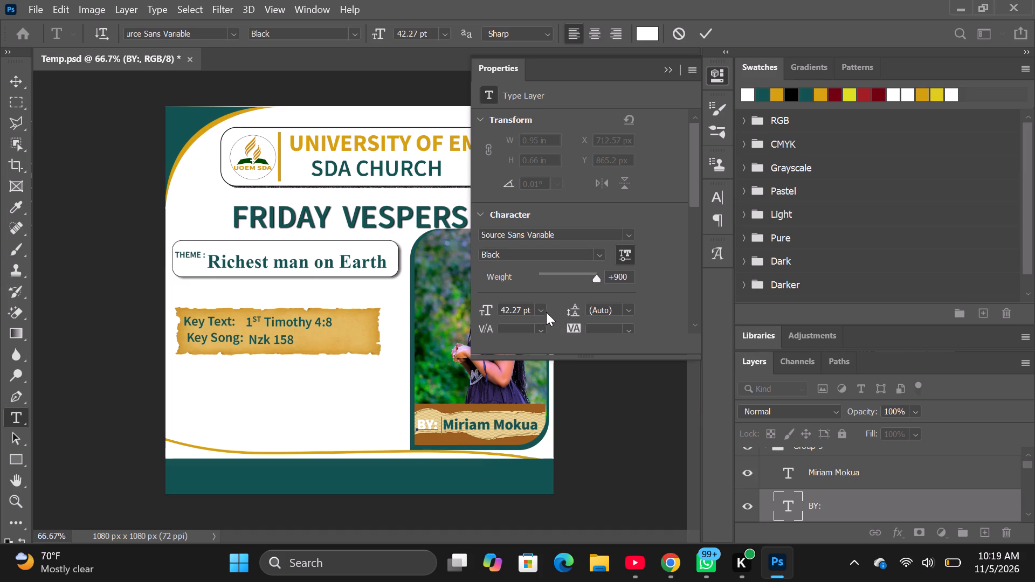
pyautogui.click(848, 500)
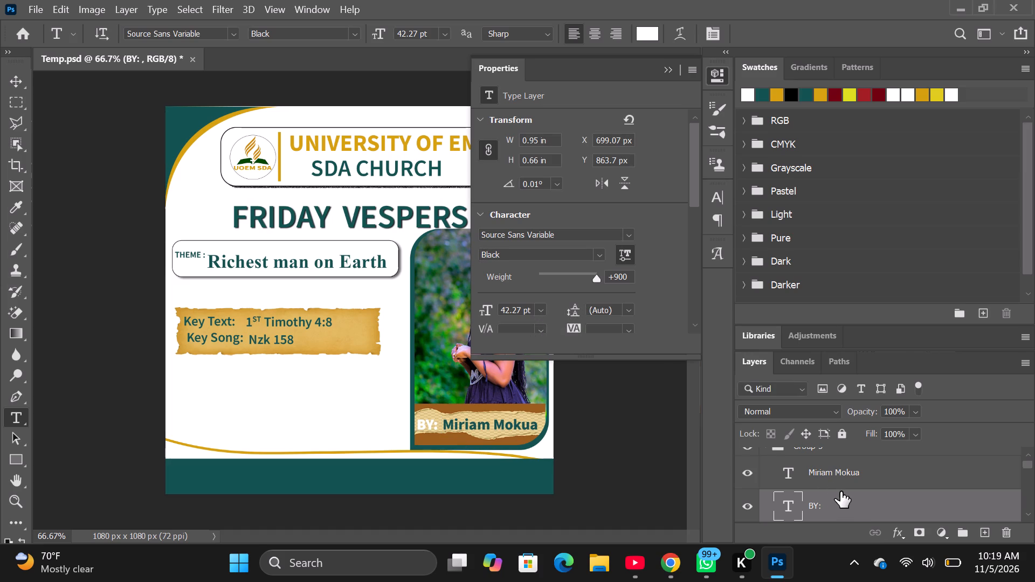
# Save the poster document.
pyautogui.hotkey('ctrl', 's')
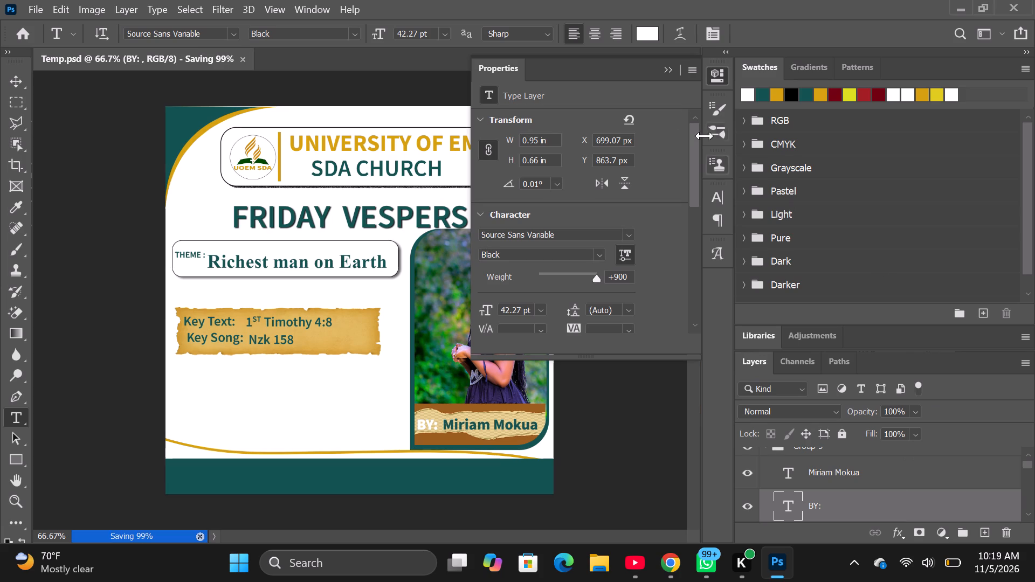
# Switch to Chrome and search Pinterest for "TIME ICON", choosing the "time icon design" suggestion.
pyautogui.click(673, 72)
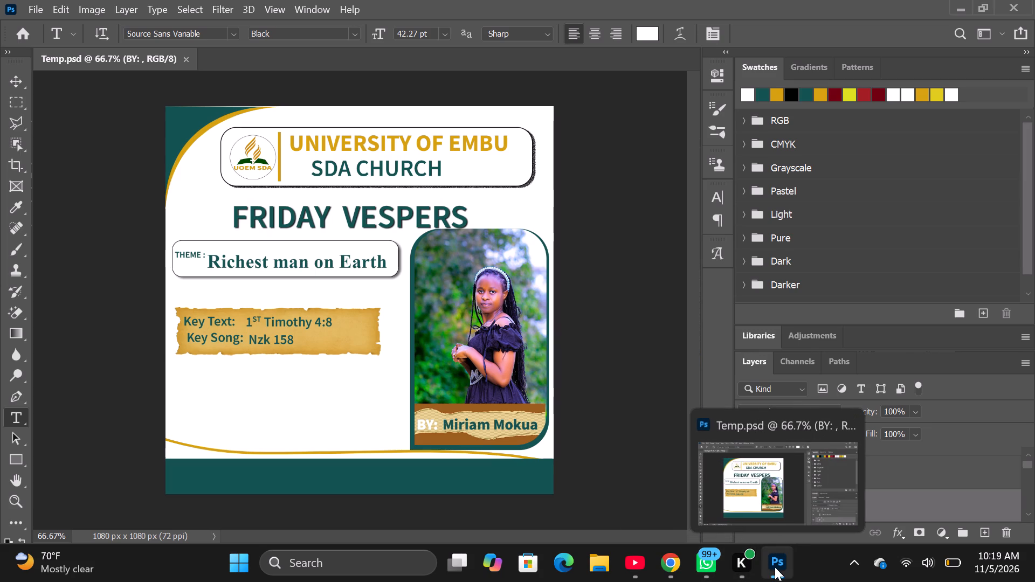
pyautogui.click(663, 568)
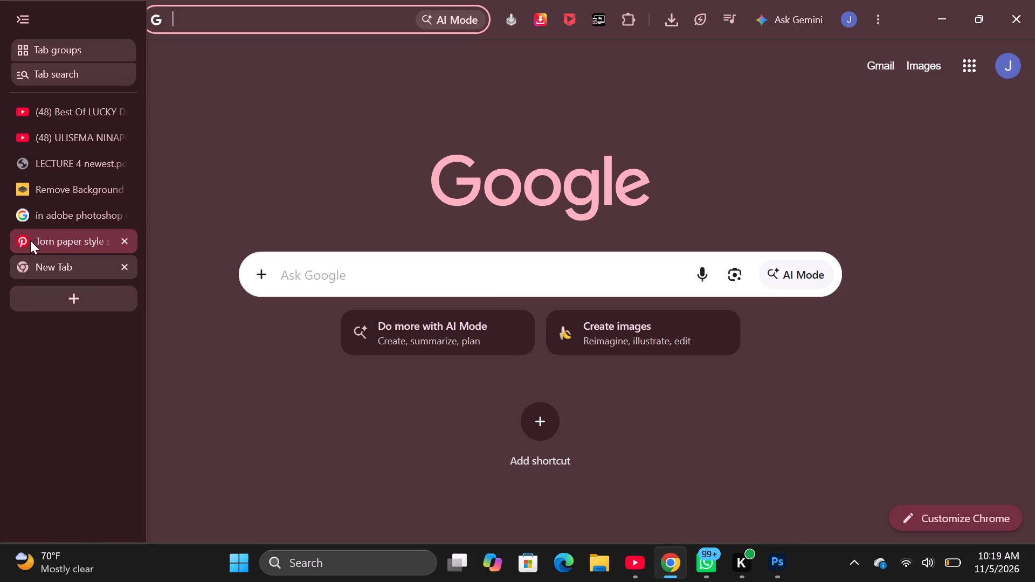
pyautogui.click(30, 240)
pyautogui.click(227, 63)
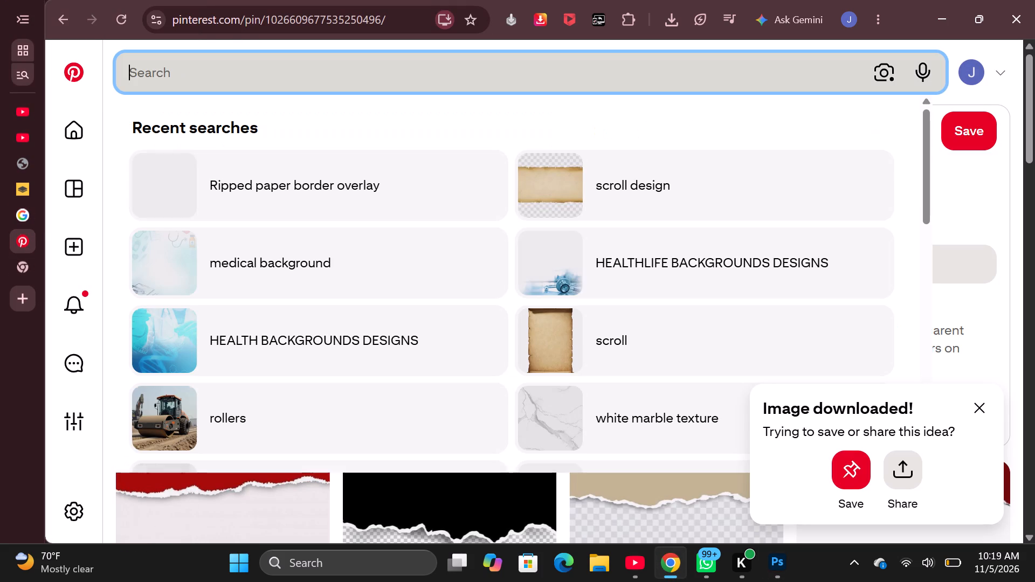
pyautogui.write('TIME')
pyautogui.press('space')
pyautogui.write('ICON')
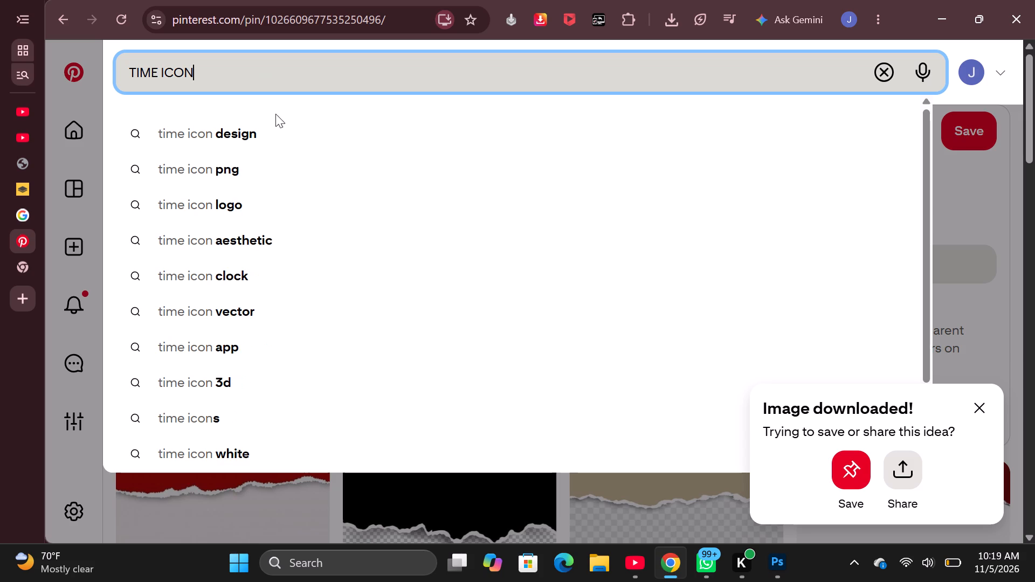
pyautogui.click(261, 131)
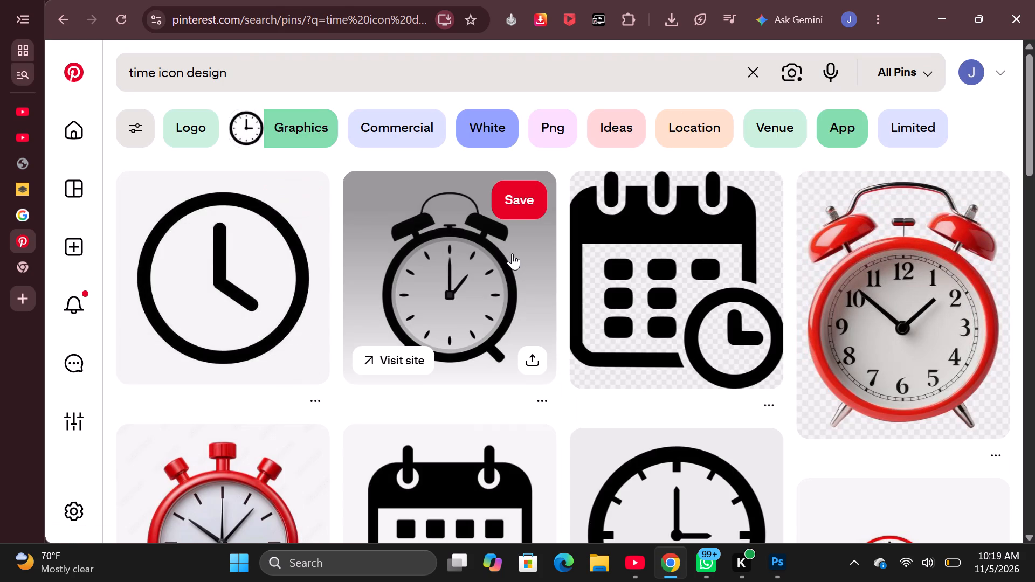
# Browse the time icon results, open the plain black round clock pin and save it to the Pinterest profile.
pyautogui.scroll(-2, 517, 254)
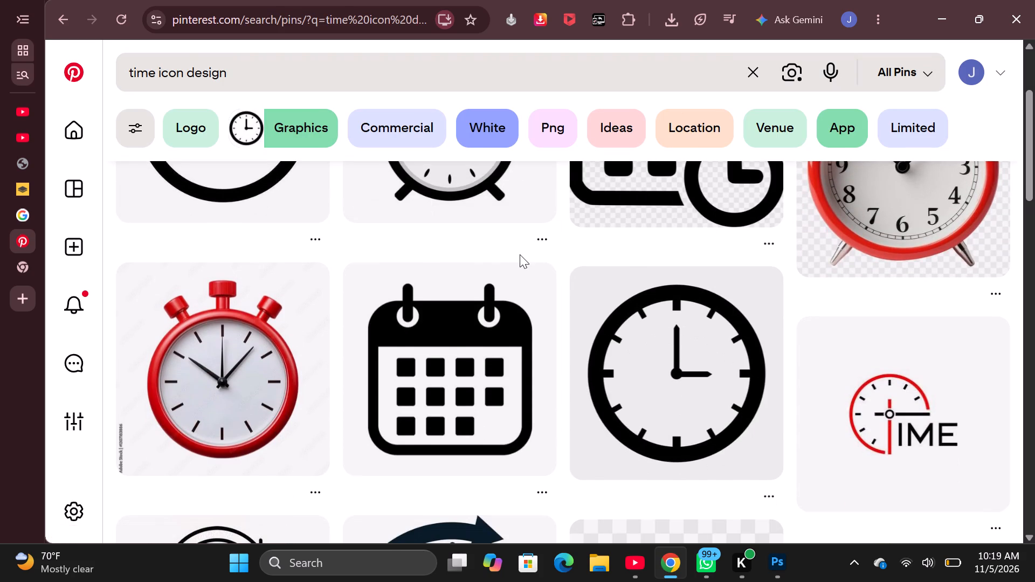
pyautogui.scroll(4, 520, 254)
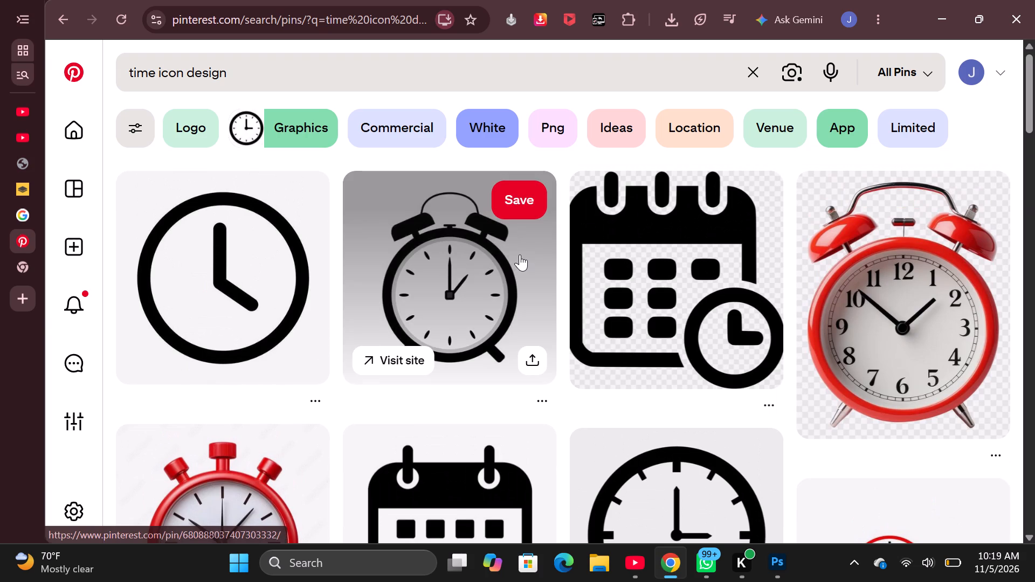
pyautogui.scroll(-8, 520, 254)
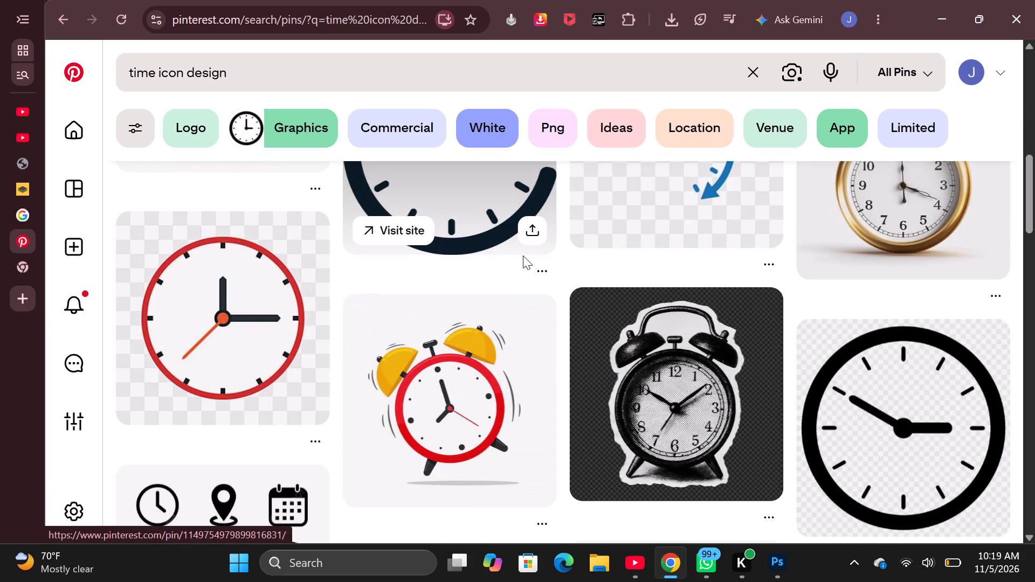
pyautogui.scroll(-5, 523, 253)
pyautogui.scroll(11, 523, 253)
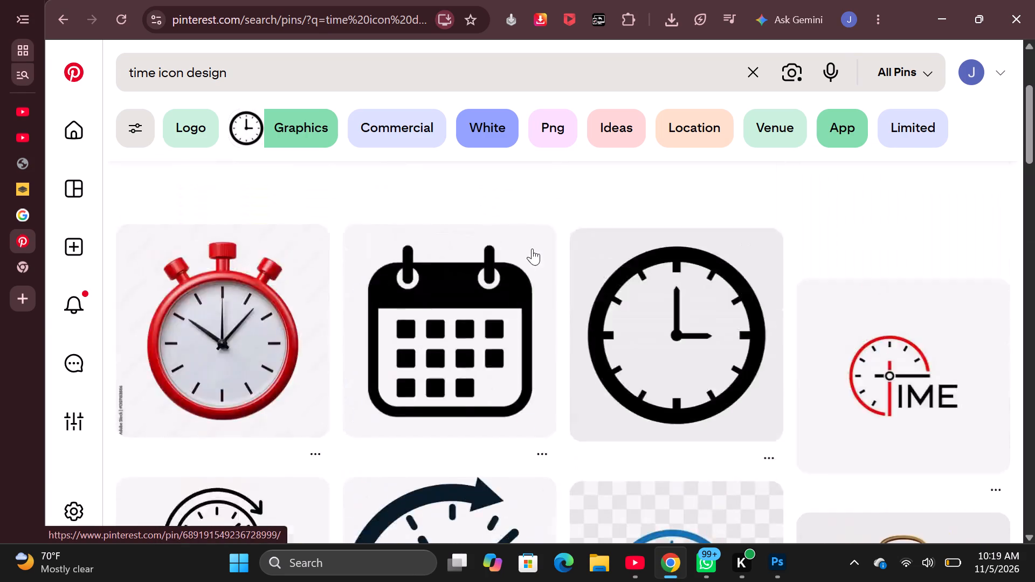
pyautogui.scroll(6, 532, 248)
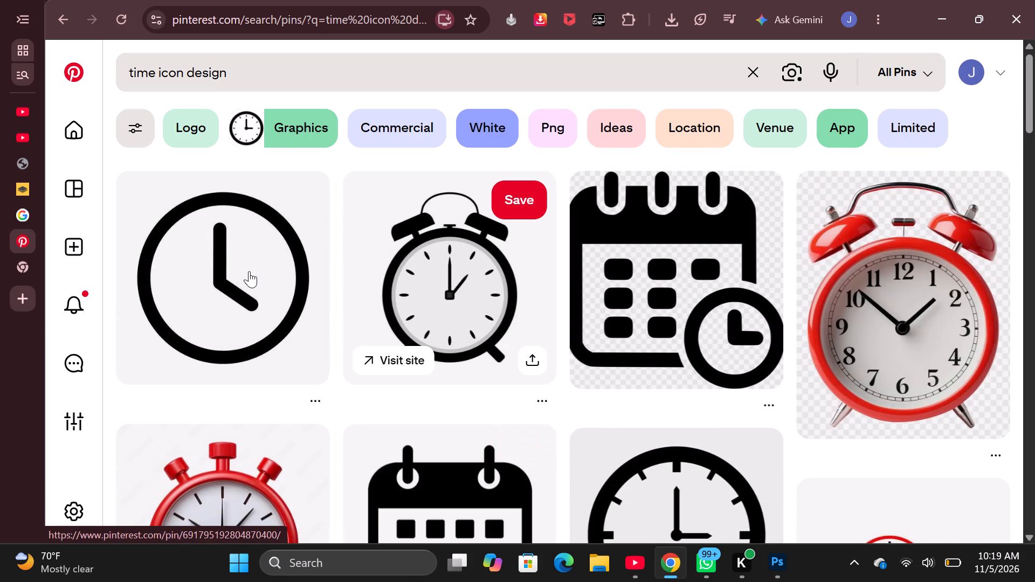
pyautogui.click(249, 271)
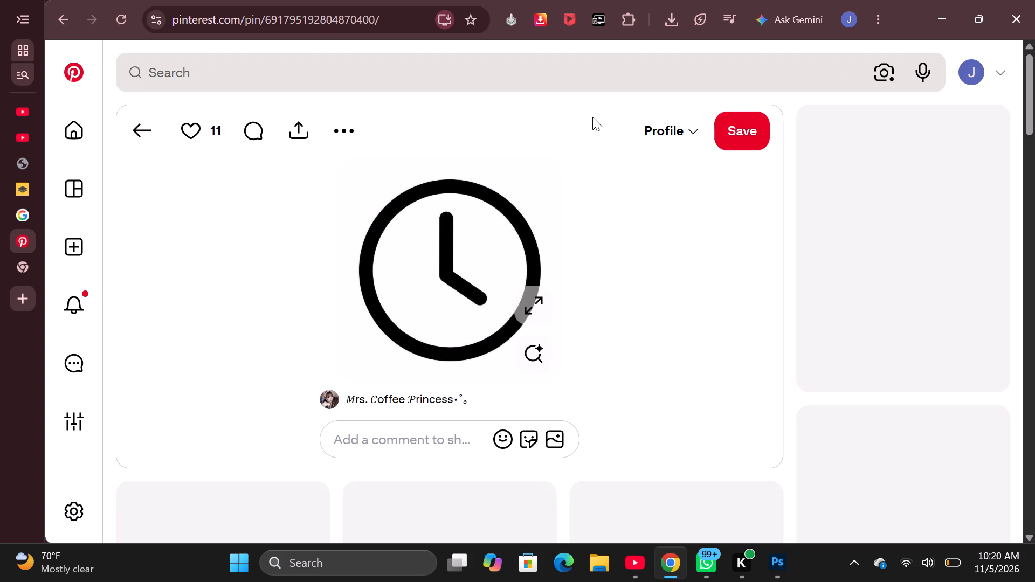
pyautogui.click(741, 129)
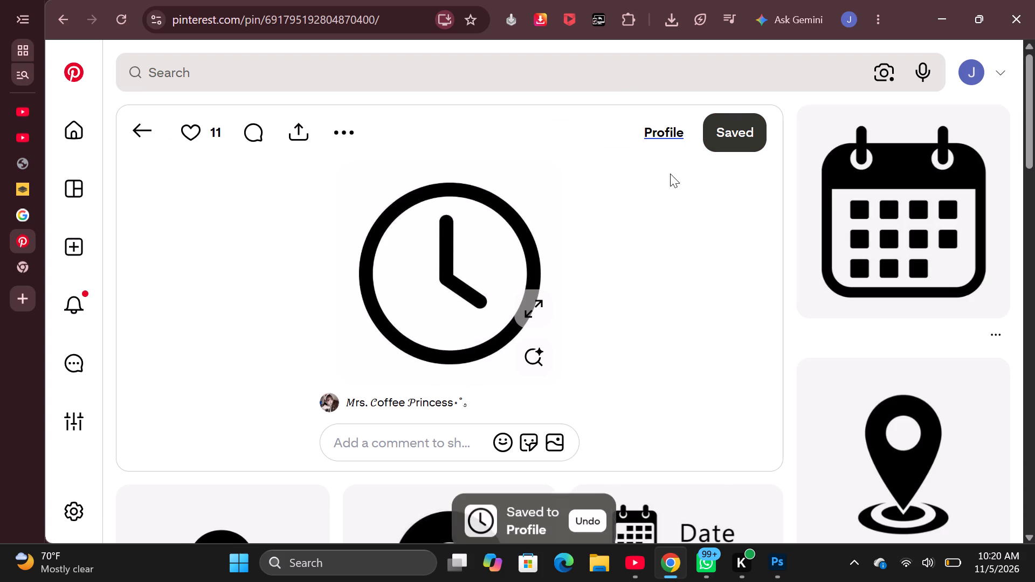
# Download the black clock icon image from the opened pin.
pyautogui.doubleClick(493, 265)
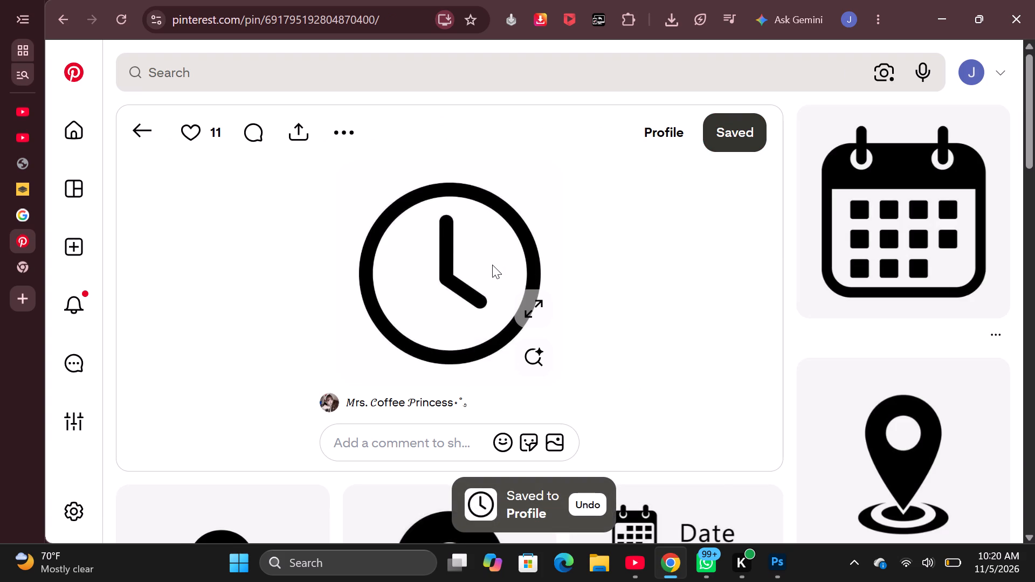
pyautogui.click(422, 271)
pyautogui.click(338, 127)
pyautogui.click(337, 185)
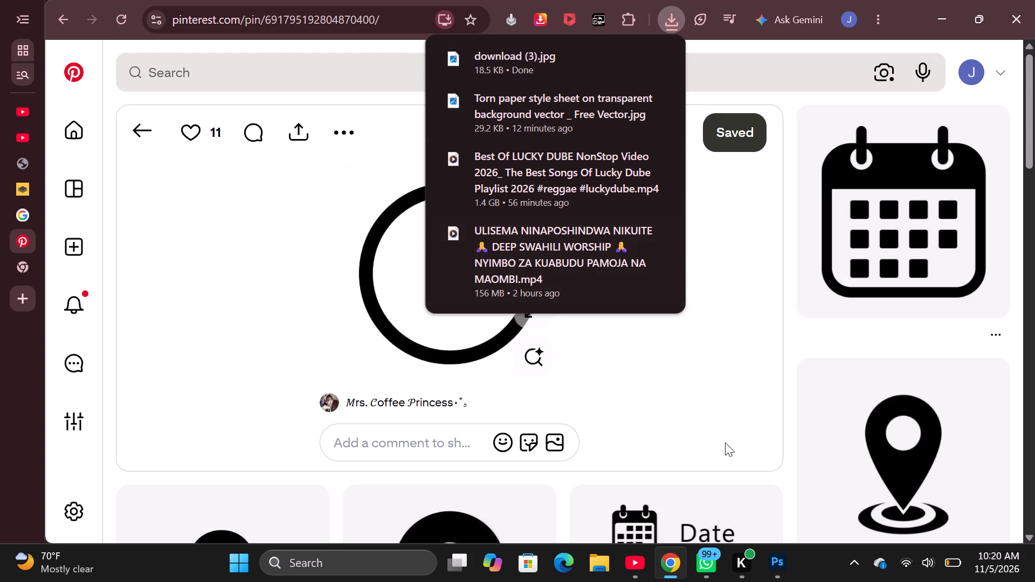
# Return to Photoshop and place the downloaded "download (3)" clock image from Downloads as an embedded layer above Group 5.
pyautogui.click(777, 558)
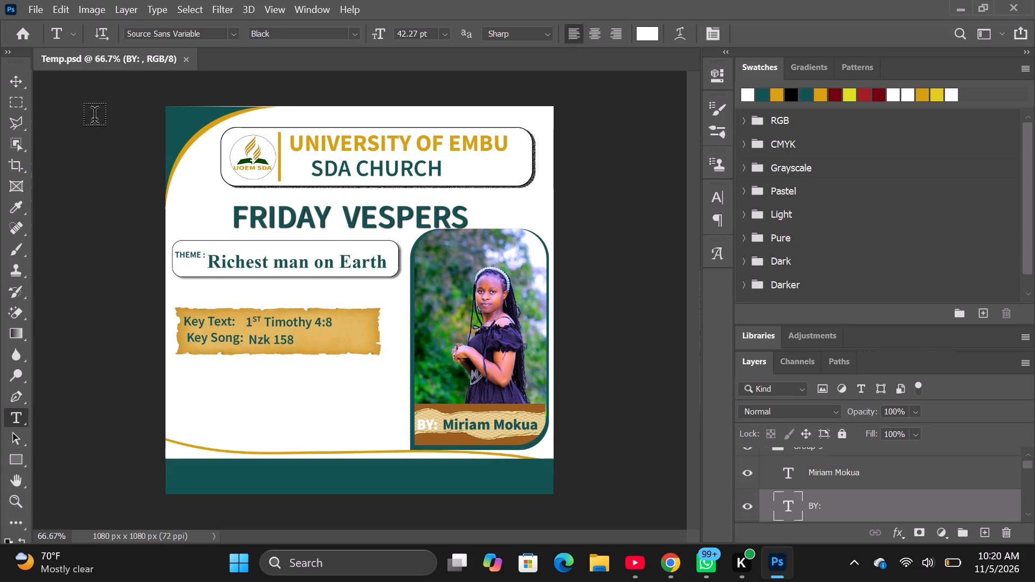
pyautogui.click(36, 10)
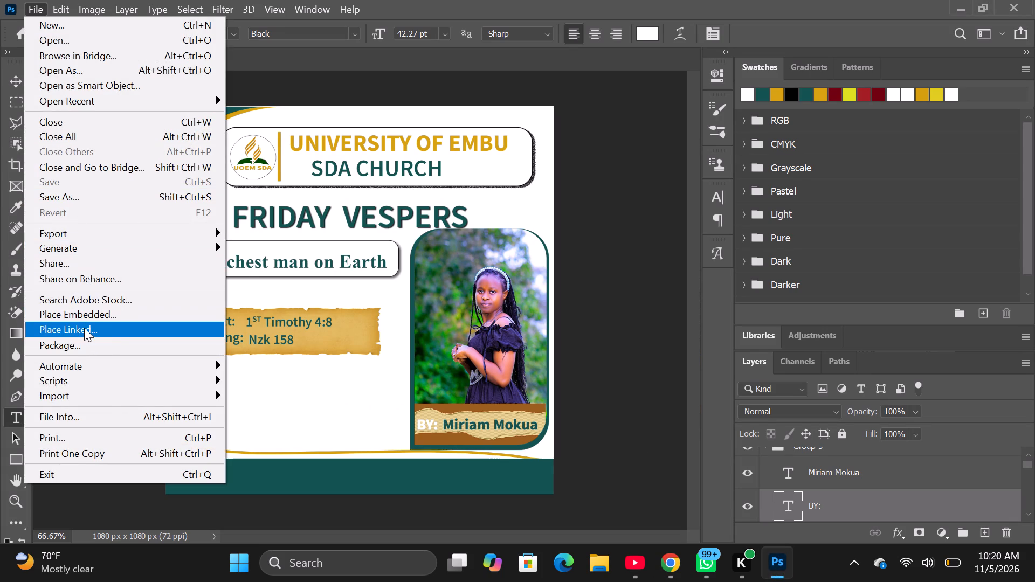
pyautogui.scroll(8, 834, 473)
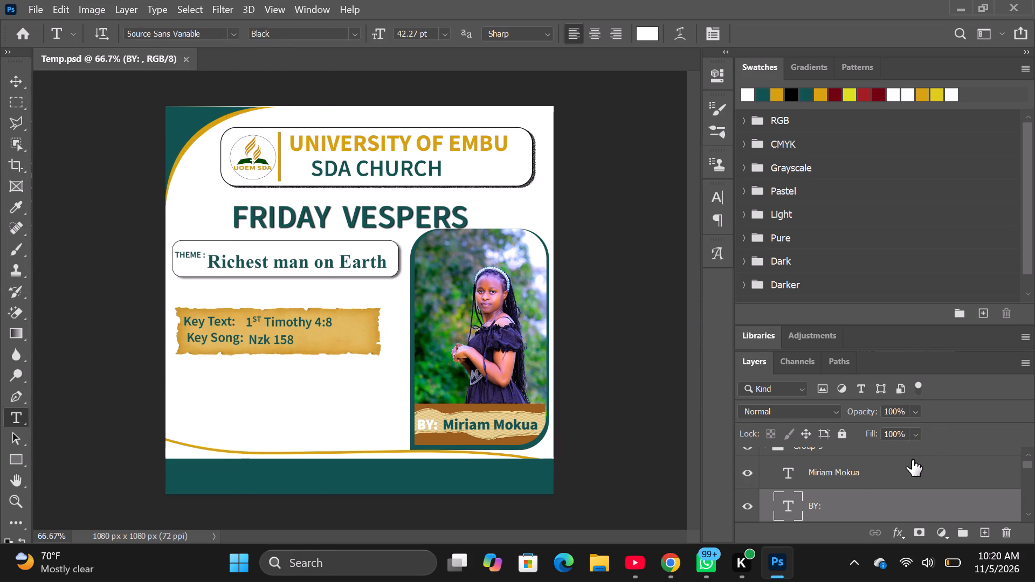
pyautogui.scroll(7, 899, 467)
pyautogui.click(810, 452)
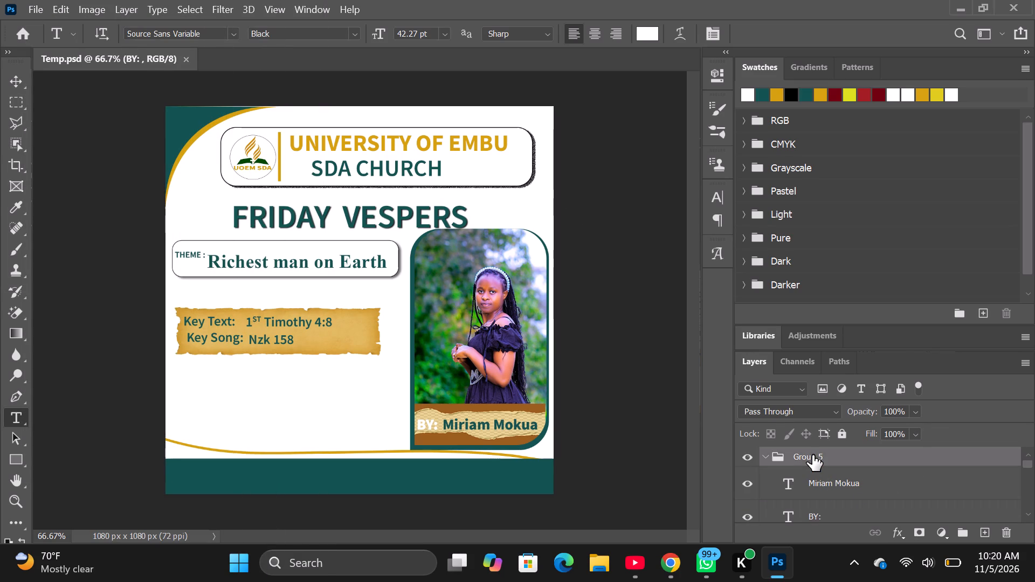
pyautogui.click(812, 455)
pyautogui.scroll(7, 814, 458)
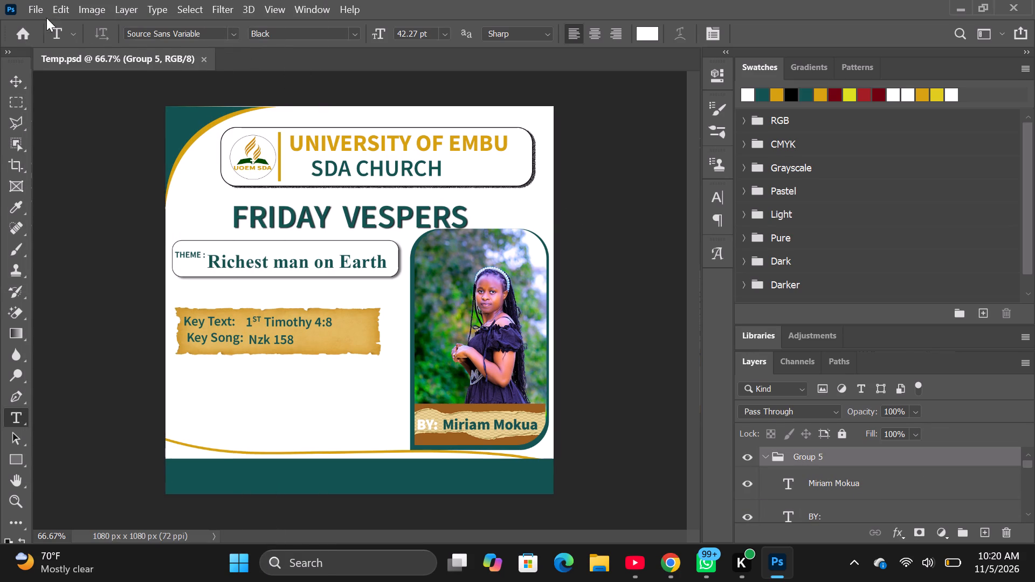
pyautogui.click(32, 10)
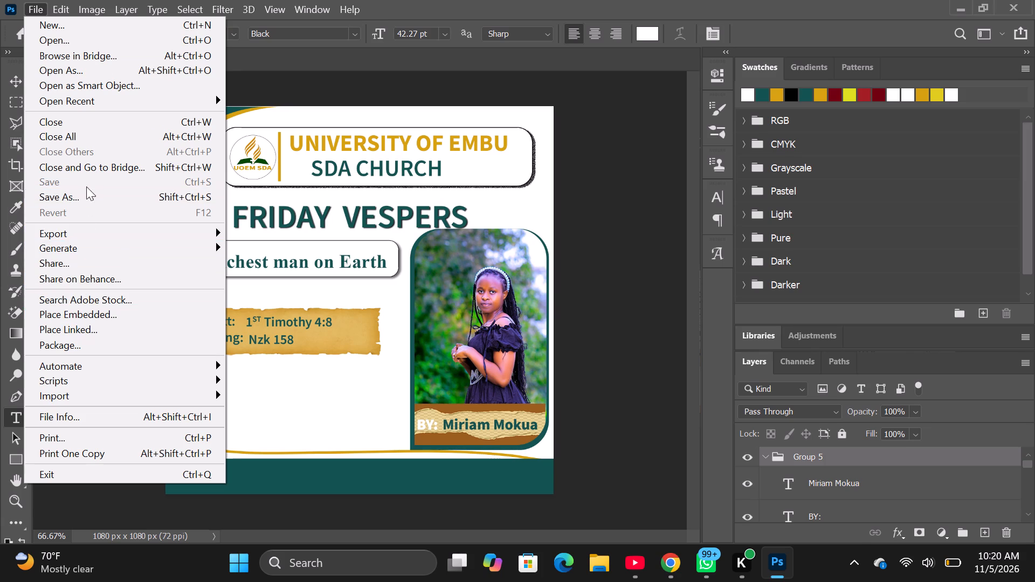
pyautogui.click(93, 309)
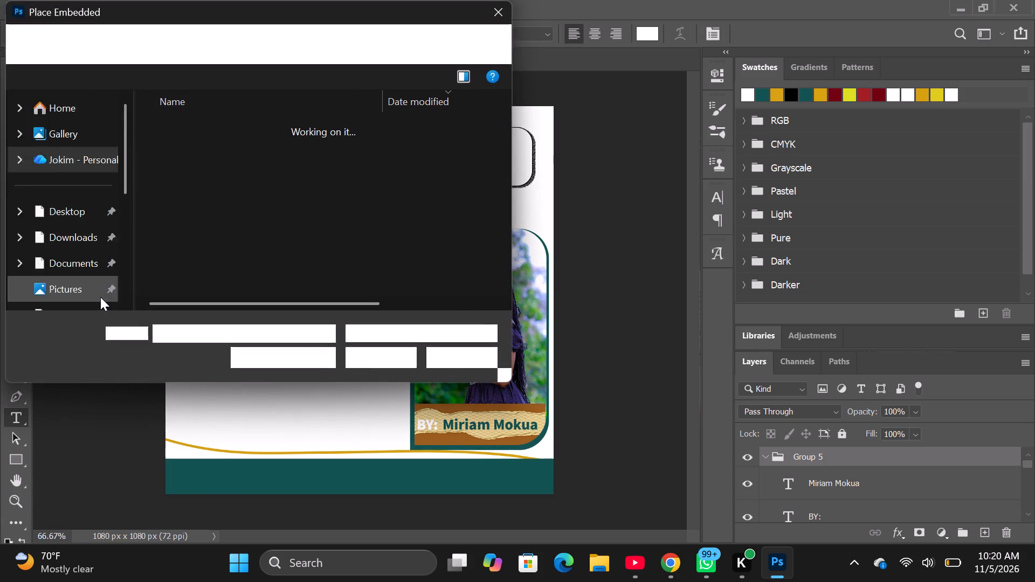
pyautogui.click(177, 153)
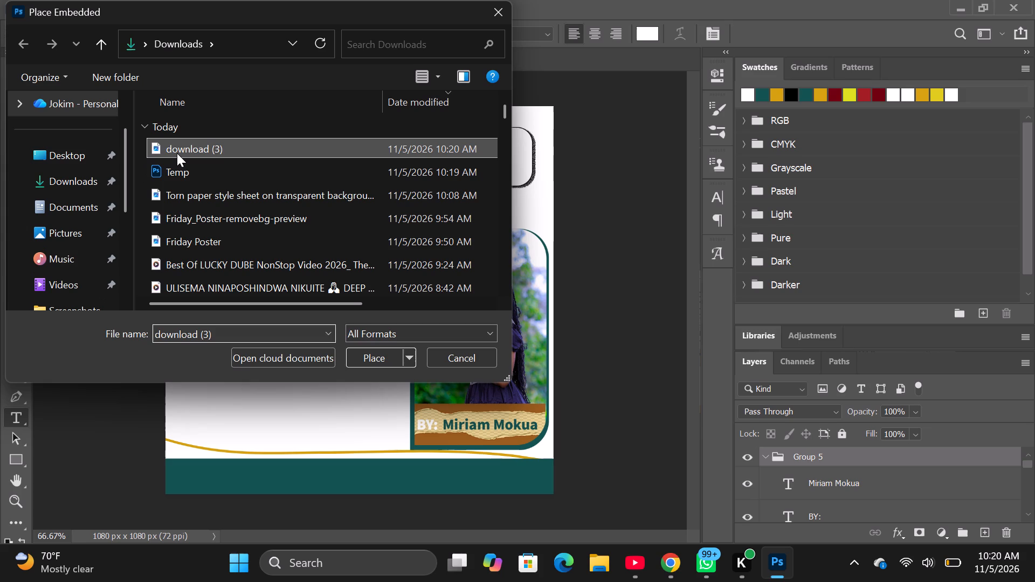
pyautogui.click(88, 179)
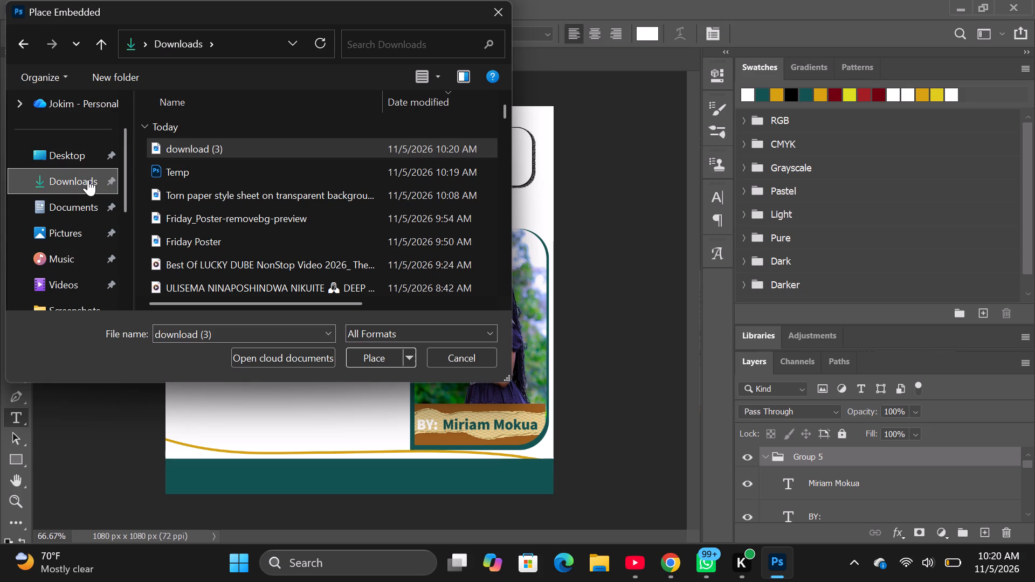
pyautogui.click(88, 179)
pyautogui.tripleClick(88, 179)
pyautogui.doubleClick(88, 179)
pyautogui.click(187, 152)
pyautogui.click(375, 356)
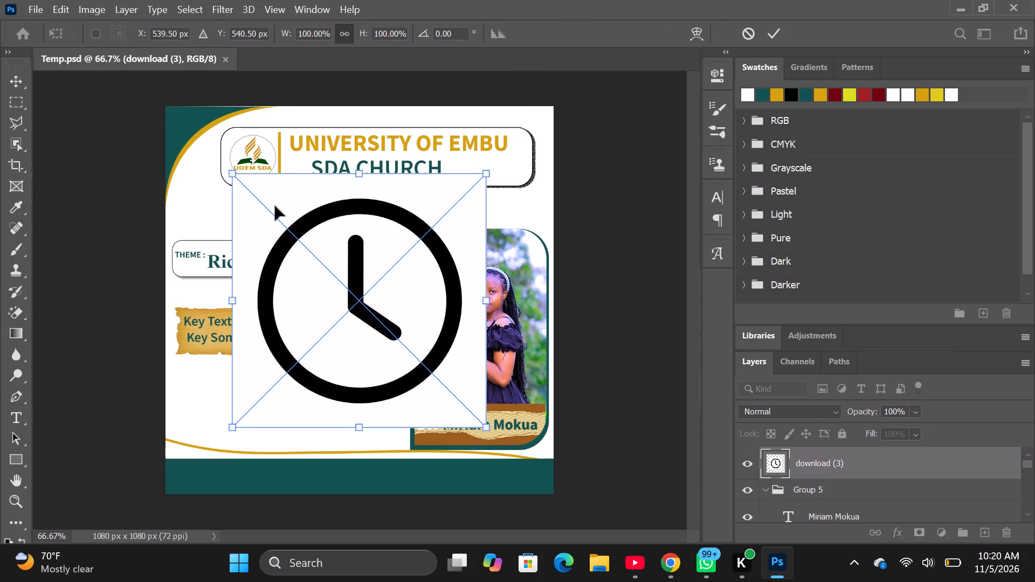
pyautogui.click(872, 459)
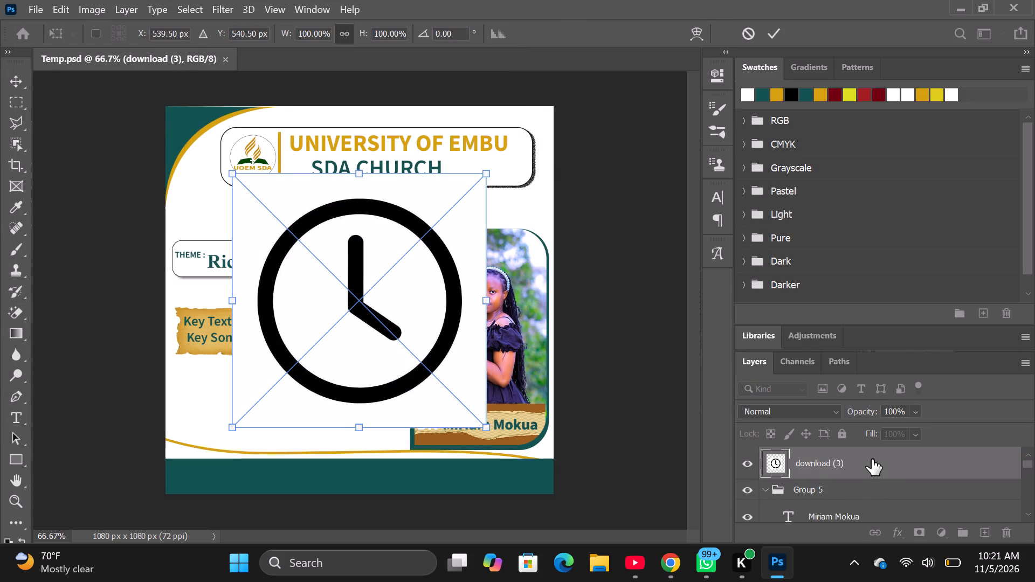
pyautogui.click(872, 459)
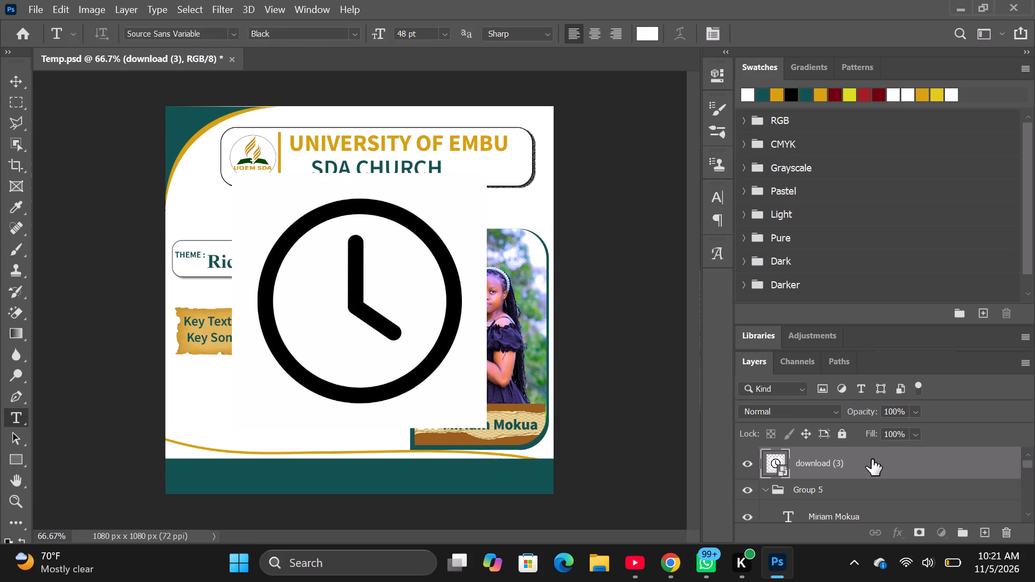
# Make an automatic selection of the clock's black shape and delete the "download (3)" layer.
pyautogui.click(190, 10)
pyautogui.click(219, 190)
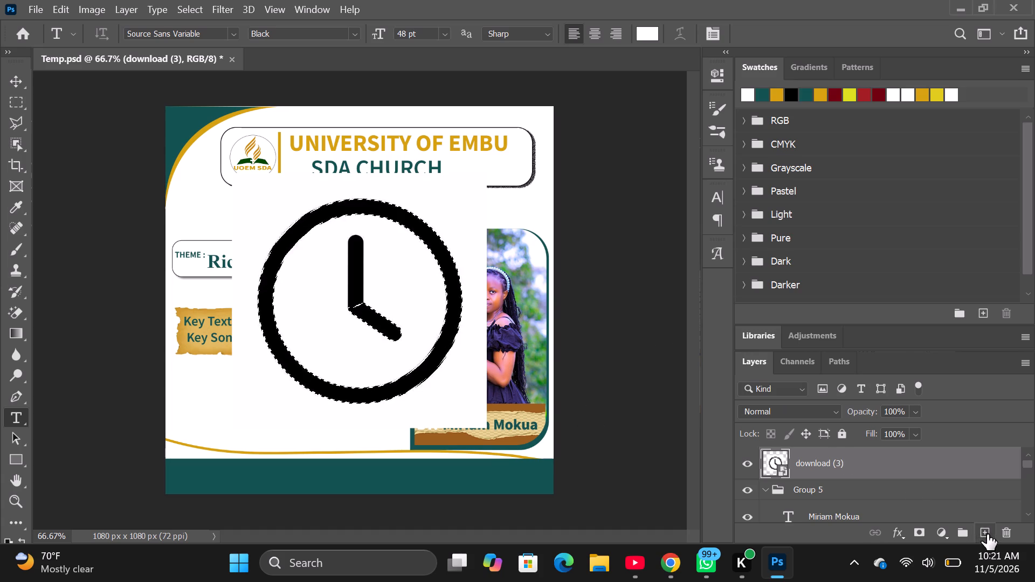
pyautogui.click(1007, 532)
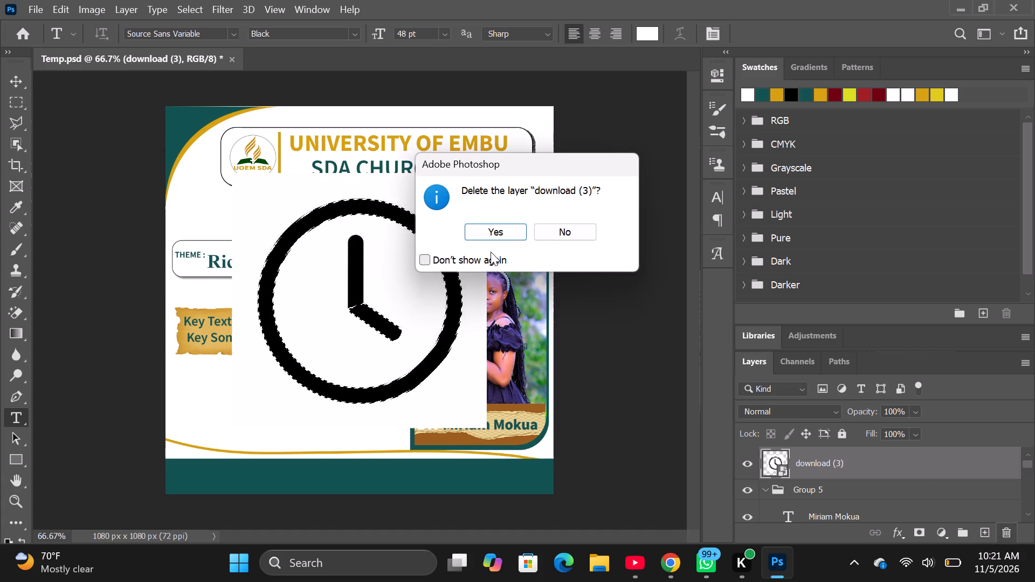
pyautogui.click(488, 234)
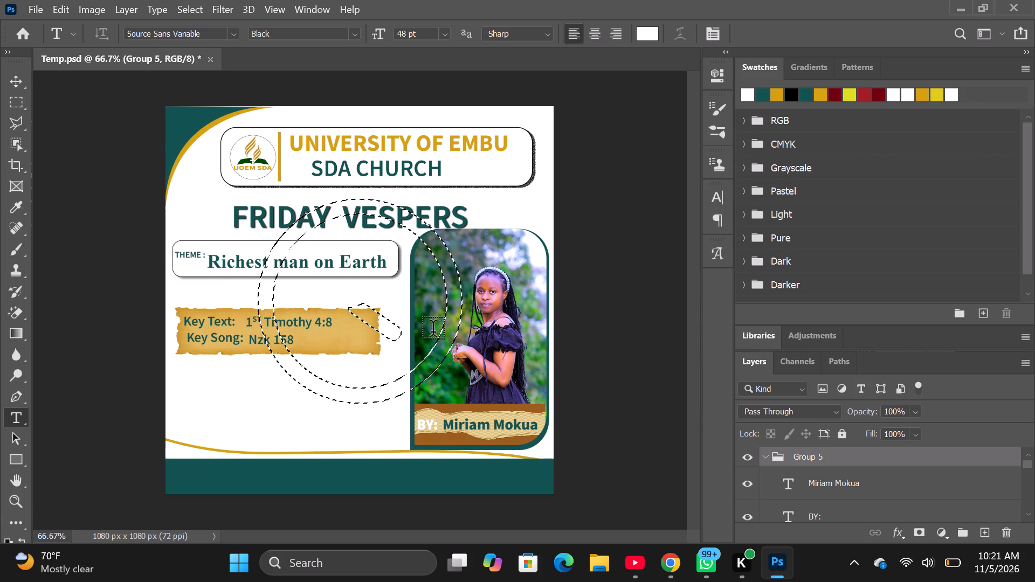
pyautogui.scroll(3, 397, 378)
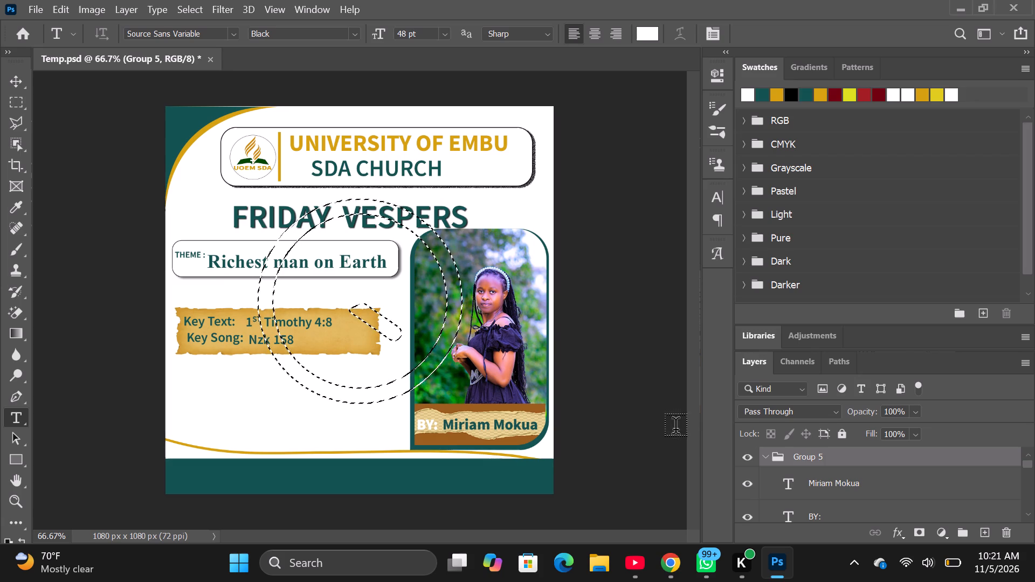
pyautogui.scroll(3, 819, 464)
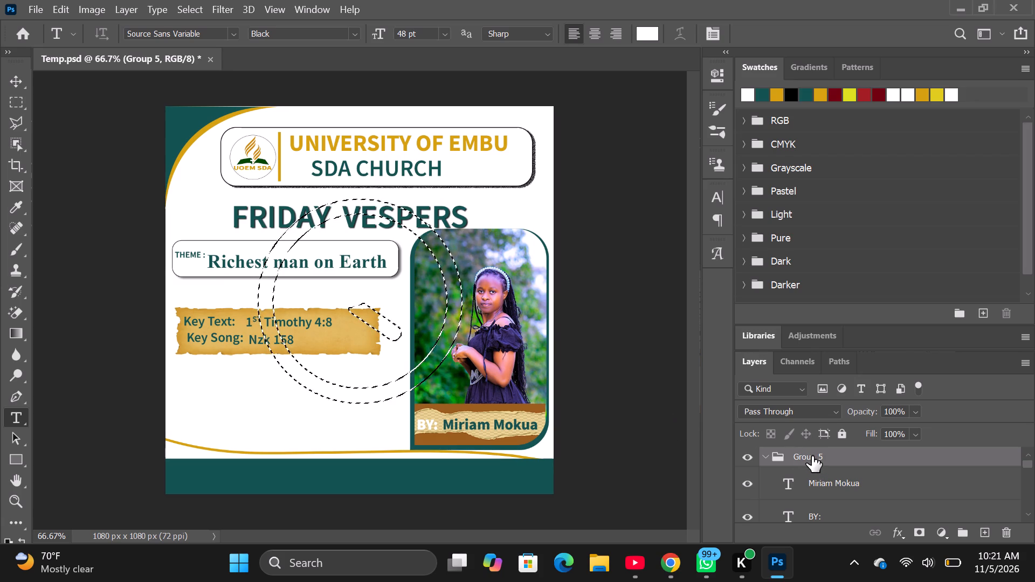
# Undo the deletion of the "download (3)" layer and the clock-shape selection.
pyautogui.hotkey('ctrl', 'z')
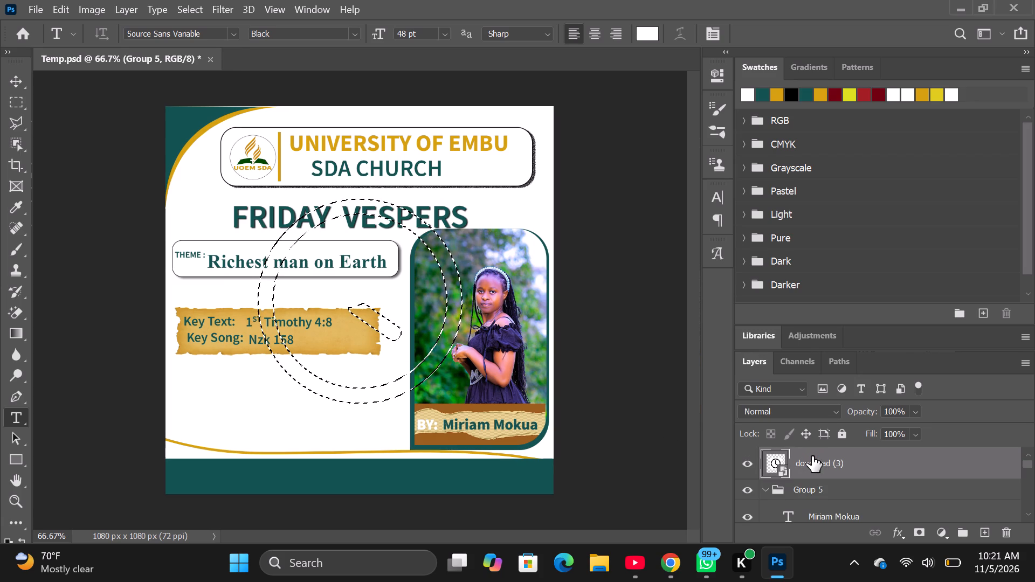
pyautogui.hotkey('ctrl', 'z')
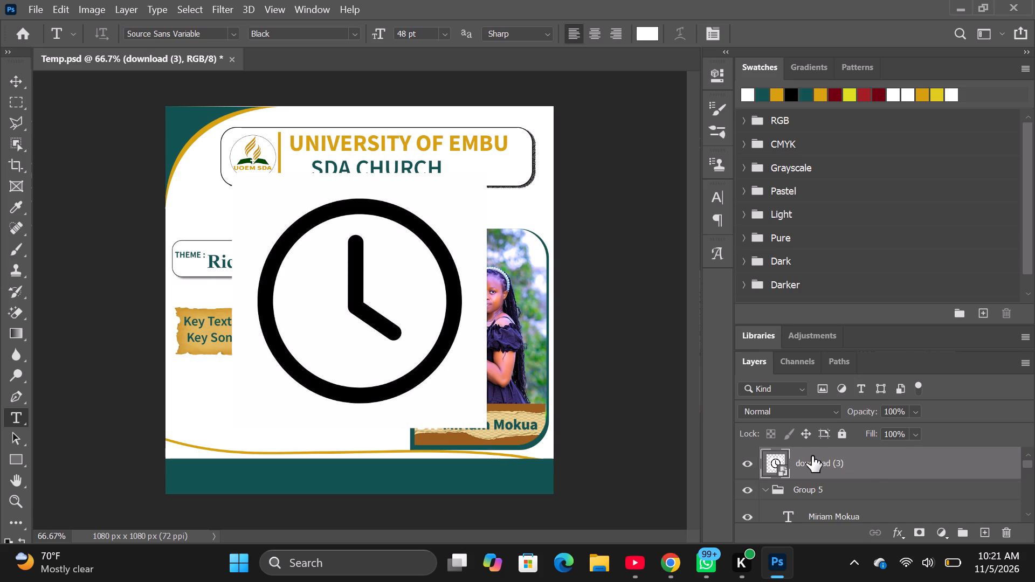
# Undo the placement of the "download (3)" clock image.
pyautogui.hotkey('ctrl', 'z')
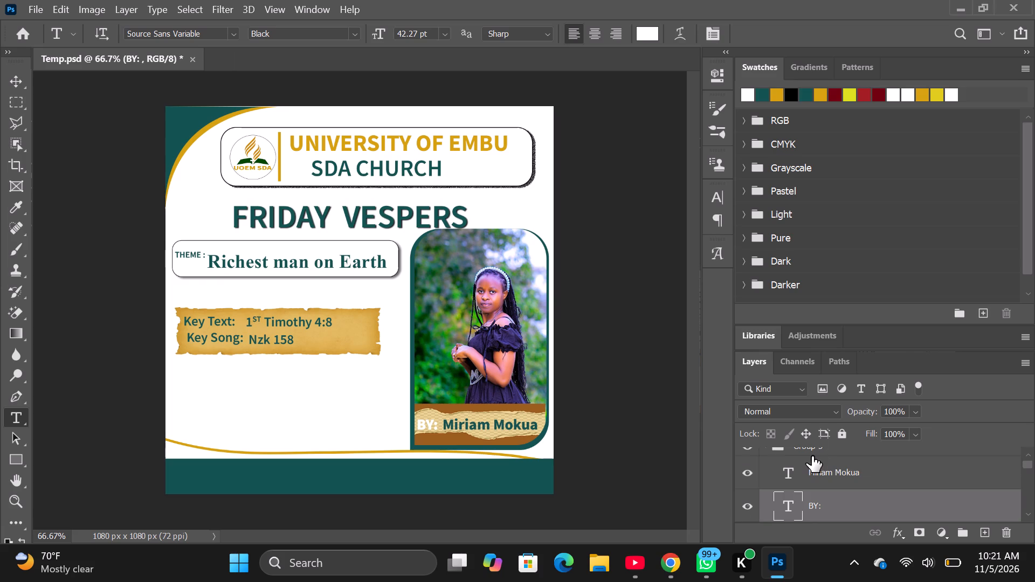
# Switch to Chrome and upload the "download (3)" clock image from Downloads to remove.bg.
pyautogui.click(963, 9)
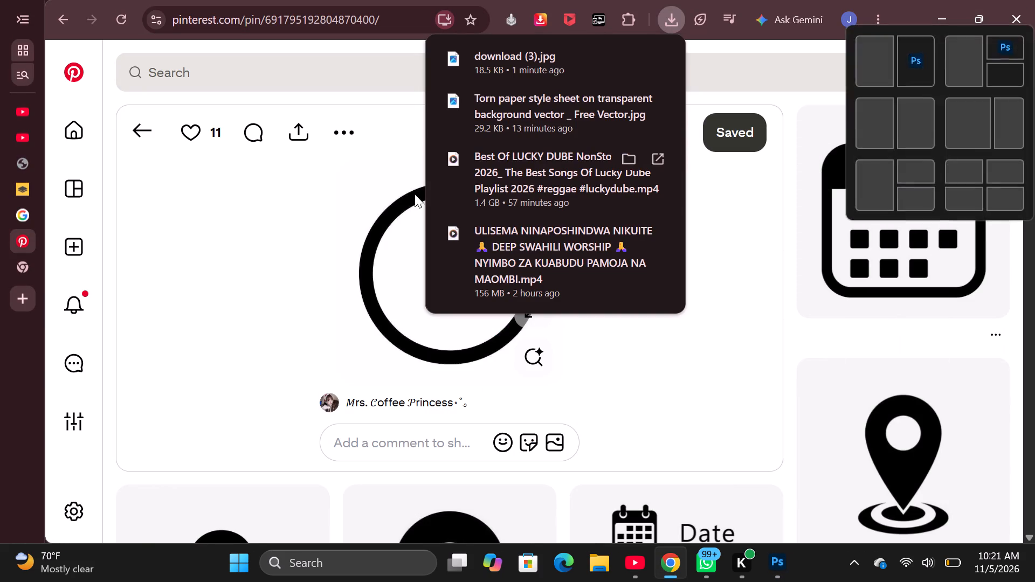
pyautogui.click(29, 269)
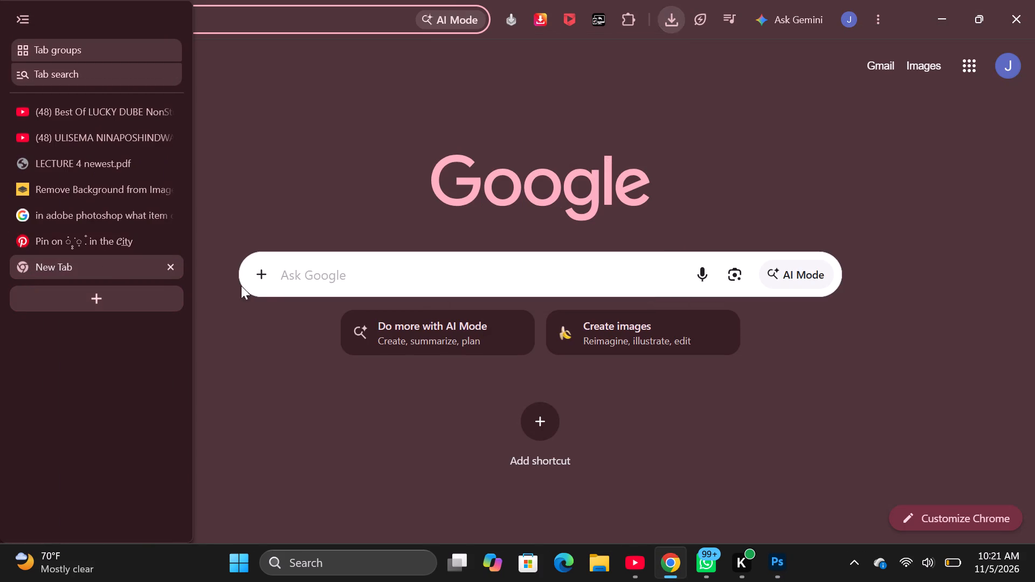
pyautogui.click(313, 278)
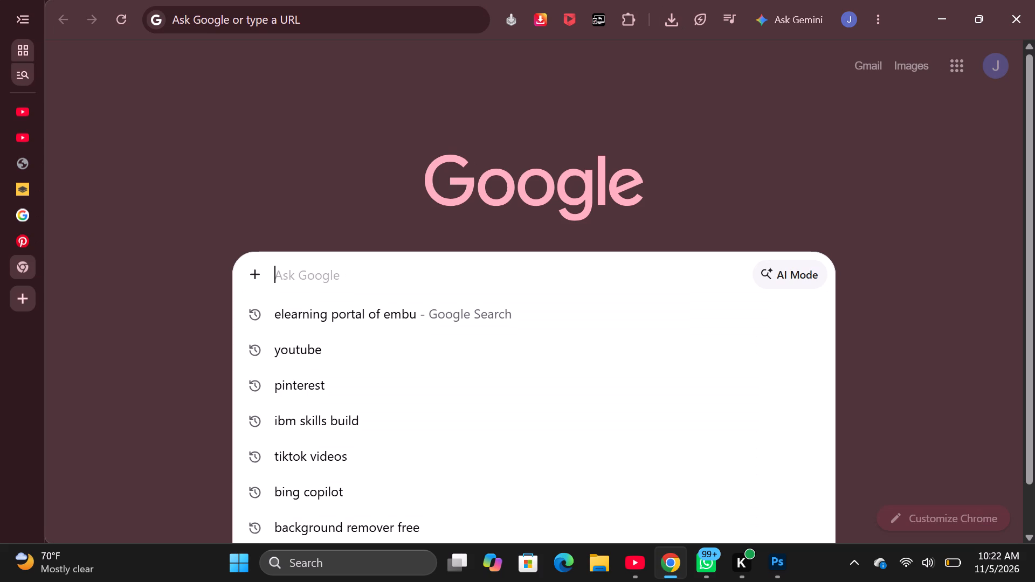
pyautogui.click(18, 190)
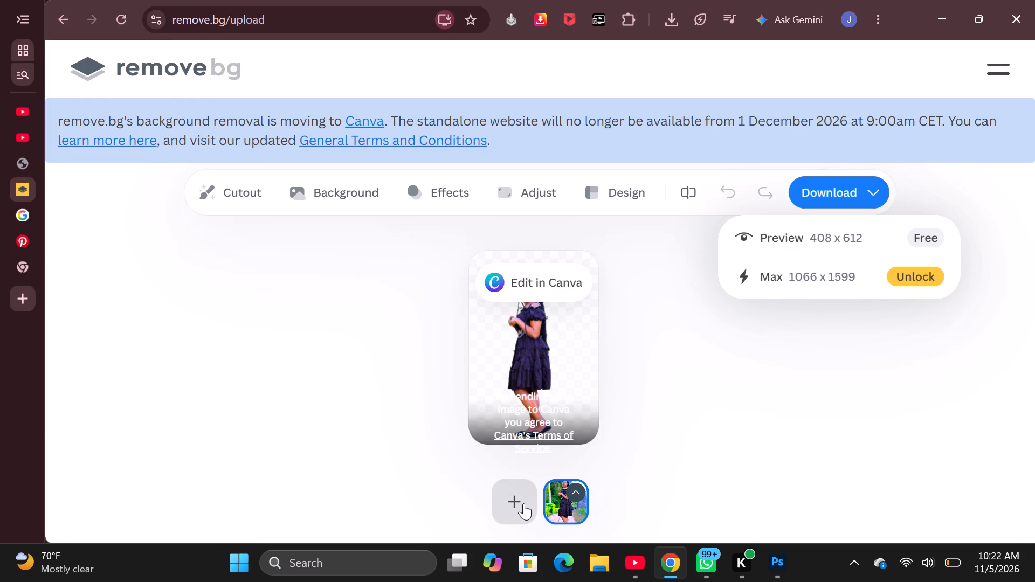
pyautogui.click(523, 503)
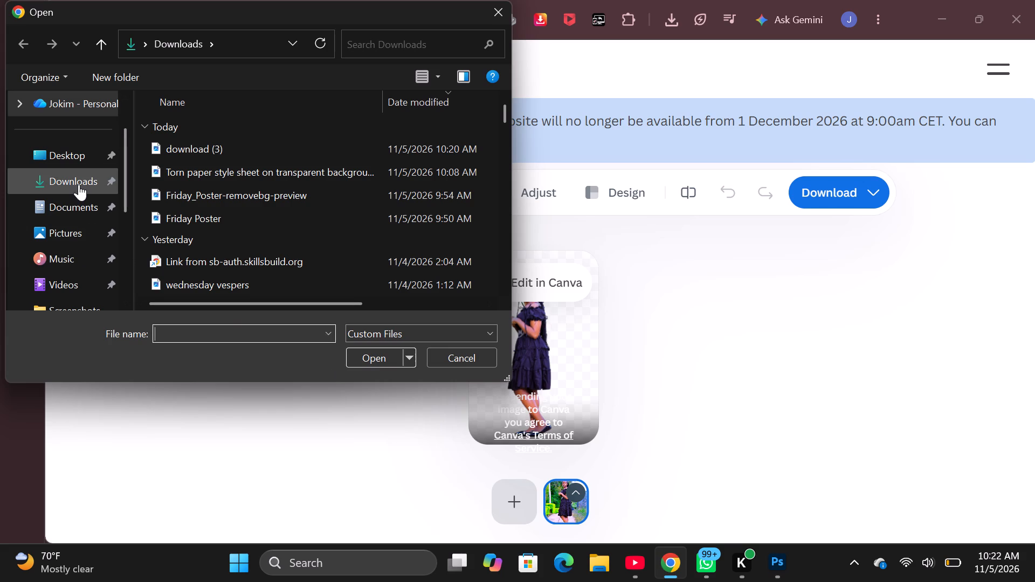
pyautogui.click(79, 184)
pyautogui.click(184, 153)
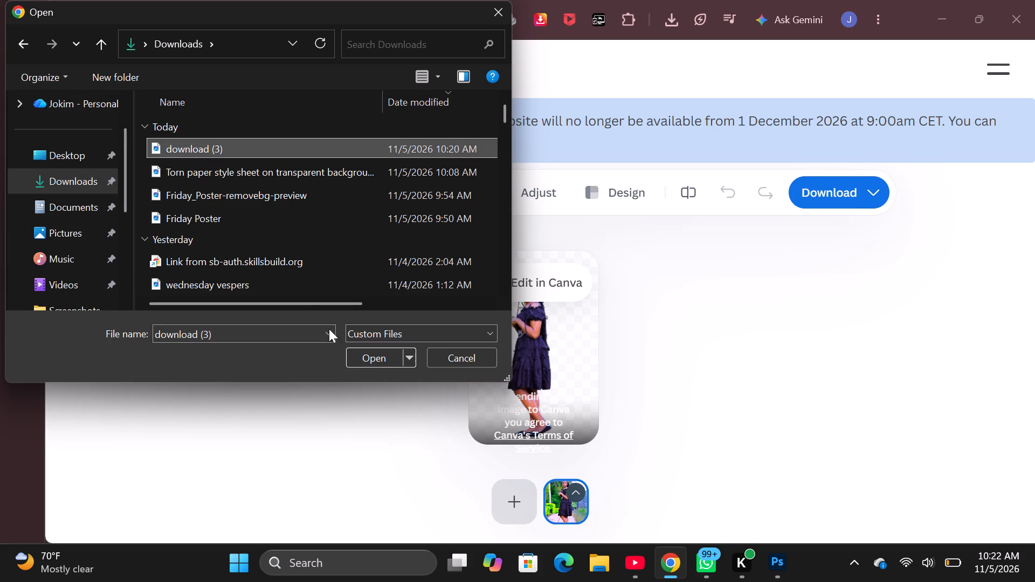
pyautogui.click(368, 370)
pyautogui.click(365, 361)
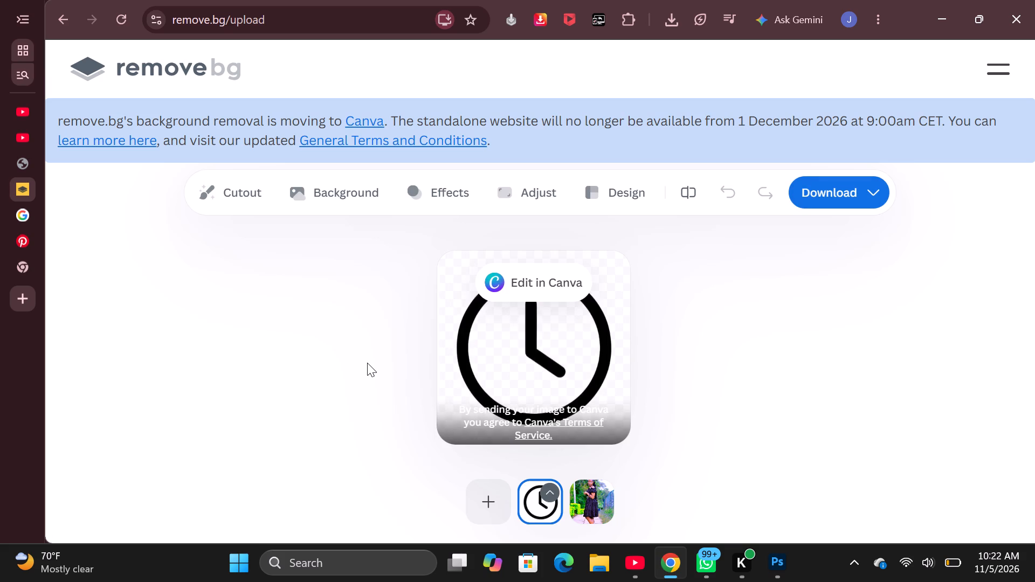
# Download the free 500 x 500 preview of the background-free clock and dismiss the WhatsApp notification.
pyautogui.click(823, 188)
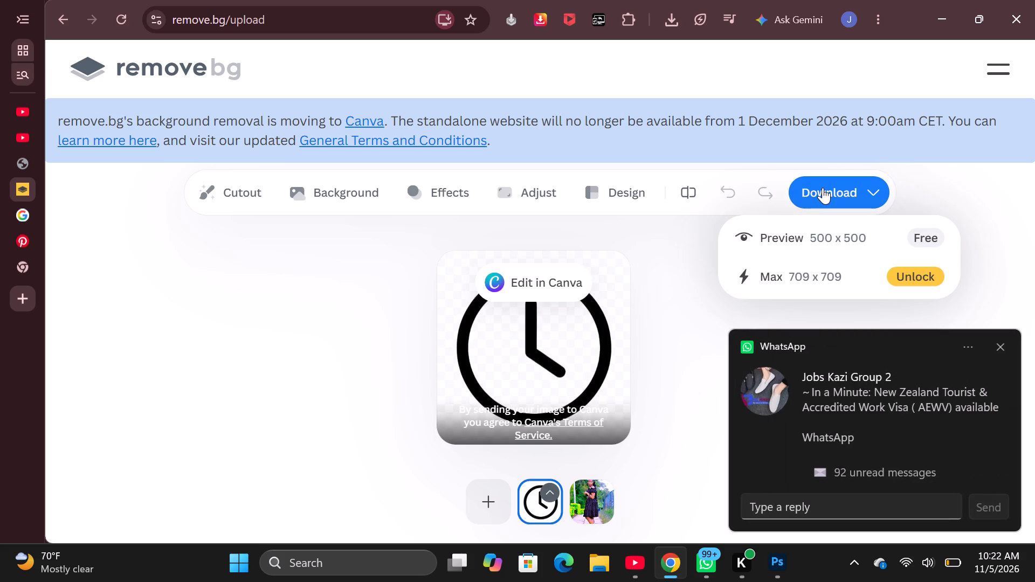
pyautogui.click(819, 238)
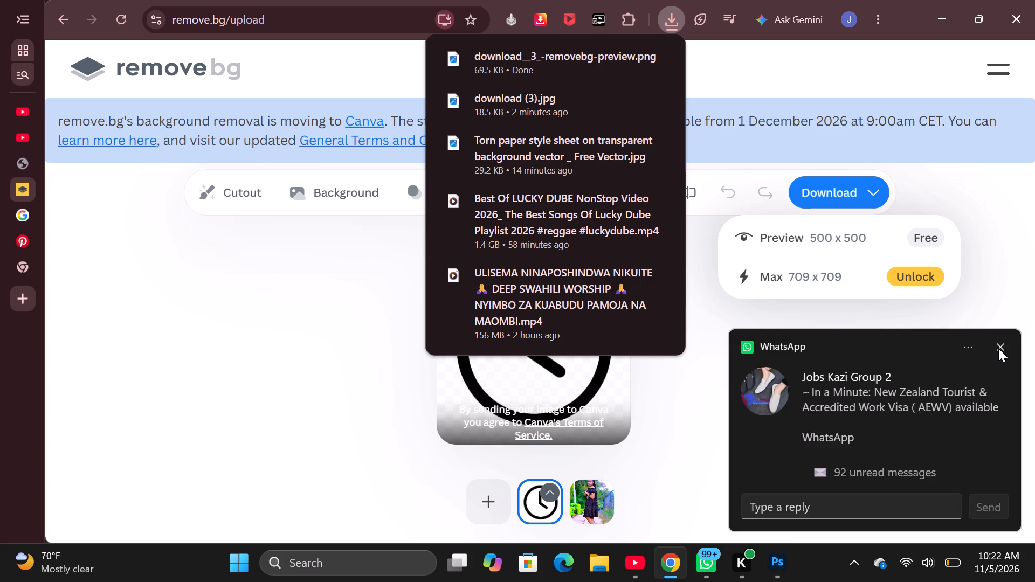
pyautogui.click(998, 348)
# Return to Photoshop and place the background-free clock PNG from Downloads as an embedded layer.
pyautogui.click(779, 562)
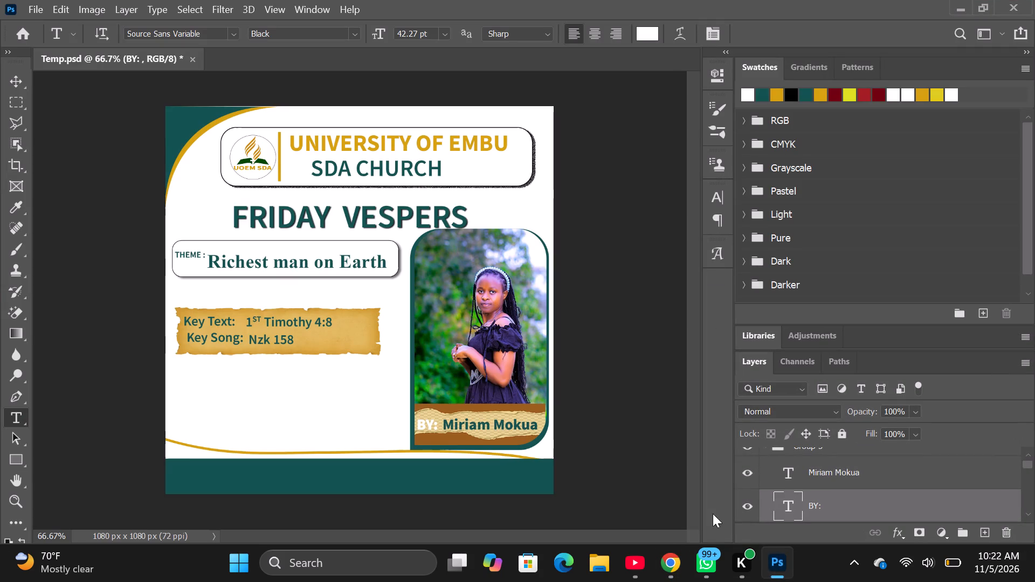
pyautogui.click(37, 10)
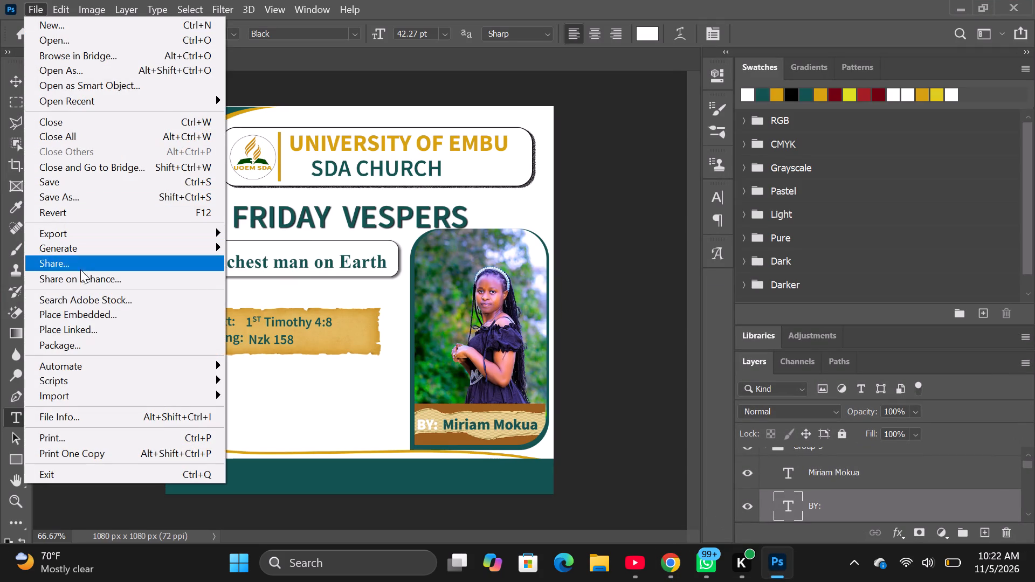
pyautogui.click(96, 316)
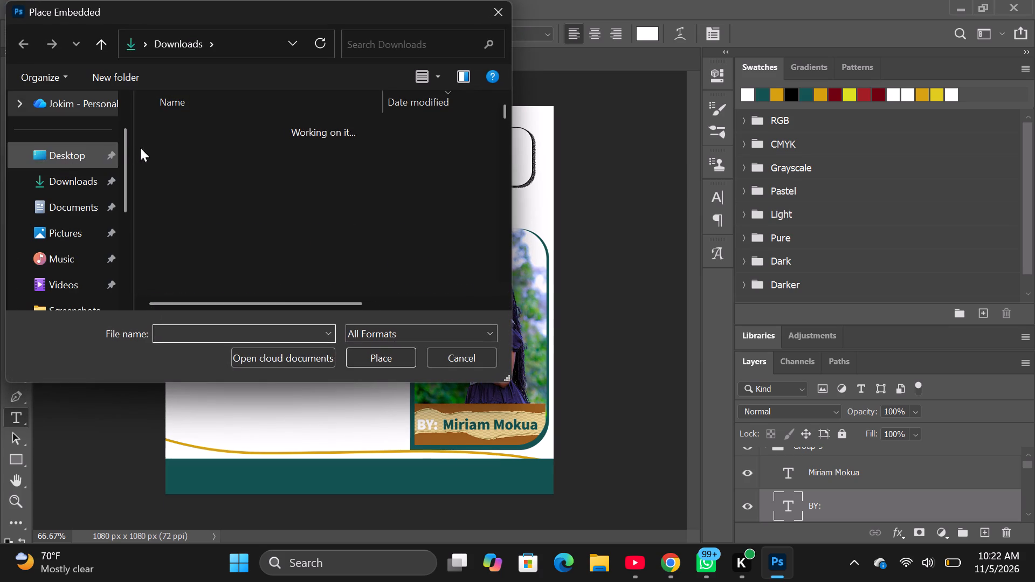
pyautogui.click(182, 144)
pyautogui.click(373, 358)
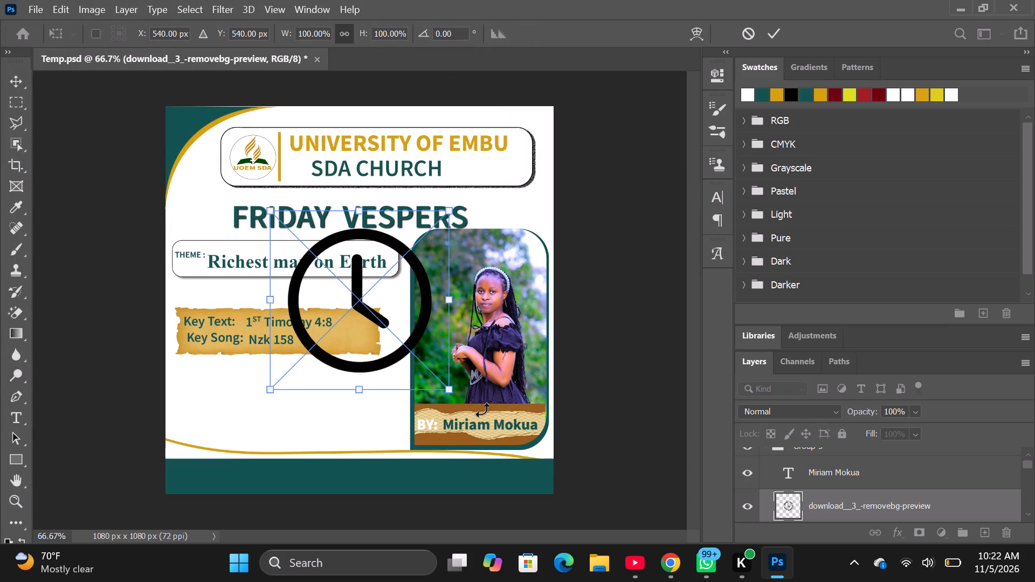
# Scale the placed clock to about 62% and position it just below the Key Text and Key Song banner.
pyautogui.moveTo(453, 393); pyautogui.dragTo(420, 367)
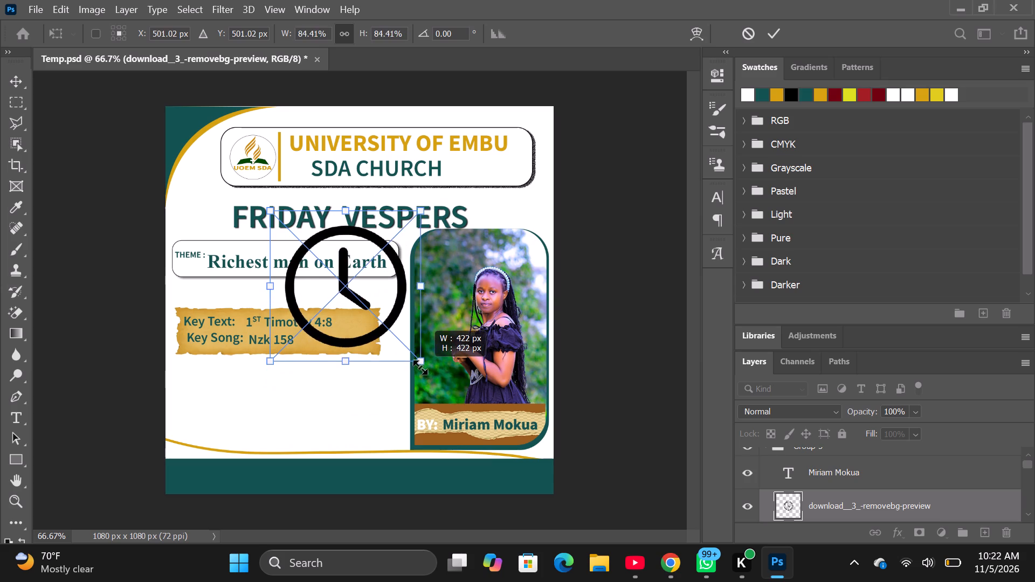
pyautogui.moveTo(420, 367); pyautogui.dragTo(375, 335)
pyautogui.moveTo(337, 265); pyautogui.dragTo(313, 333)
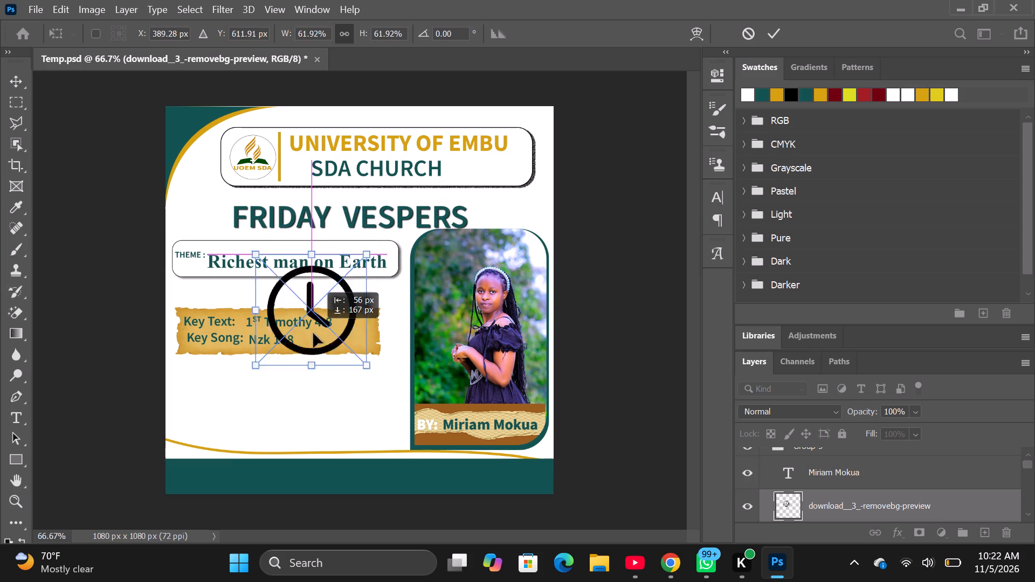
pyautogui.moveTo(313, 333); pyautogui.dragTo(265, 396)
# Commit the clock's placement and move its layer above the presenter's name text layer inside Group 5.
pyautogui.scroll(3, 935, 498)
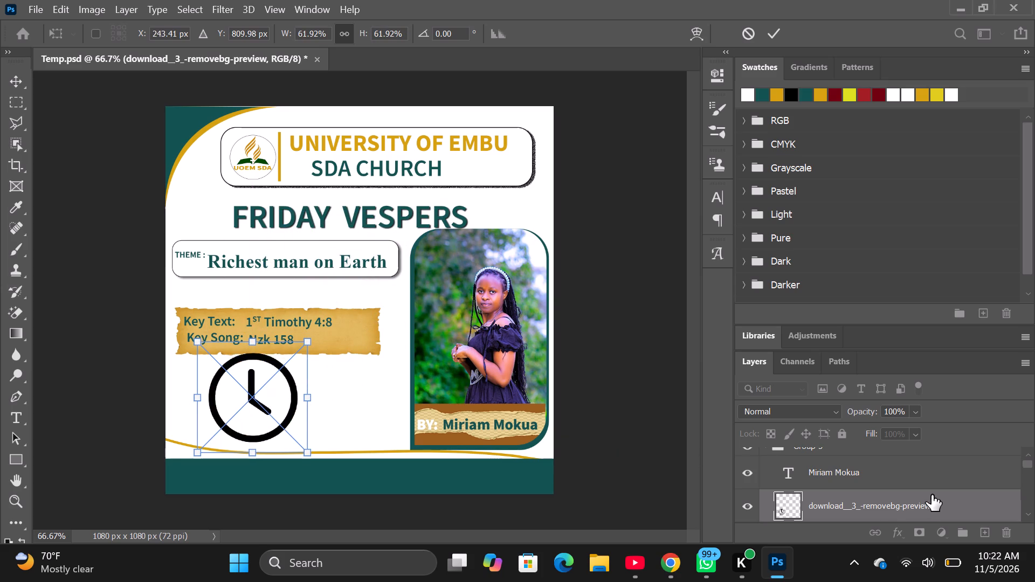
pyautogui.scroll(2, 926, 496)
pyautogui.moveTo(880, 513); pyautogui.dragTo(859, 494)
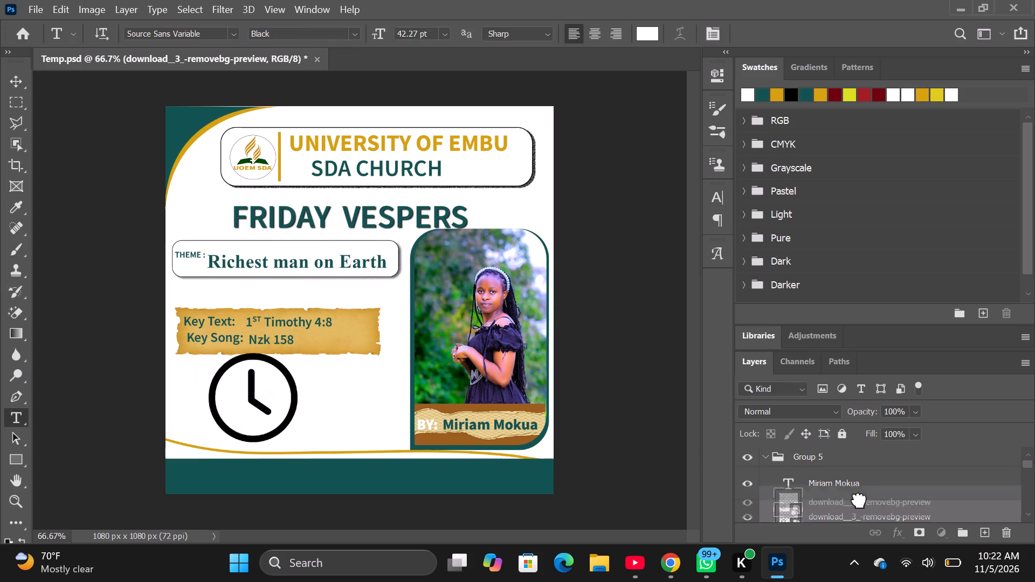
pyautogui.scroll(1, 819, 493)
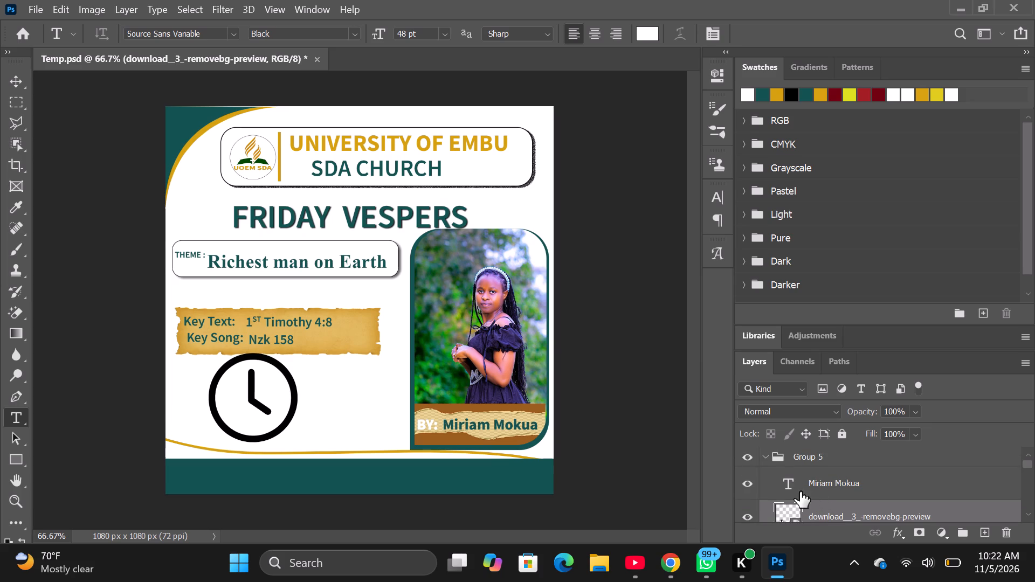
pyautogui.moveTo(814, 510); pyautogui.dragTo(806, 483)
pyautogui.scroll(1, 807, 488)
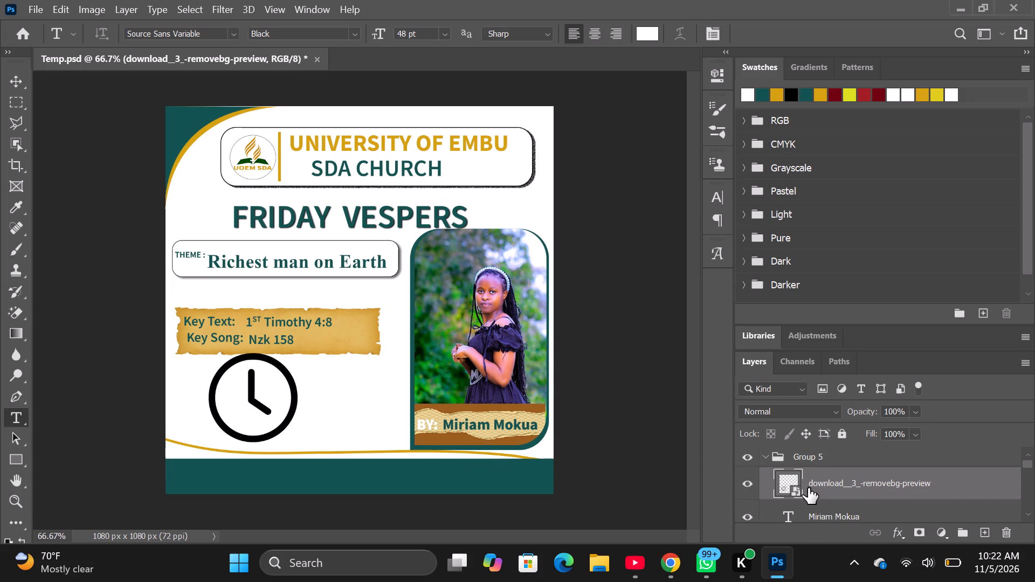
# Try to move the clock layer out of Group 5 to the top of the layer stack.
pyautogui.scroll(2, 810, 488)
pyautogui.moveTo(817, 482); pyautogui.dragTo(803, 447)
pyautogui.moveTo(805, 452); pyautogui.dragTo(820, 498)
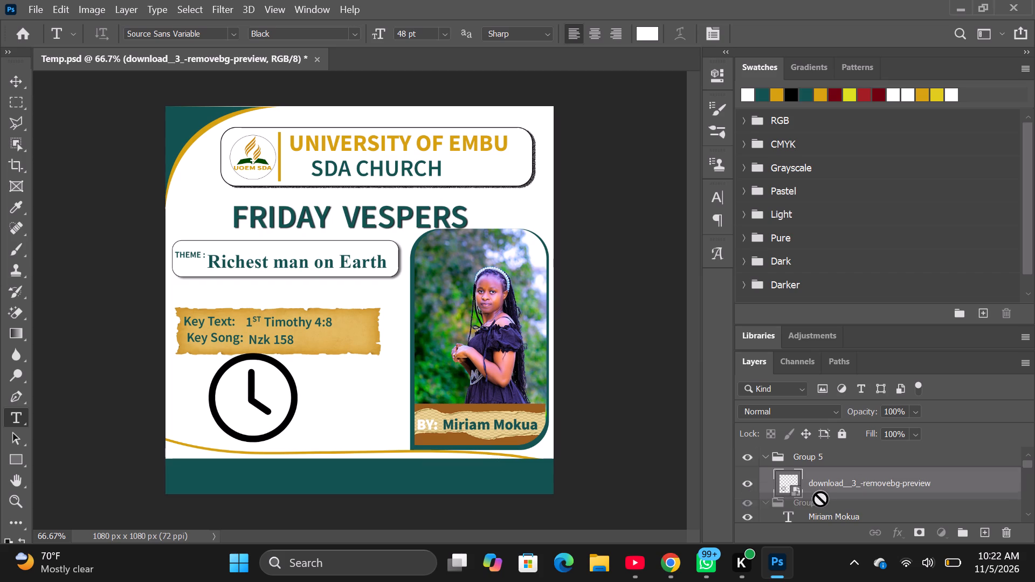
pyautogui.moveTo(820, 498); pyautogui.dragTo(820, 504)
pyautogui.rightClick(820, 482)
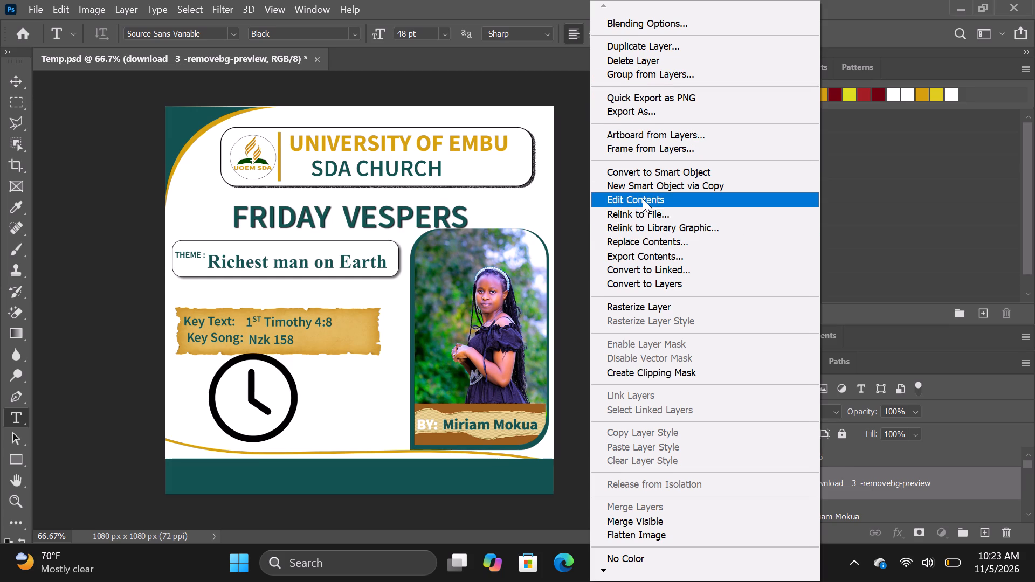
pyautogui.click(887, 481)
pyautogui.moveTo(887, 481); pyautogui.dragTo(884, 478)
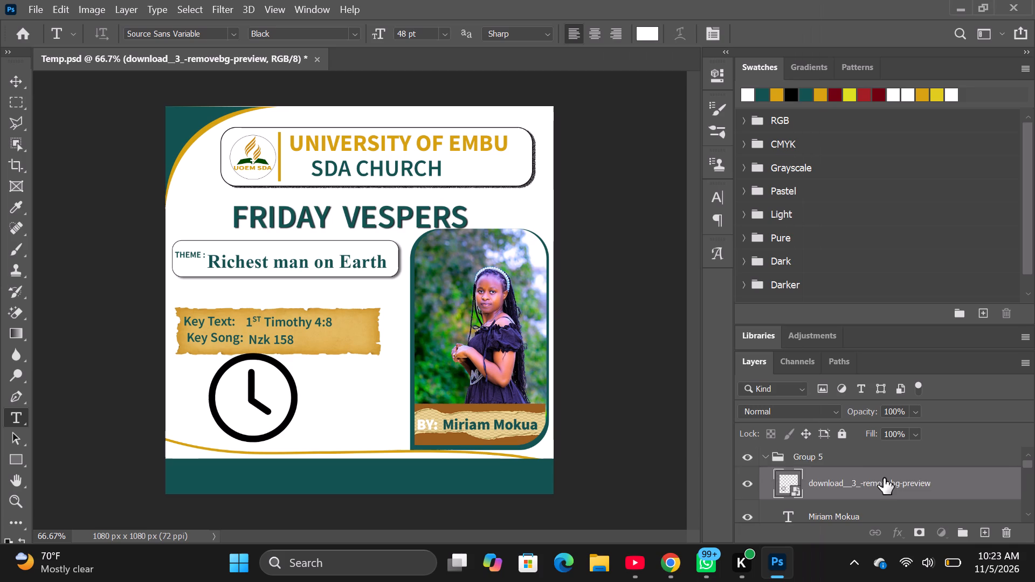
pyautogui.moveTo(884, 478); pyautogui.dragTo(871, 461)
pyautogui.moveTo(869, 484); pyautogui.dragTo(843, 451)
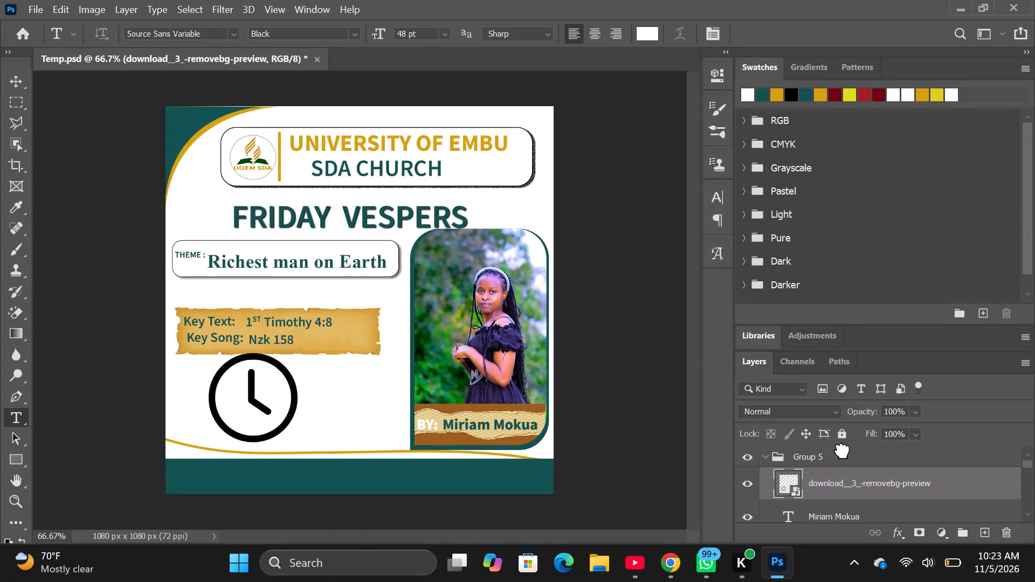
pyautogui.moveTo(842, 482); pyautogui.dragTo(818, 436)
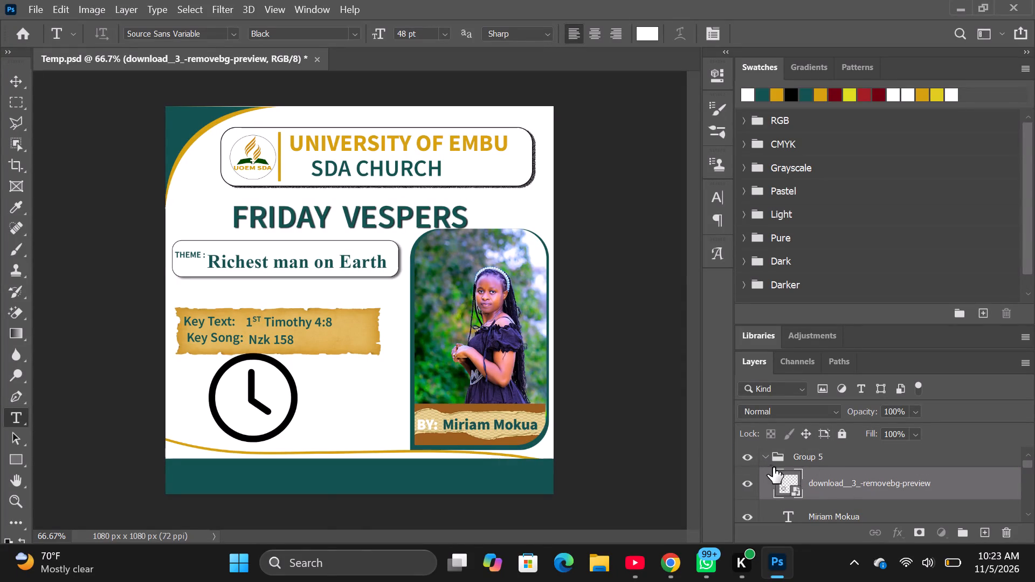
# Move the clock layer out of Group 5 so it sits above the group, and collapse Group 5.
pyautogui.click(763, 455)
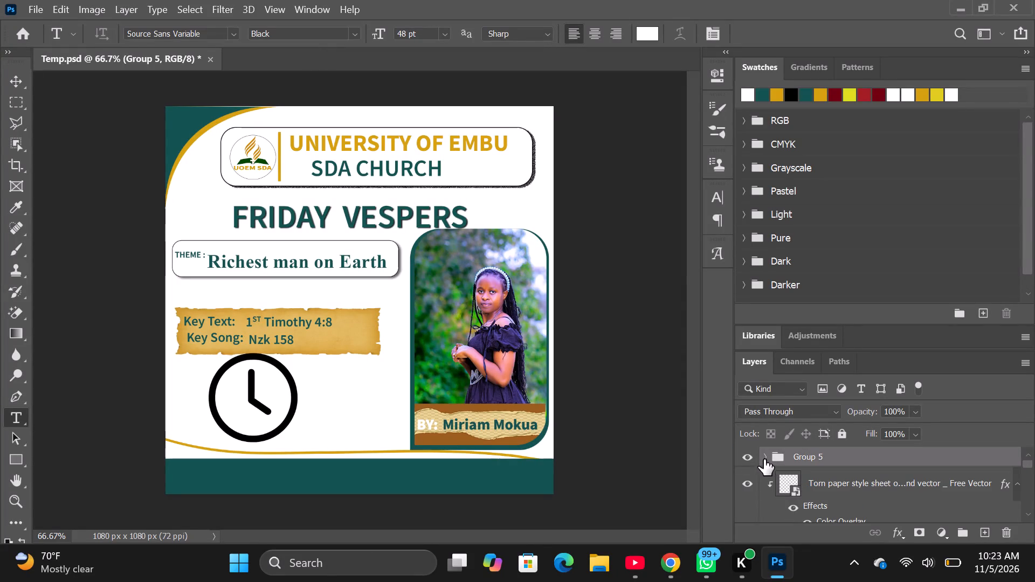
pyautogui.click(763, 456)
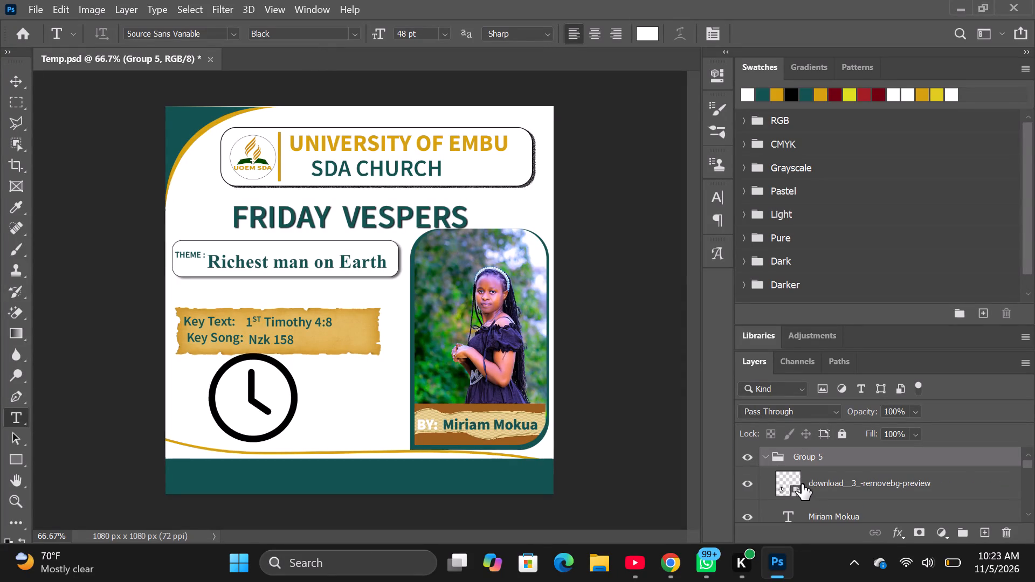
pyautogui.moveTo(805, 487); pyautogui.dragTo(831, 447)
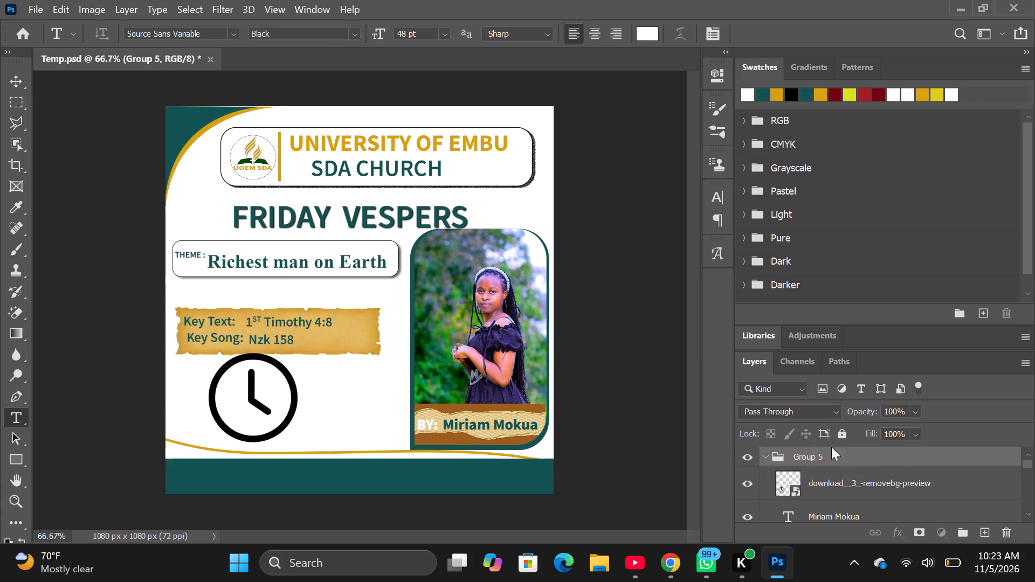
pyautogui.doubleClick(846, 491)
pyautogui.click(844, 496)
pyautogui.moveTo(841, 494); pyautogui.dragTo(841, 491)
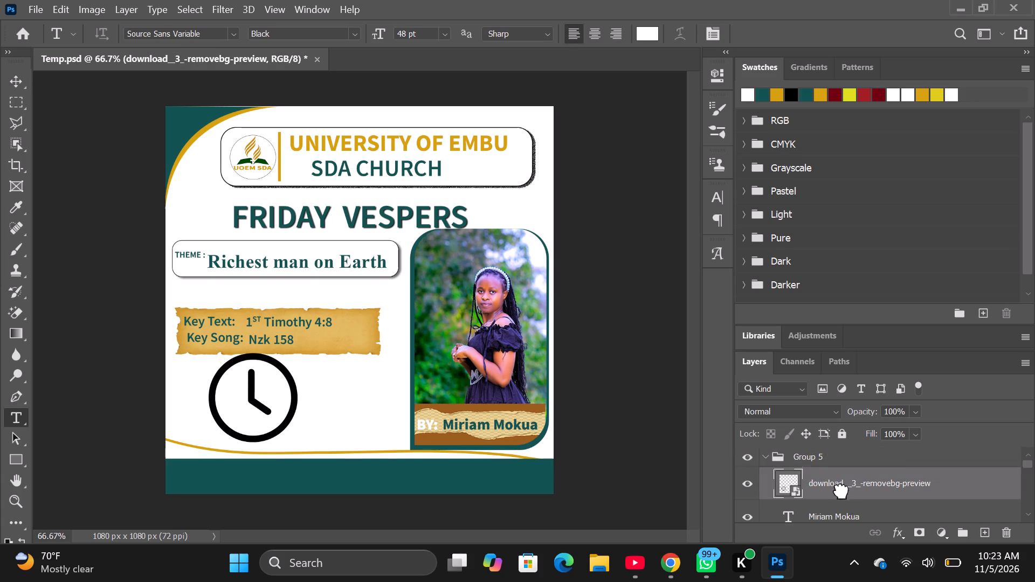
pyautogui.moveTo(841, 491); pyautogui.dragTo(831, 448)
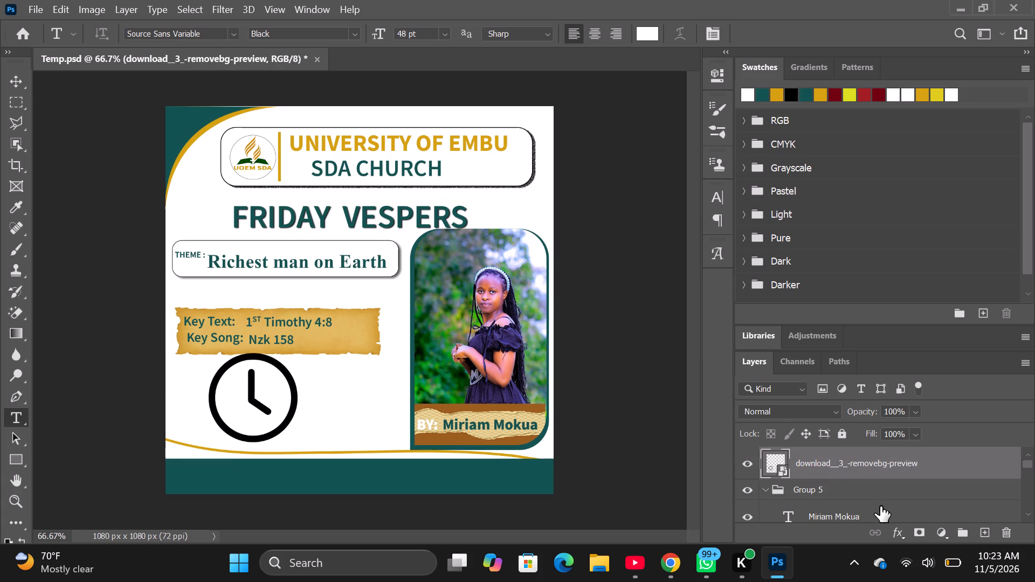
pyautogui.click(764, 490)
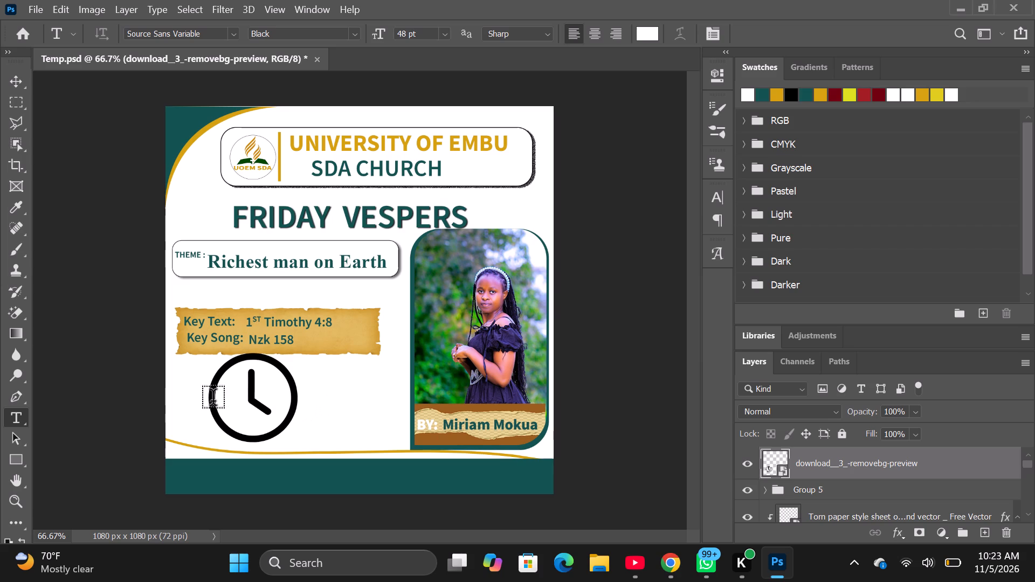
# Shrink the clock to a small icon and place it just below the left end of the Key Text and Key Song banner.
pyautogui.click(895, 459)
pyautogui.hotkey('ctrl', 't')
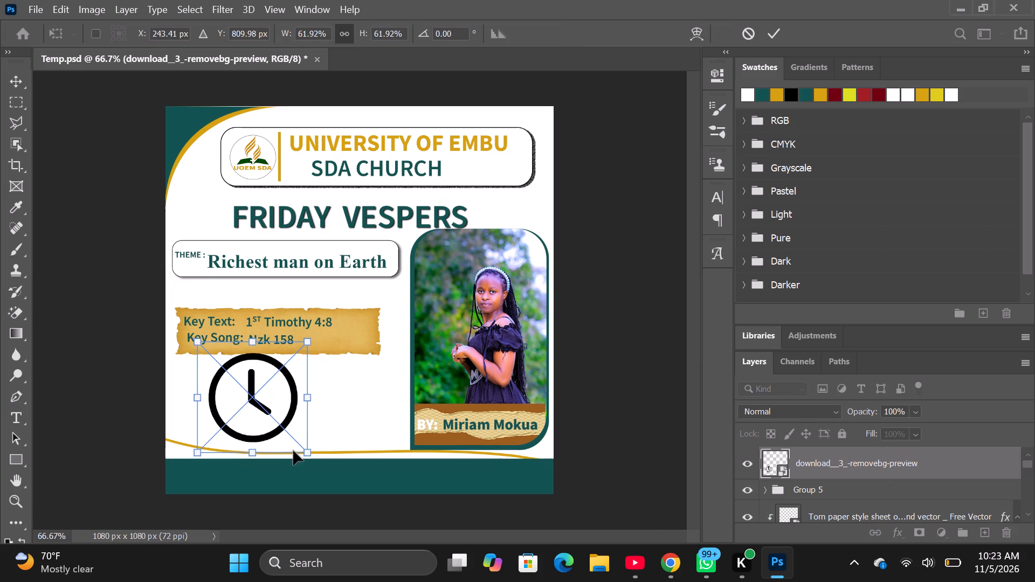
pyautogui.moveTo(308, 453); pyautogui.dragTo(254, 393)
pyautogui.moveTo(225, 367); pyautogui.dragTo(204, 390)
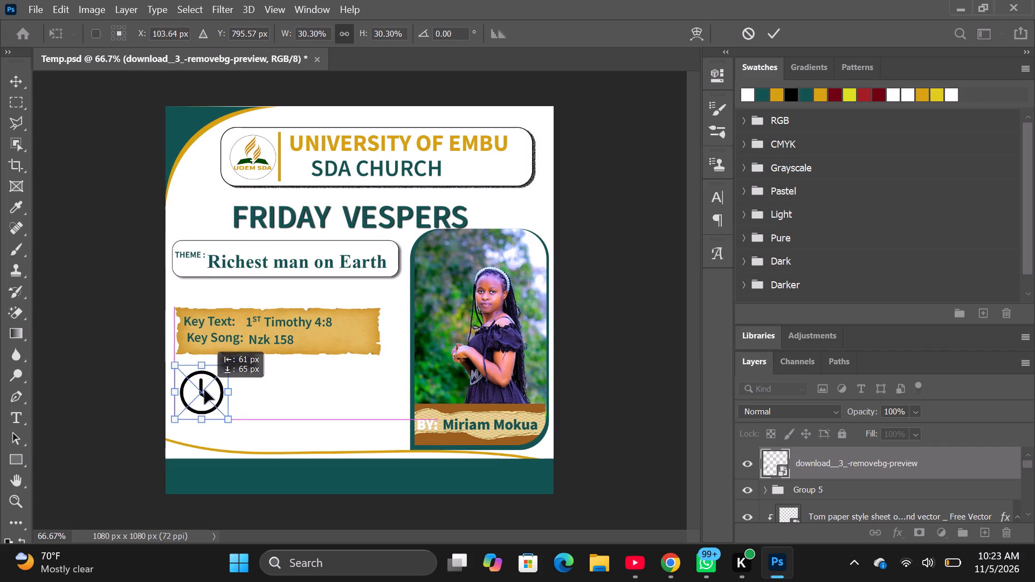
pyautogui.moveTo(204, 390); pyautogui.dragTo(203, 388)
pyautogui.moveTo(229, 418); pyautogui.dragTo(201, 382)
pyautogui.click(896, 458)
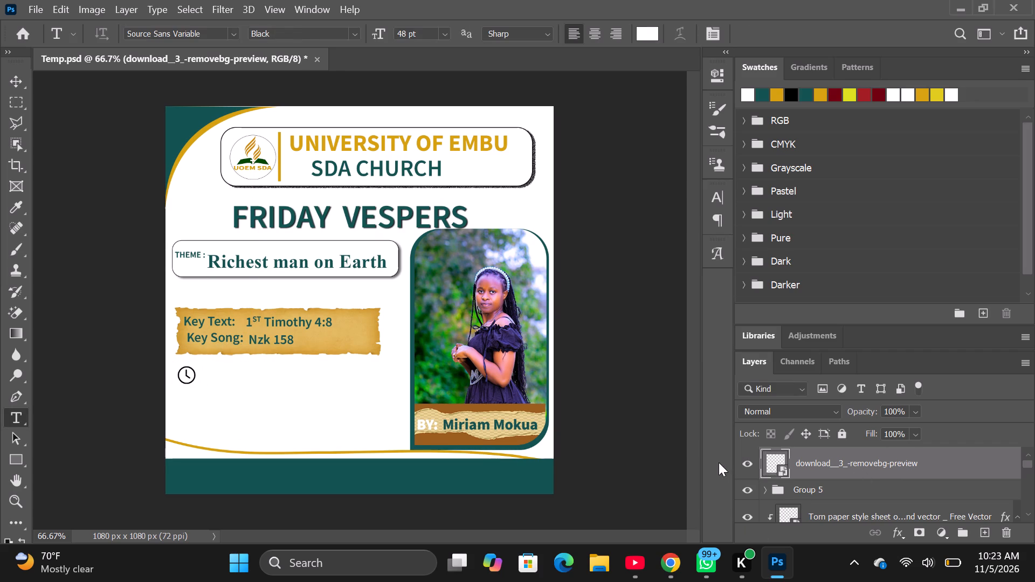
# Create a new layer above the clock layer and start a text line just beside the clock icon.
pyautogui.click(982, 532)
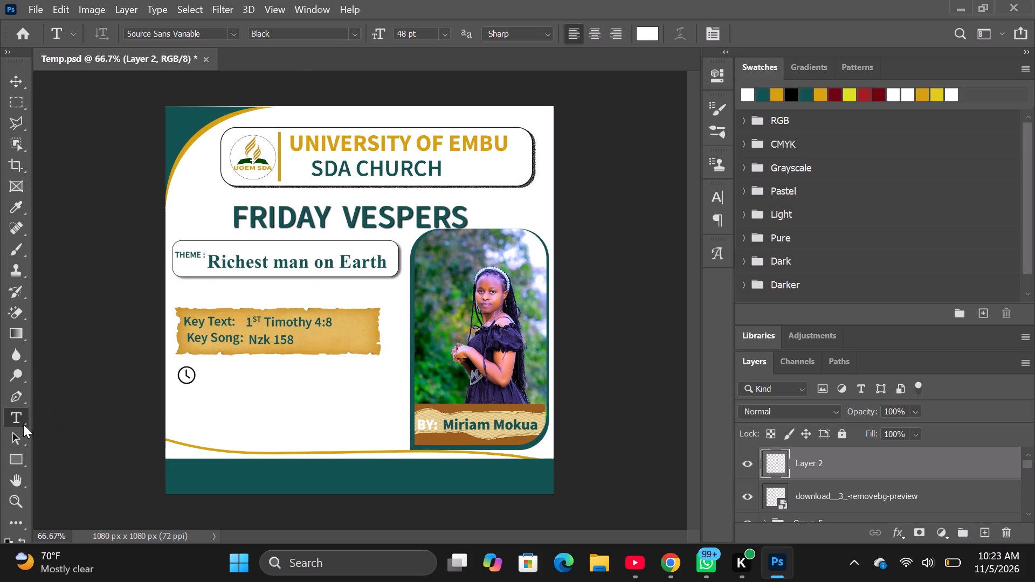
pyautogui.click(216, 382)
pyautogui.doubleClick(321, 382)
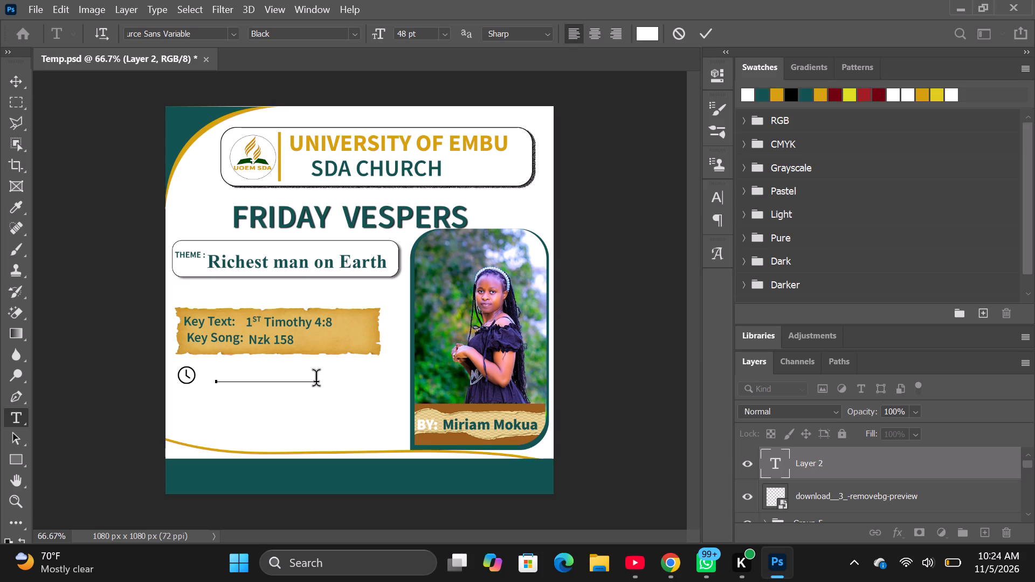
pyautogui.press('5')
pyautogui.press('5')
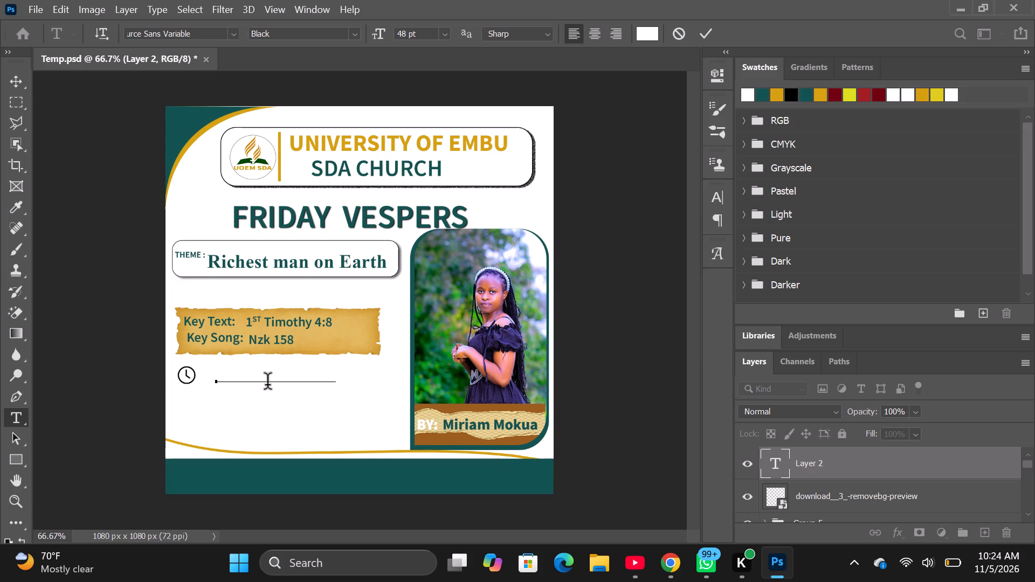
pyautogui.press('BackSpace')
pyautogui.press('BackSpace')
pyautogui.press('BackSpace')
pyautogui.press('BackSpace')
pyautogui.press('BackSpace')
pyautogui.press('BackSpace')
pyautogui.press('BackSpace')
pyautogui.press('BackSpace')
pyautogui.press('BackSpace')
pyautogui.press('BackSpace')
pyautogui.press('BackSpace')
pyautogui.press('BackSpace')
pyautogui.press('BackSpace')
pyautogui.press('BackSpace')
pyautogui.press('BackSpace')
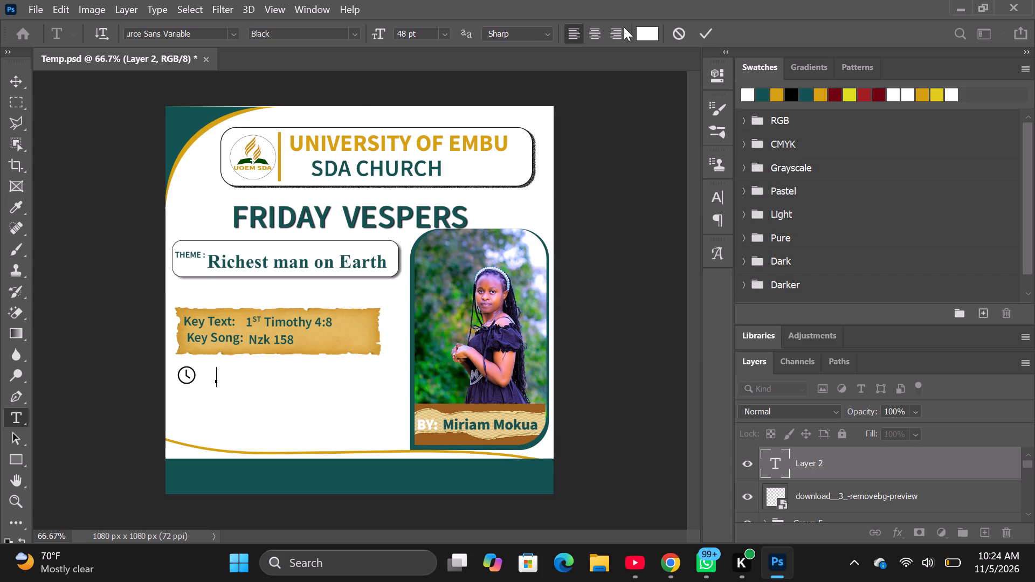
# Set the text colour to dark teal and enter "5: OO PM - 4: 00 PM" beside the clock icon.
pyautogui.click(650, 31)
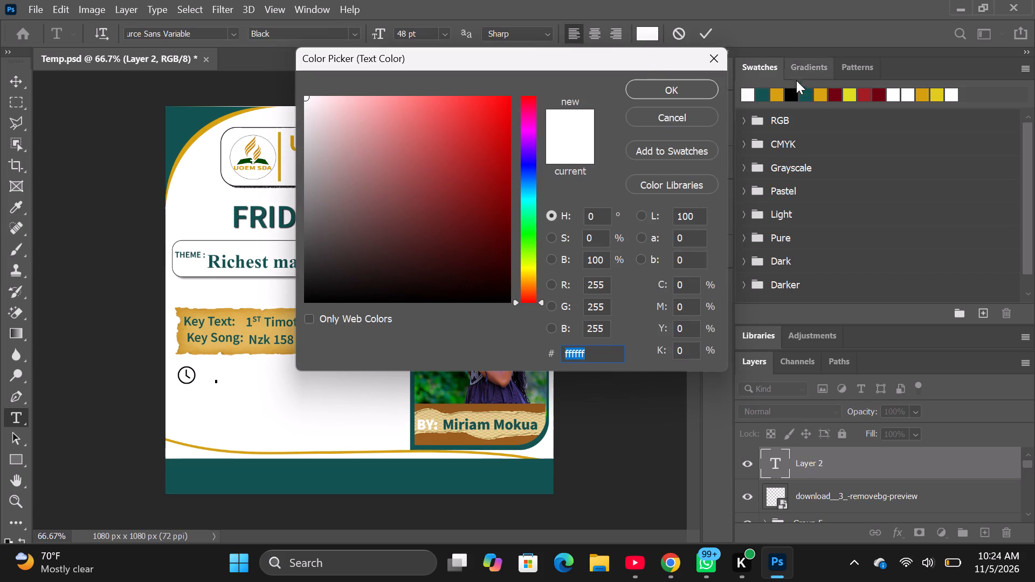
pyautogui.click(803, 94)
pyautogui.click(727, 58)
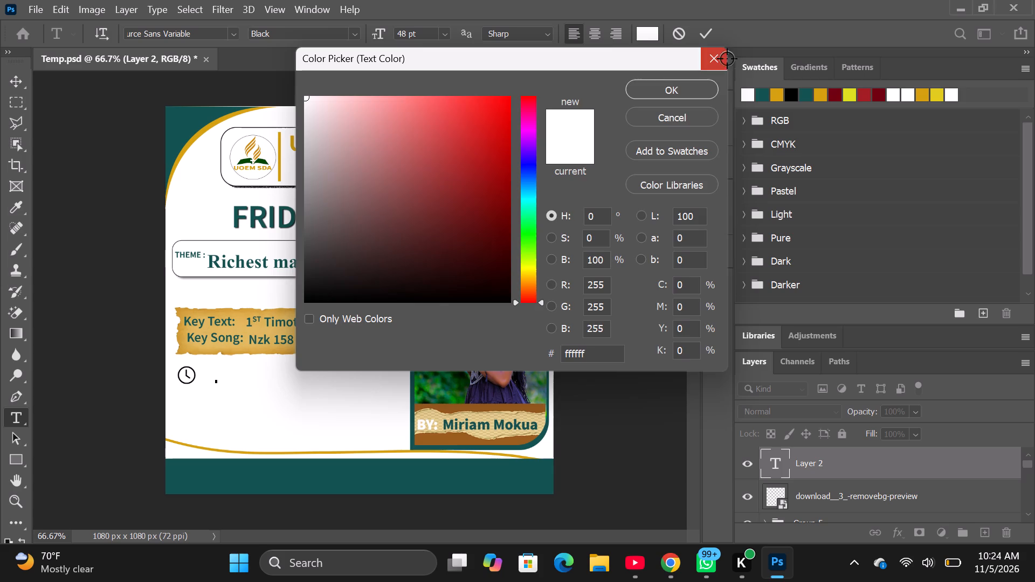
pyautogui.click(765, 92)
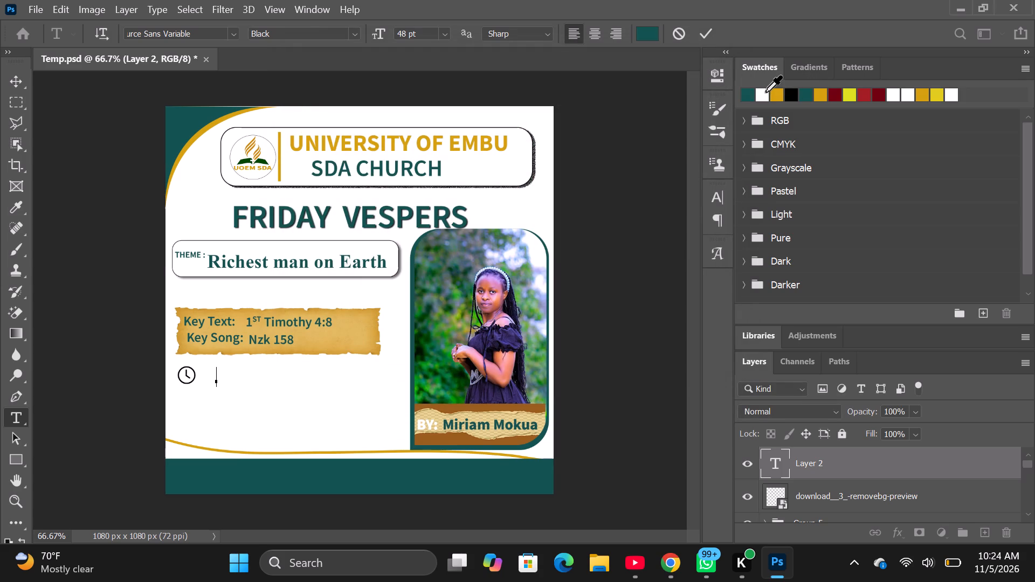
pyautogui.press('5')
pyautogui.write(': OO')
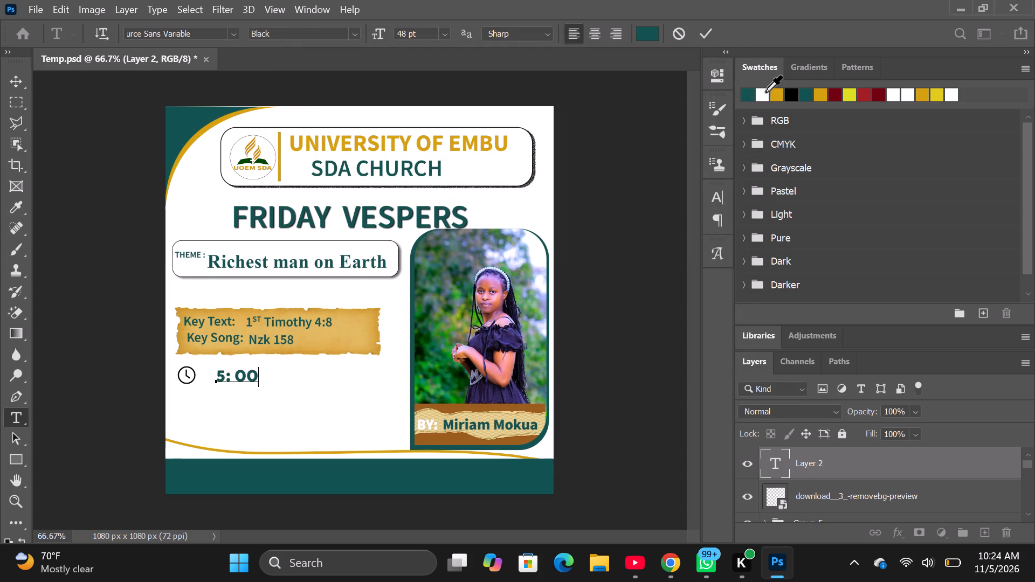
pyautogui.press('space')
pyautogui.write('PM -')
pyautogui.press('space')
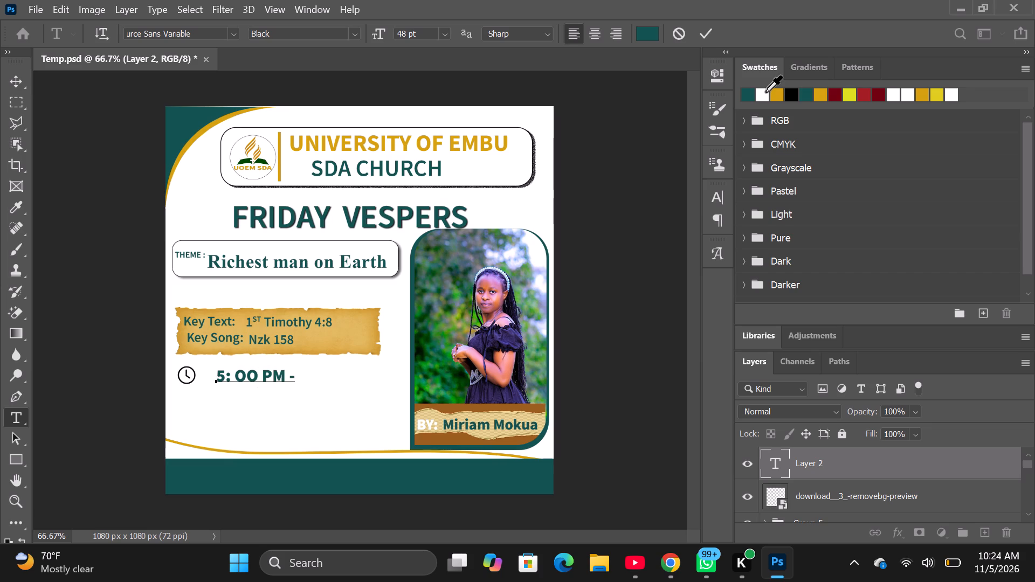
pyautogui.press('4')
pyautogui.write(': 00 PM')
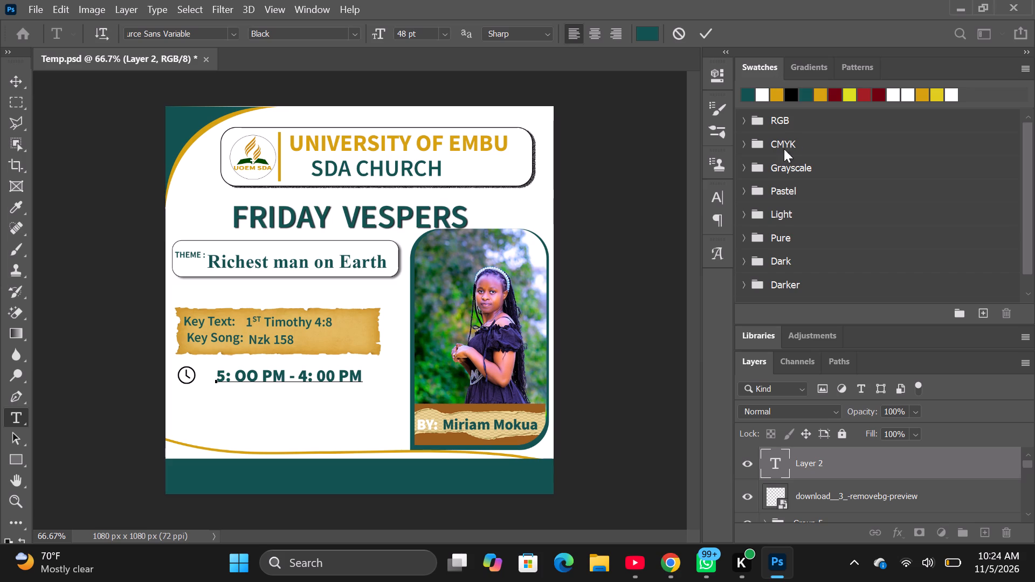
# Change the end time's hour to 6 so the line reads "5: OO PM - 6: 00 PM".
pyautogui.click(309, 378)
pyautogui.press('BackSpace')
pyautogui.press('6')
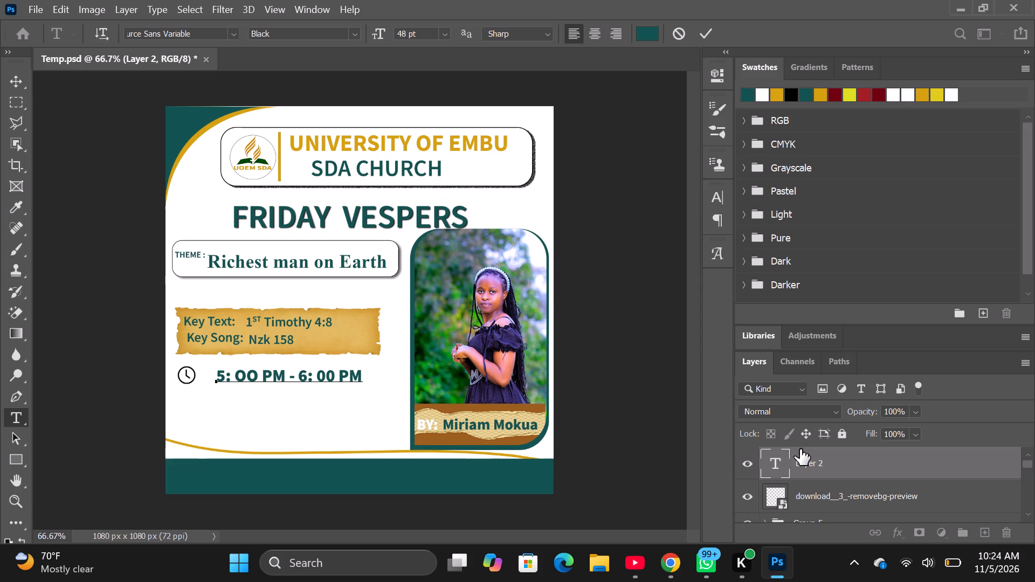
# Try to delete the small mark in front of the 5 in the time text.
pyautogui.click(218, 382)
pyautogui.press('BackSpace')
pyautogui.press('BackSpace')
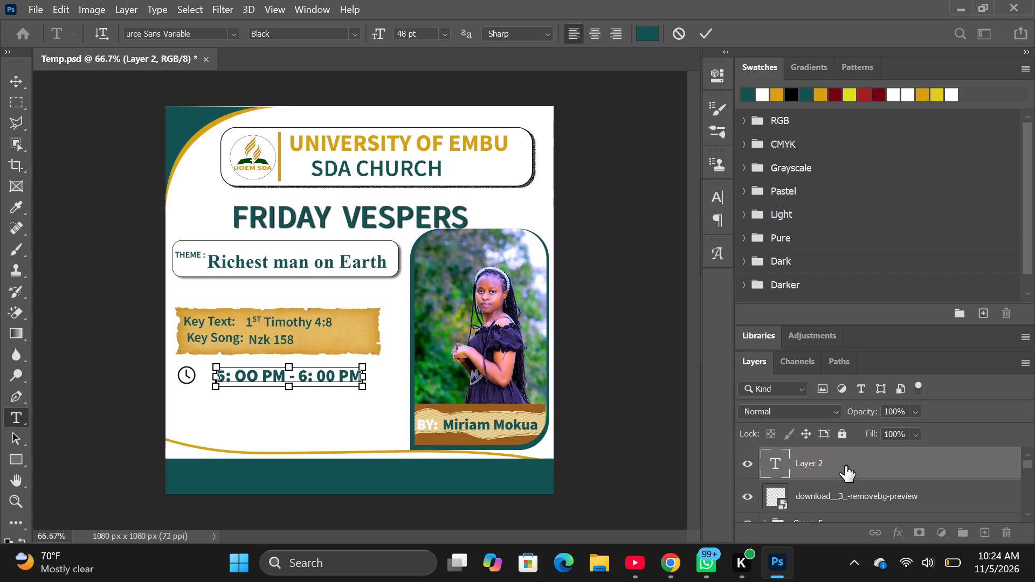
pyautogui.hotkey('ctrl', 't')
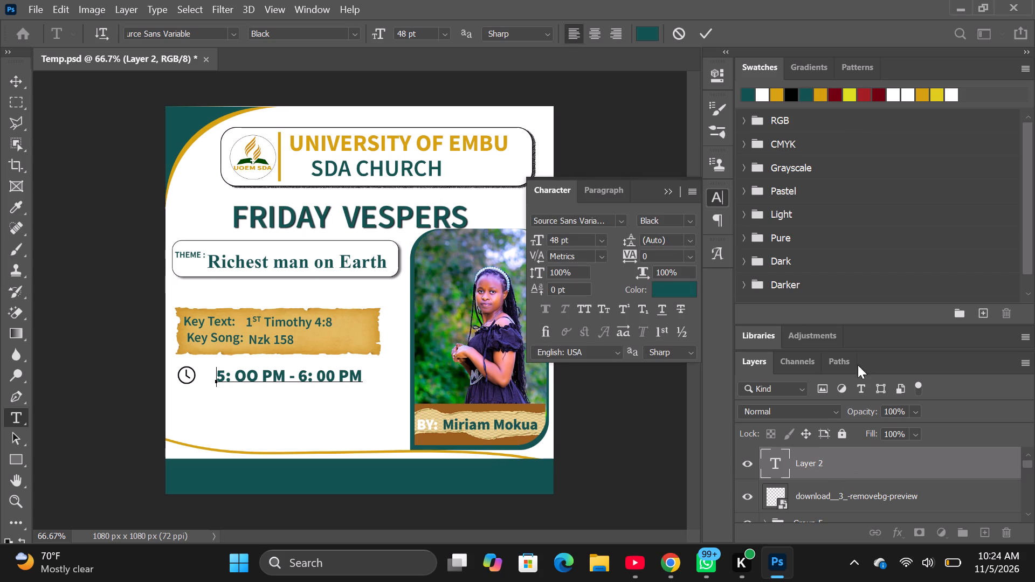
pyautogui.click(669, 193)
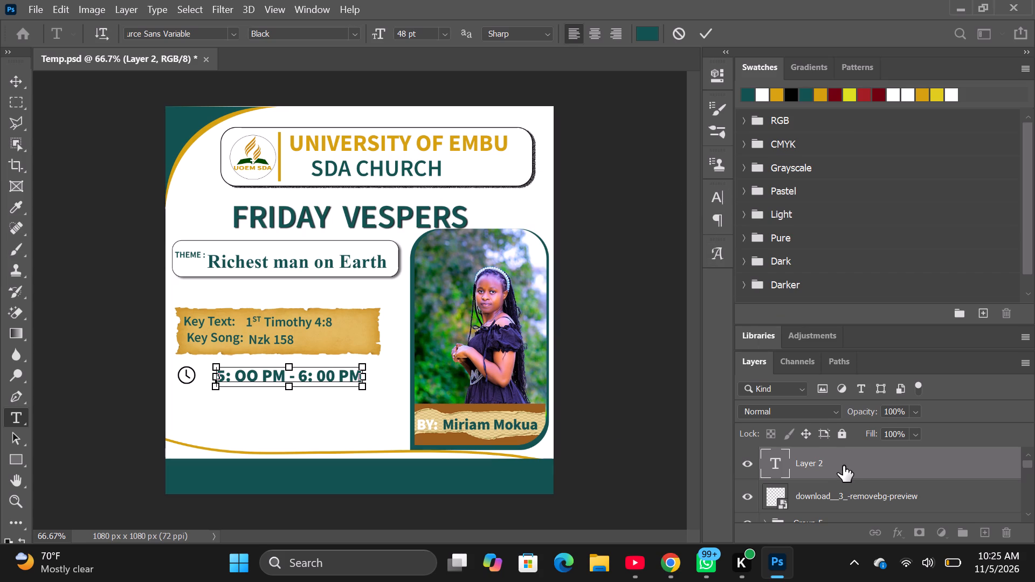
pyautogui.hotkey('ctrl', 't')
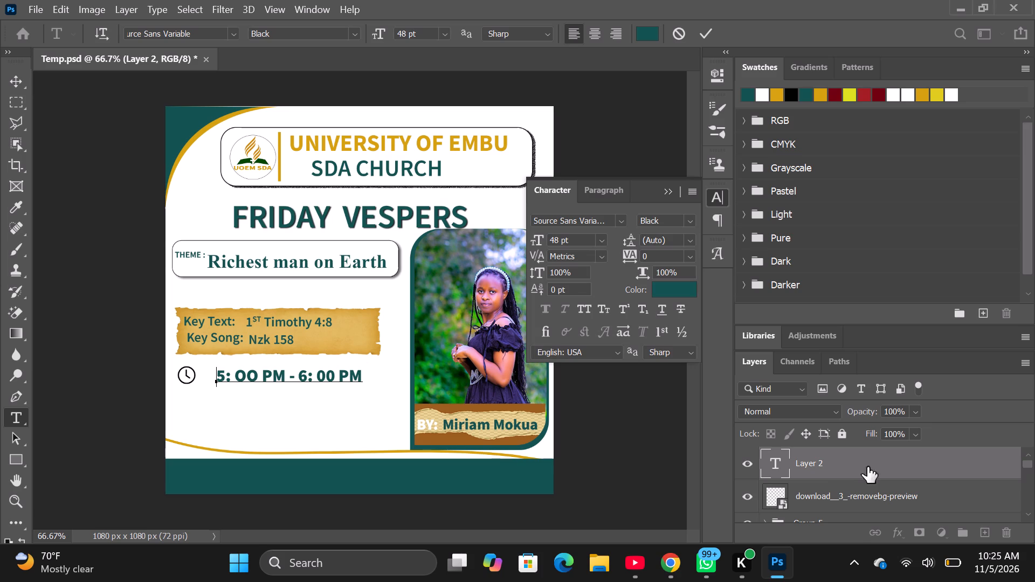
# Commit the time text and collapse the Character settings.
pyautogui.tripleClick(862, 458)
pyautogui.click(862, 458)
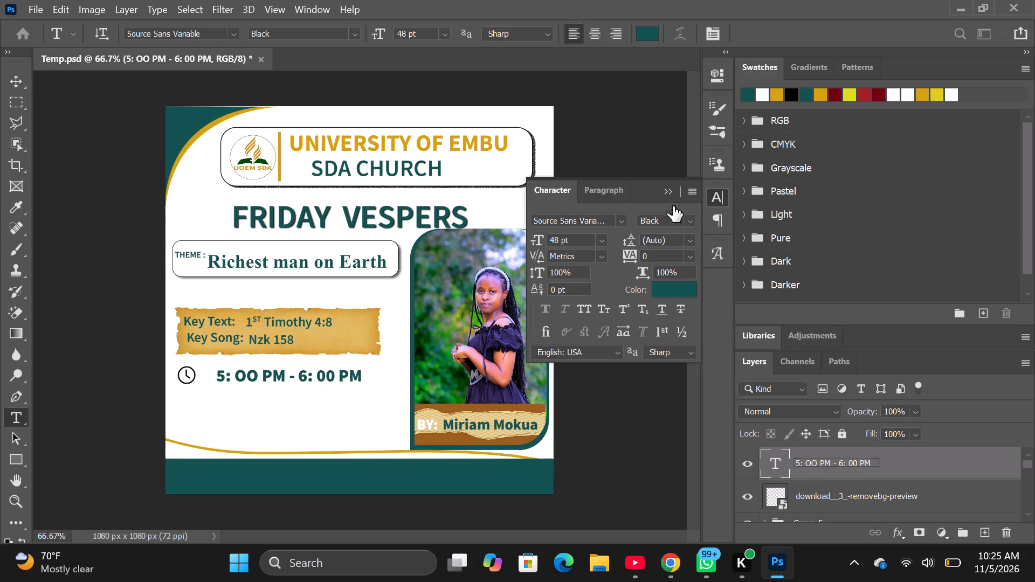
pyautogui.click(670, 192)
pyautogui.click(671, 193)
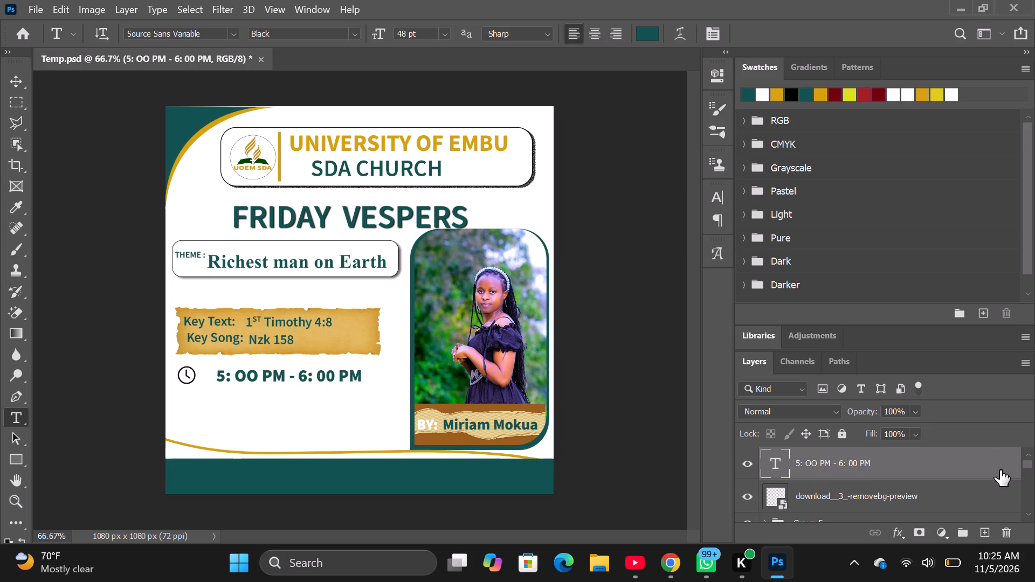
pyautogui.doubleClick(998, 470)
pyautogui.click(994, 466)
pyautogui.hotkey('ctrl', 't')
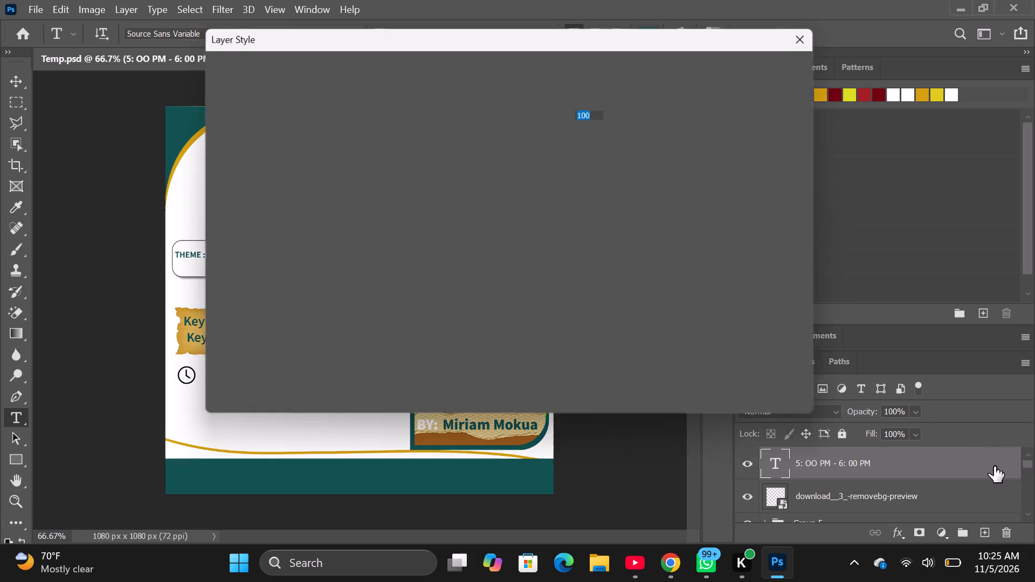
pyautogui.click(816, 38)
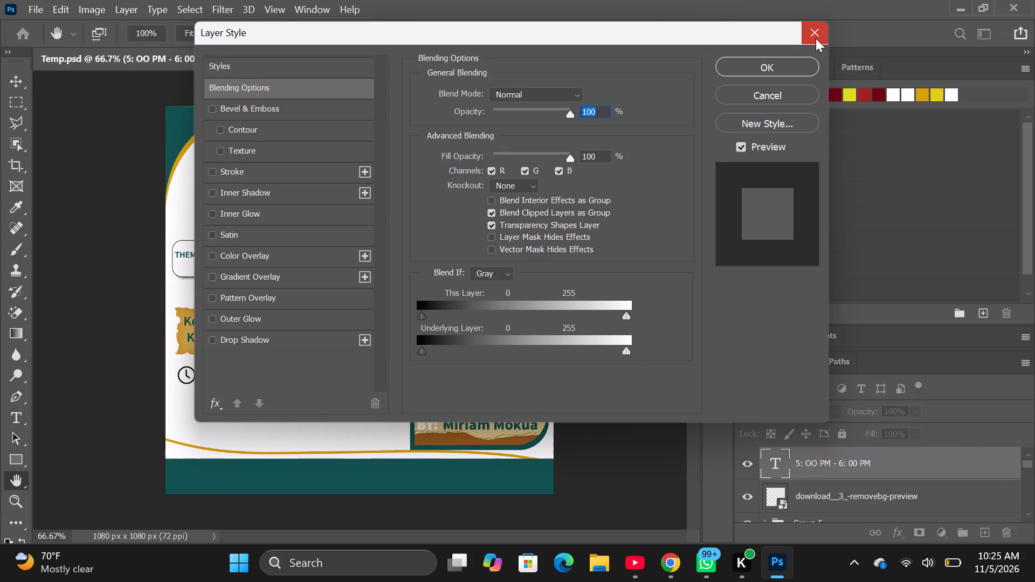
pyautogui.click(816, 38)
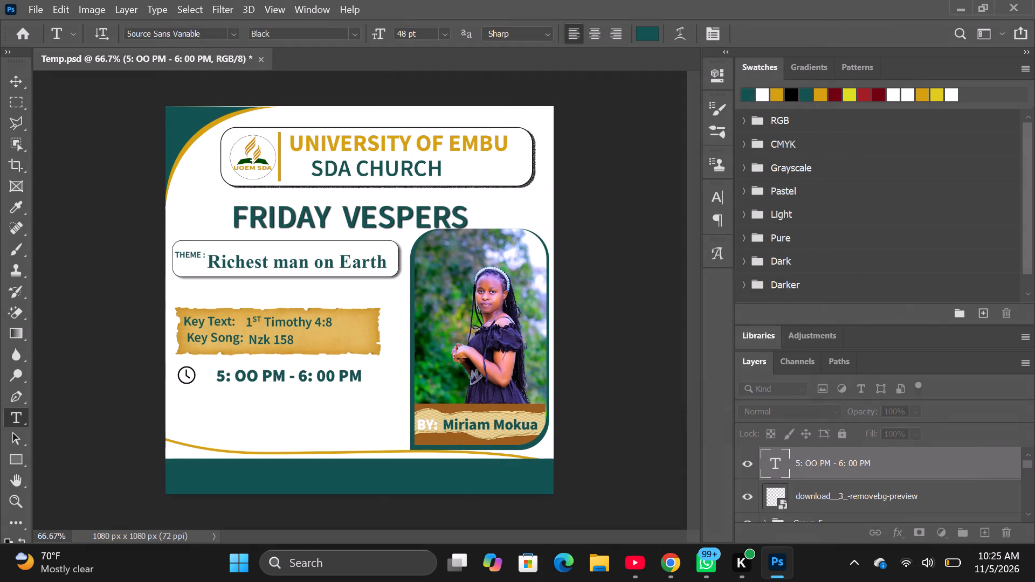
# Scale the "5: OO PM - 6: 00 PM" text to about 58.6% and place it close beside the clock icon.
pyautogui.click(896, 466)
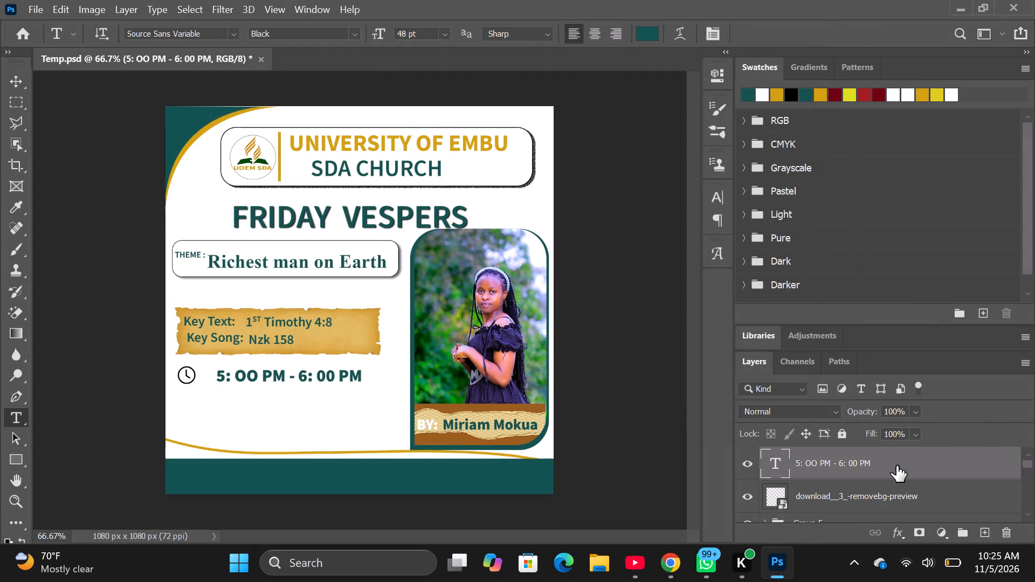
pyautogui.hotkey('ctrl', 't')
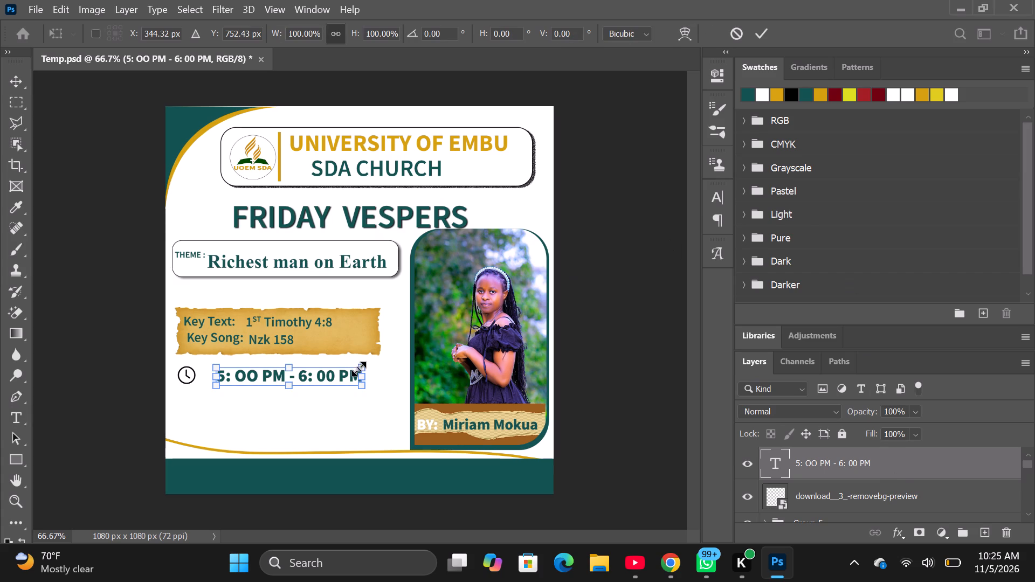
pyautogui.moveTo(361, 384); pyautogui.dragTo(300, 375)
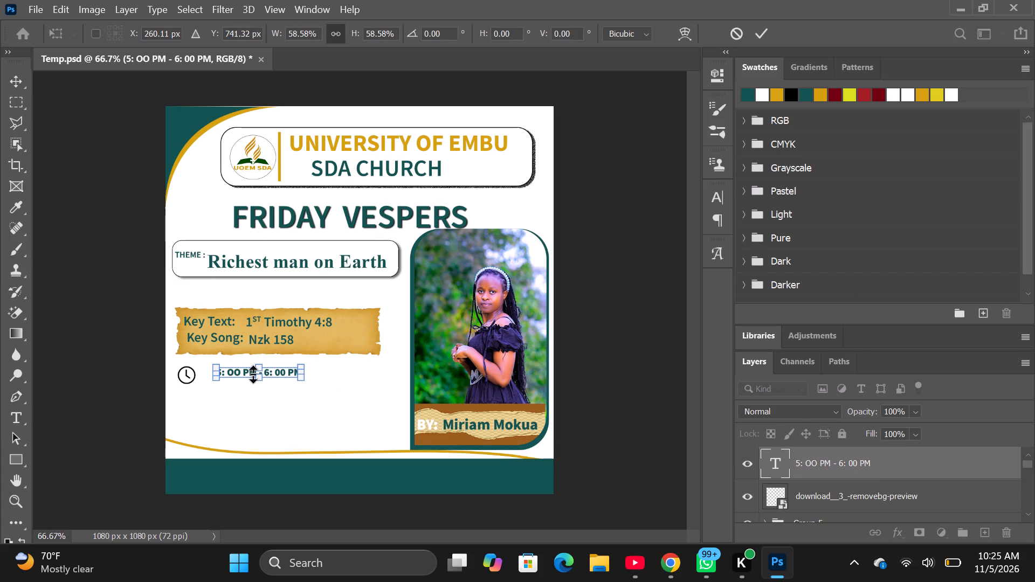
pyautogui.moveTo(237, 374); pyautogui.dragTo(221, 380)
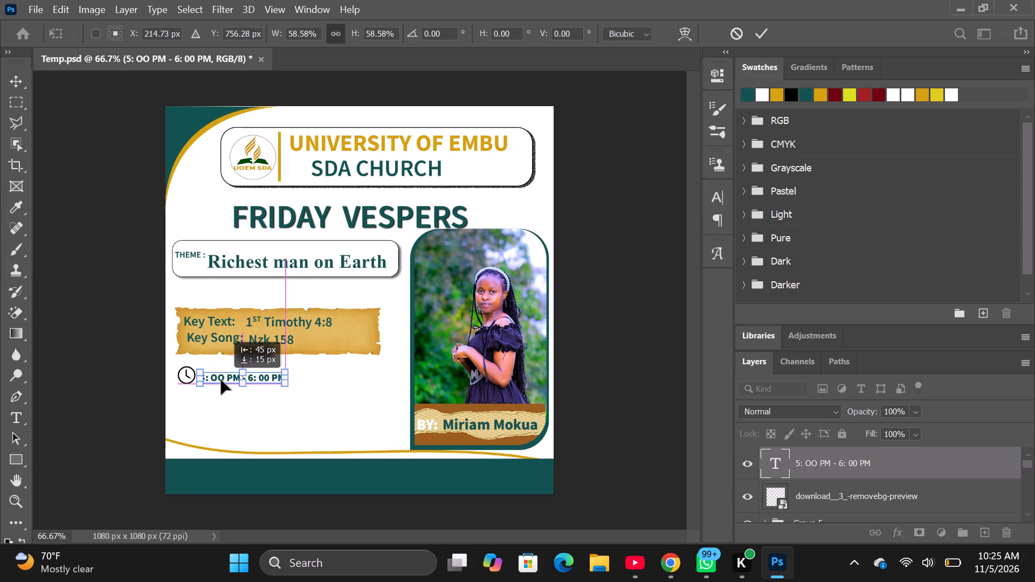
pyautogui.moveTo(221, 380); pyautogui.dragTo(225, 377)
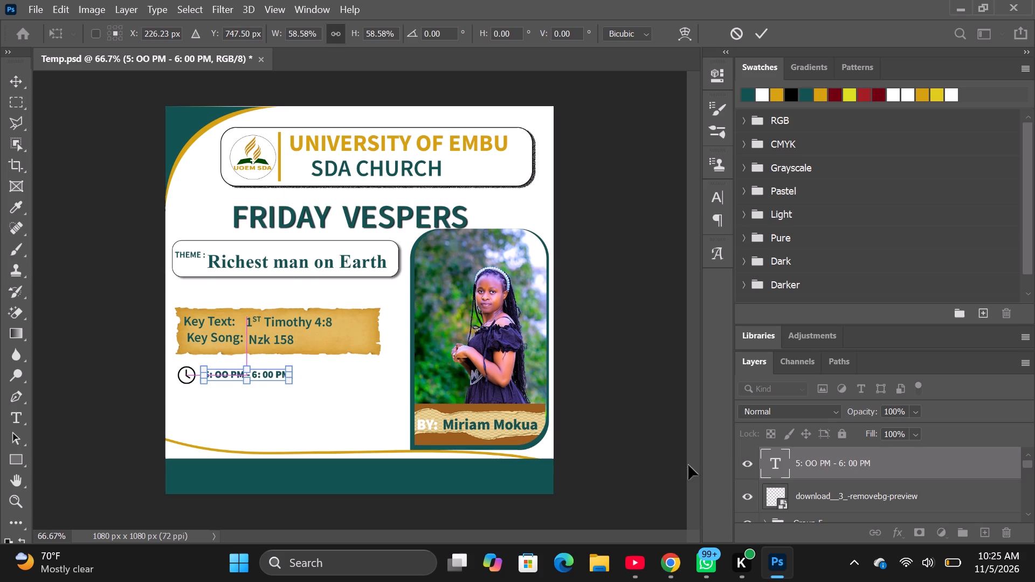
pyautogui.click(894, 454)
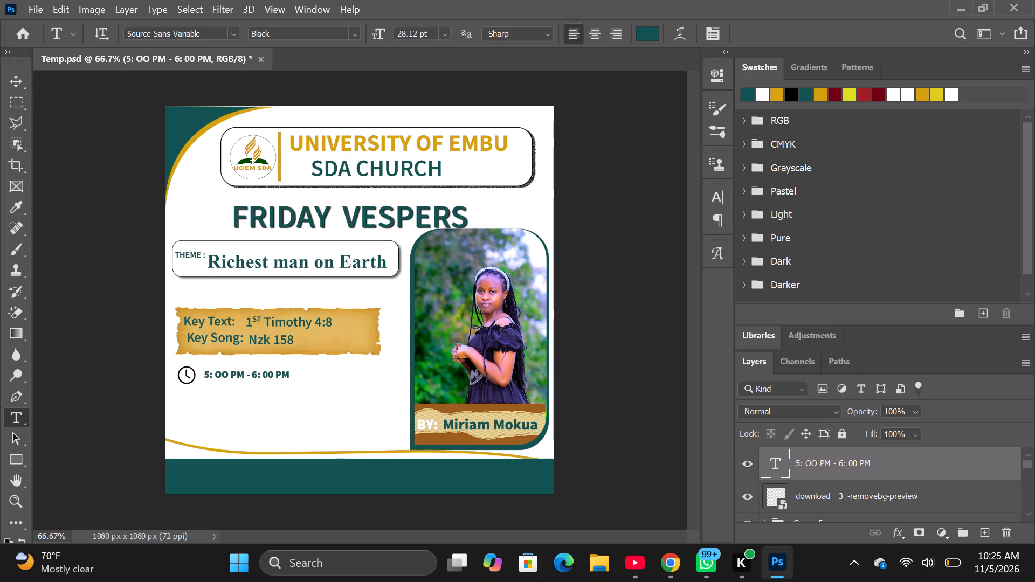
# Switch to Chrome and browse the related images on the Pinterest clock pin for a location pin icon.
pyautogui.click(668, 560)
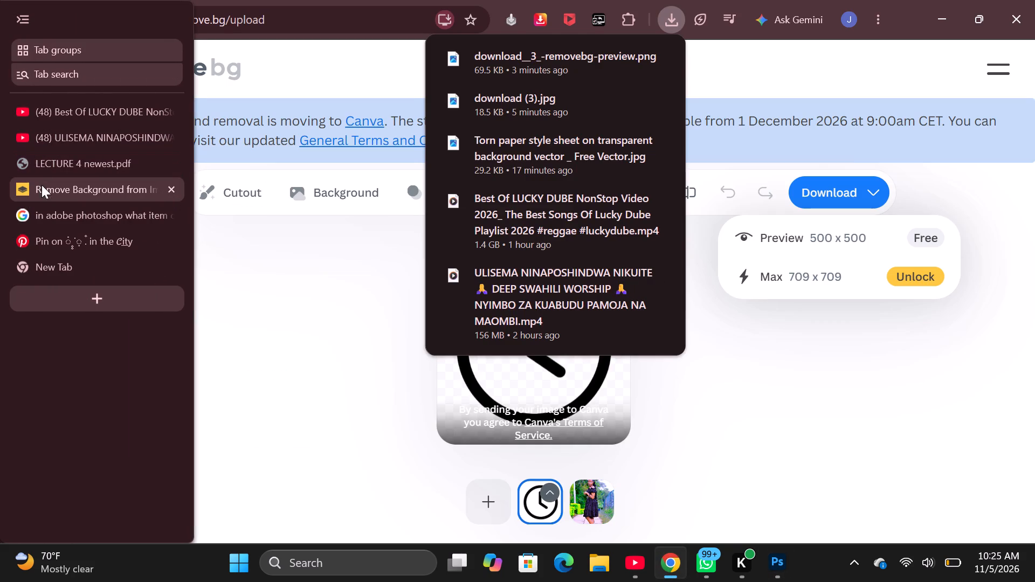
pyautogui.click(58, 237)
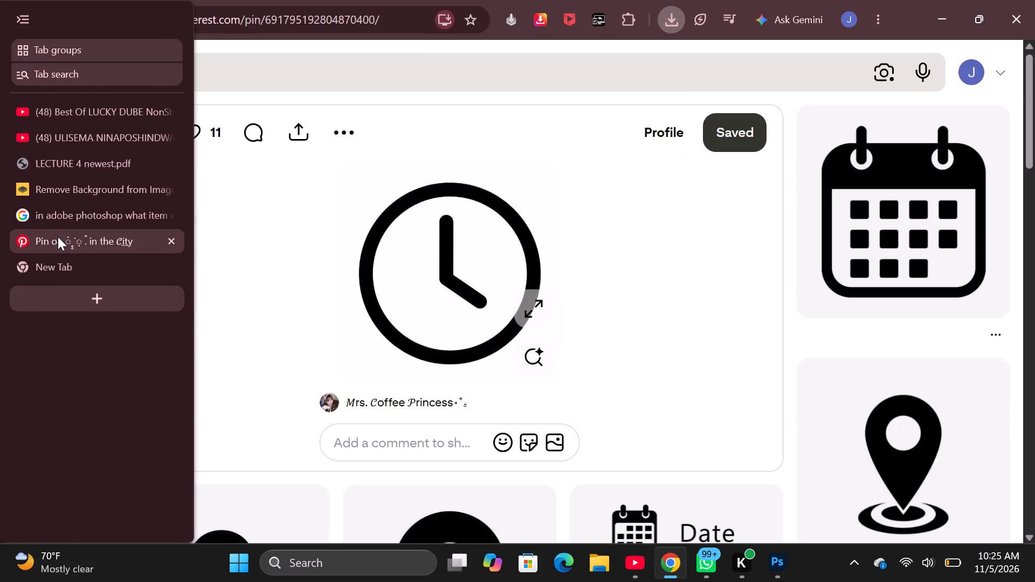
pyautogui.scroll(-2, 699, 396)
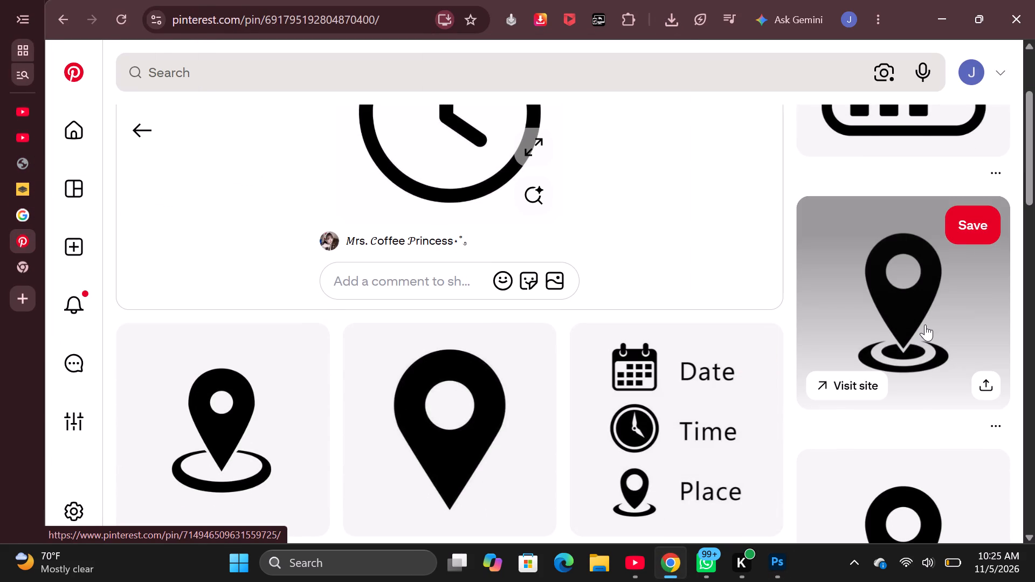
pyautogui.scroll(-2, 278, 419)
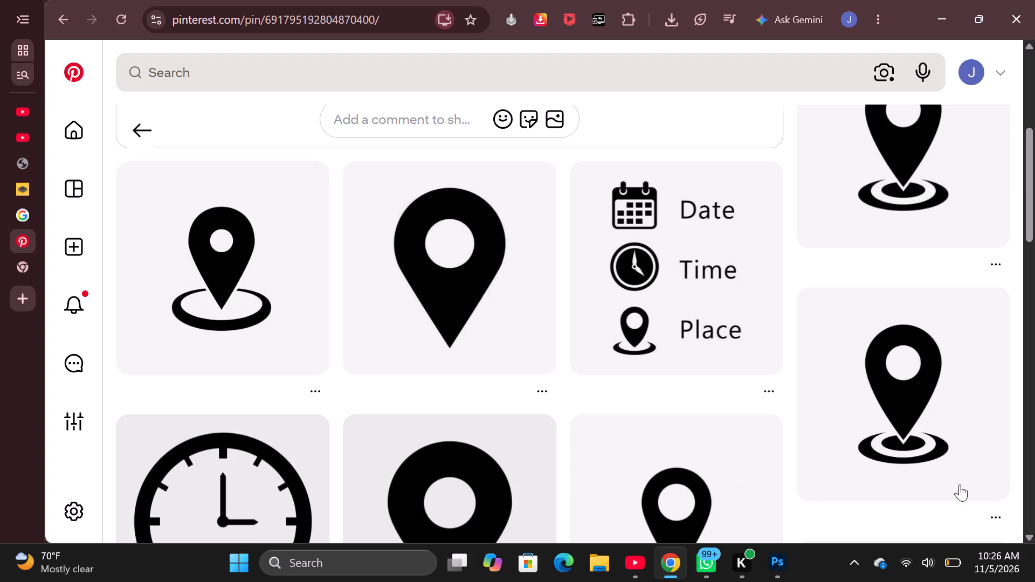
# Open the pin of the black location marker standing in concentric rings and download its image.
pyautogui.click(912, 407)
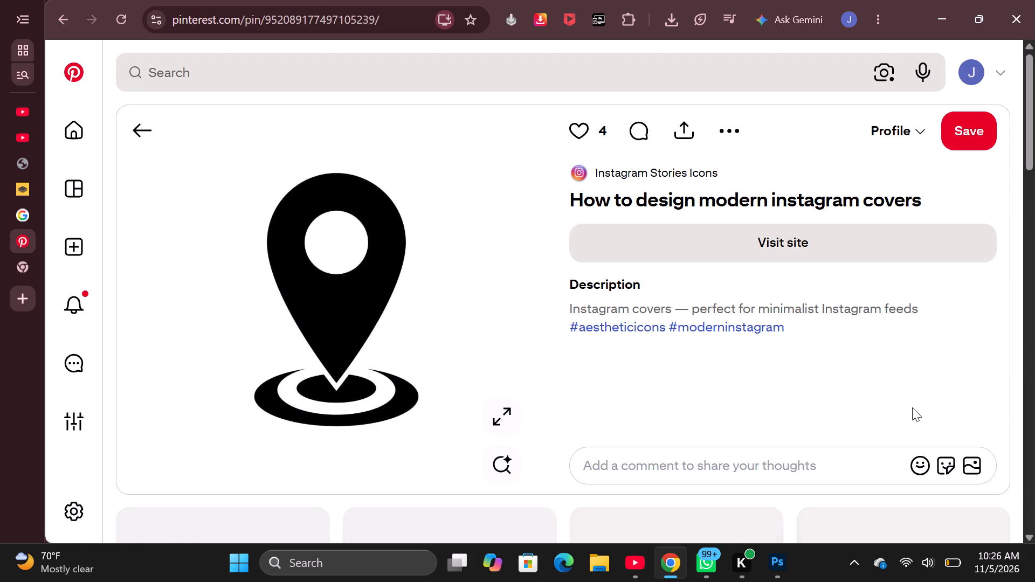
pyautogui.click(734, 128)
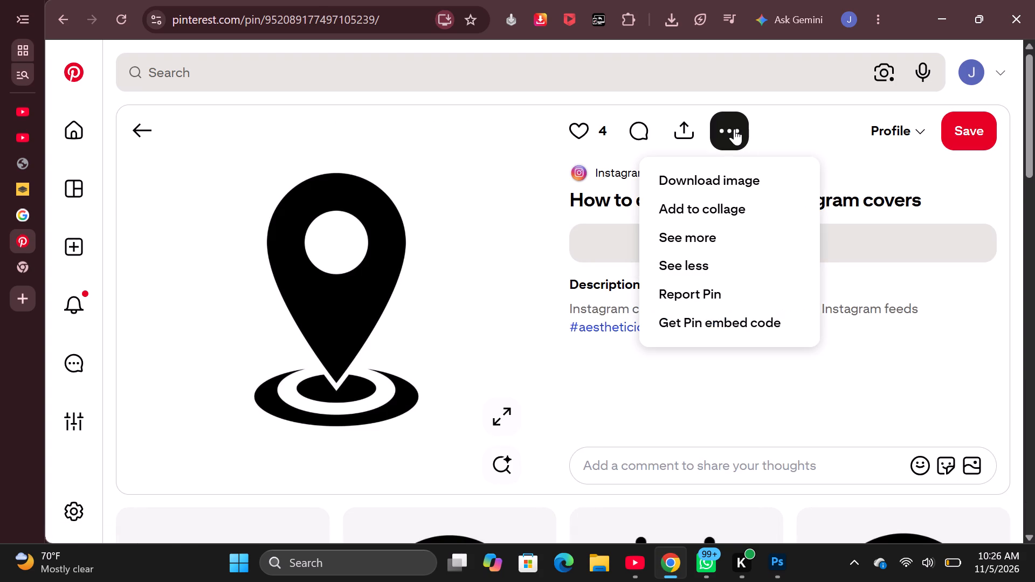
pyautogui.click(699, 182)
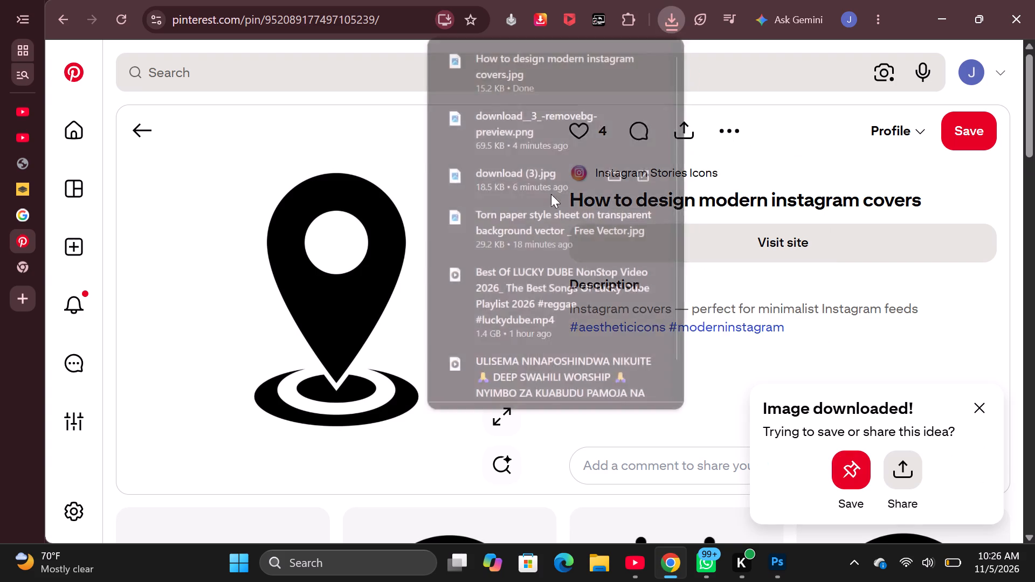
# Remove the background of "How to design modern instagram covers" in remove.bg and download the free 500 x 500 preview.
pyautogui.click(31, 185)
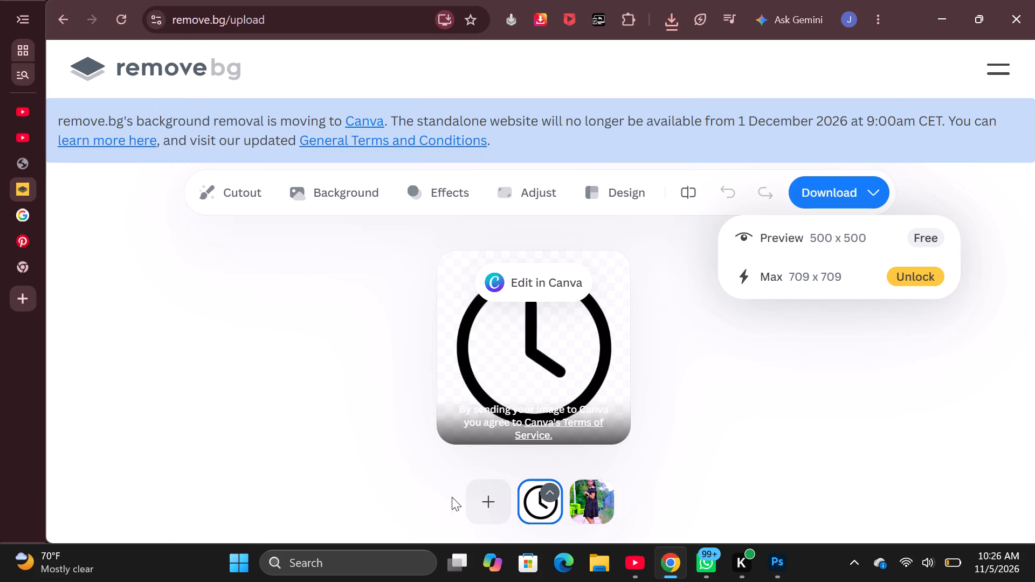
pyautogui.click(481, 505)
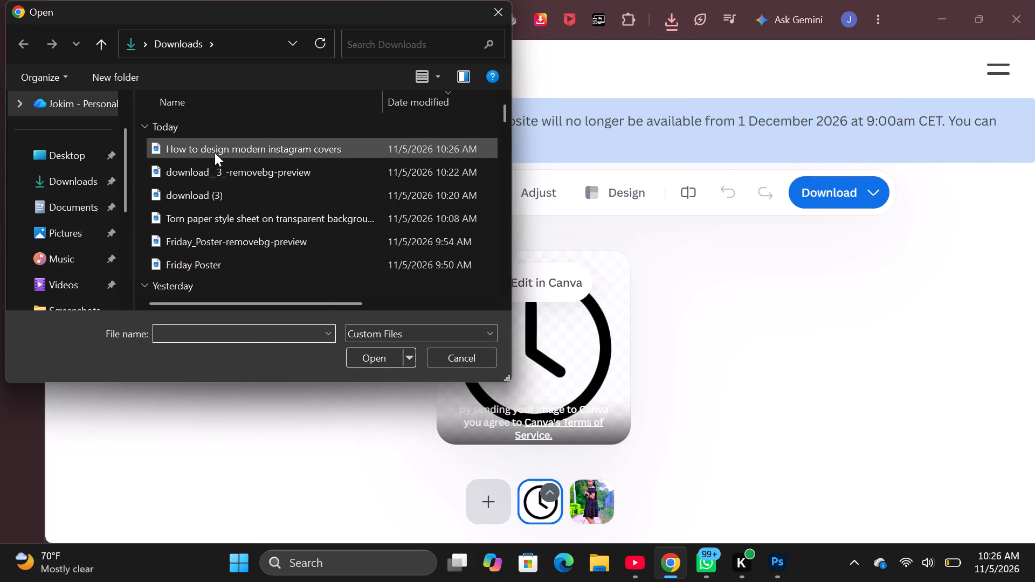
pyautogui.click(211, 155)
pyautogui.click(383, 354)
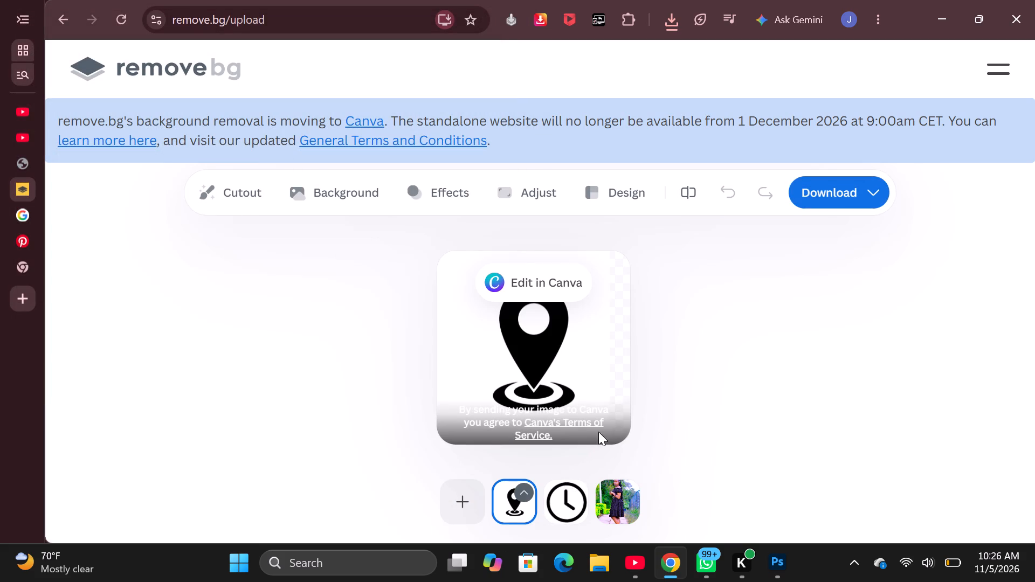
pyautogui.click(827, 193)
pyautogui.click(833, 234)
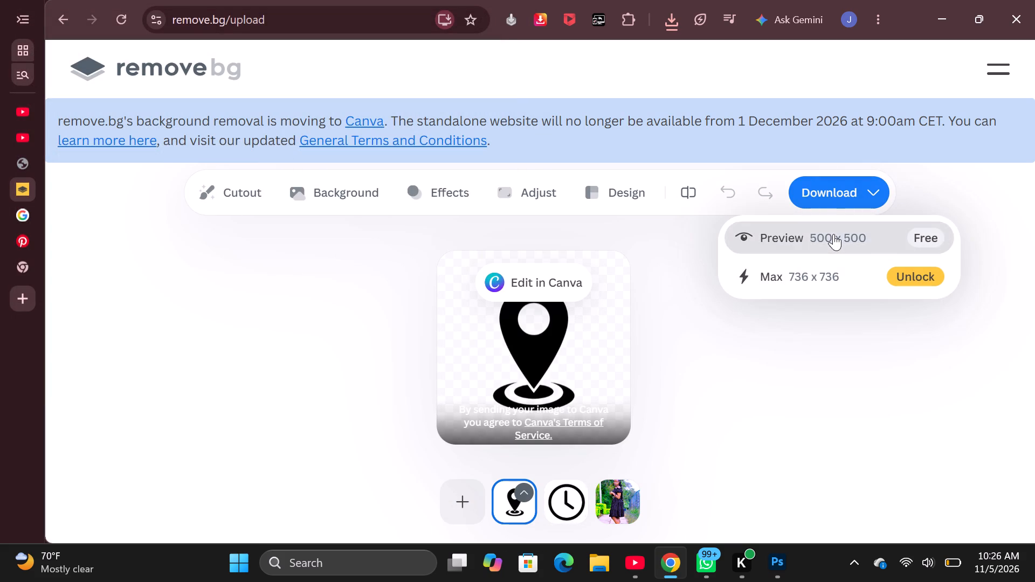
# Switch to Photoshop, add a new layer above the time text and start placing the location icon as an embedded file.
pyautogui.click(784, 570)
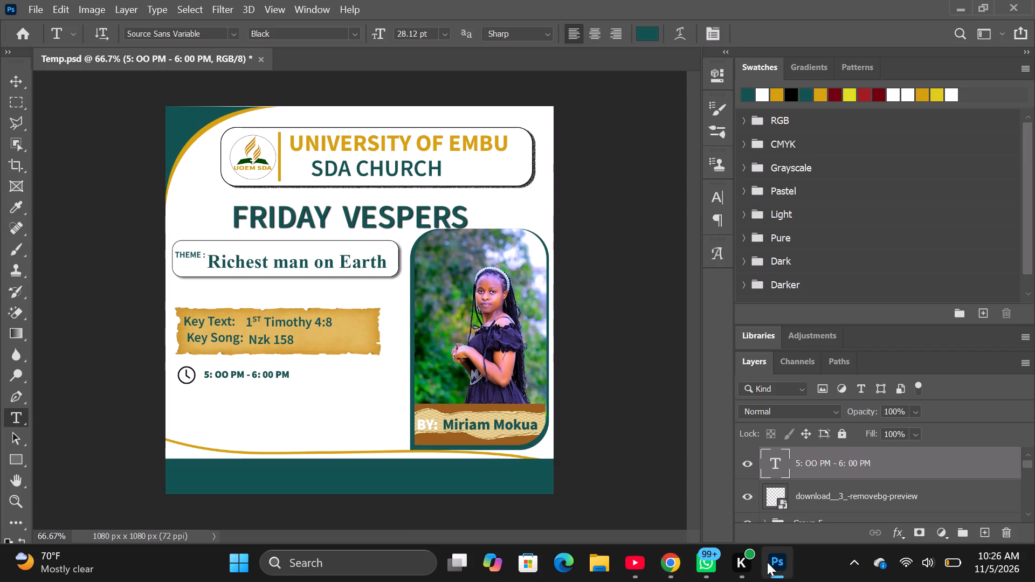
pyautogui.scroll(2, 796, 454)
pyautogui.click(986, 535)
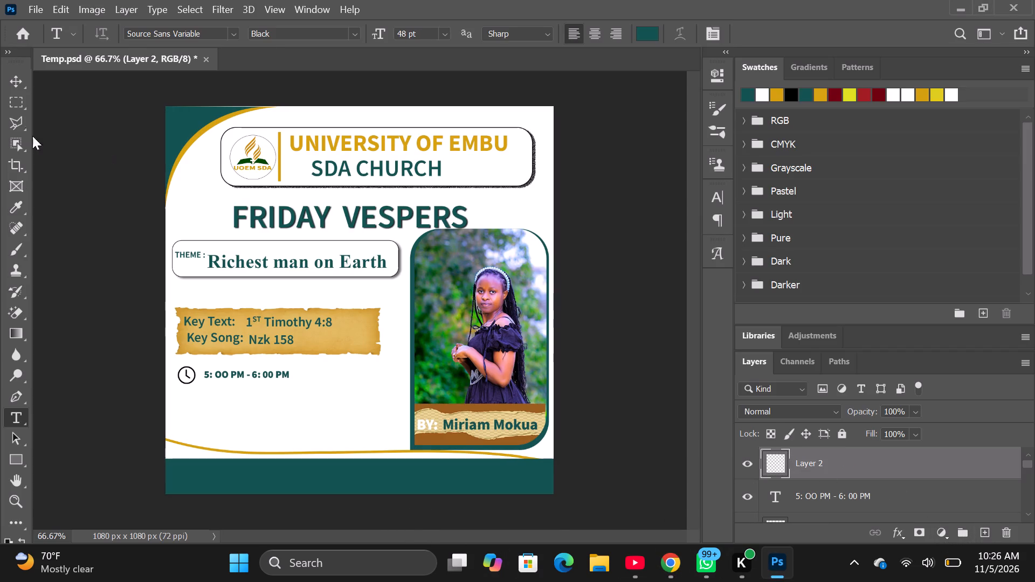
pyautogui.click(64, 11)
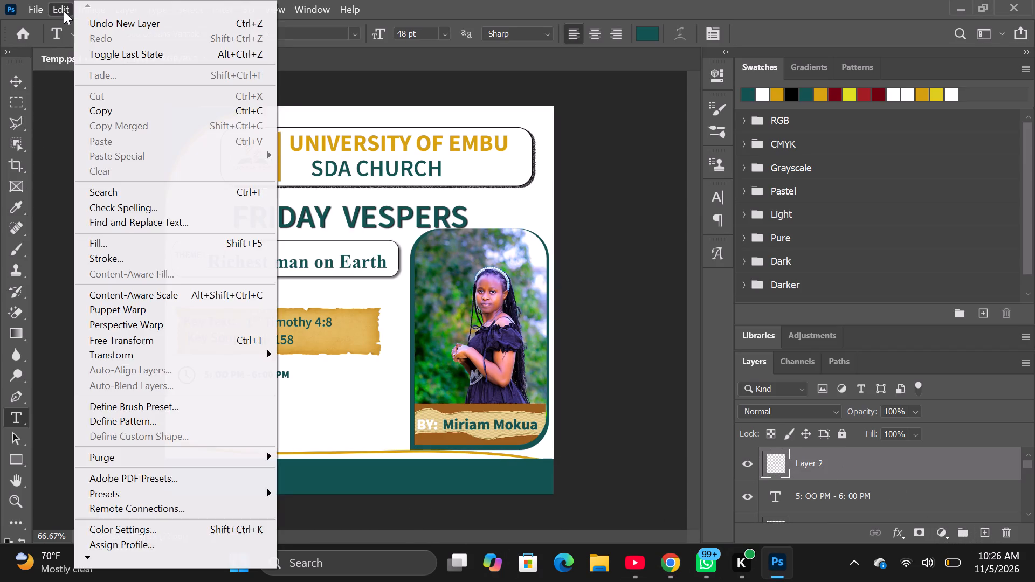
pyautogui.click(36, 7)
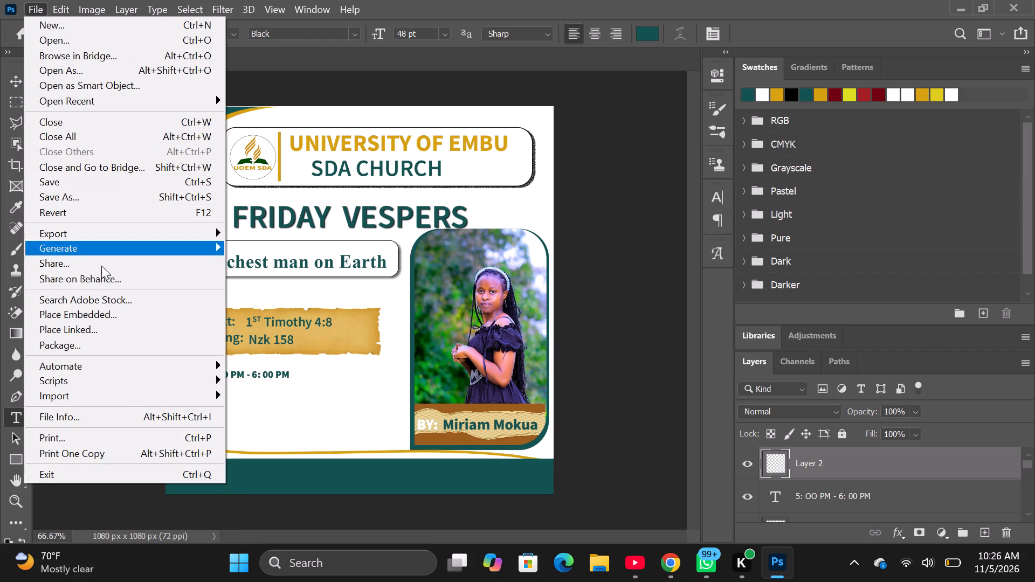
pyautogui.click(88, 314)
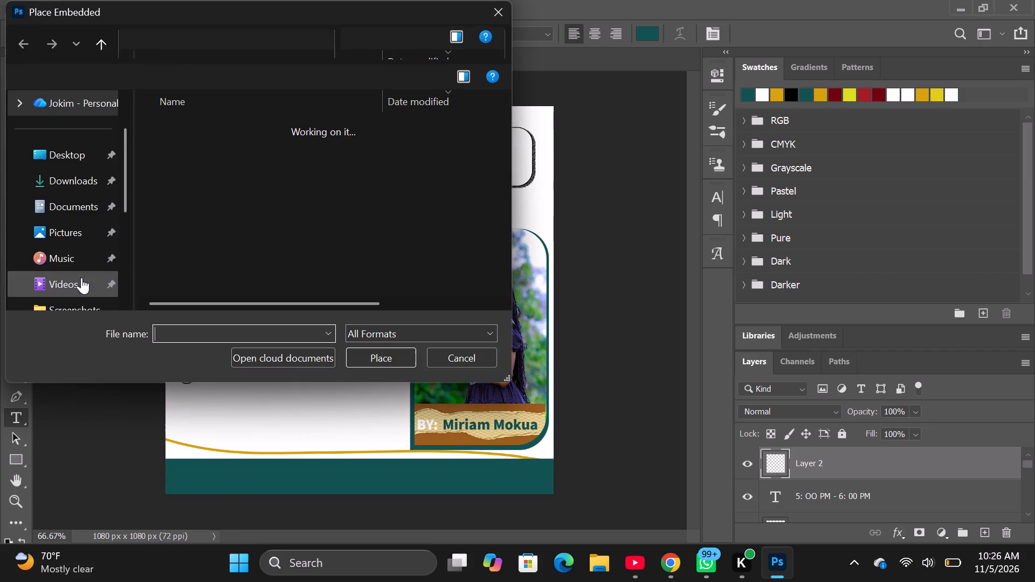
# Place the downloaded location pin image How_to_design_modern_instagram_covers-removebg-preview into the poster as an embedded file.
pyautogui.click(189, 148)
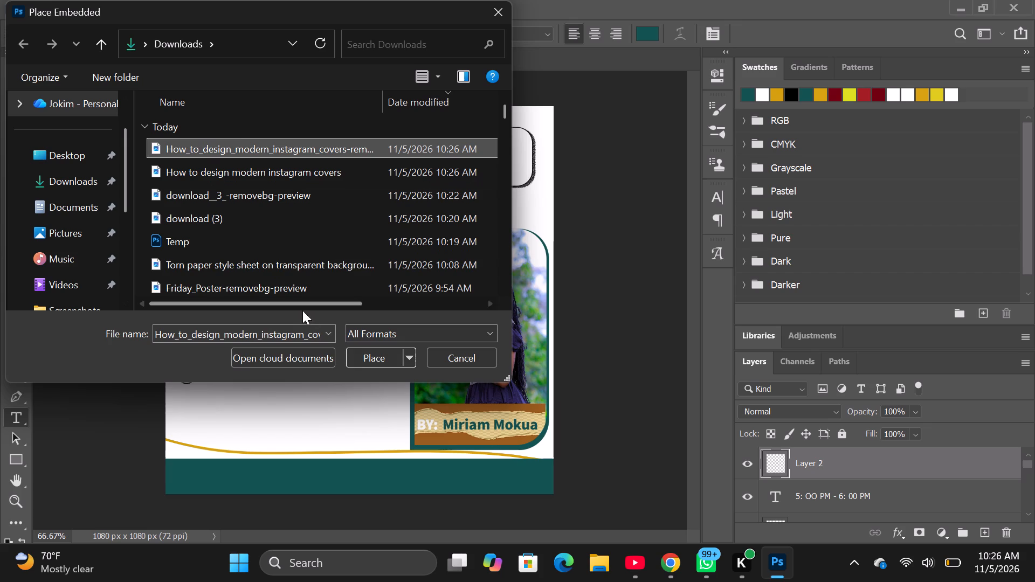
pyautogui.click(377, 356)
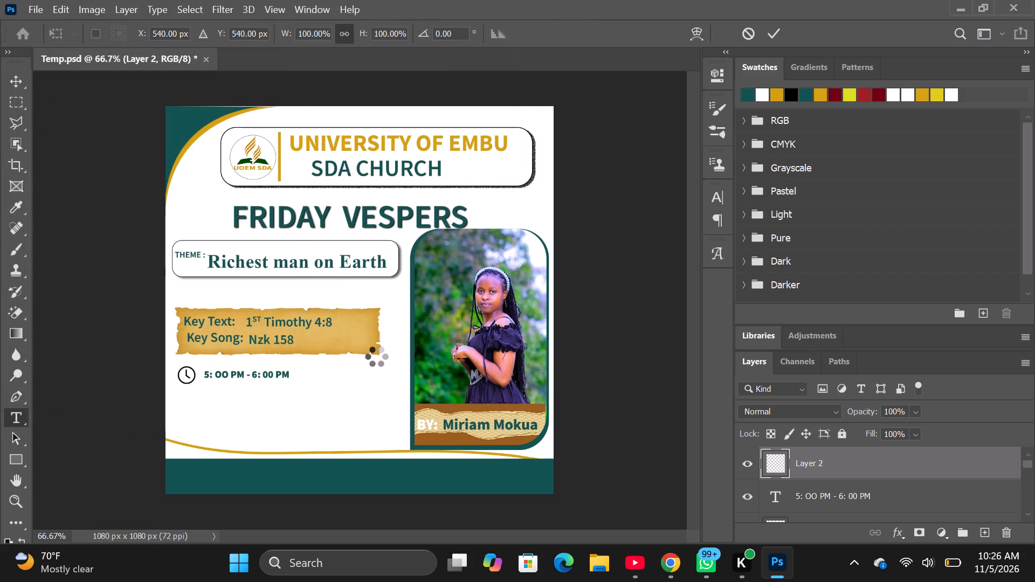
# Scale the location pin to about 17.85% and position it directly below the clock icon, applying the transform.
pyautogui.moveTo(383, 321); pyautogui.dragTo(356, 362)
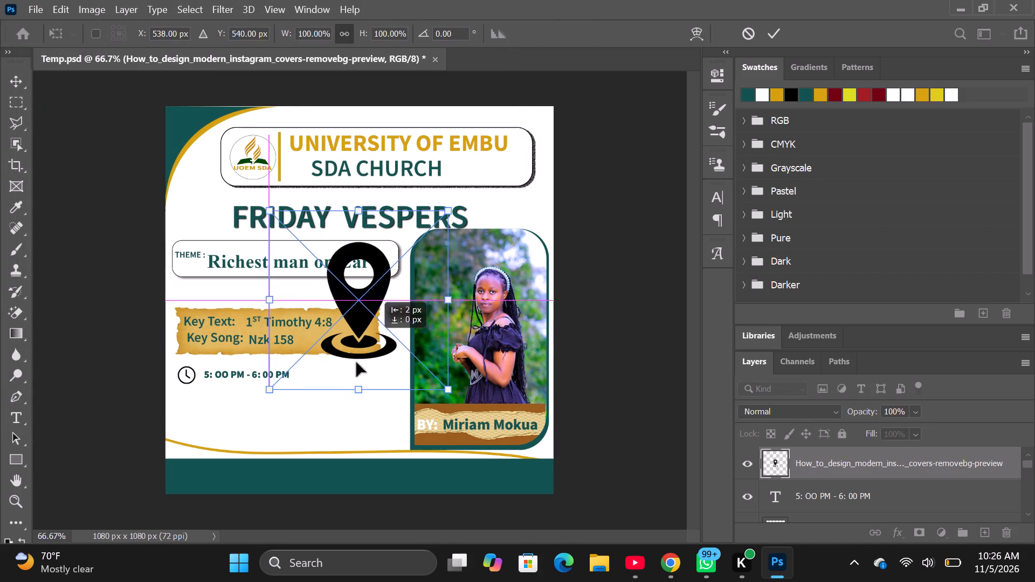
pyautogui.moveTo(356, 362); pyautogui.dragTo(296, 389)
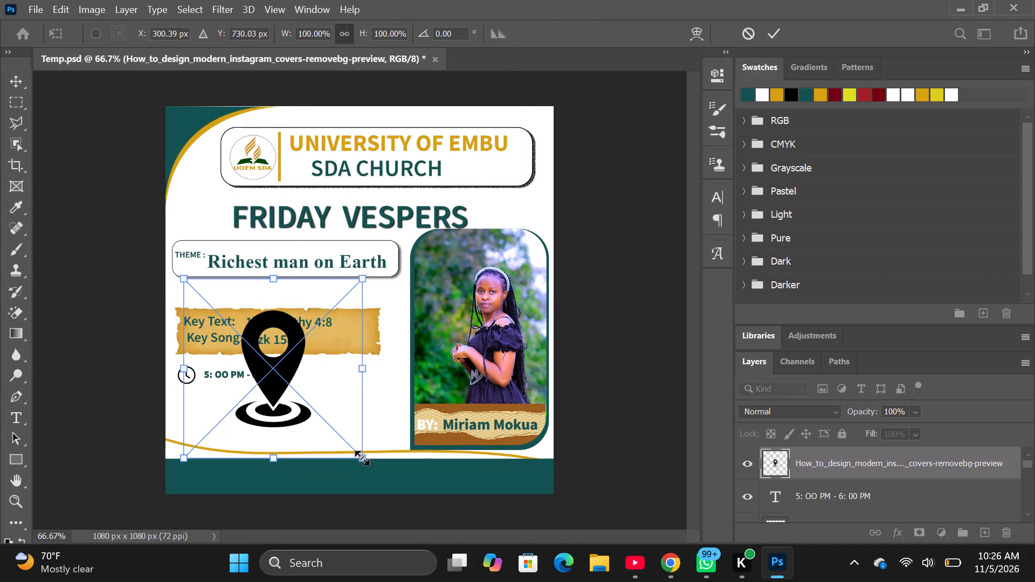
pyautogui.moveTo(362, 458); pyautogui.dragTo(272, 386)
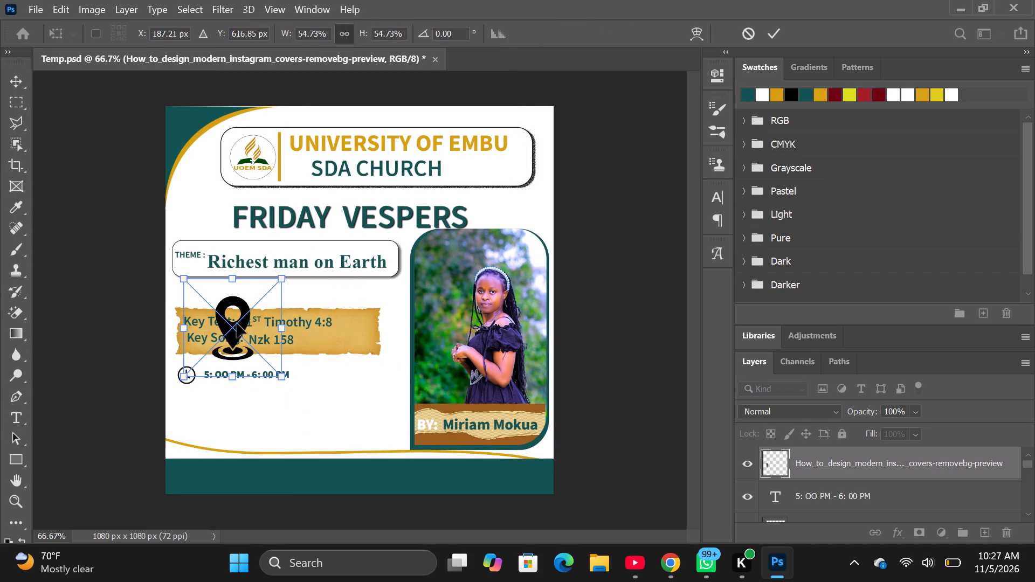
pyautogui.moveTo(236, 323); pyautogui.dragTo(232, 389)
pyautogui.moveTo(278, 440); pyautogui.dragTo(254, 426)
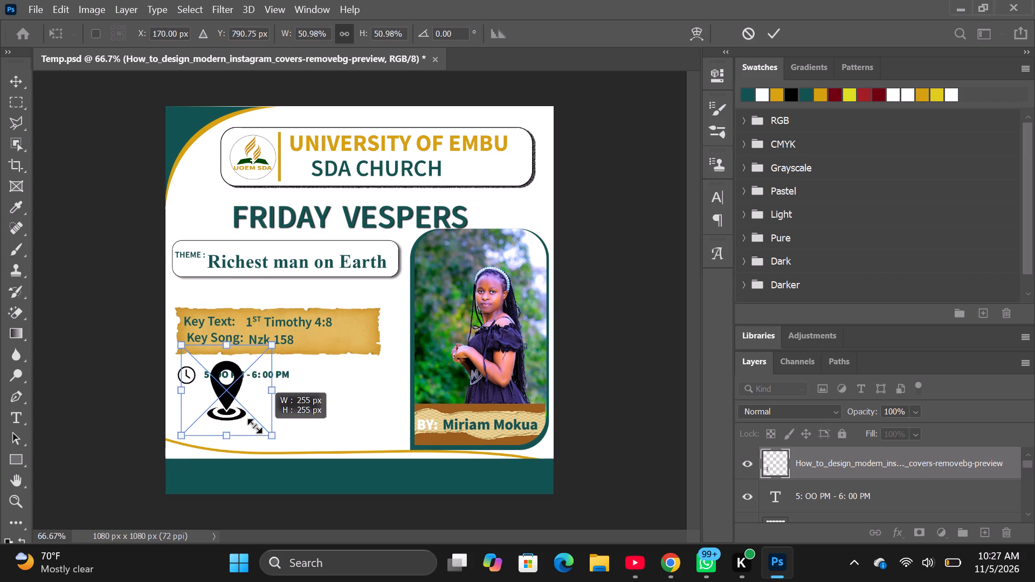
pyautogui.moveTo(254, 426); pyautogui.dragTo(238, 412)
pyautogui.moveTo(219, 375); pyautogui.dragTo(213, 405)
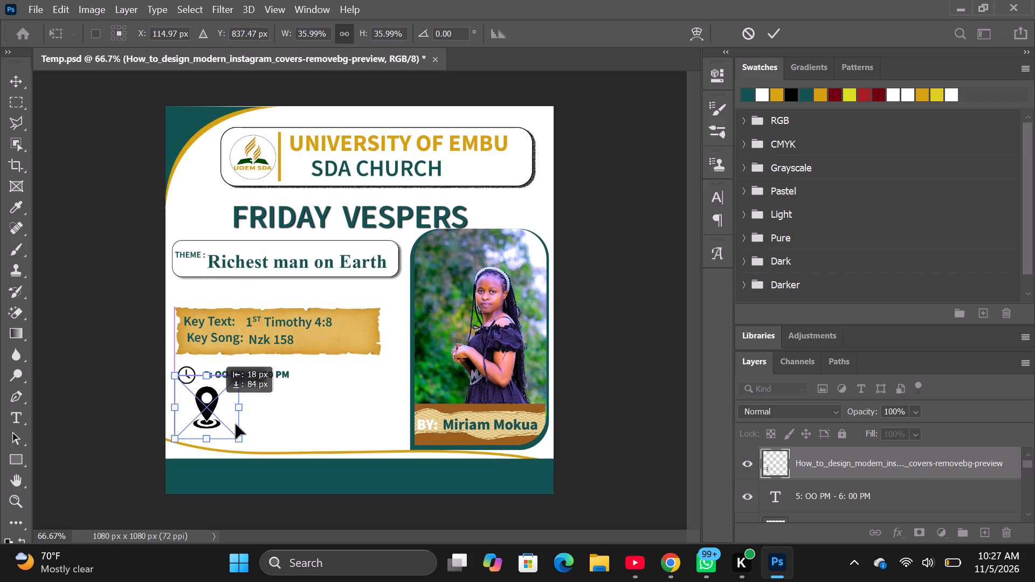
pyautogui.moveTo(238, 437); pyautogui.dragTo(208, 418)
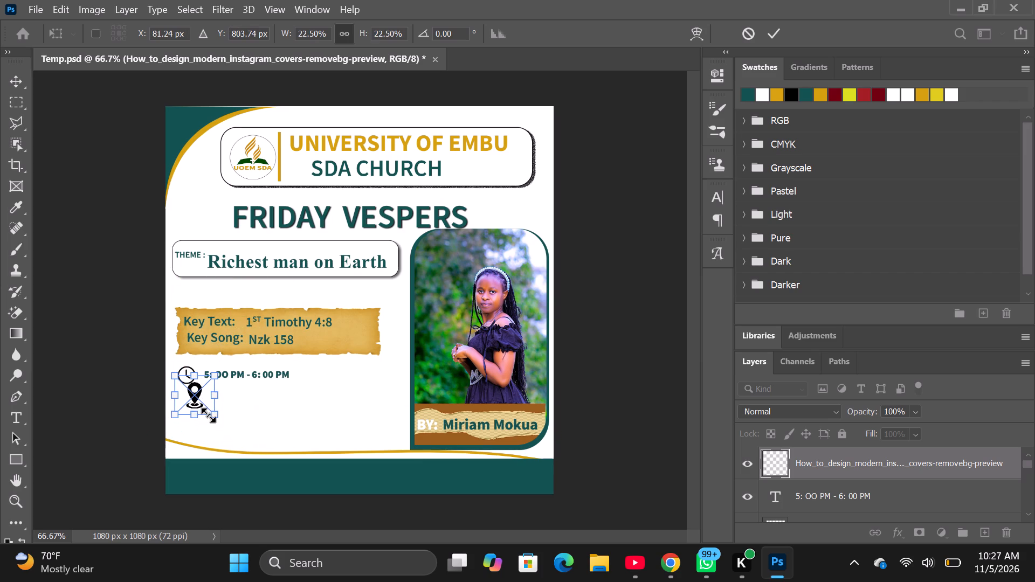
pyautogui.moveTo(199, 394); pyautogui.dragTo(194, 397)
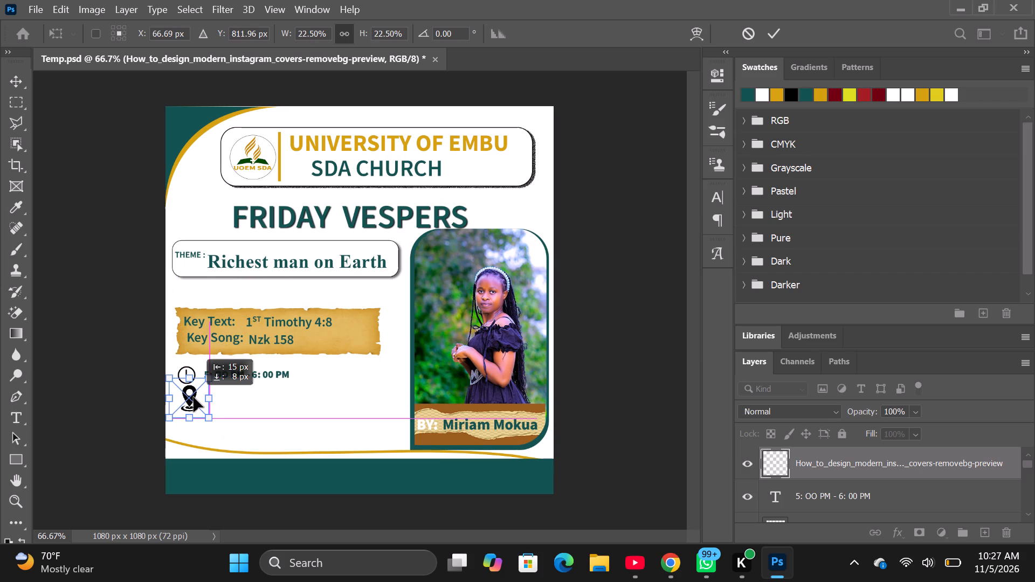
pyautogui.moveTo(194, 397); pyautogui.dragTo(192, 401)
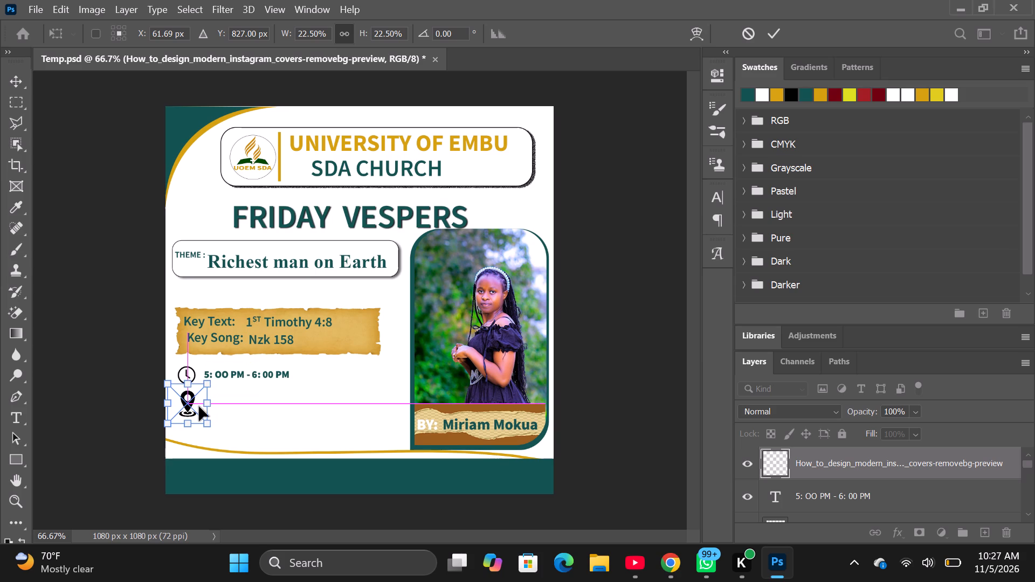
pyautogui.moveTo(207, 422); pyautogui.dragTo(196, 417)
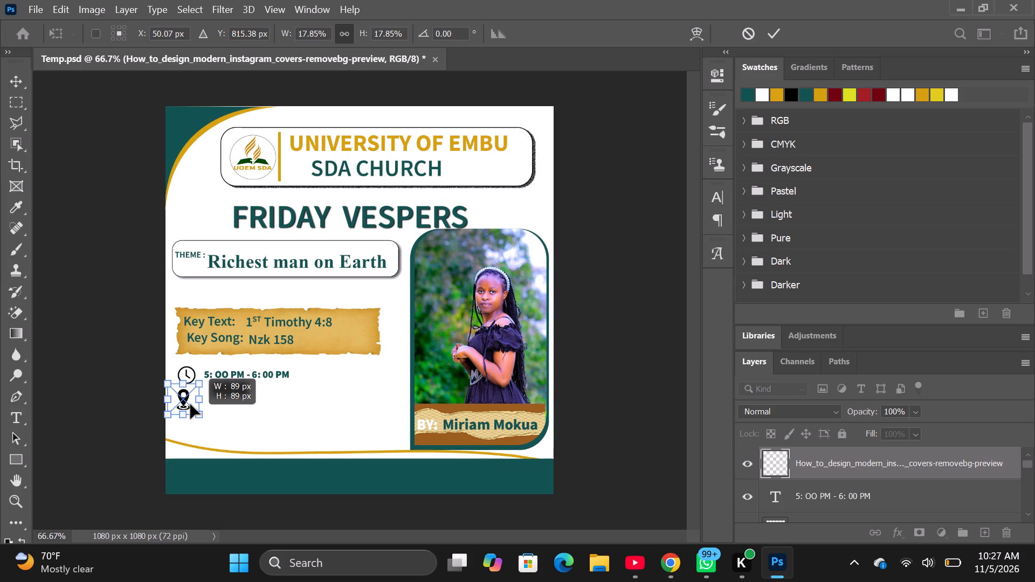
pyautogui.click(185, 400)
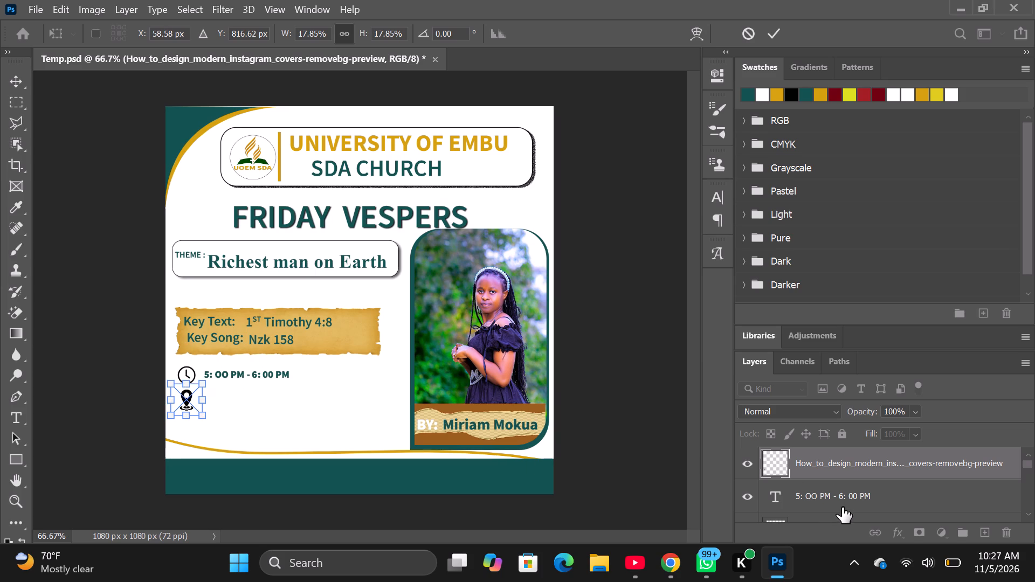
pyautogui.scroll(-1, 840, 489)
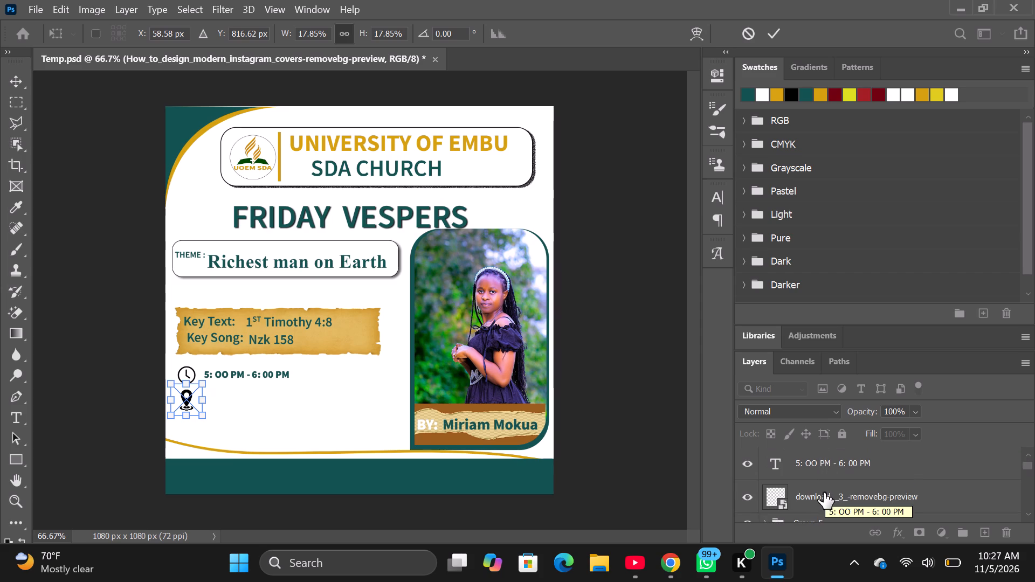
pyautogui.click(824, 496)
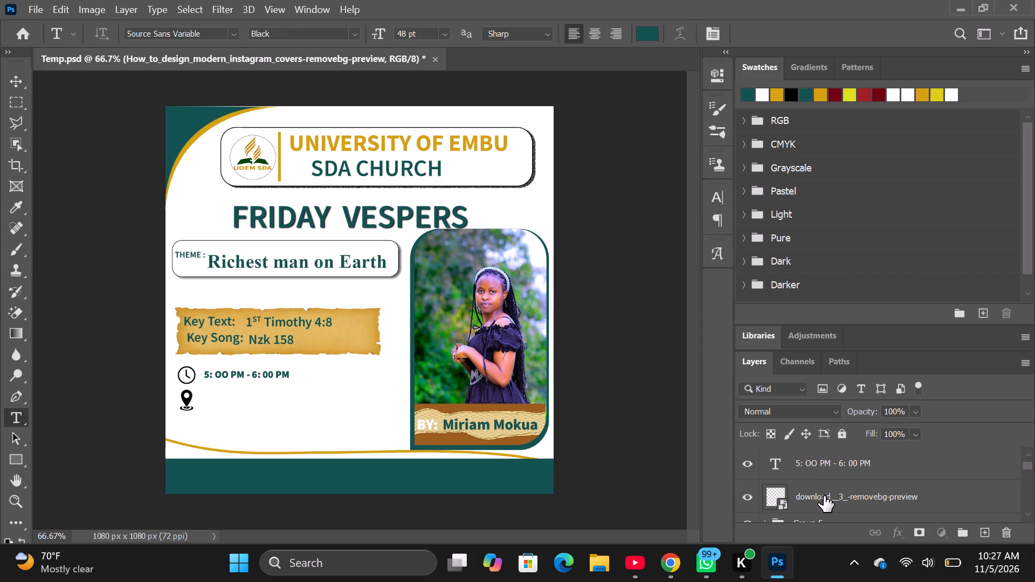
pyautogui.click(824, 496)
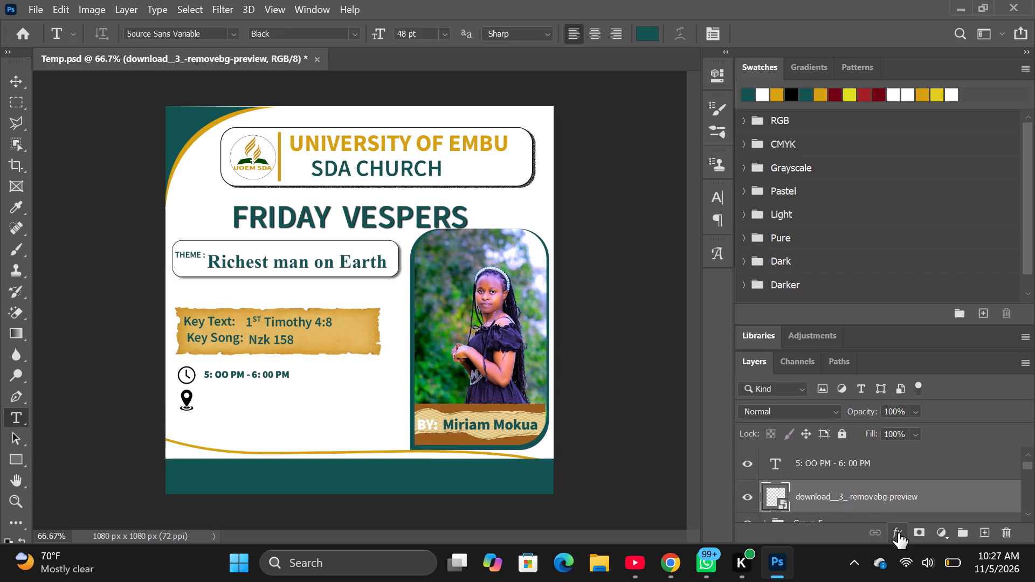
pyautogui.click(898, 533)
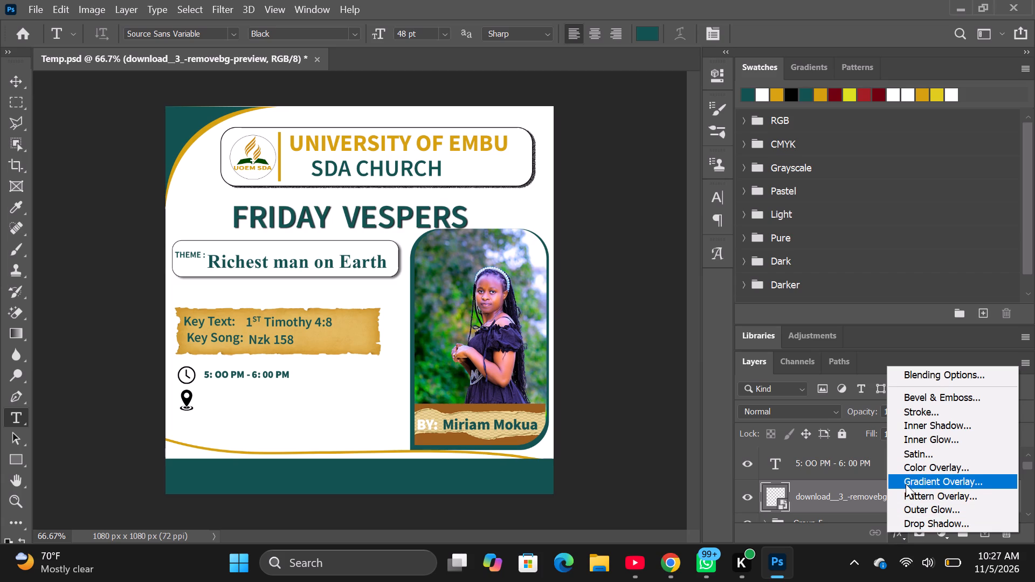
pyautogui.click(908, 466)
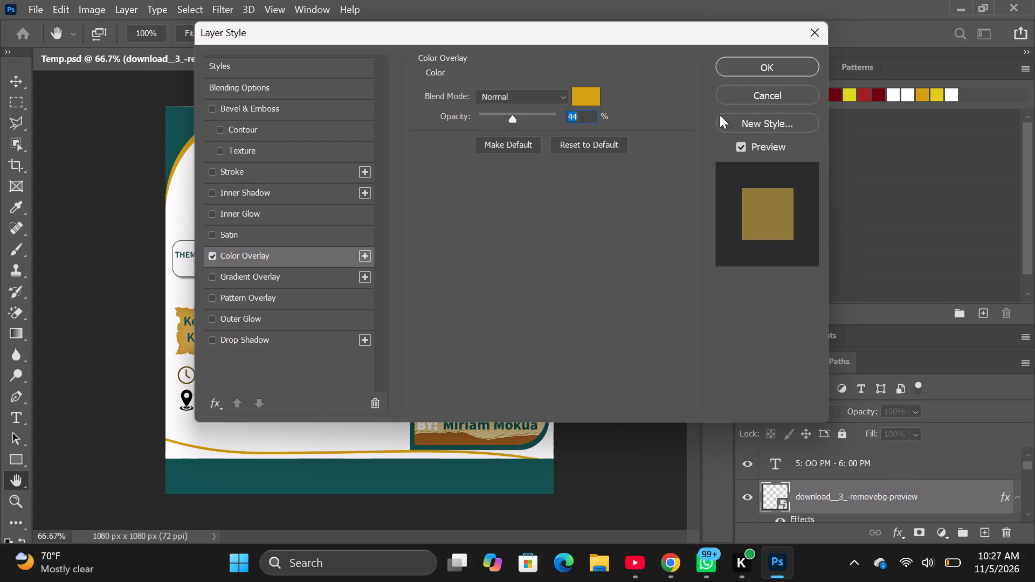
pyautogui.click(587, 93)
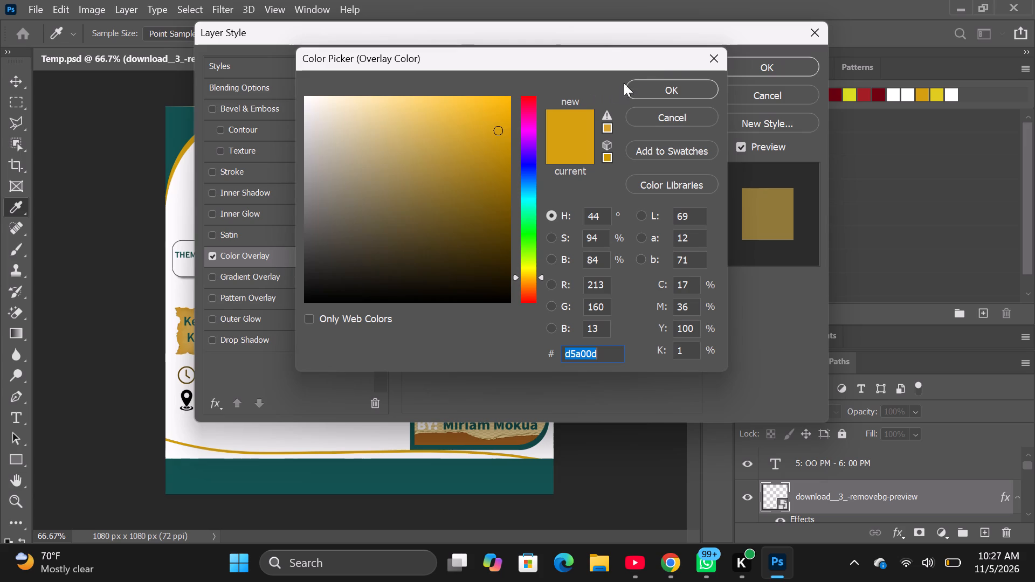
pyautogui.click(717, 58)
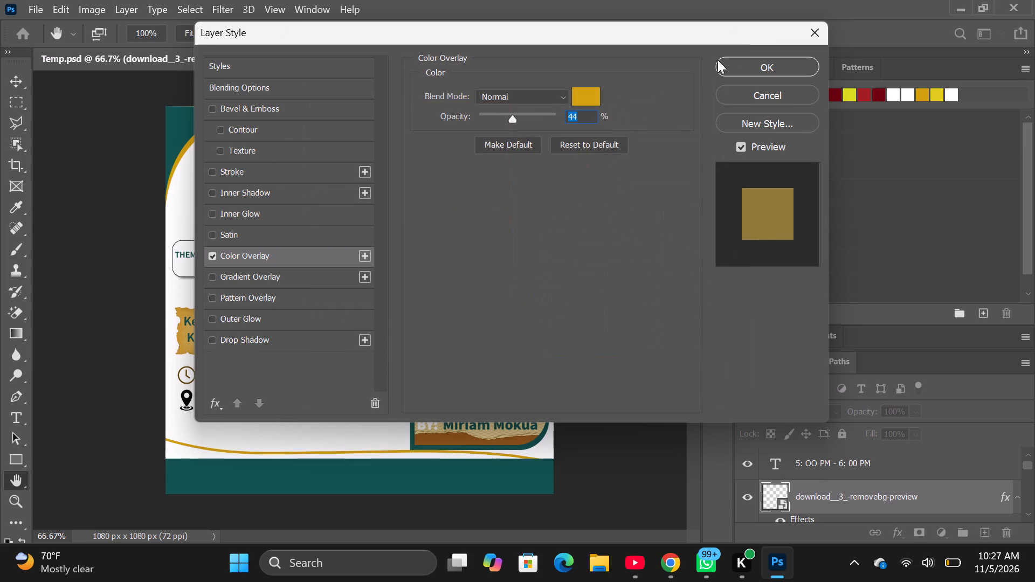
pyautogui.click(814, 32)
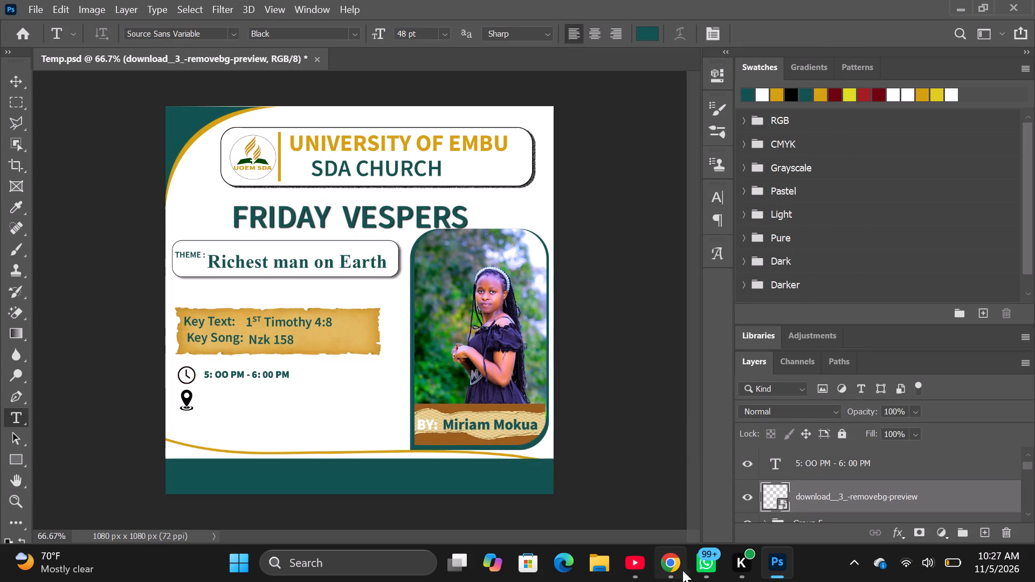
# Switch to Chrome and reopen the earlier AI Mode search asking for the SDA logo's gold and green colour codes.
pyautogui.click(663, 566)
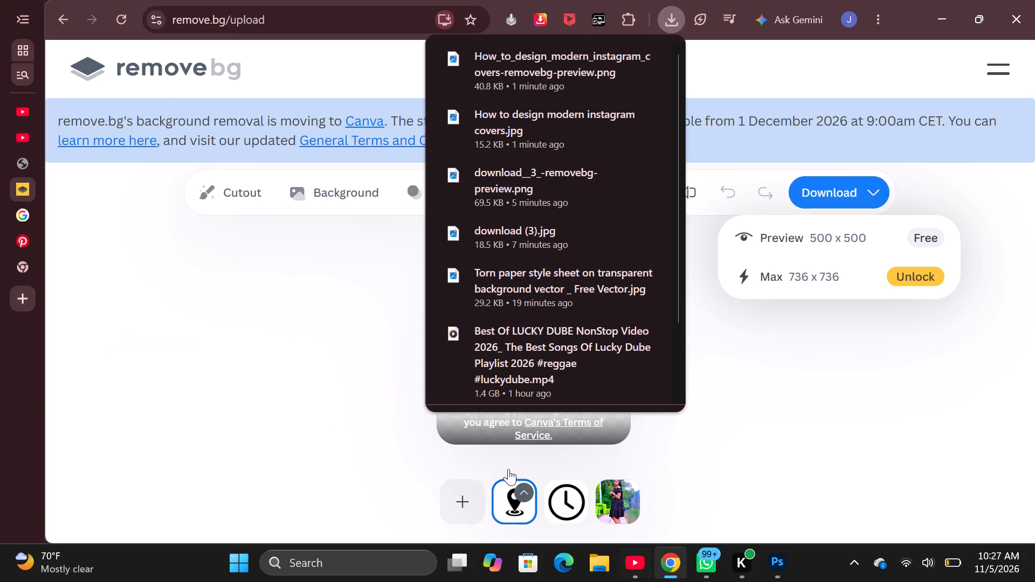
pyautogui.click(29, 271)
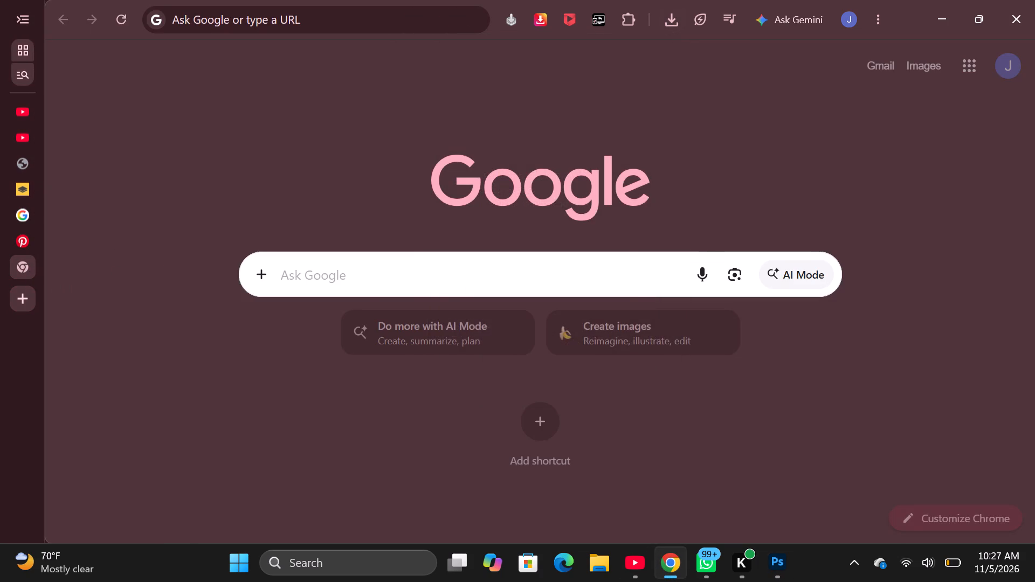
pyautogui.click(318, 262)
pyautogui.write('SDA')
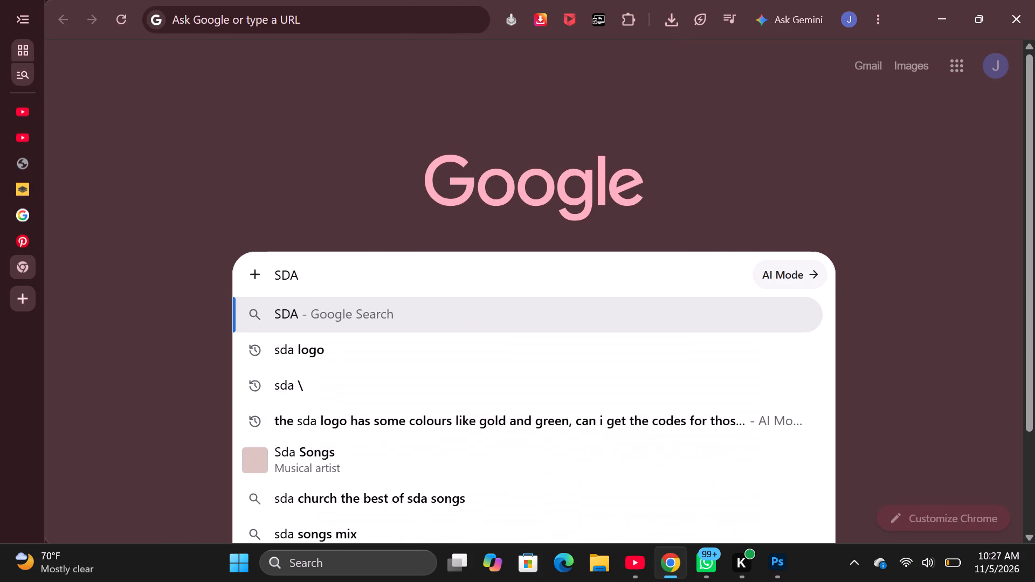
pyautogui.press('space')
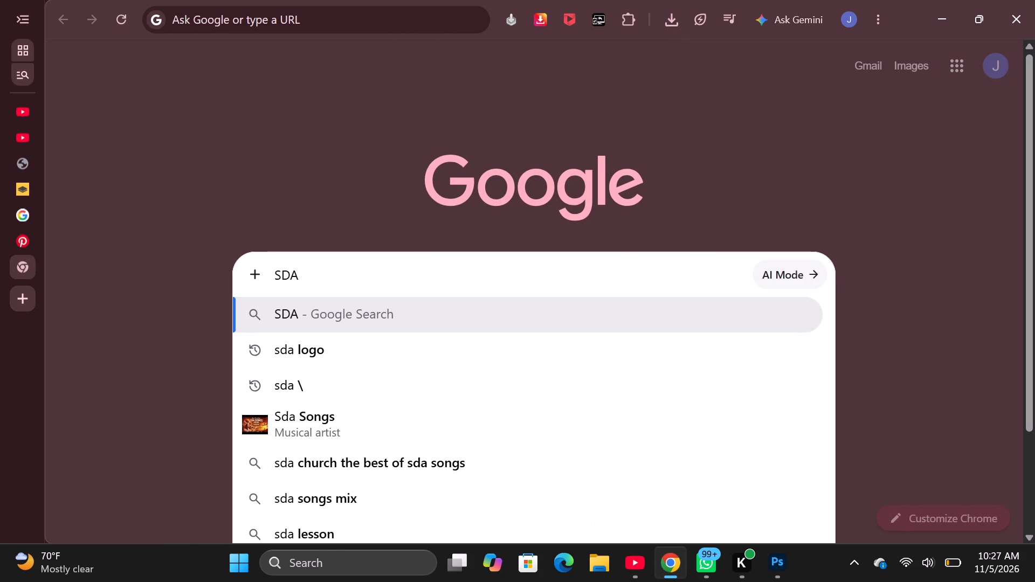
pyautogui.write('LO')
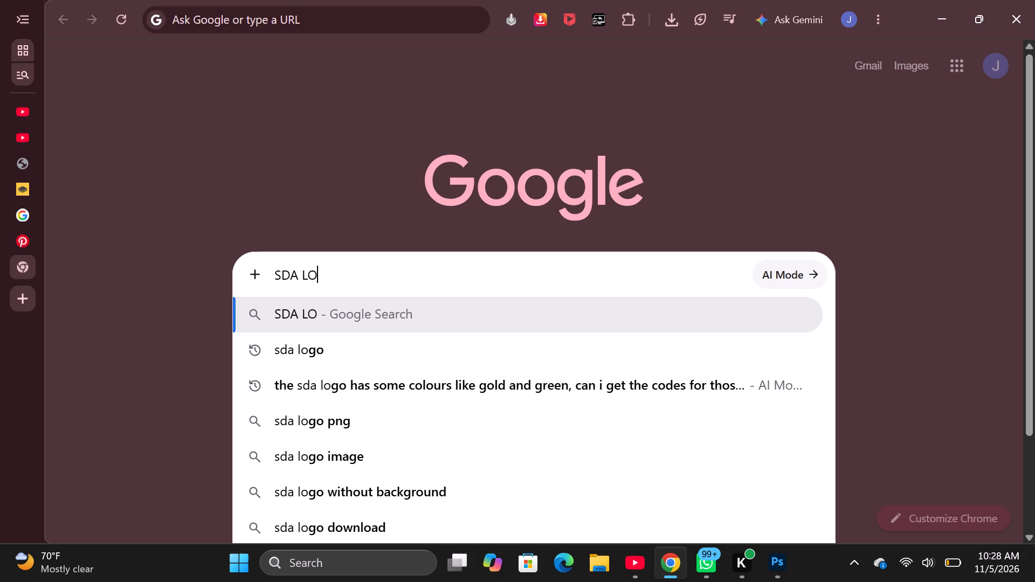
pyautogui.click(296, 379)
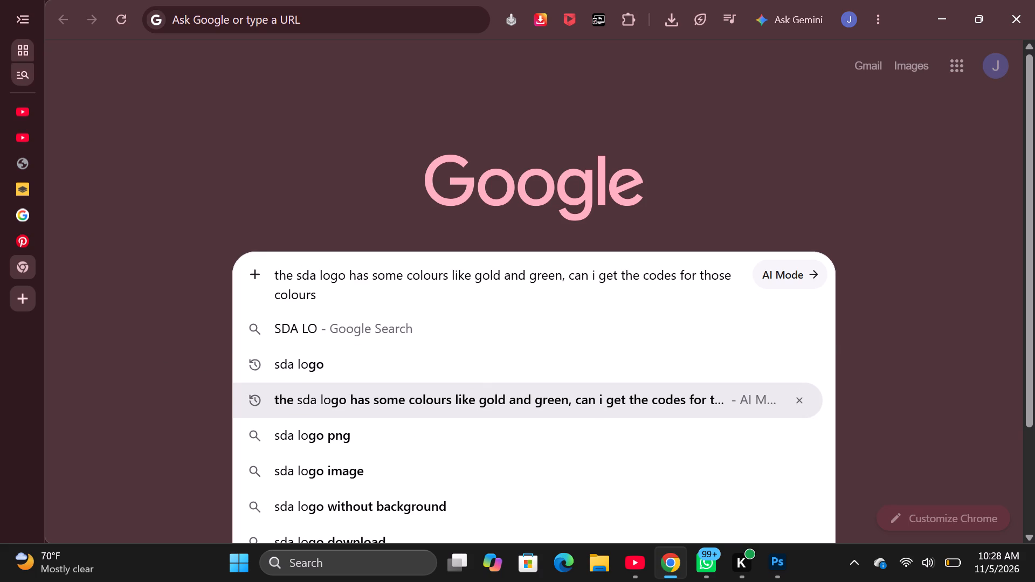
pyautogui.click(331, 304)
pyautogui.press('Return')
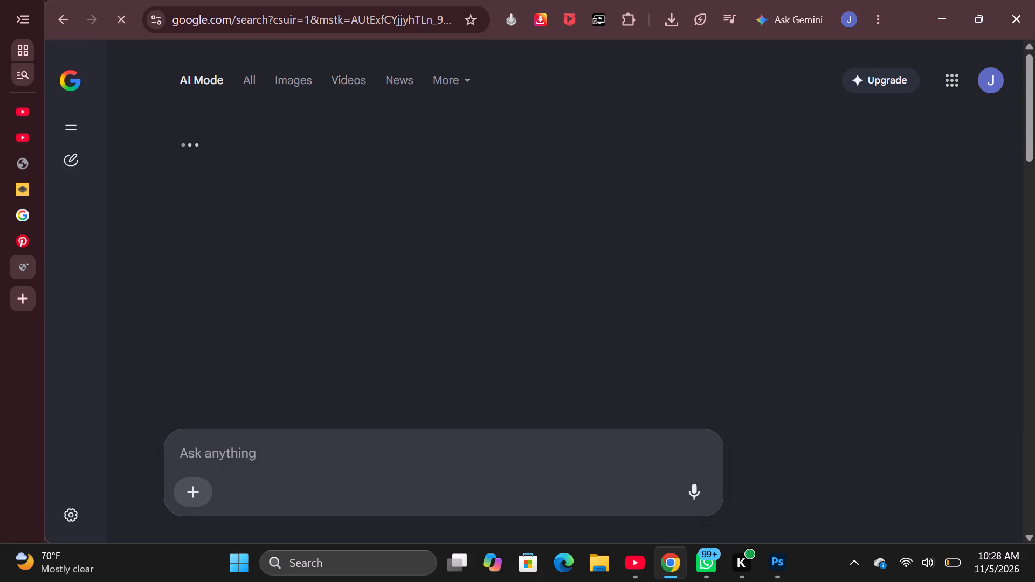
# Copy the Open Bible's deep teal HEX code #135351 from the latest answer about the church logo.
pyautogui.scroll(-2, 503, 341)
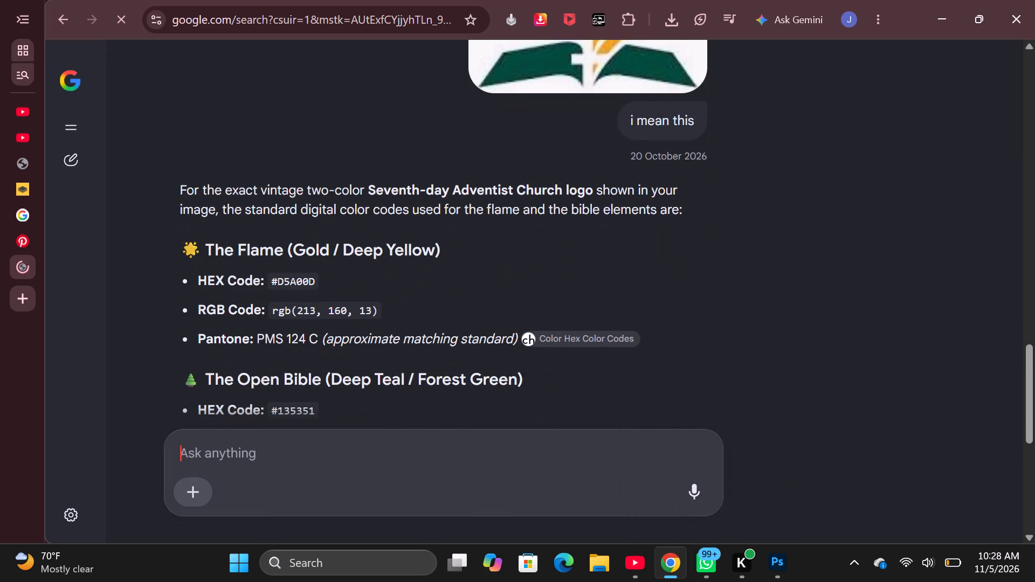
pyautogui.scroll(-1, 503, 337)
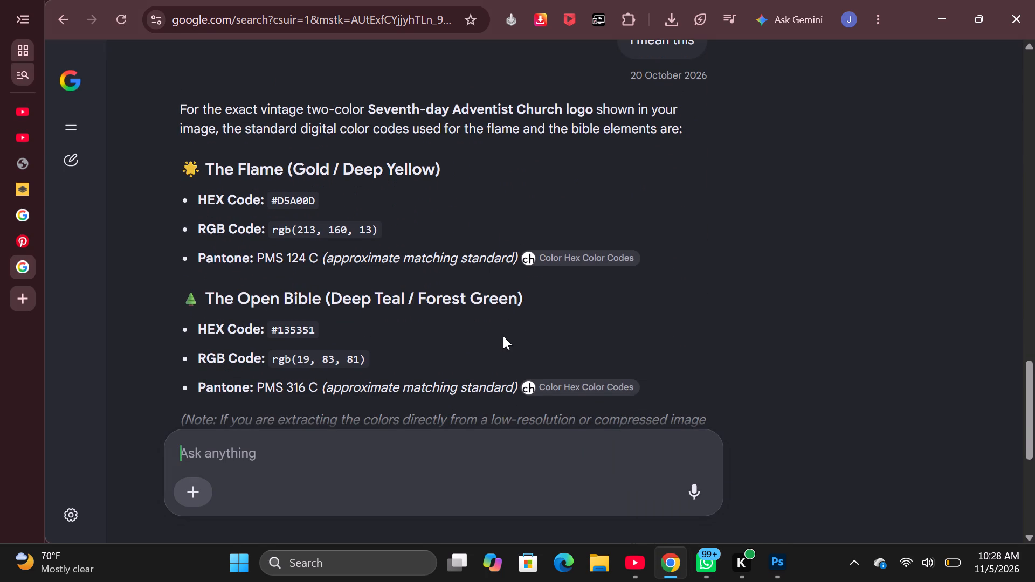
pyautogui.scroll(-1, 503, 336)
pyautogui.moveTo(315, 246); pyautogui.dragTo(285, 247)
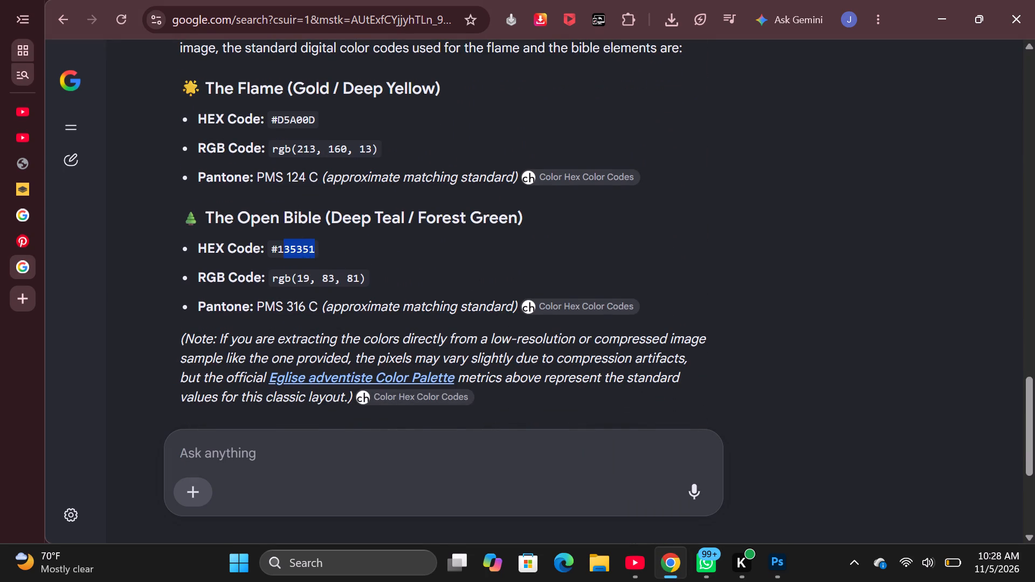
pyautogui.moveTo(285, 247); pyautogui.dragTo(270, 250)
pyautogui.rightClick(275, 248)
pyautogui.click(331, 273)
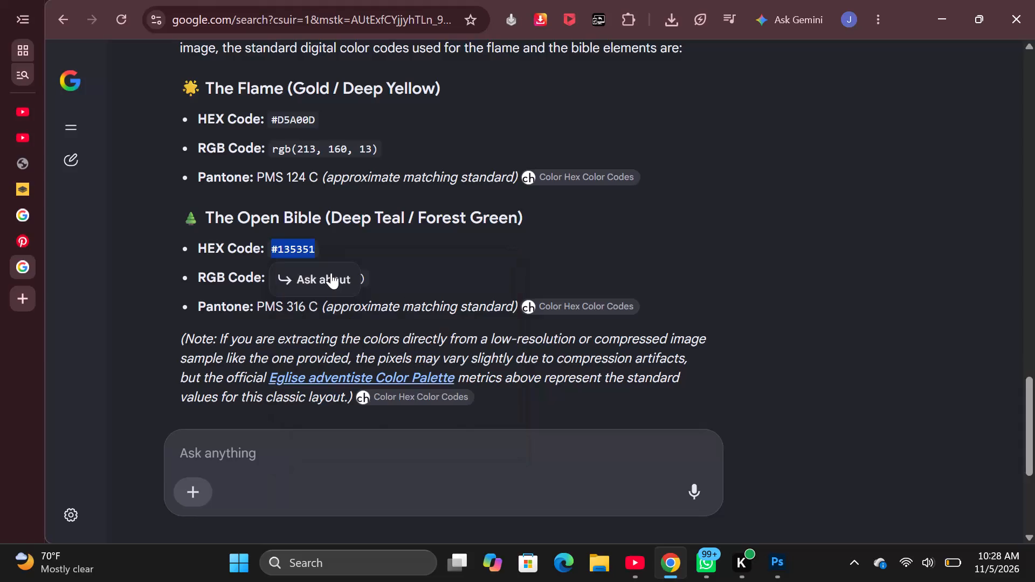
pyautogui.click(516, 232)
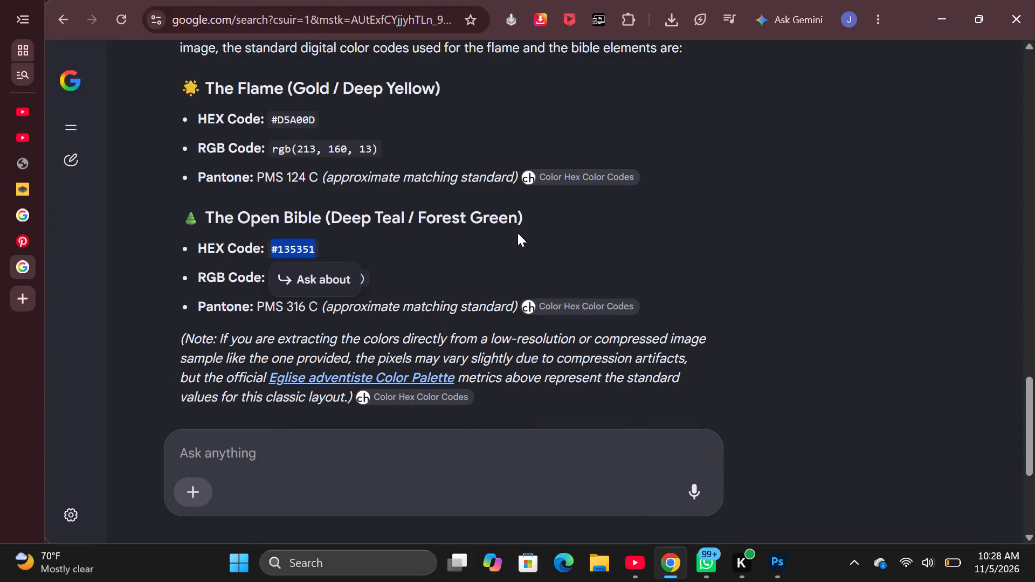
pyautogui.click(530, 253)
pyautogui.click(531, 254)
pyautogui.click(333, 250)
# Switch to Photoshop and give the clock icon layer a Color Overlay in 135351 at 100% opacity.
pyautogui.click(774, 563)
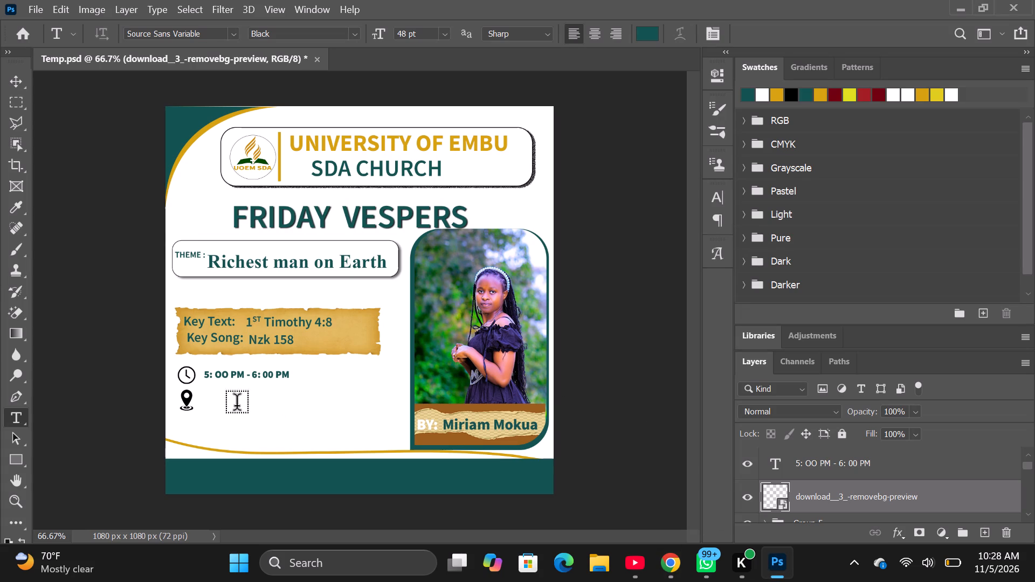
pyautogui.click(898, 538)
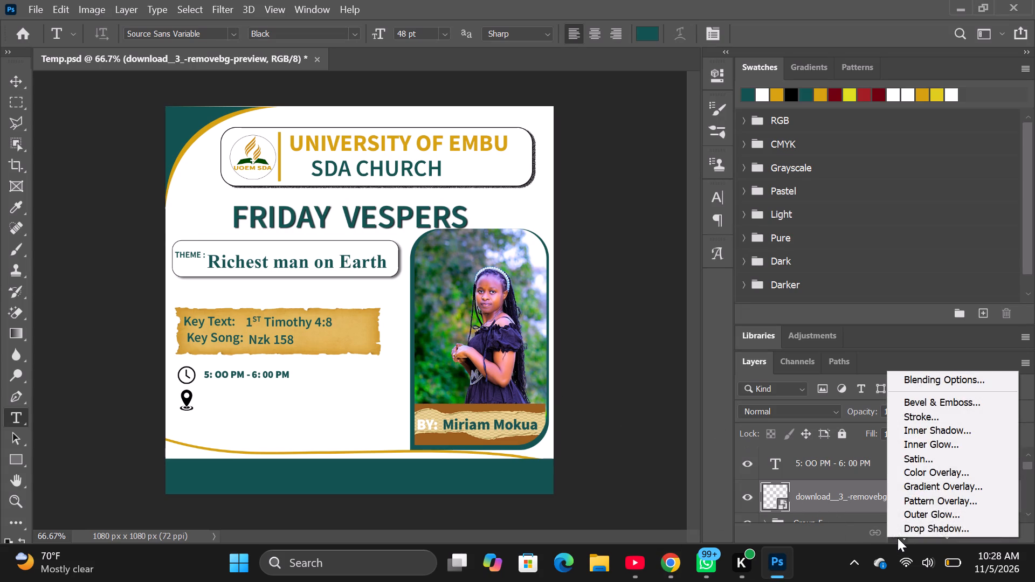
pyautogui.click(914, 474)
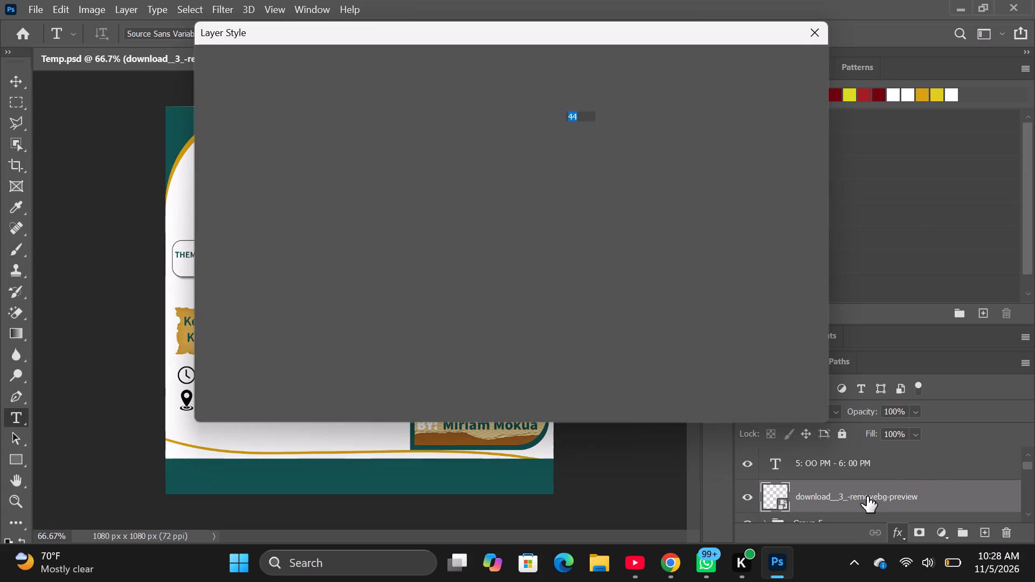
pyautogui.click(588, 101)
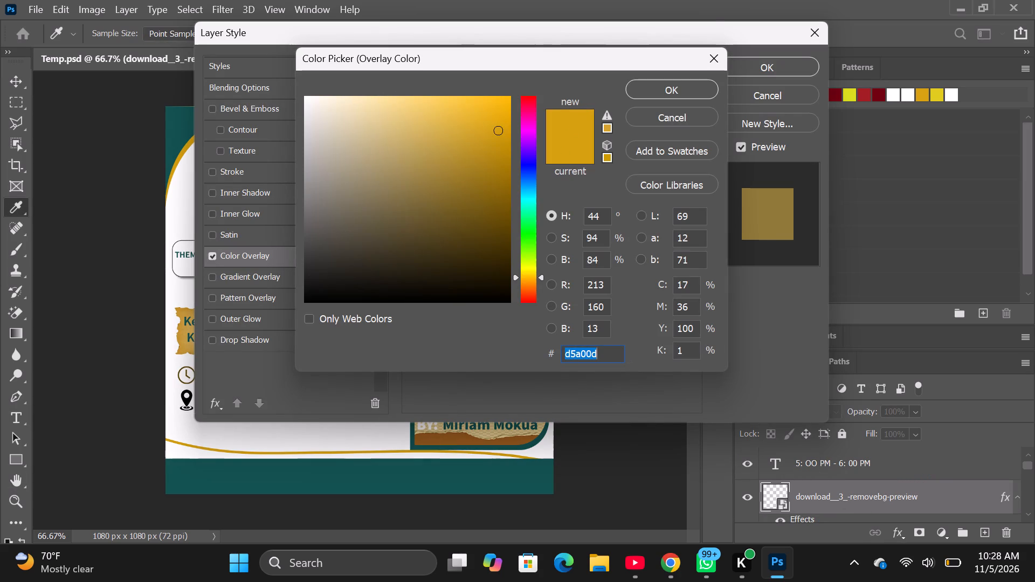
pyautogui.press('BackSpace')
pyautogui.hotkey('ctrl', 'v')
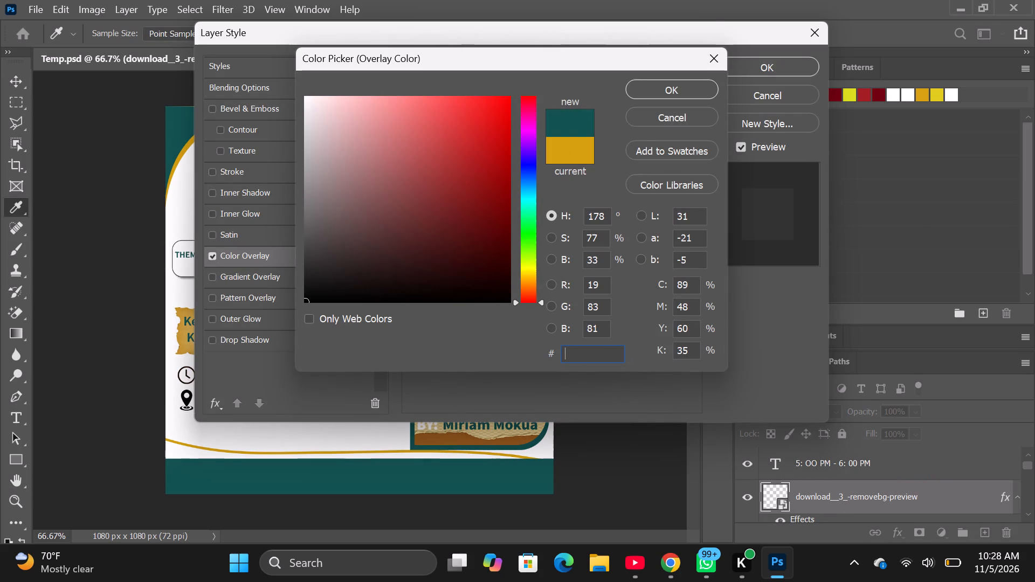
pyautogui.click(574, 123)
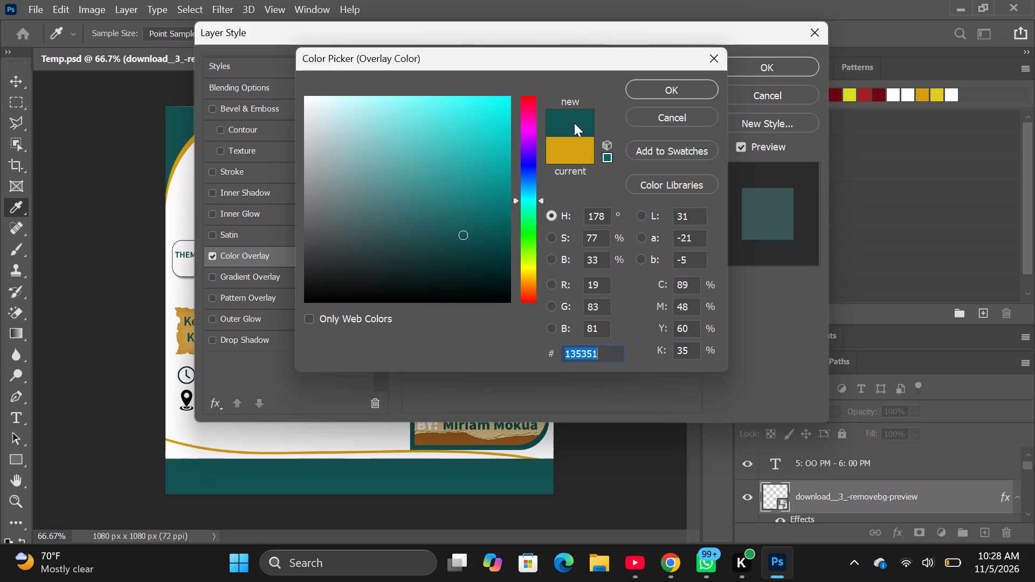
pyautogui.click(658, 88)
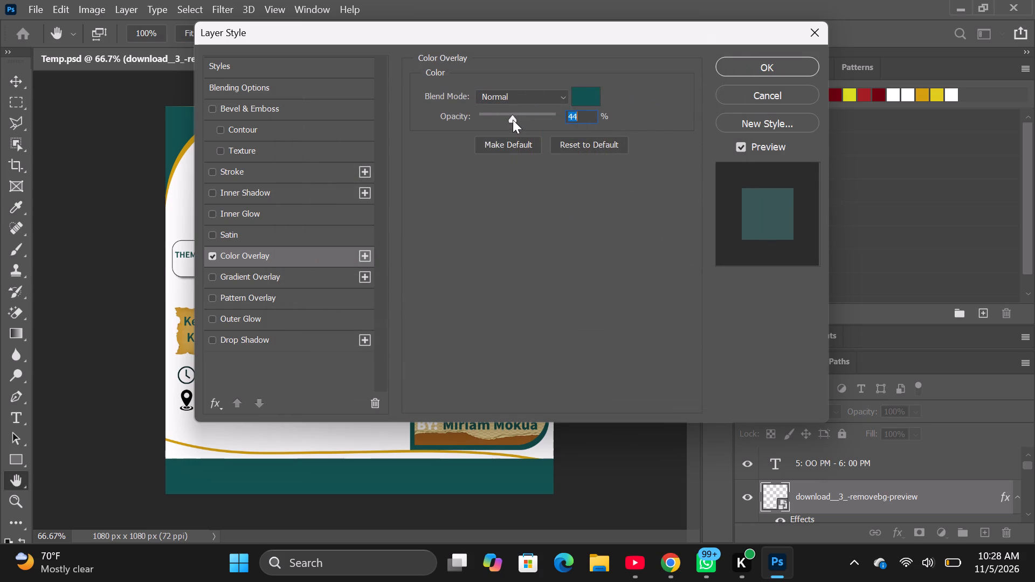
pyautogui.moveTo(513, 120); pyautogui.dragTo(559, 121)
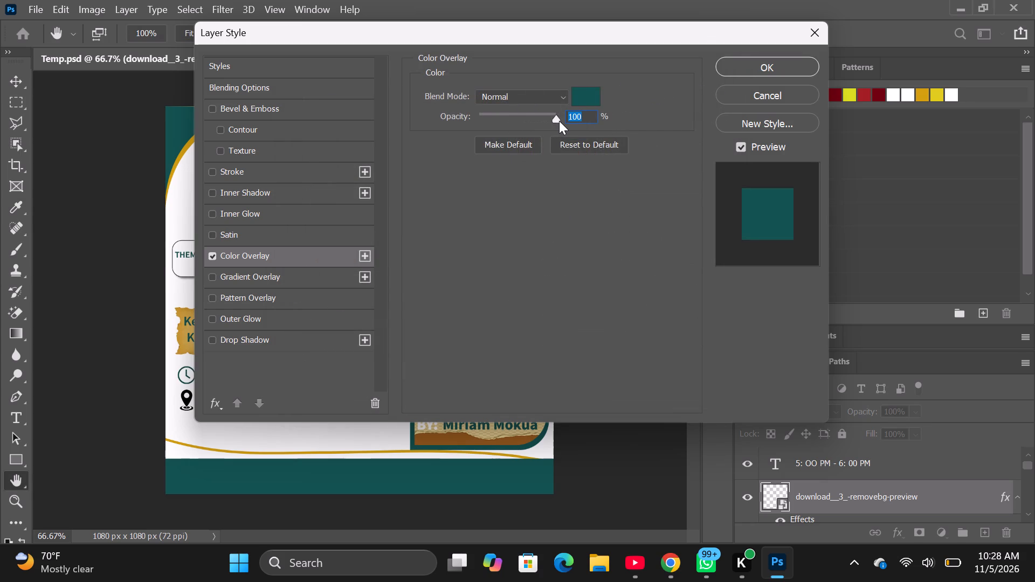
pyautogui.moveTo(559, 121); pyautogui.dragTo(468, 124)
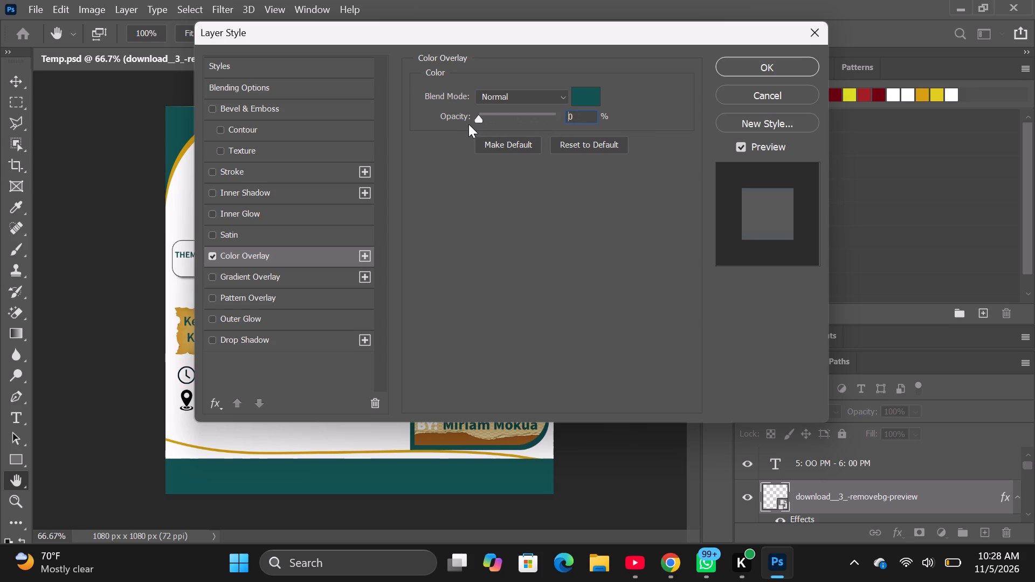
pyautogui.moveTo(468, 124); pyautogui.dragTo(464, 122)
pyautogui.moveTo(474, 122); pyautogui.dragTo(572, 124)
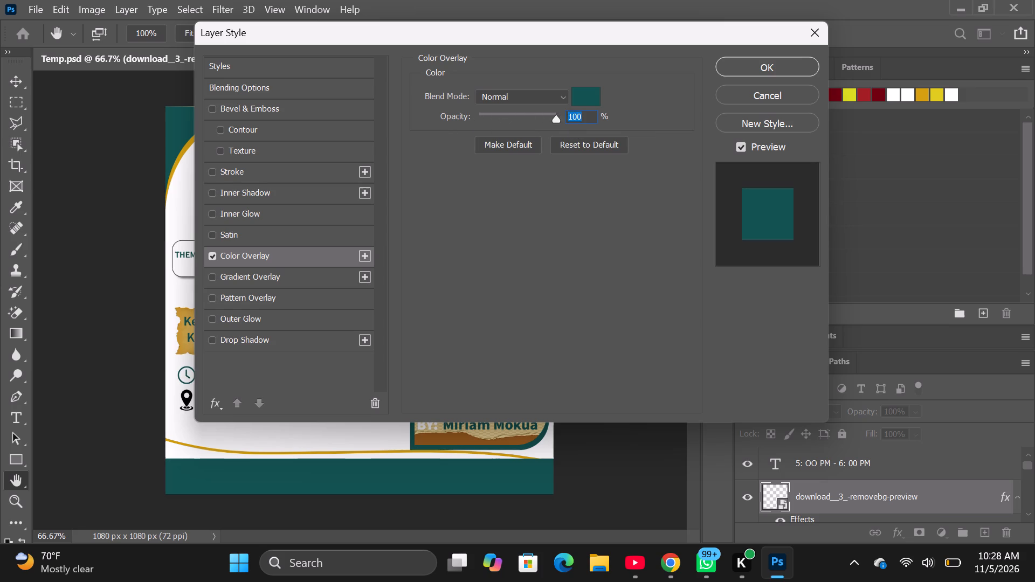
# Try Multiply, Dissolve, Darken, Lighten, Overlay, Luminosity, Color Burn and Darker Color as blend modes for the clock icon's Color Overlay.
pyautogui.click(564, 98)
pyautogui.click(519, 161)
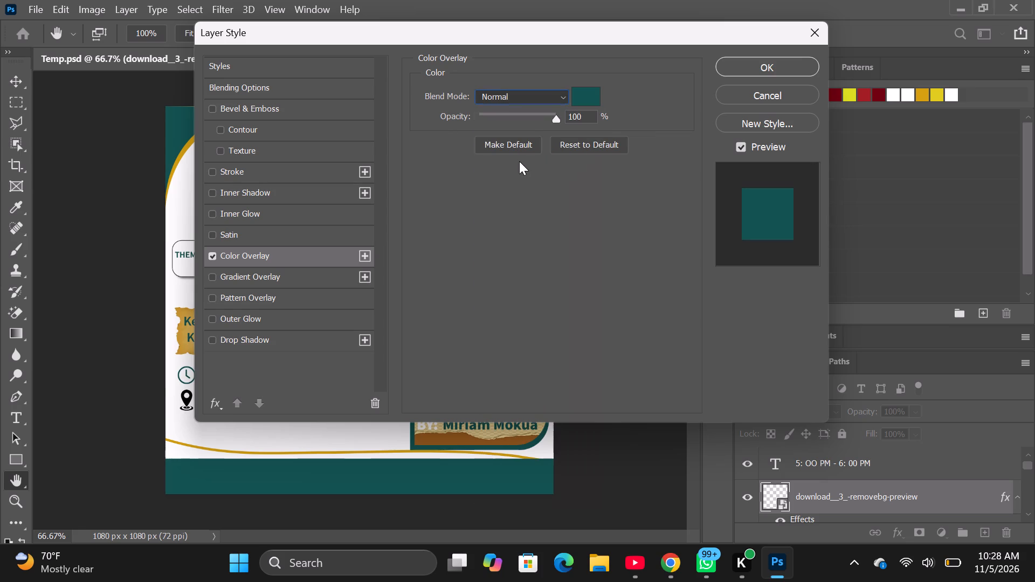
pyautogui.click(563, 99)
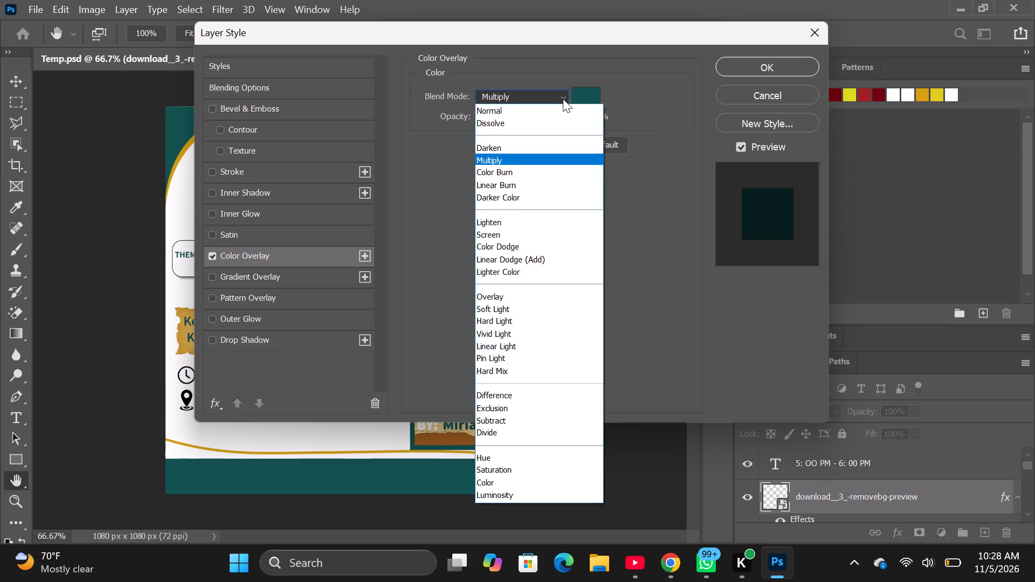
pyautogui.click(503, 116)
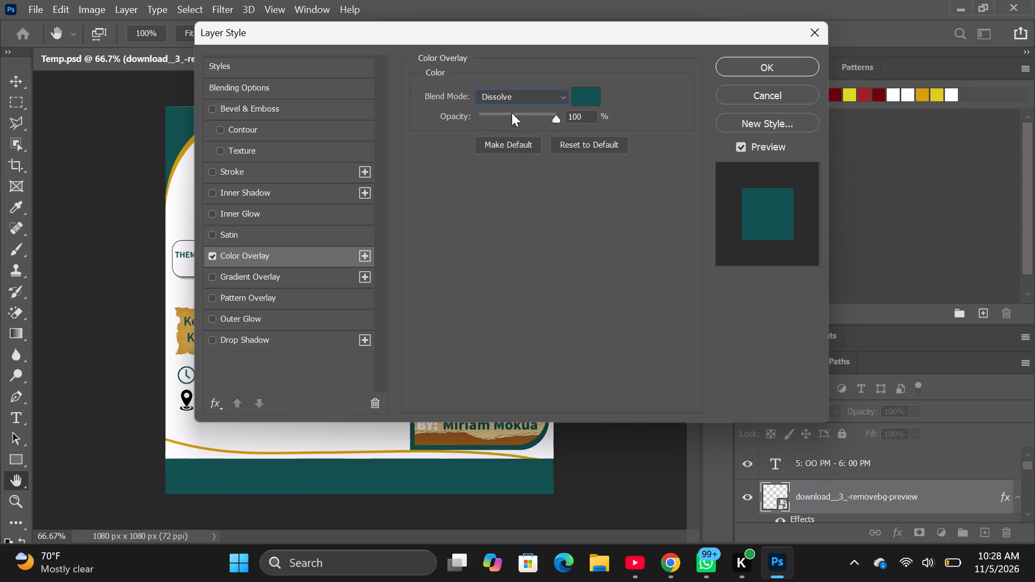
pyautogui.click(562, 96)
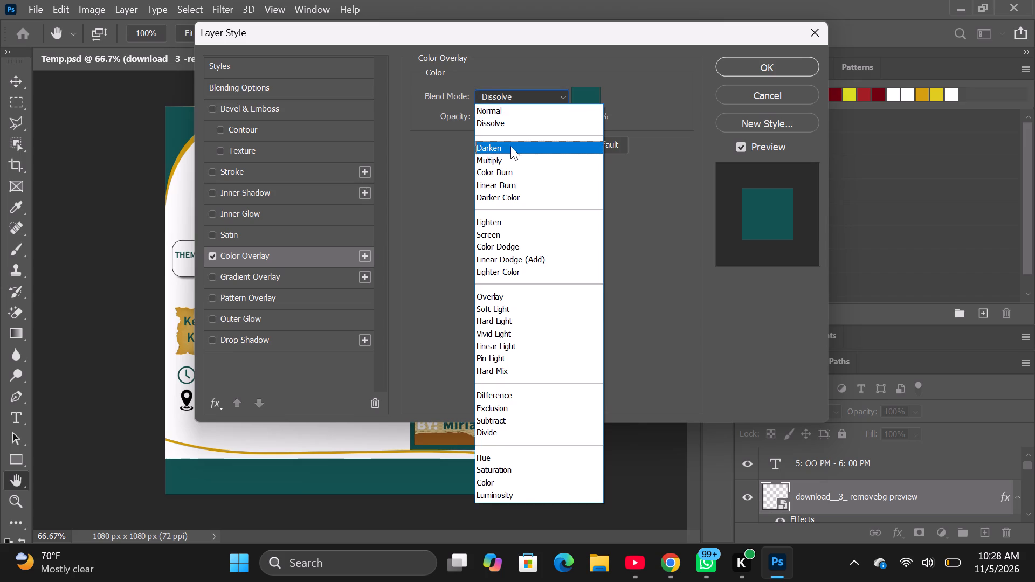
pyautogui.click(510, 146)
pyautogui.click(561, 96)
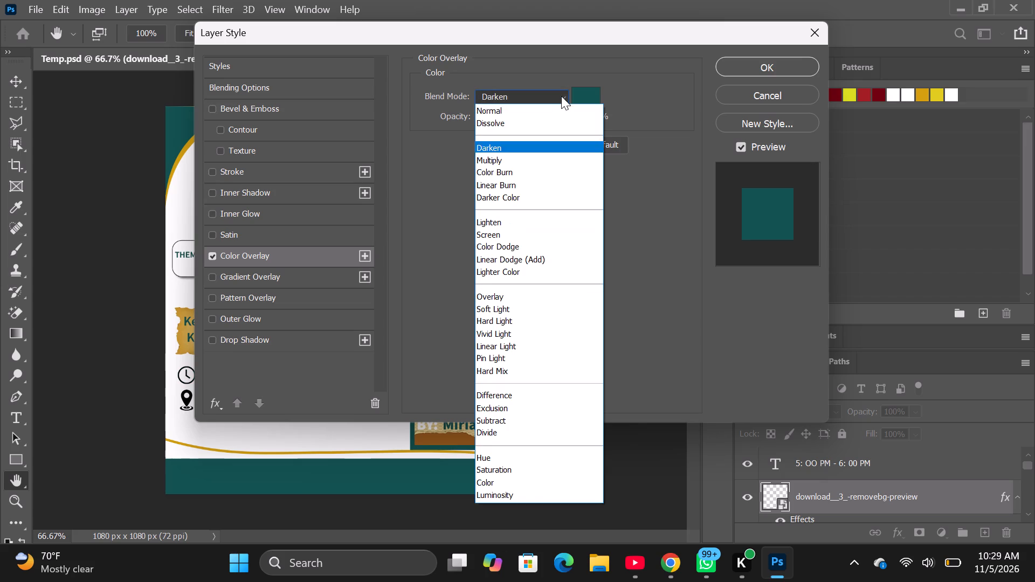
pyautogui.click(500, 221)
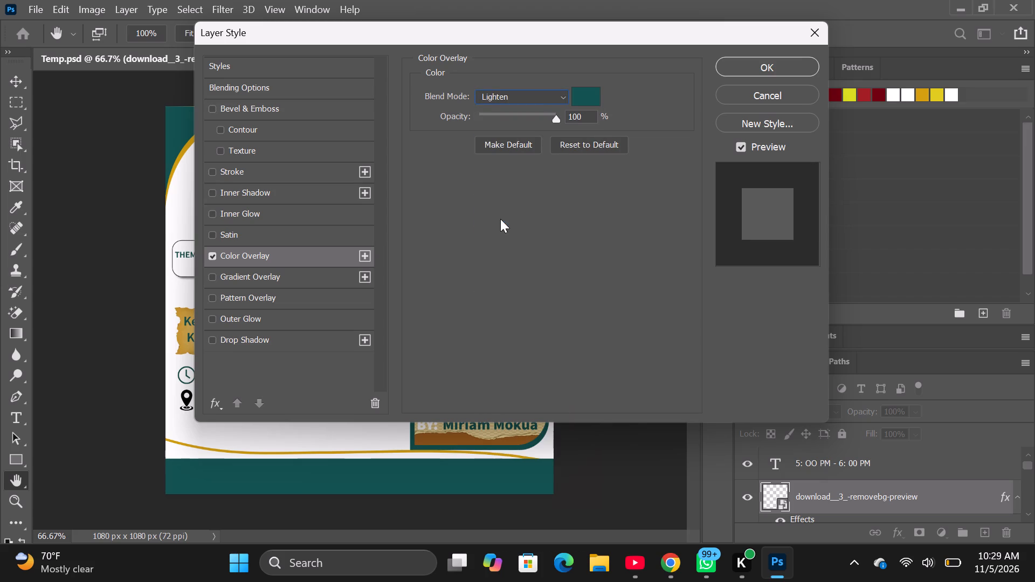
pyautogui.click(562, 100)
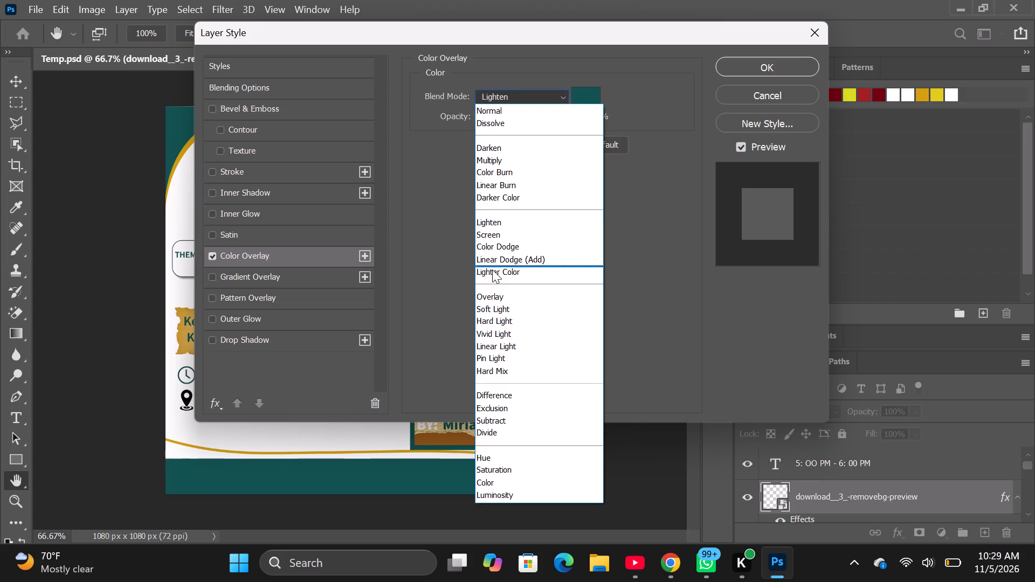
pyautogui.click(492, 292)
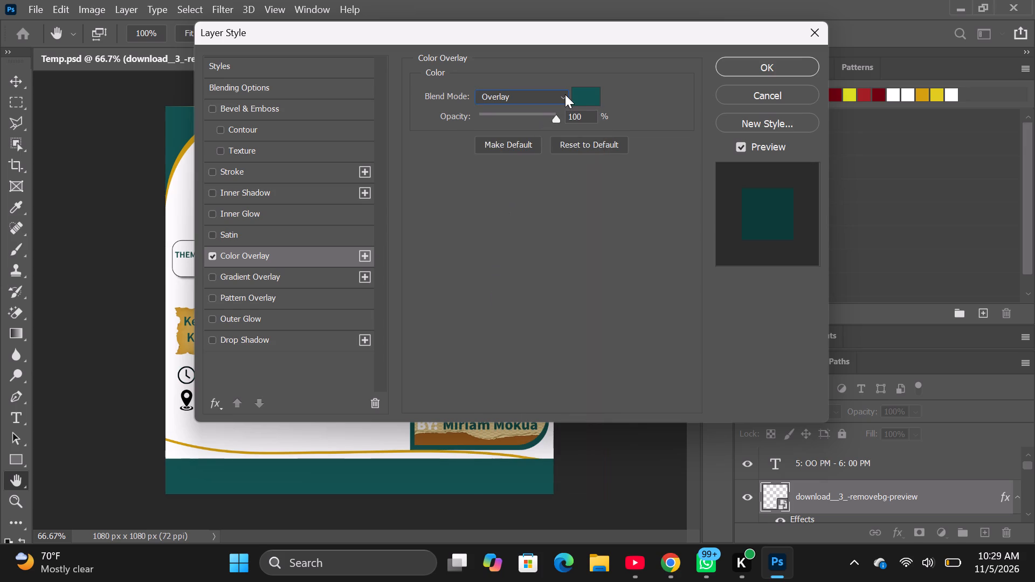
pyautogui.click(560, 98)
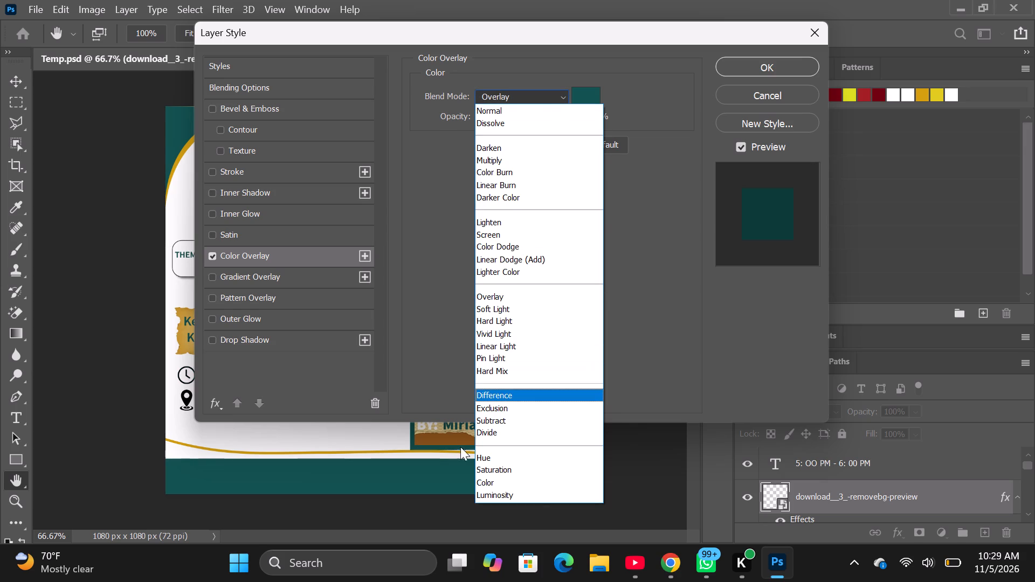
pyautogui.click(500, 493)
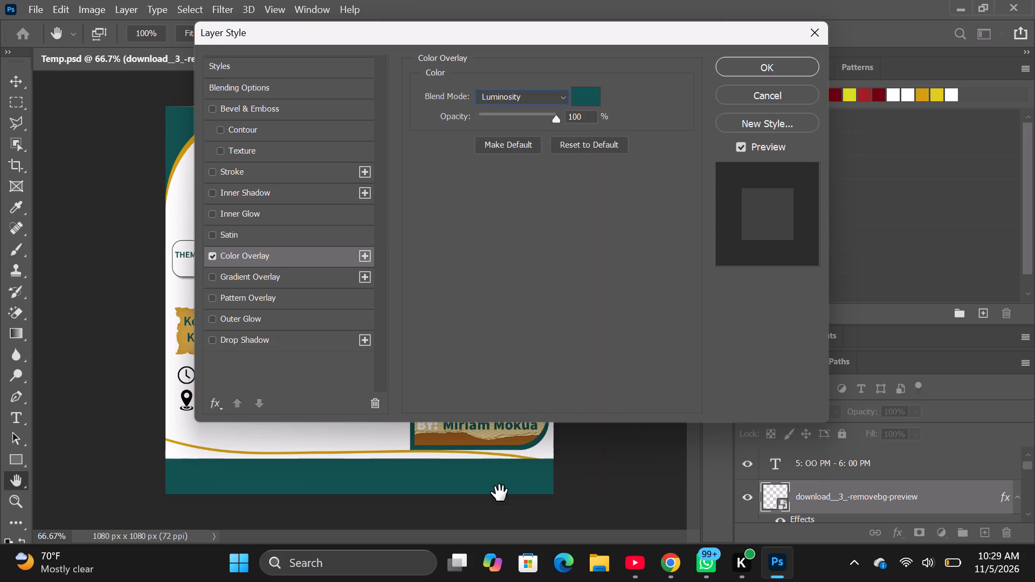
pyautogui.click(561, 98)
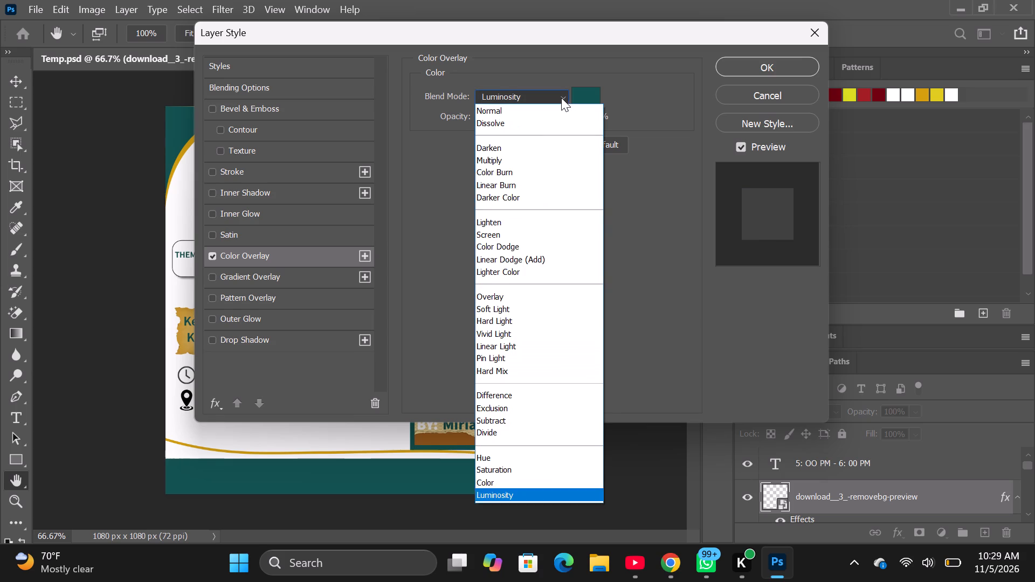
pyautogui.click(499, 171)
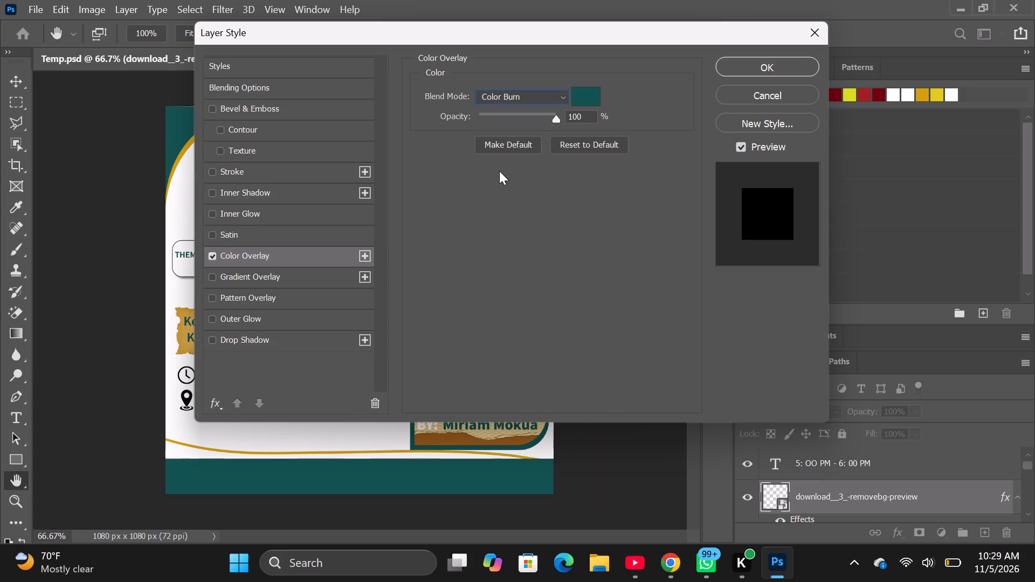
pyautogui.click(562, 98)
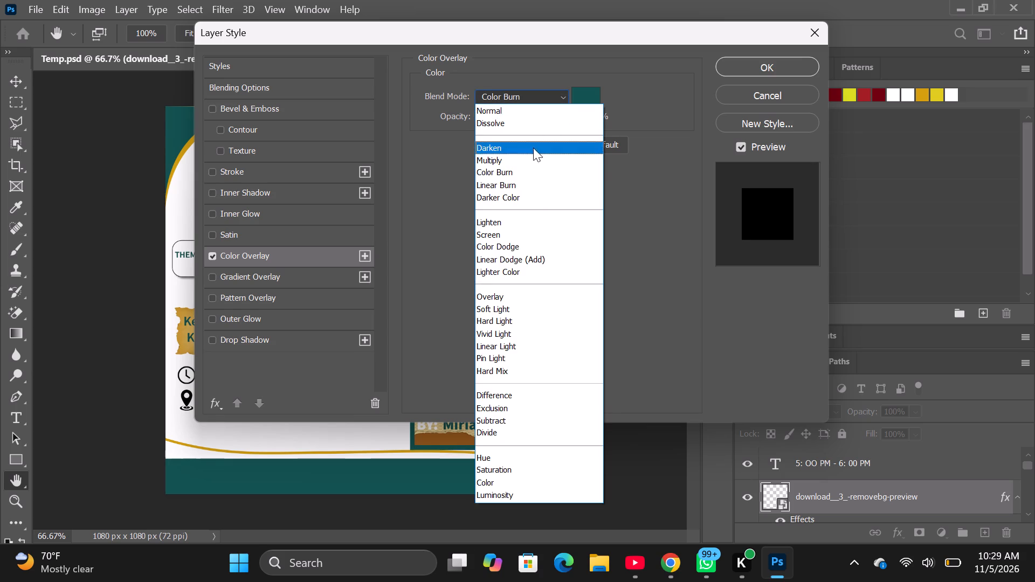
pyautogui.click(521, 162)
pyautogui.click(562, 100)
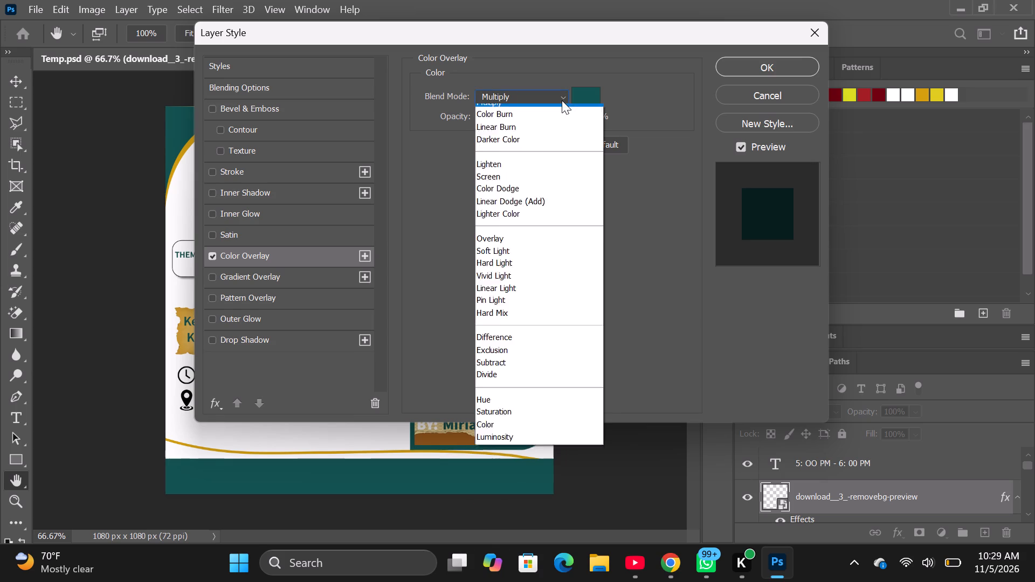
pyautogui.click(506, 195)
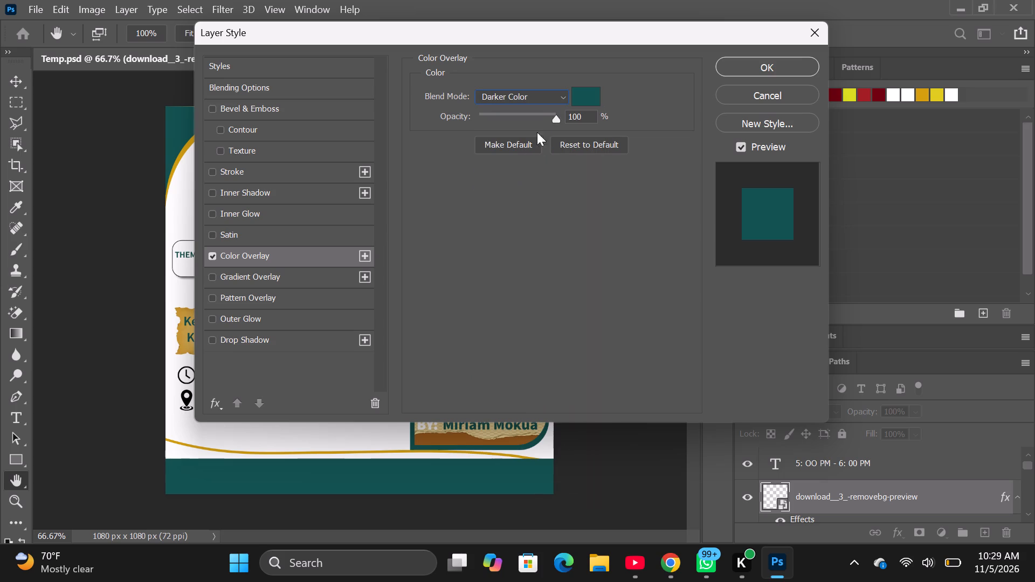
# Set the clock icon's Color Overlay blend mode to Normal and apply the layer style.
pyautogui.click(557, 99)
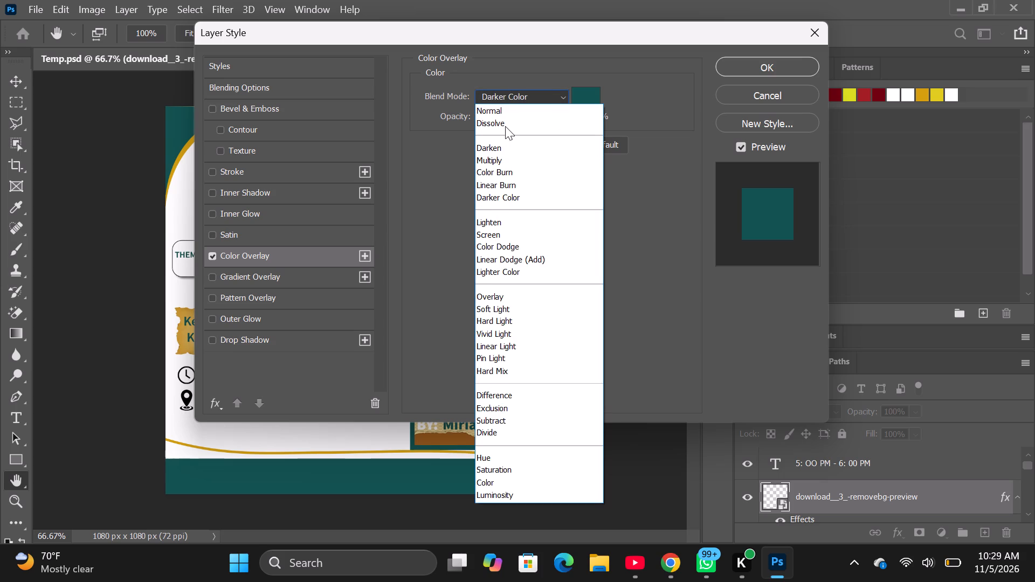
pyautogui.click(505, 111)
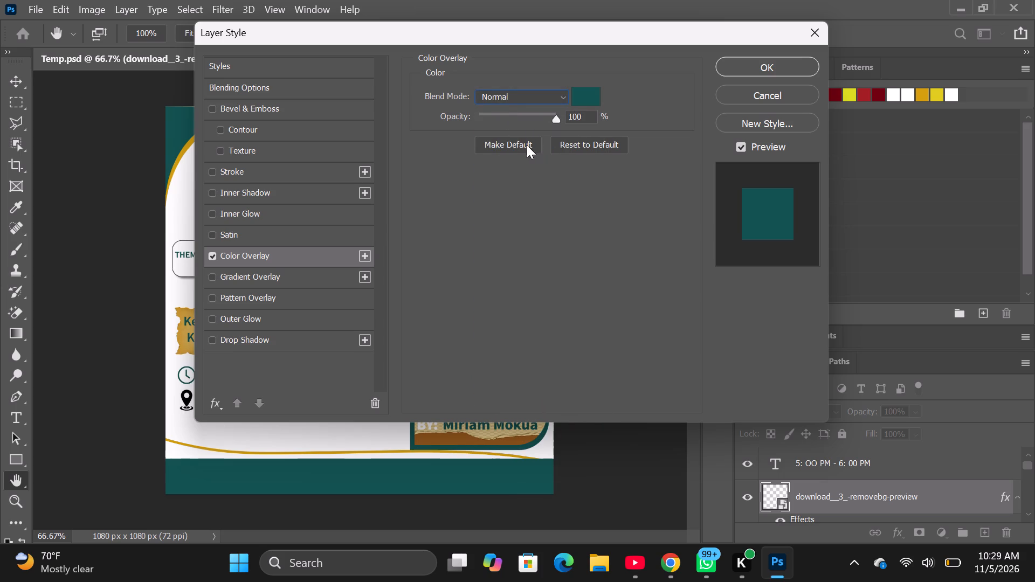
pyautogui.click(768, 67)
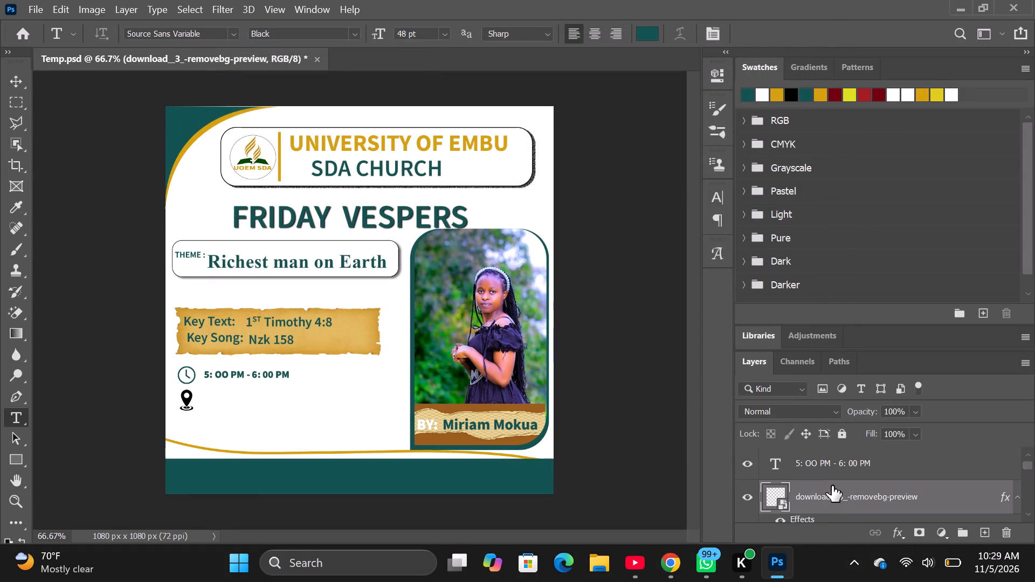
# Give the location pin layer the same teal Color Overlay, using Normal blend mode at 100% opacity.
pyautogui.scroll(5, 832, 486)
pyautogui.click(837, 462)
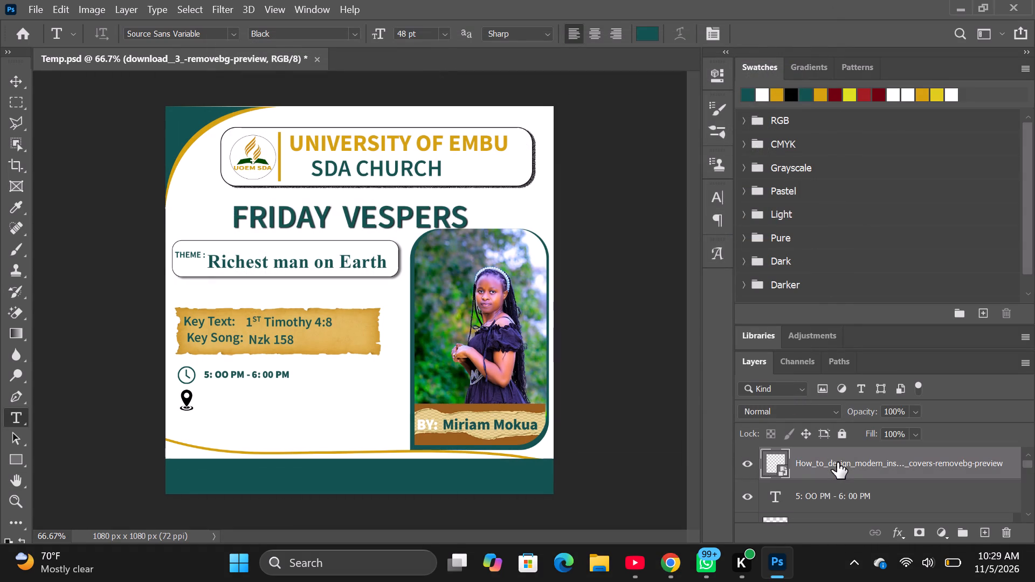
pyautogui.click(902, 531)
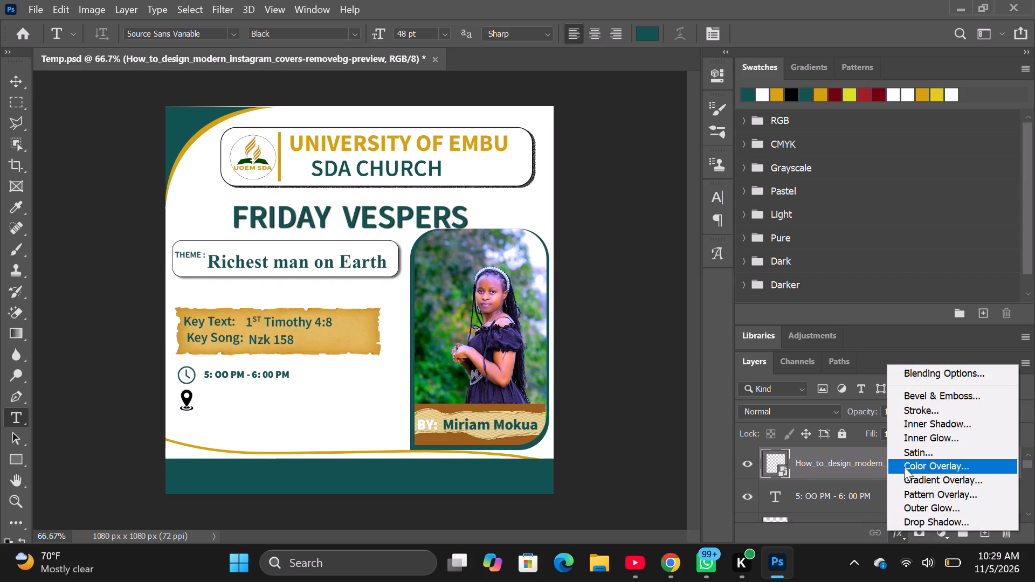
pyautogui.click(904, 467)
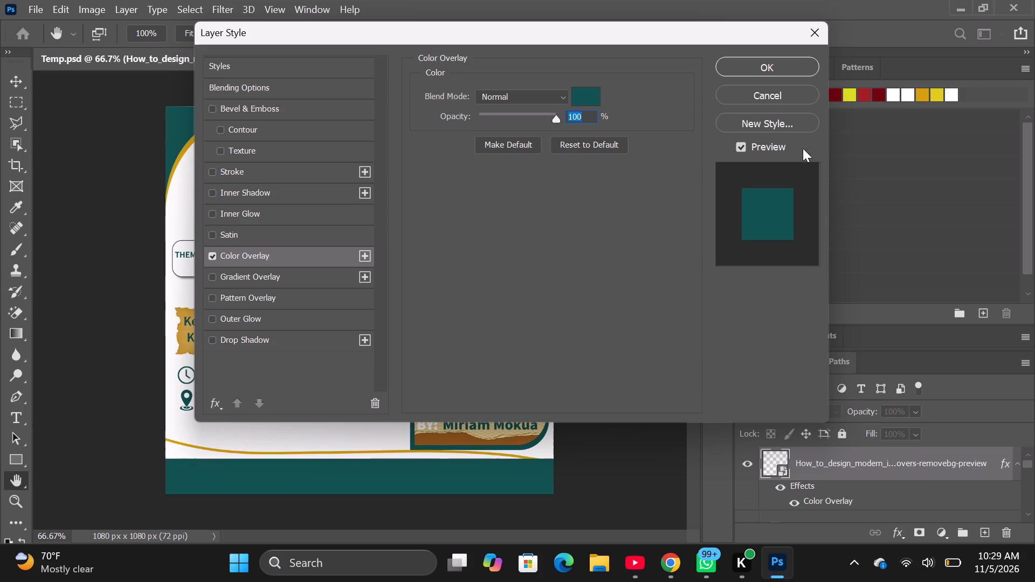
pyautogui.click(767, 66)
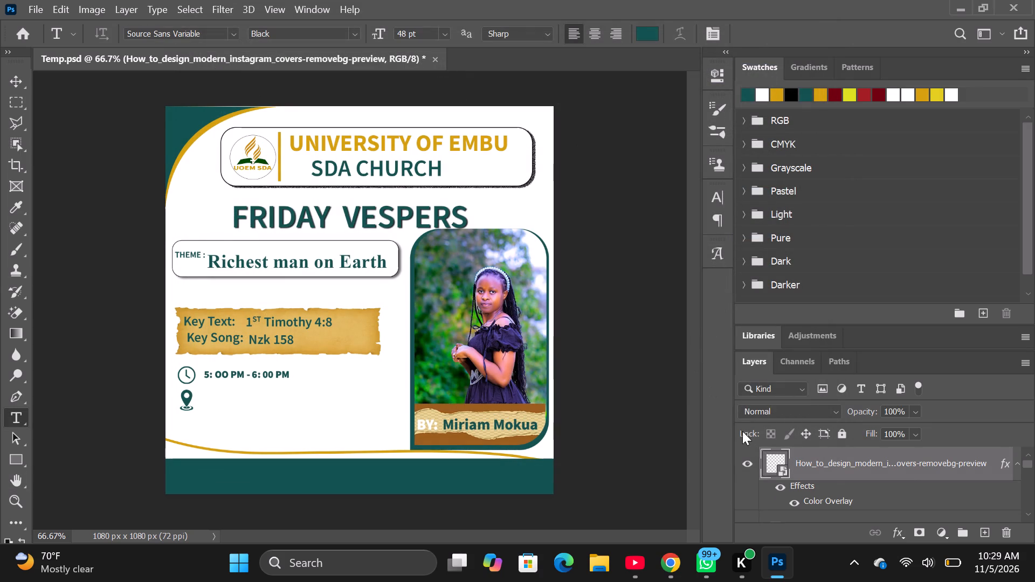
# Add a new layer and start a 48 pt text line beside the location pin, clearing the placeholder text.
pyautogui.click(981, 531)
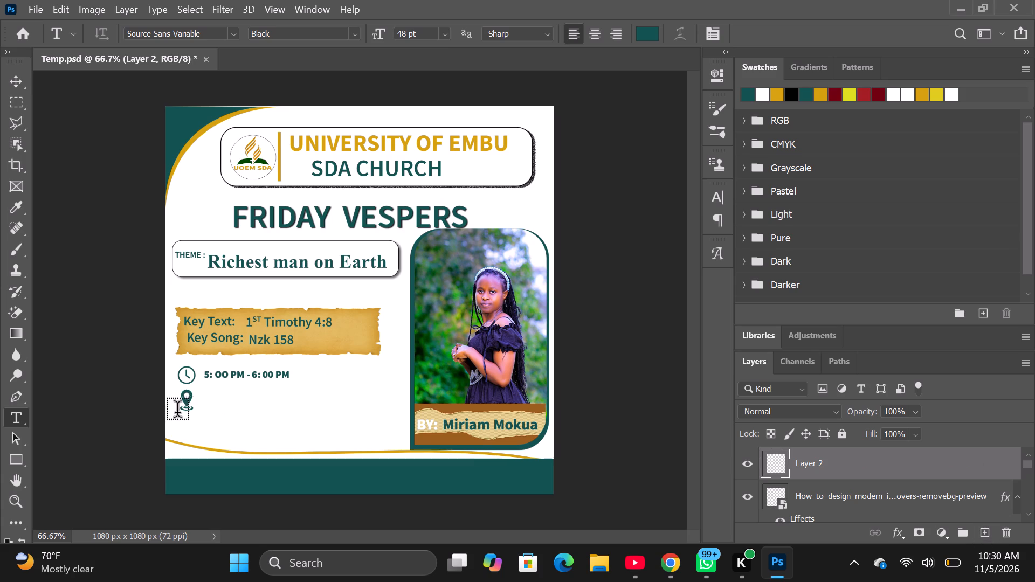
pyautogui.click(212, 404)
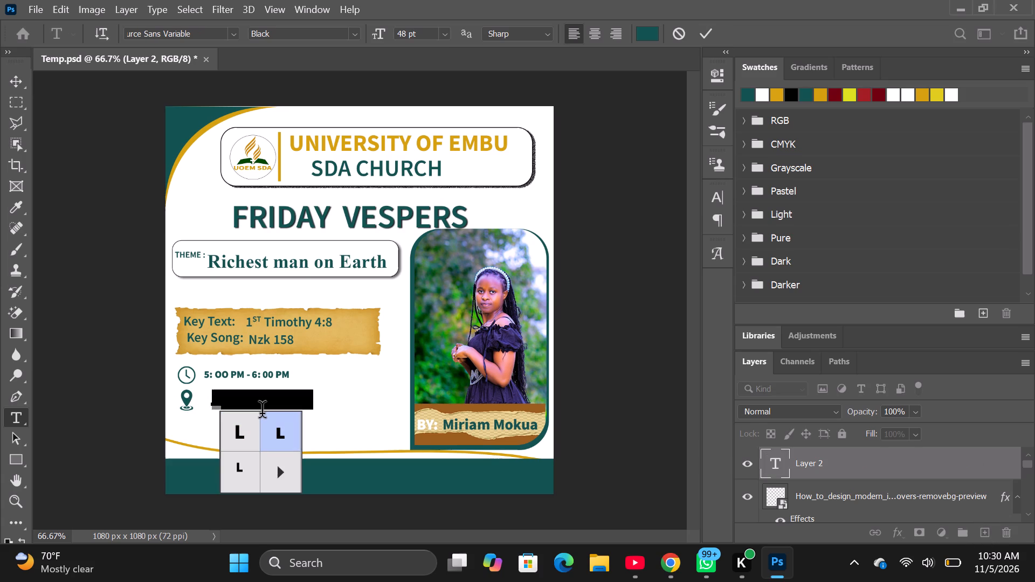
pyautogui.press('BackSpace')
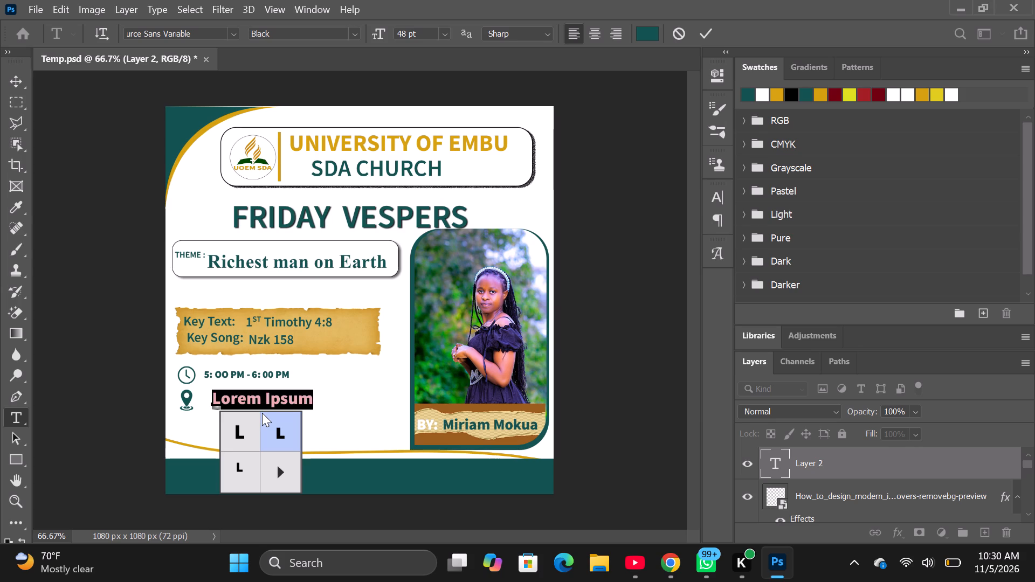
pyautogui.click(310, 404)
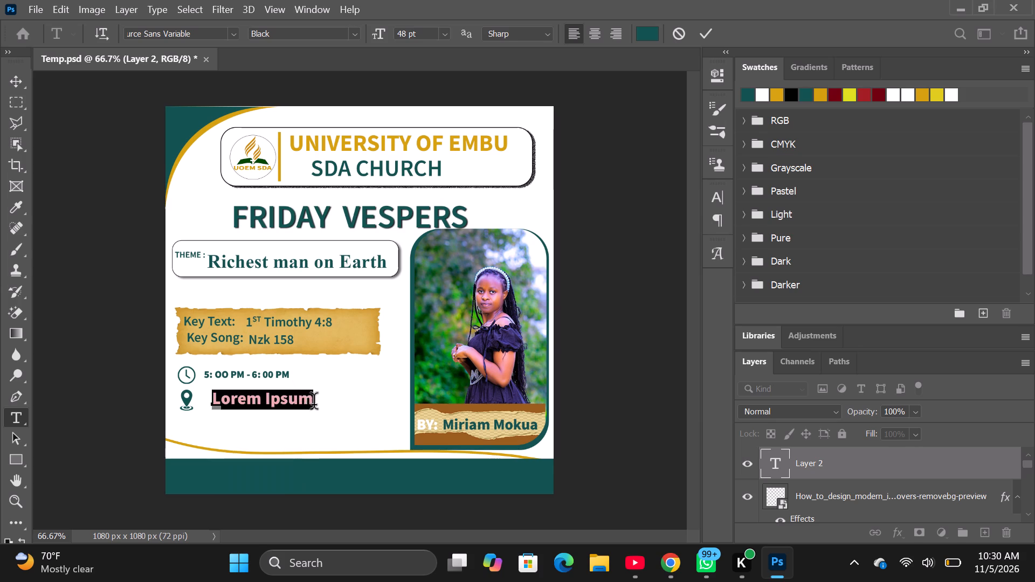
pyautogui.click(314, 404)
pyautogui.moveTo(314, 404); pyautogui.dragTo(237, 405)
pyautogui.press('BackSpace')
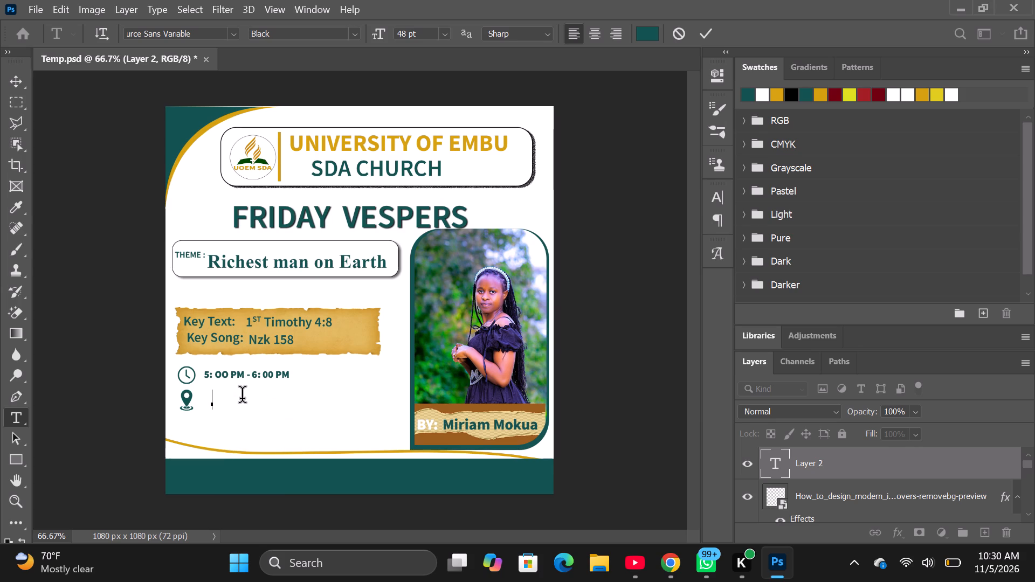
pyautogui.press('BackSpace')
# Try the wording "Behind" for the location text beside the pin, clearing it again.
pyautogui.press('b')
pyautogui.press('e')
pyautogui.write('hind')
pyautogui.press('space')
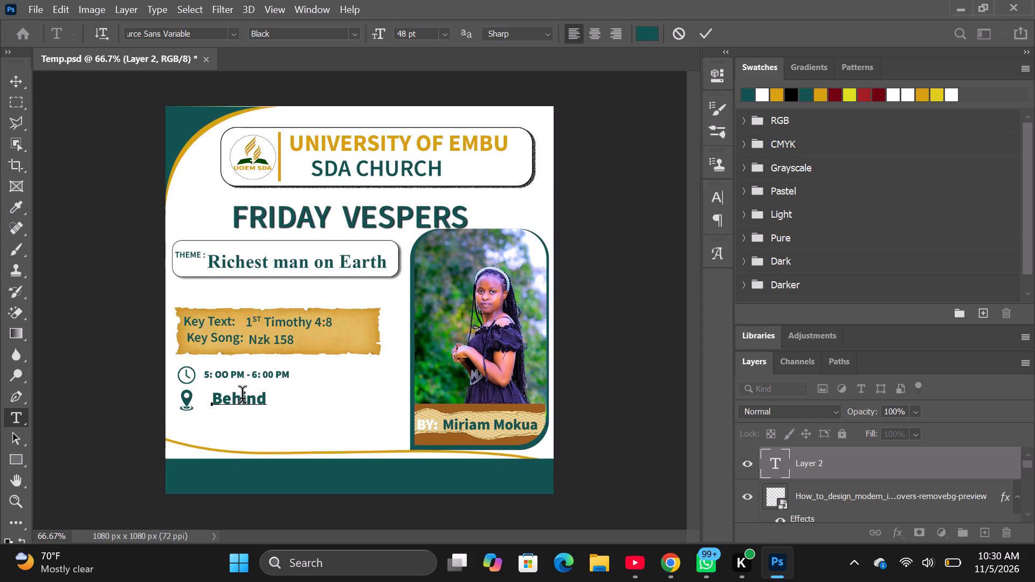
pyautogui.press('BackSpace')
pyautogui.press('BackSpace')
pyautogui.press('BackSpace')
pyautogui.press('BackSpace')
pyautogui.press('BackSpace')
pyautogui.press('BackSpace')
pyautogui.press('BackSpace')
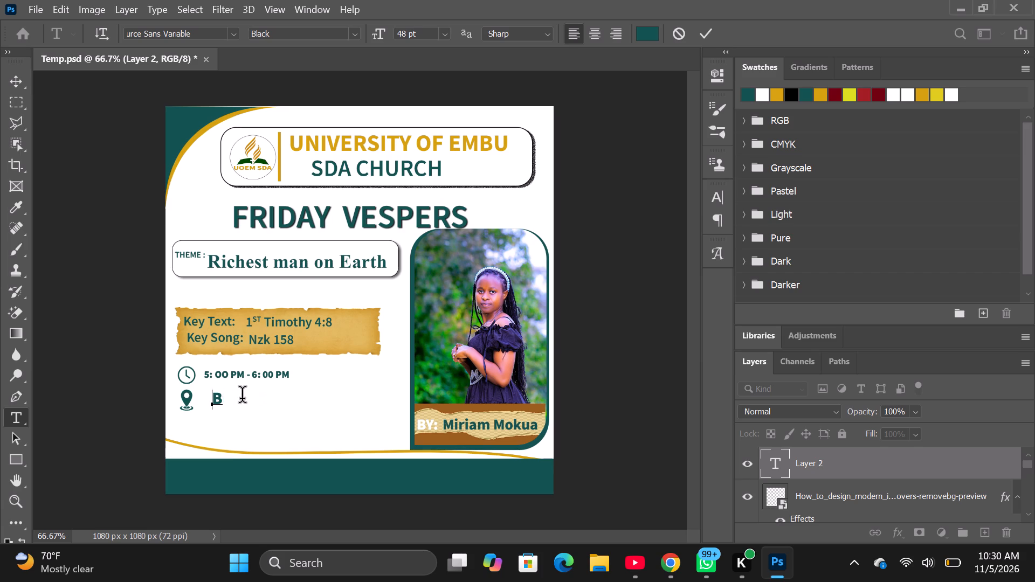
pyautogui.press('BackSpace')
# Enter "TH" as the location text beside the pin, nudge it into line with the pin and commit it.
pyautogui.write('TH')
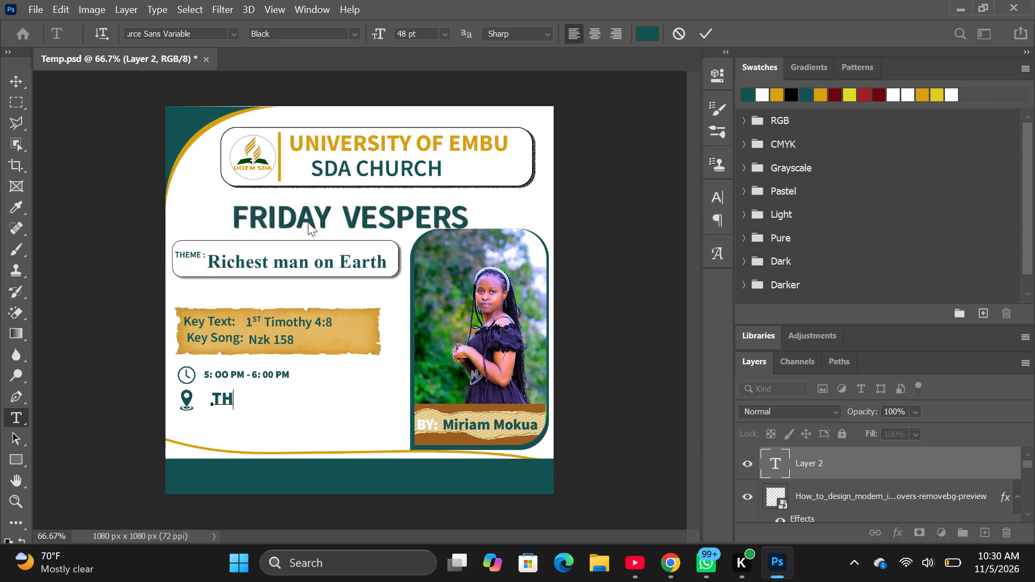
pyautogui.click(239, 410)
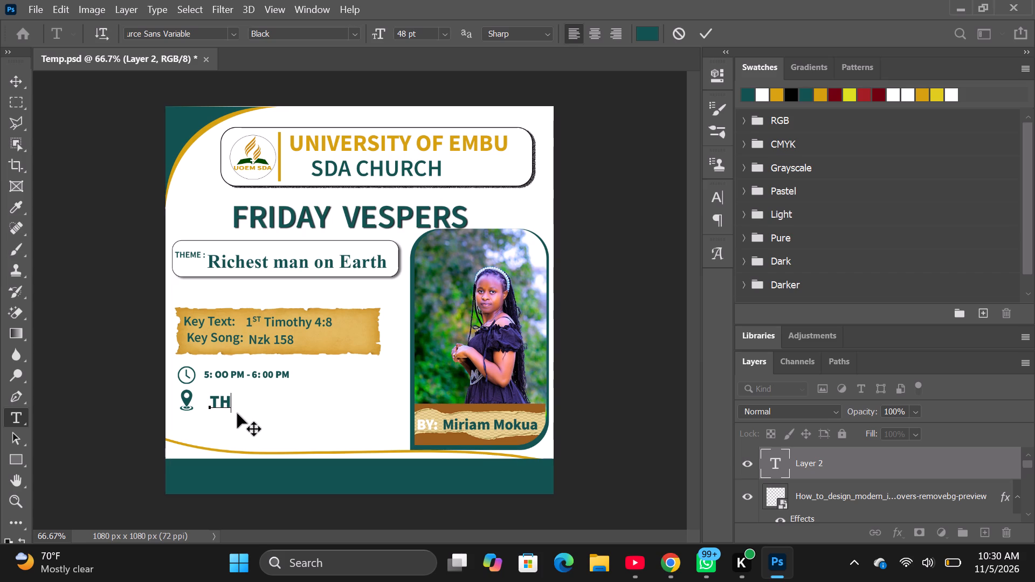
pyautogui.click(808, 460)
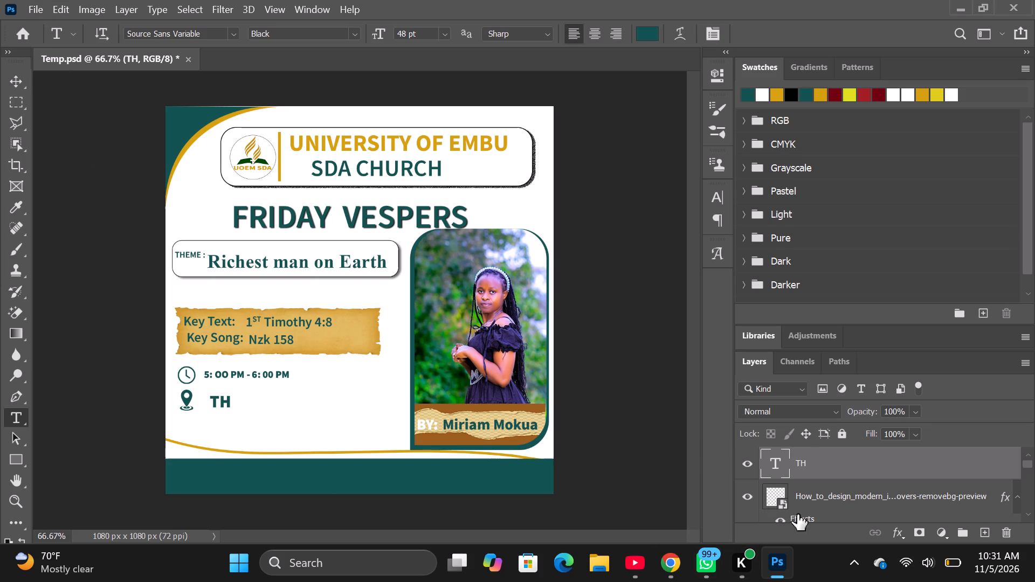
# Add a new layer and place the embedded image whatsaapicon-removebg-preview, found by searching Downloads for "WHATSAAP".
pyautogui.scroll(3, 856, 464)
pyautogui.click(982, 533)
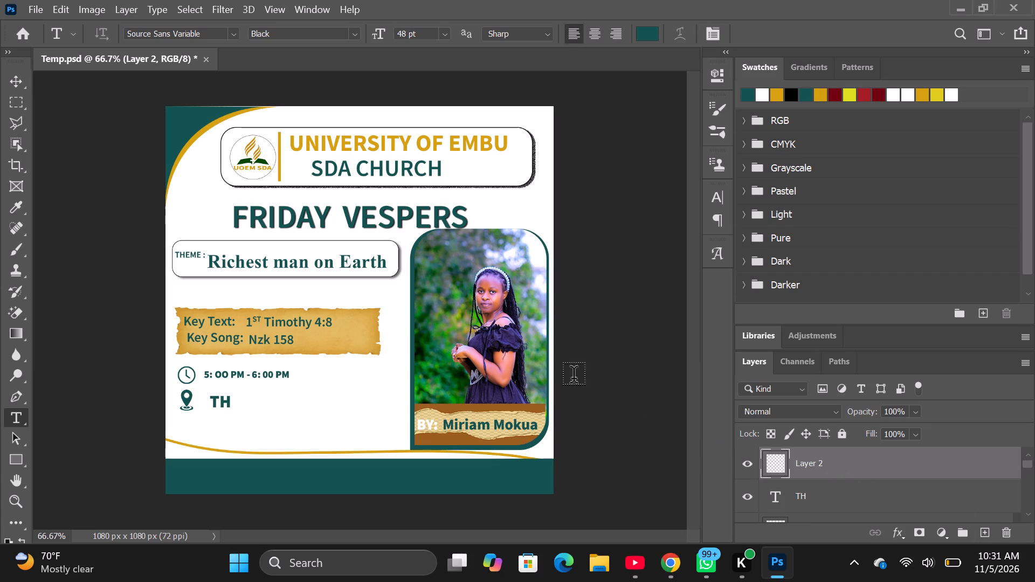
pyautogui.click(36, 13)
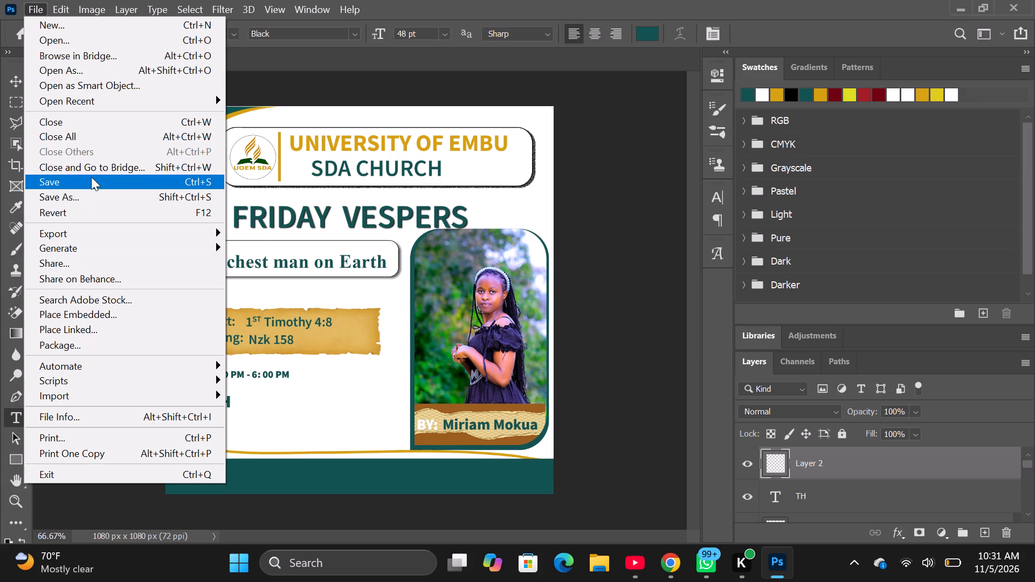
pyautogui.click(95, 313)
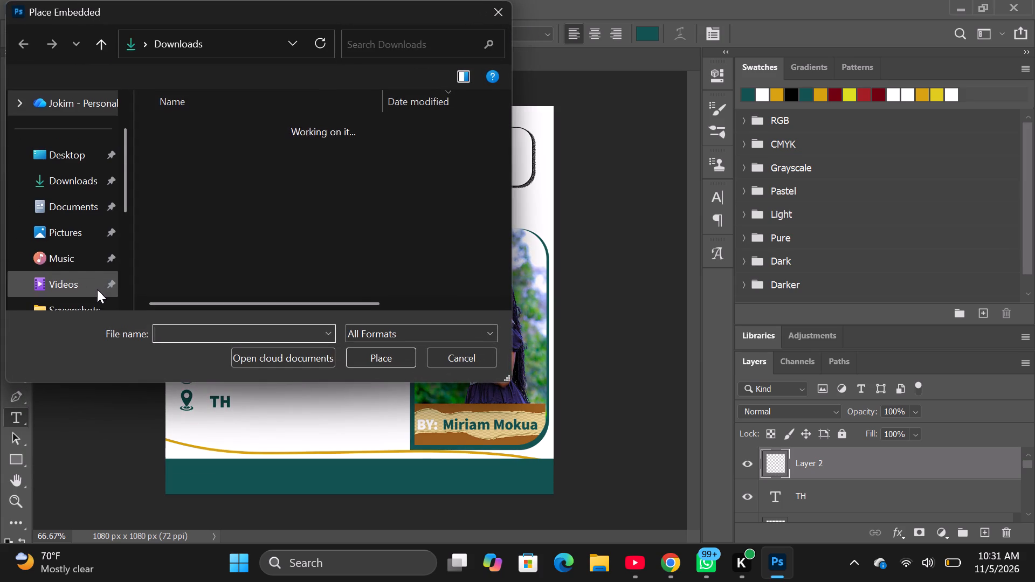
pyautogui.click(375, 46)
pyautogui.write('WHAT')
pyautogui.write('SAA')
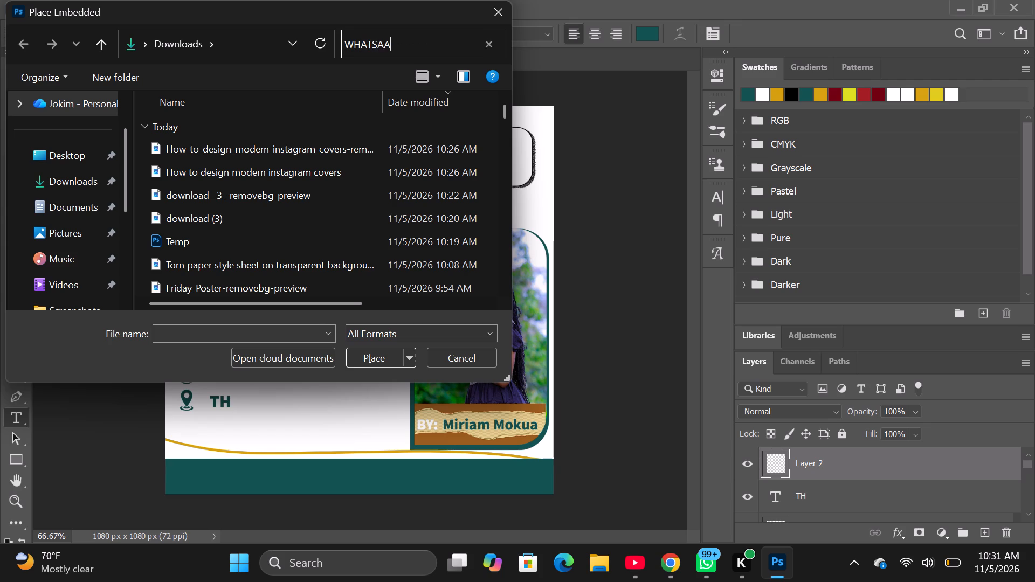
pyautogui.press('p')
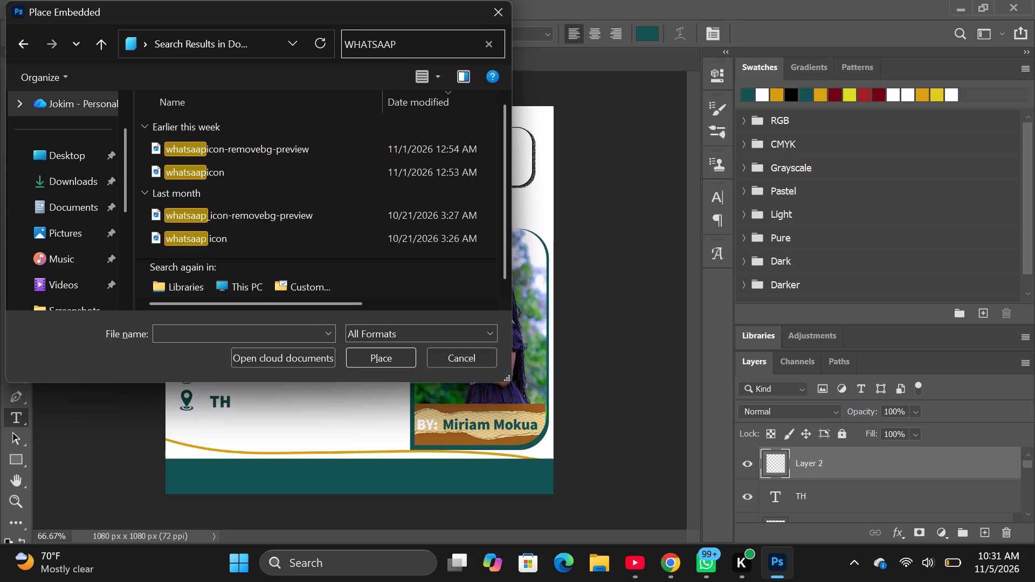
pyautogui.click(247, 148)
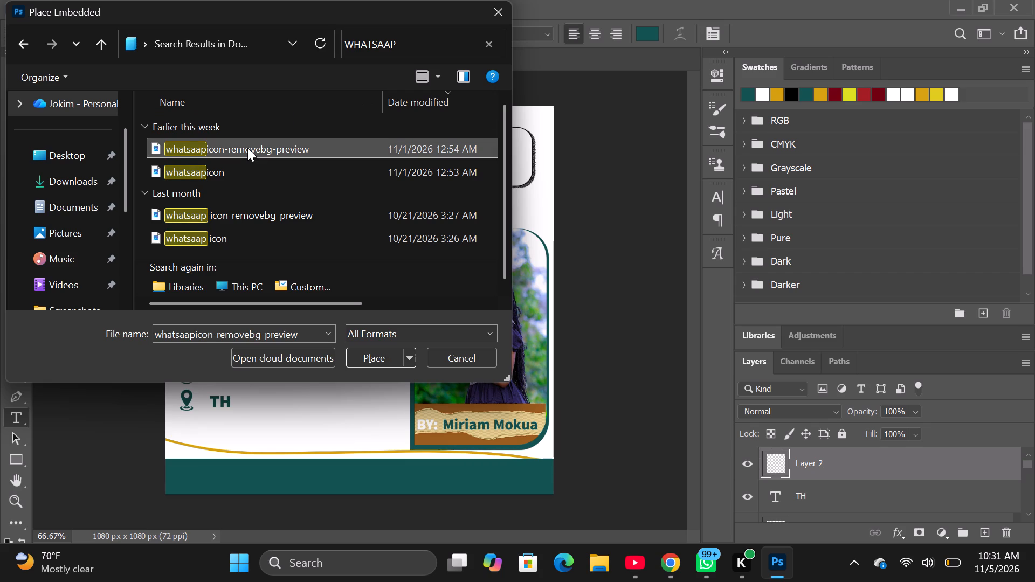
pyautogui.click(376, 360)
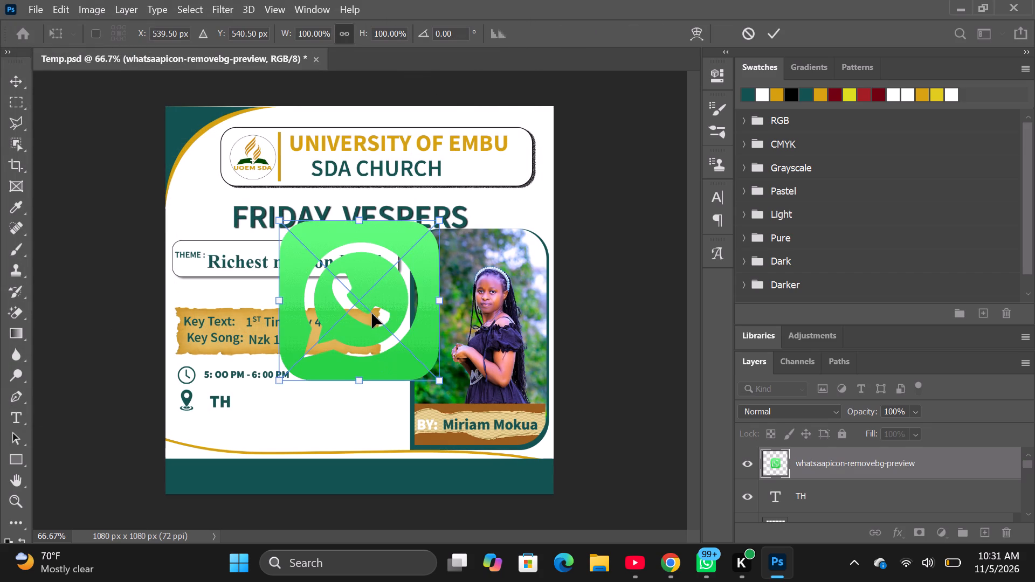
# Scale the WhatsApp icon to about 24% and place it in the white area just below and beside the TH text.
pyautogui.moveTo(371, 314); pyautogui.dragTo(337, 430)
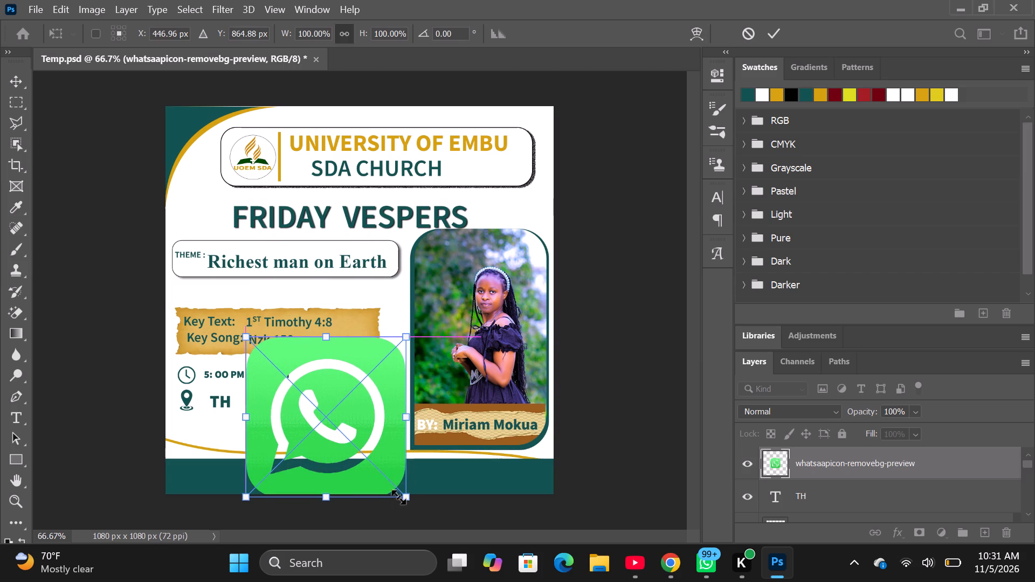
pyautogui.moveTo(409, 500); pyautogui.dragTo(315, 414)
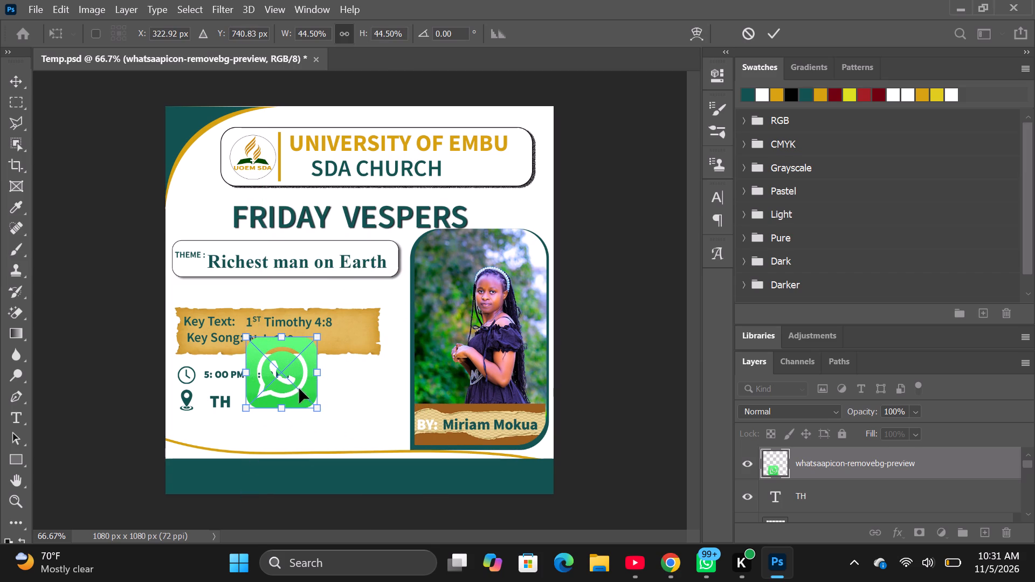
pyautogui.moveTo(290, 379); pyautogui.dragTo(294, 473)
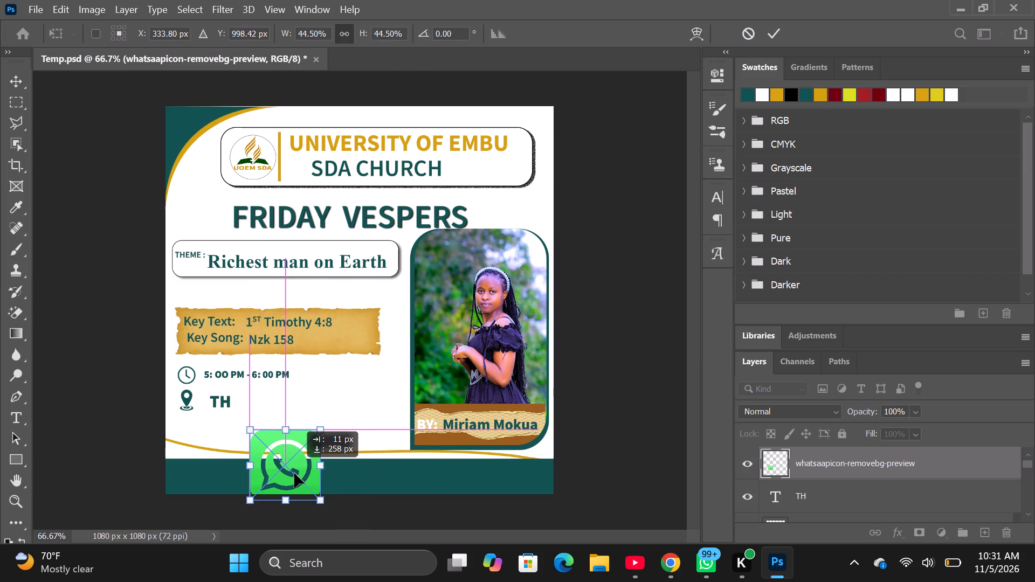
pyautogui.moveTo(294, 473); pyautogui.dragTo(294, 475)
pyautogui.moveTo(319, 503); pyautogui.dragTo(285, 467)
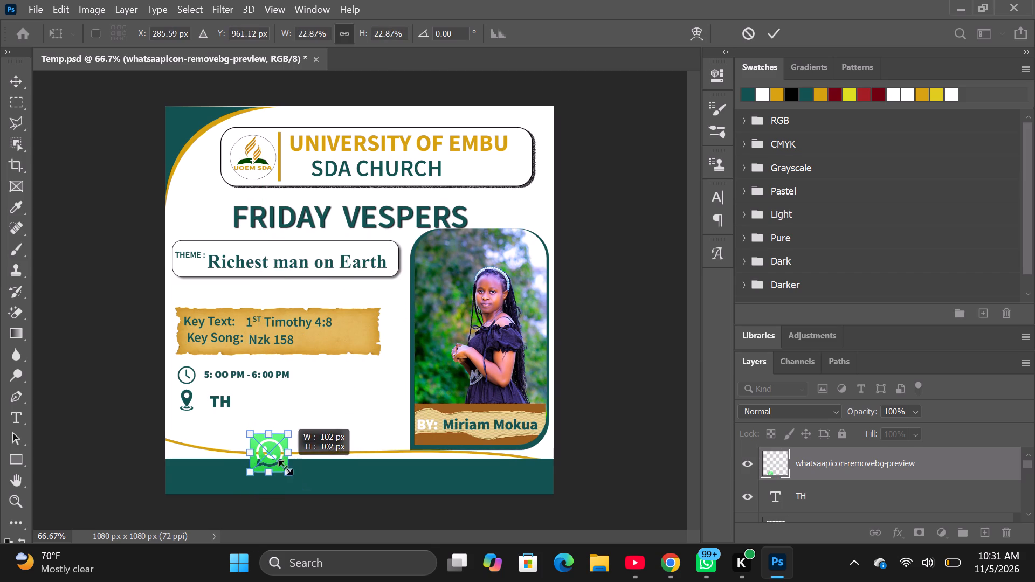
pyautogui.moveTo(285, 467); pyautogui.dragTo(285, 467)
pyautogui.moveTo(275, 453); pyautogui.dragTo(279, 476)
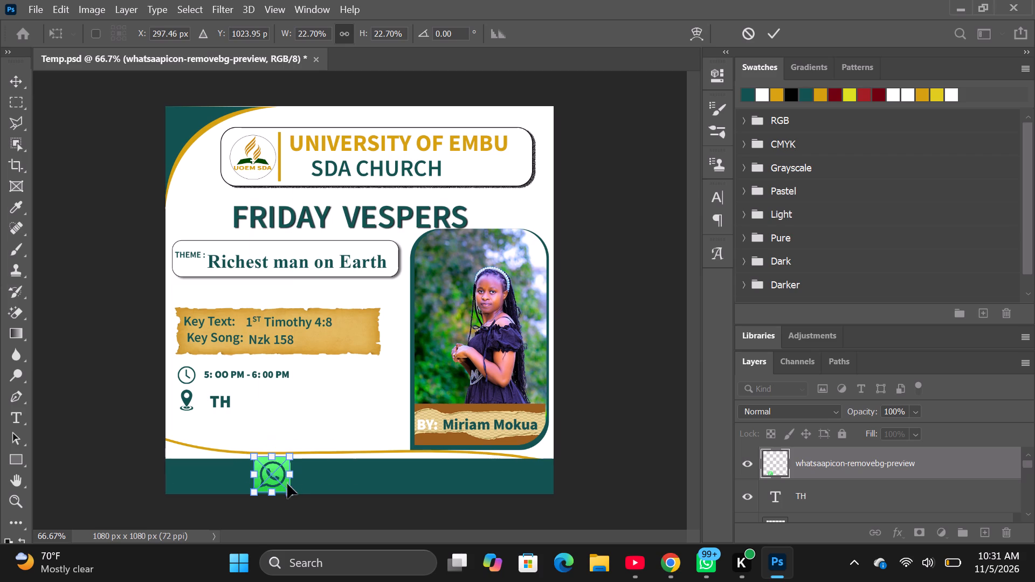
pyautogui.moveTo(289, 493); pyautogui.dragTo(271, 478)
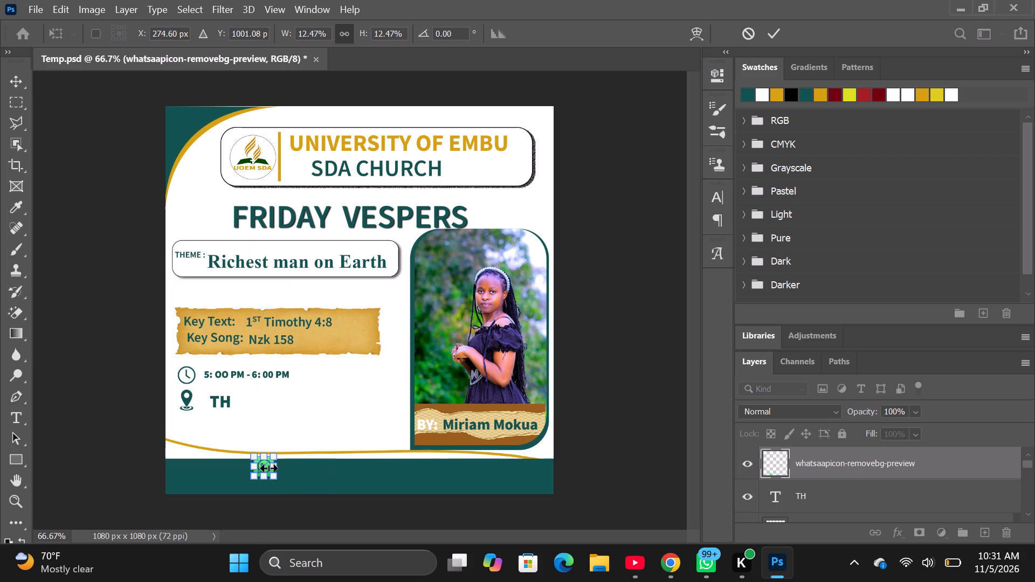
pyautogui.moveTo(263, 470); pyautogui.dragTo(272, 448)
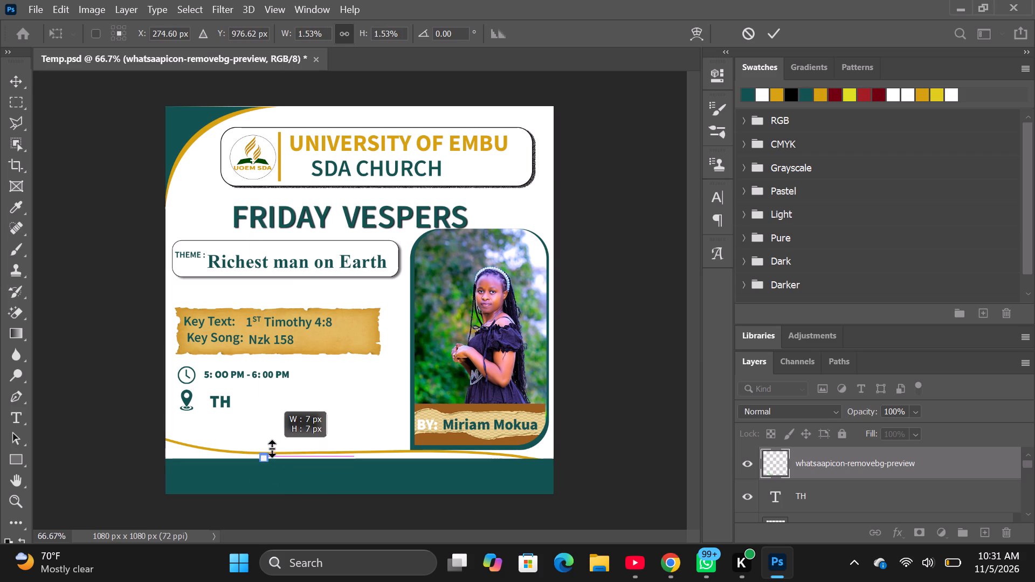
pyautogui.moveTo(272, 448); pyautogui.dragTo(264, 483)
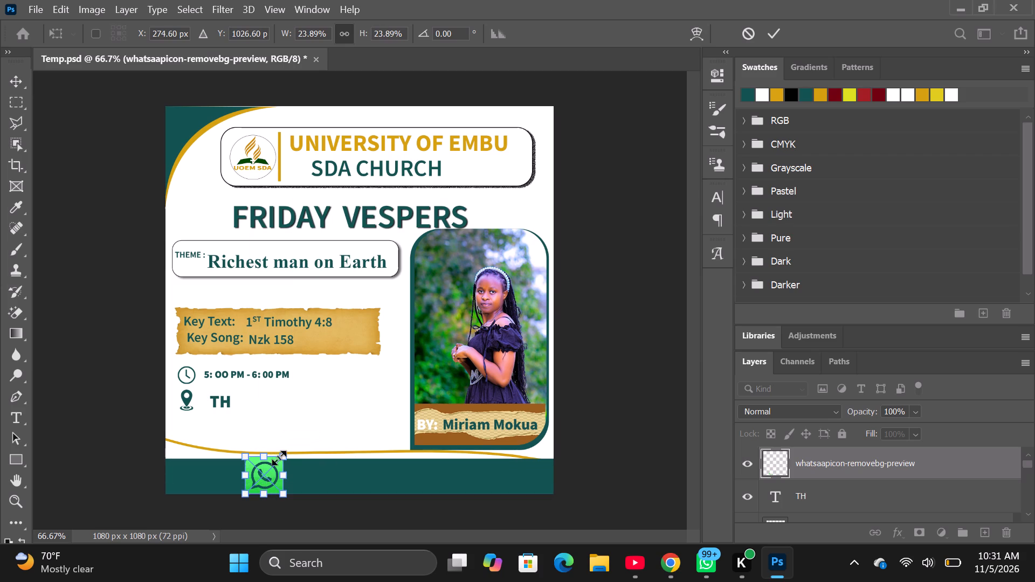
pyautogui.moveTo(264, 477); pyautogui.dragTo(291, 428)
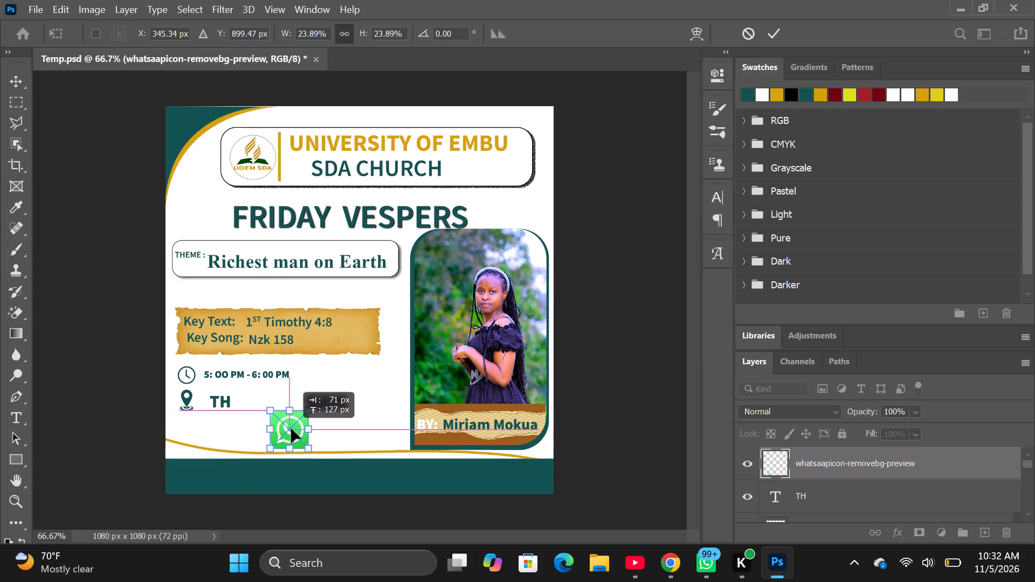
pyautogui.moveTo(291, 428); pyautogui.dragTo(292, 420)
pyautogui.click(328, 422)
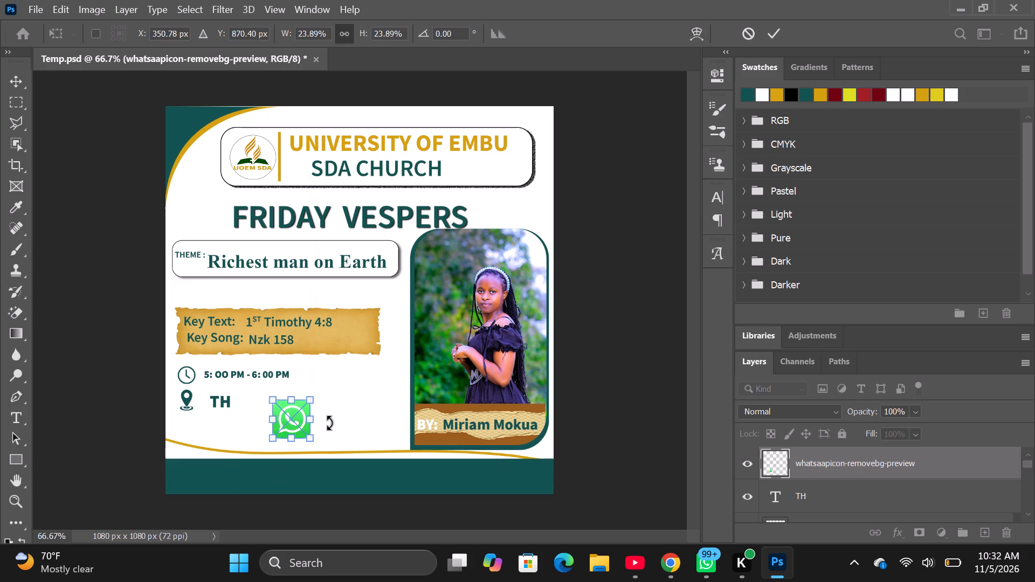
pyautogui.click(885, 462)
# On a new layer, draw an ellipse about 149 by 144 px around the WhatsApp icon and fill it white.
pyautogui.click(981, 530)
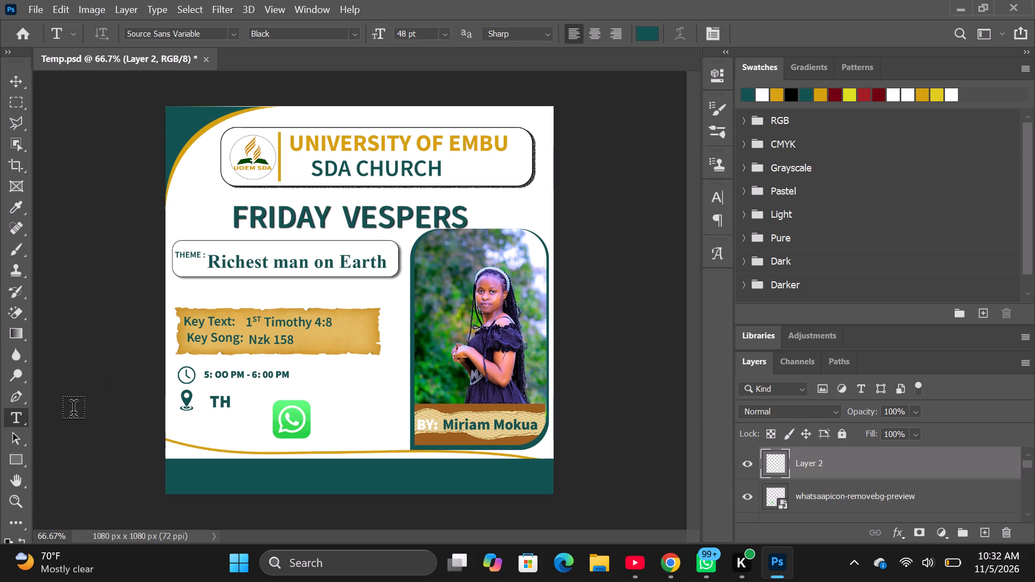
pyautogui.click(17, 463)
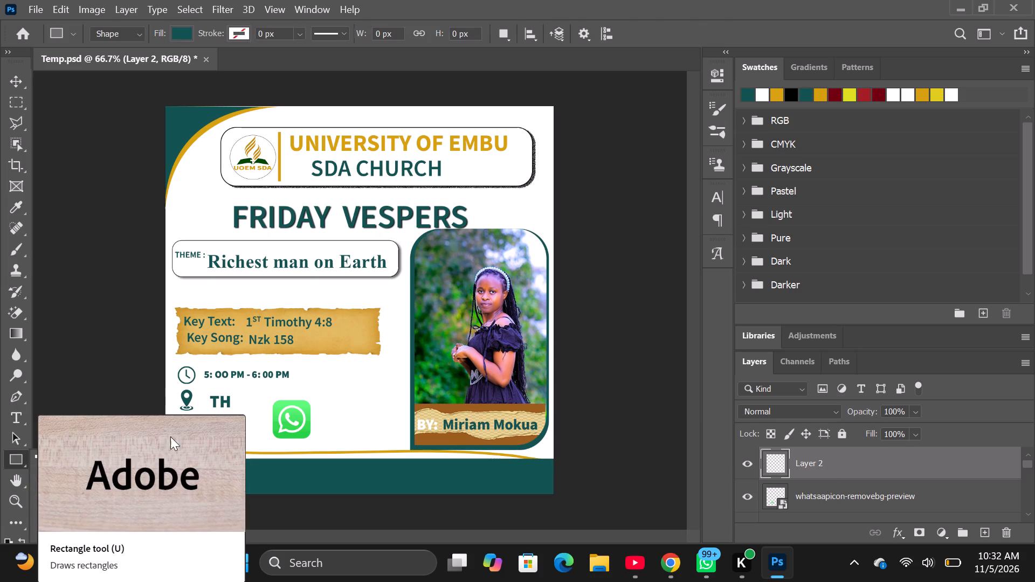
pyautogui.click(94, 484)
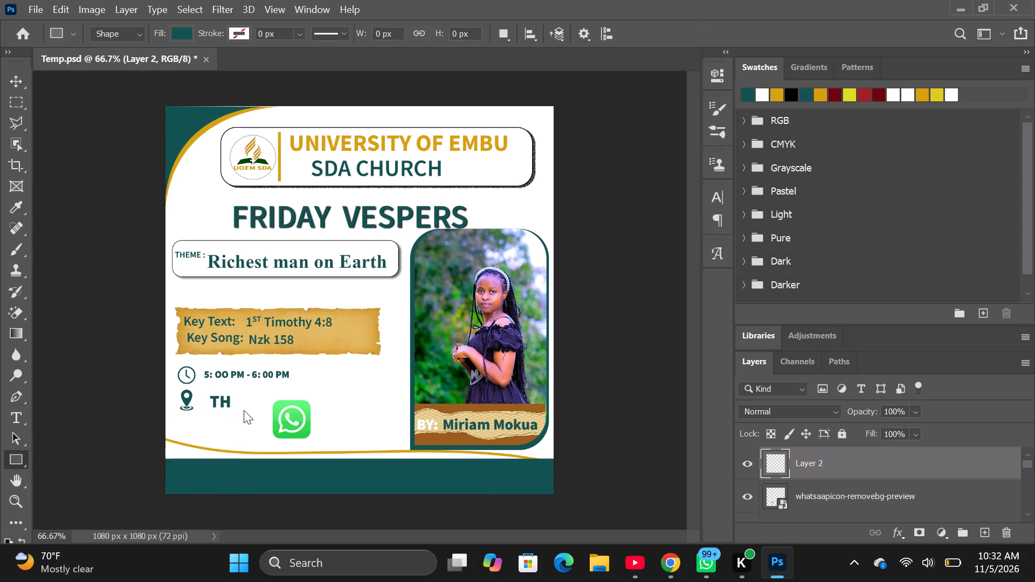
pyautogui.moveTo(264, 397); pyautogui.dragTo(313, 442)
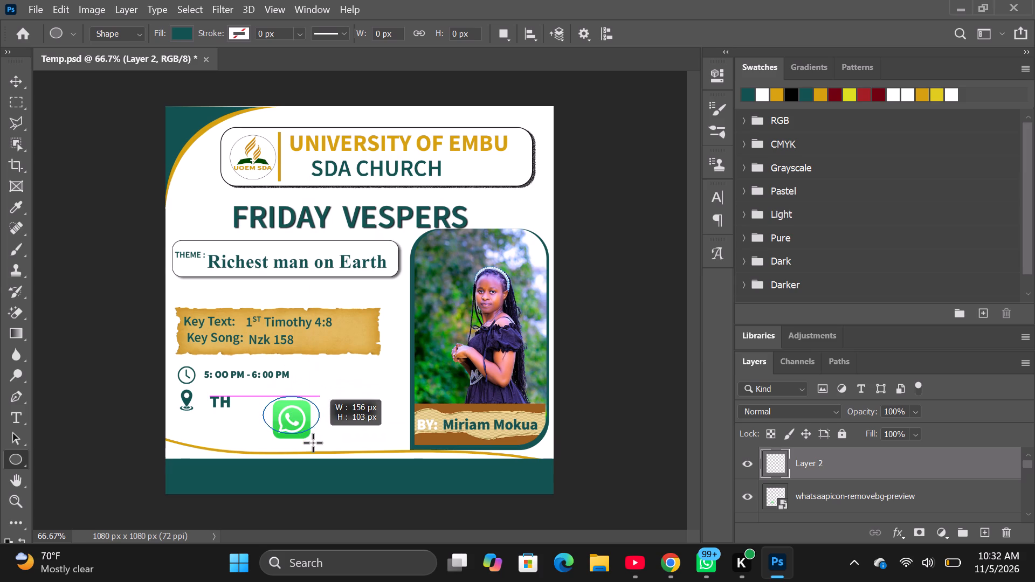
pyautogui.moveTo(313, 442); pyautogui.dragTo(316, 451)
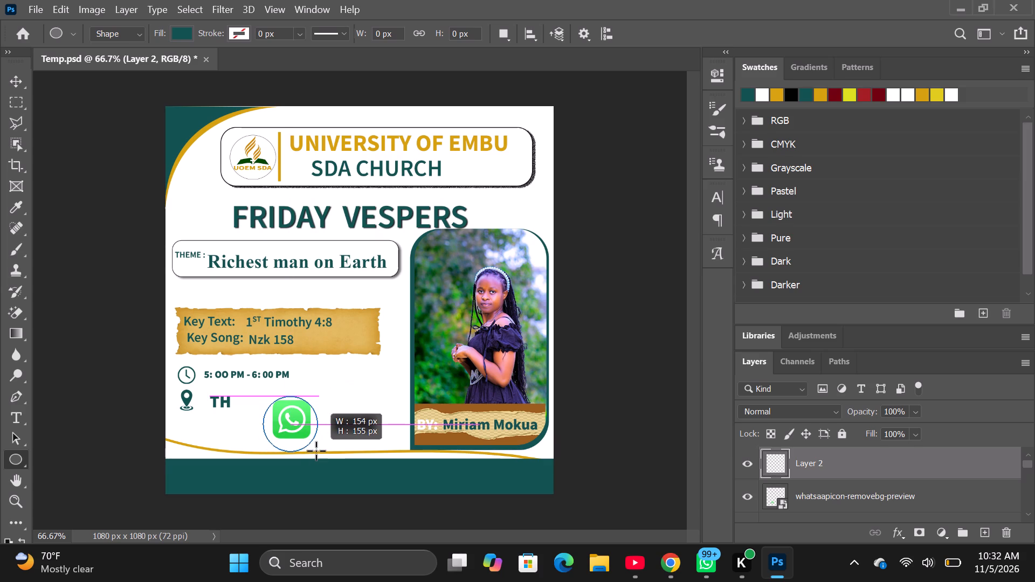
pyautogui.moveTo(316, 451); pyautogui.dragTo(316, 447)
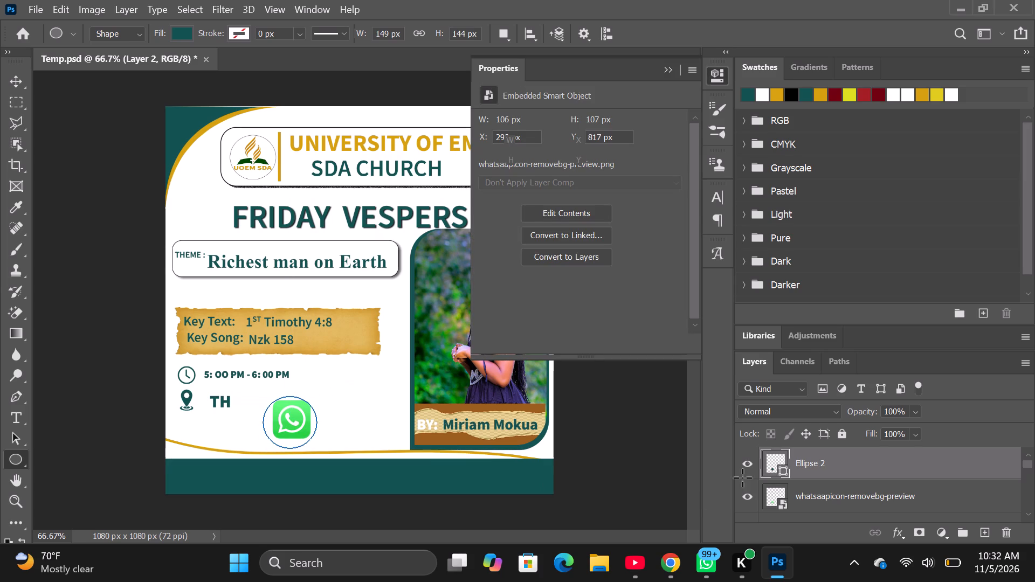
pyautogui.click(829, 467)
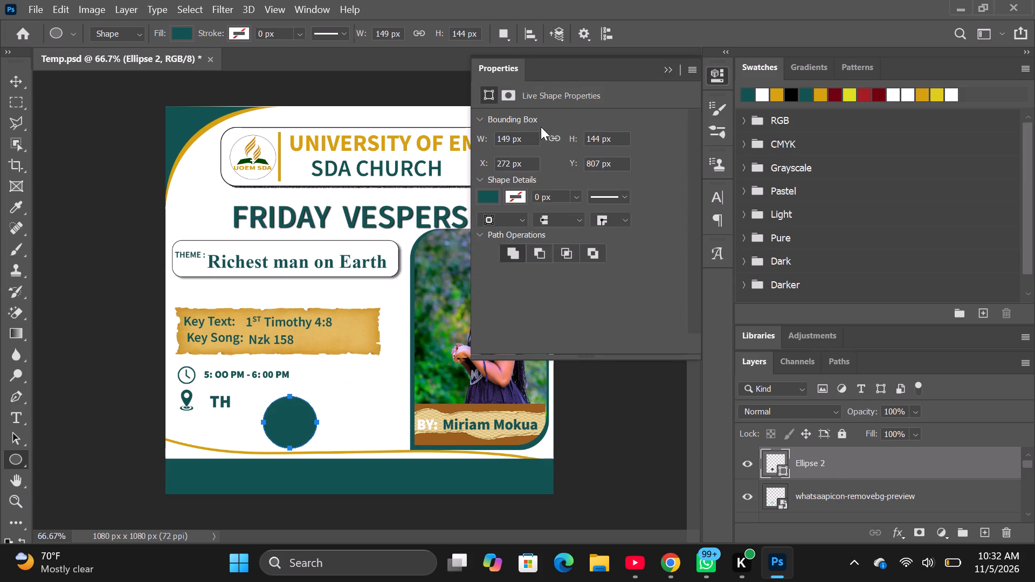
pyautogui.click(486, 195)
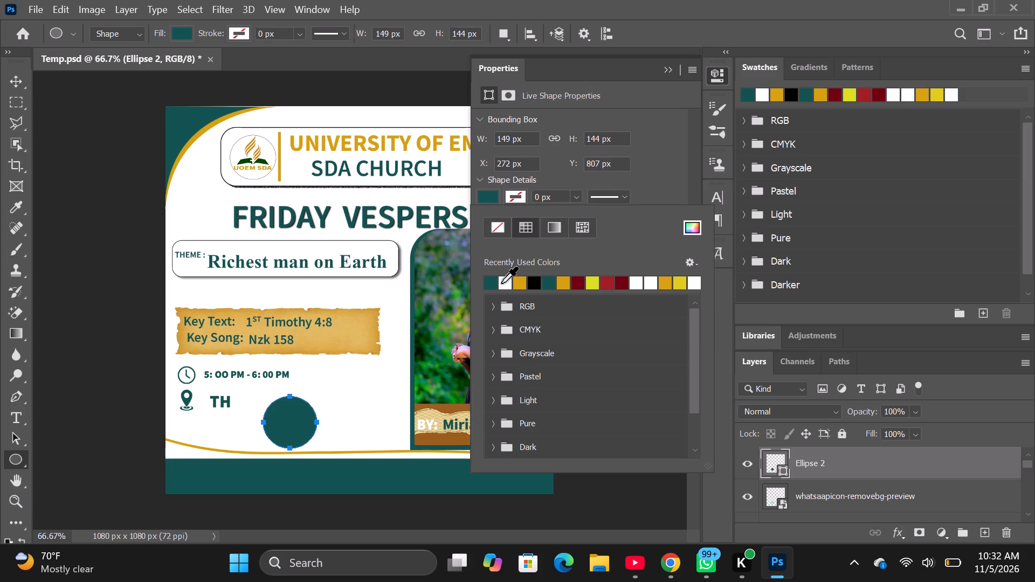
pyautogui.click(505, 288)
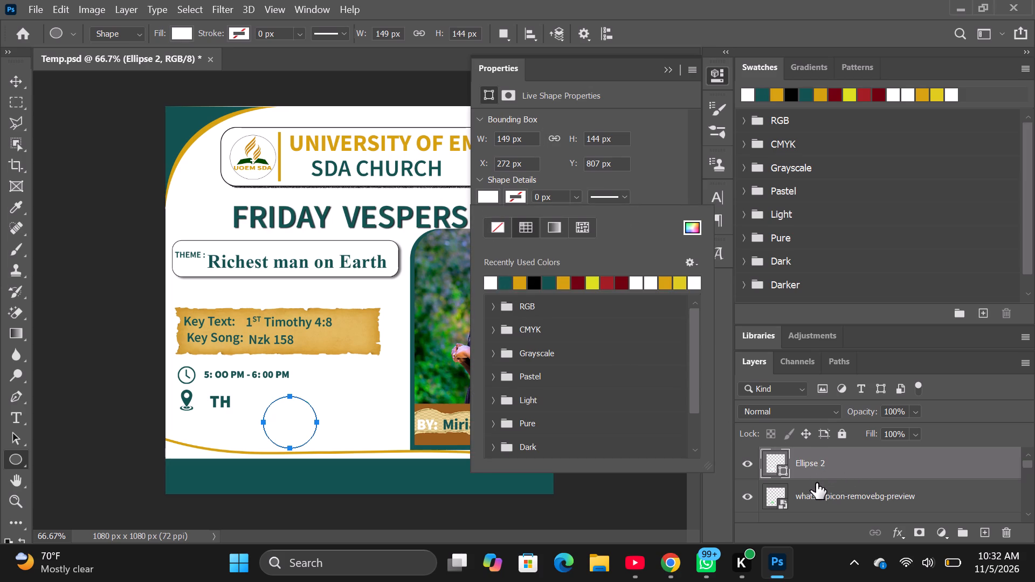
# Move the WhatsApp icon layer above the white ellipse and clip it to the ellipse with a clipping mask.
pyautogui.moveTo(815, 491); pyautogui.dragTo(805, 455)
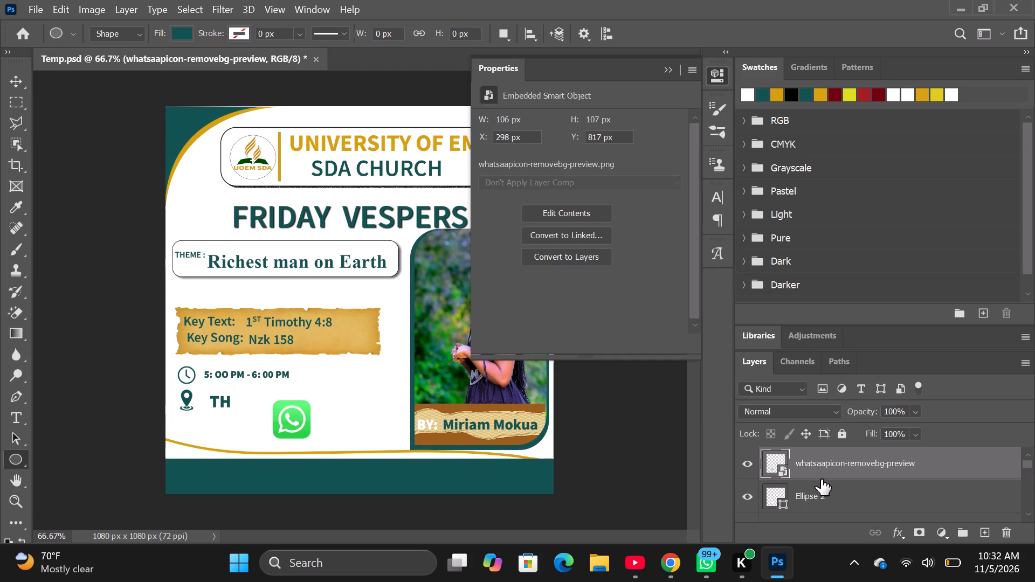
pyautogui.rightClick(819, 463)
pyautogui.click(667, 366)
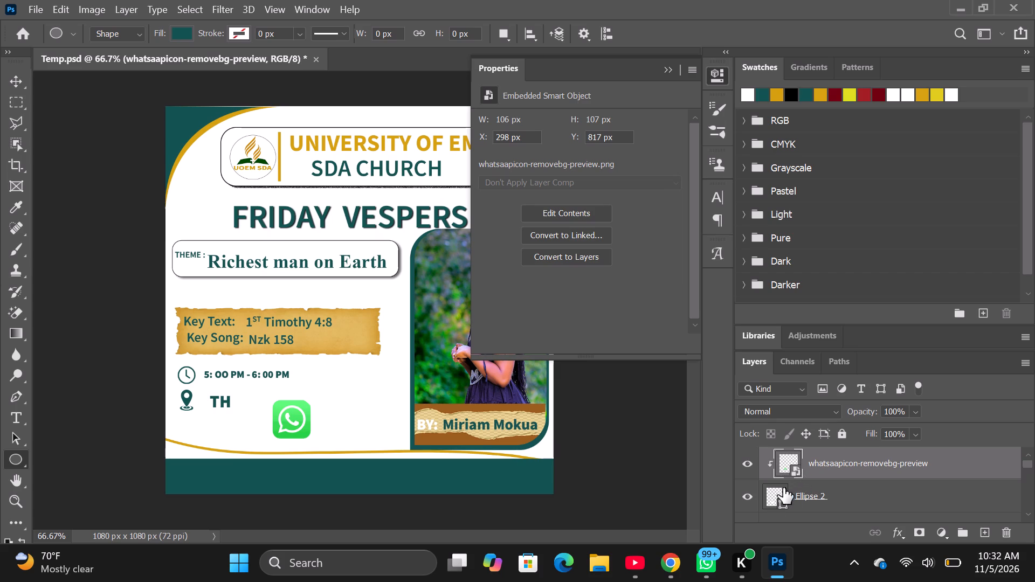
# Group the clipped WhatsApp icon layer together with its white ellipse, and collapse the Properties display.
pyautogui.keyDown('shift'); pyautogui.click(817, 485); pyautogui.keyUp('shift')
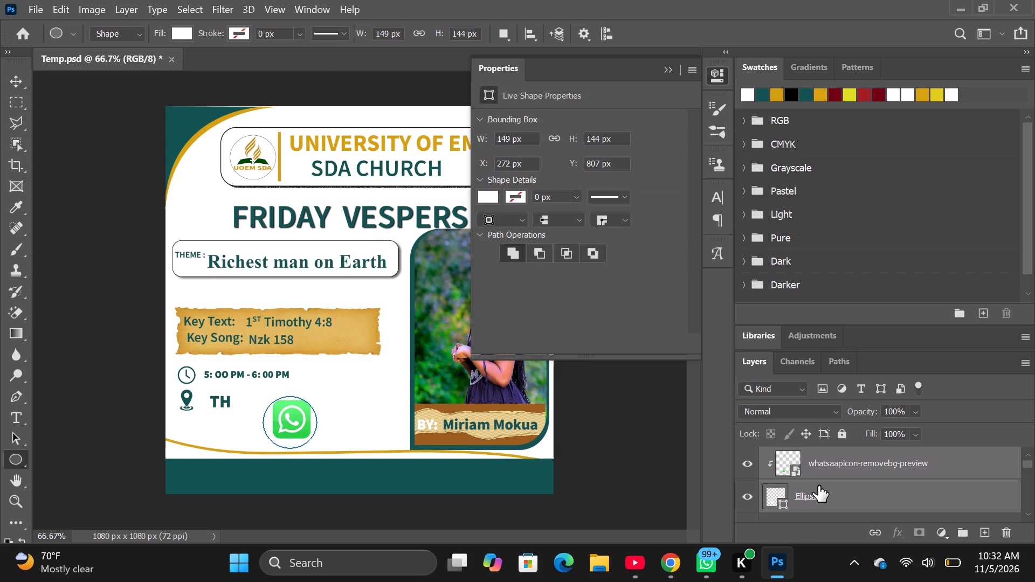
pyautogui.click(958, 530)
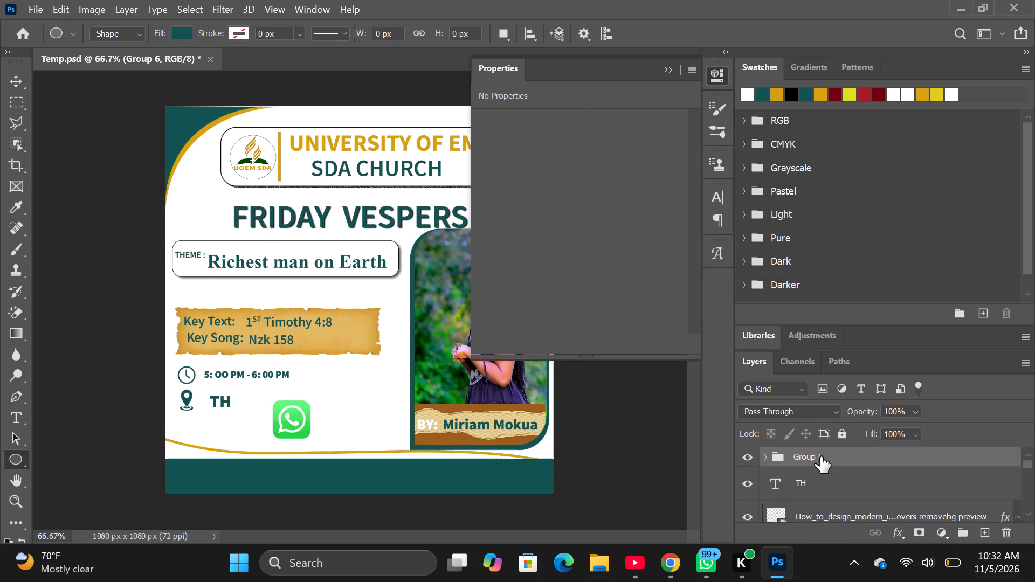
pyautogui.click(675, 69)
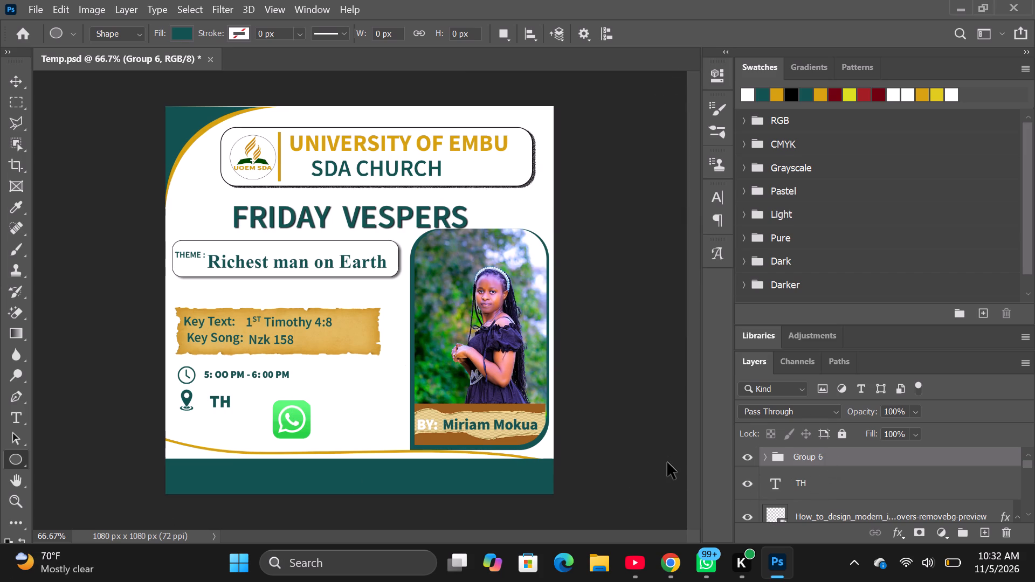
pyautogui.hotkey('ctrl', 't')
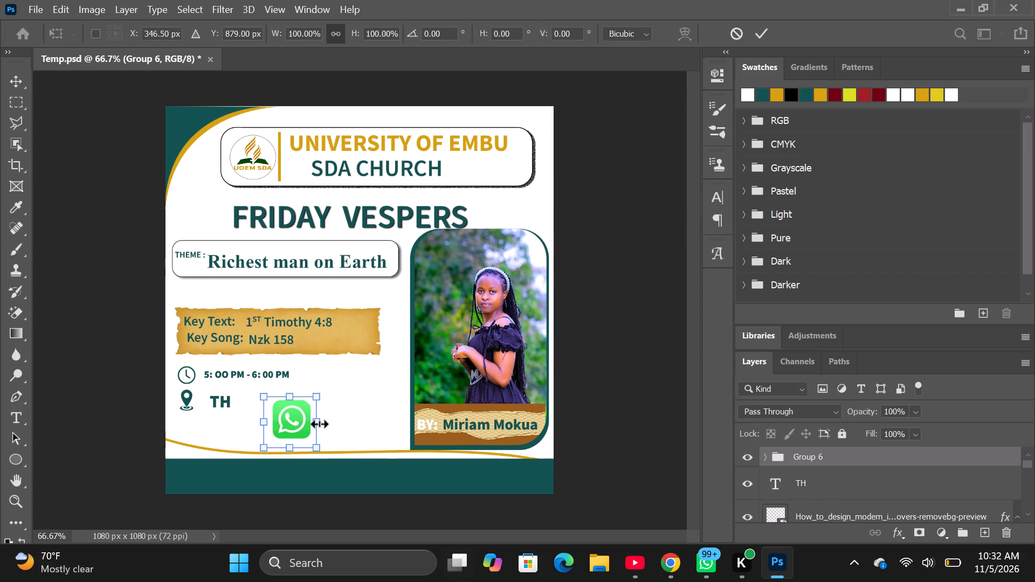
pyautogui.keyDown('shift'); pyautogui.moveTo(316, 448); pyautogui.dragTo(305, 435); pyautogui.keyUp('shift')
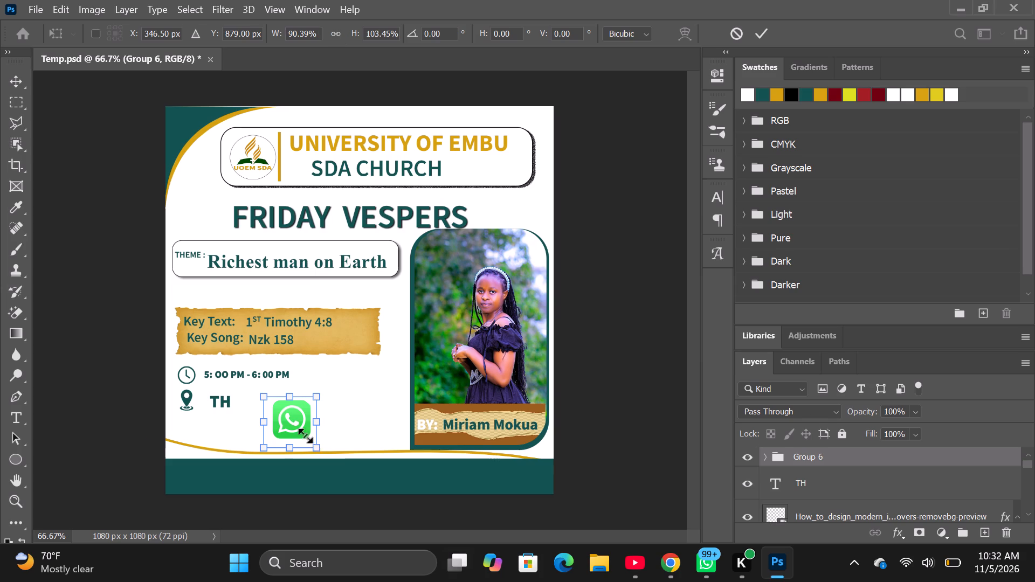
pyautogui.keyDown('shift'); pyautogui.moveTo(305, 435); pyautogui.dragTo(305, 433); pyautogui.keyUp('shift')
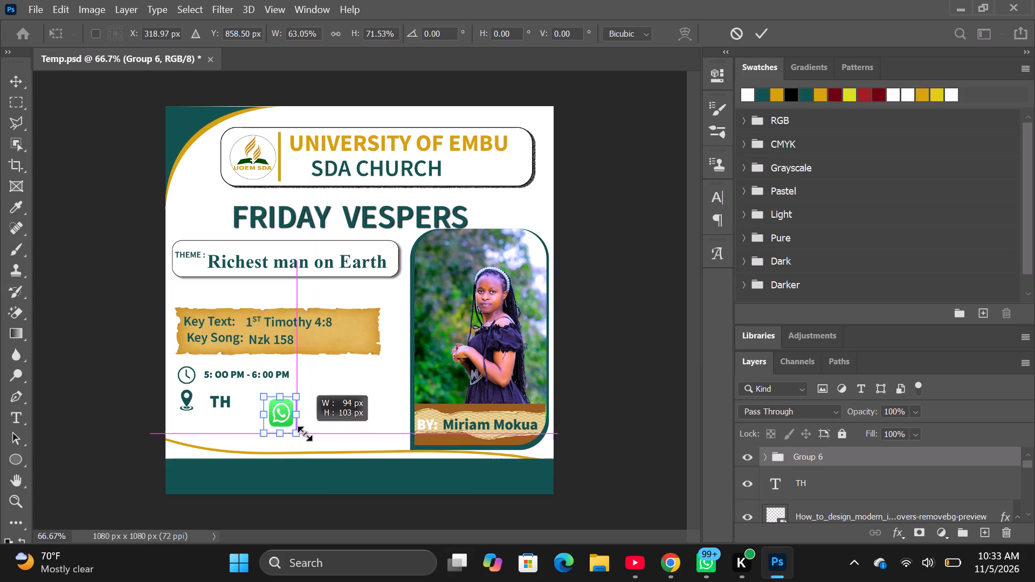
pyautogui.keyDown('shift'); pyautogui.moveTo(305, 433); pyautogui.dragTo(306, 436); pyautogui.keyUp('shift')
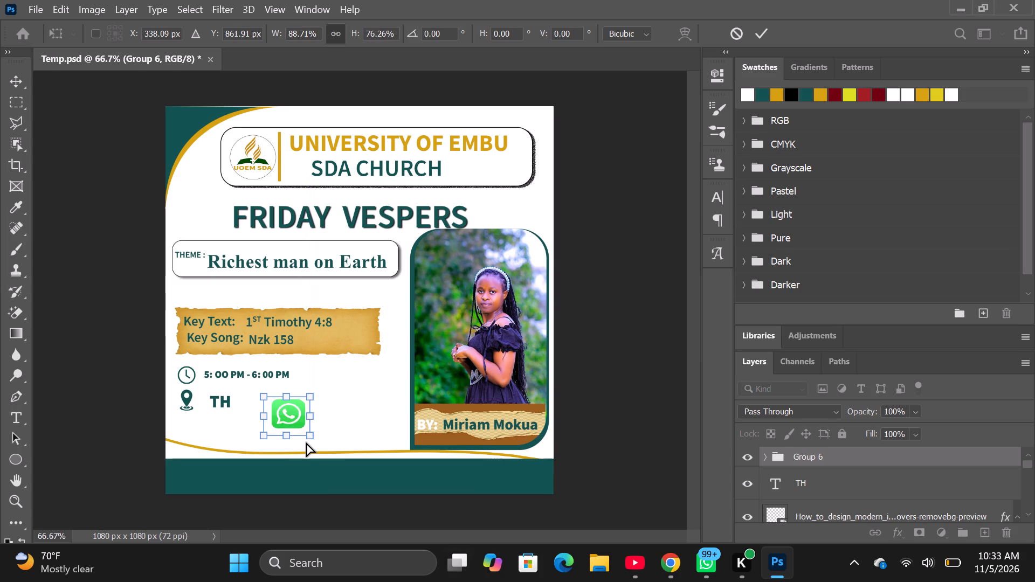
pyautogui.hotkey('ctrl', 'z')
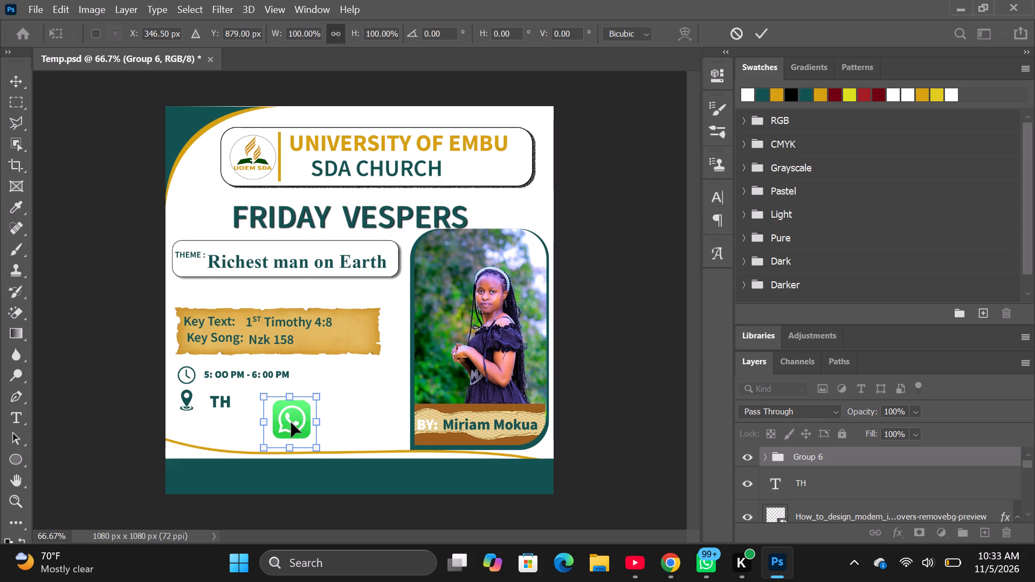
# Scale the WhatsApp icon group proportionally to about 50% and move it onto the teal footer band below the TH text.
pyautogui.moveTo(316, 447); pyautogui.dragTo(296, 425)
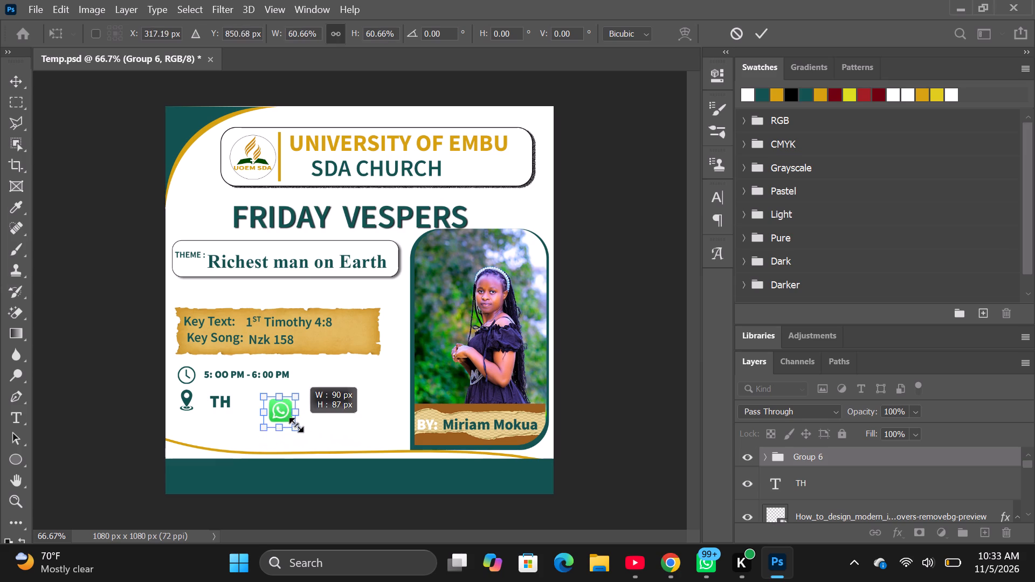
pyautogui.moveTo(296, 425); pyautogui.dragTo(291, 420)
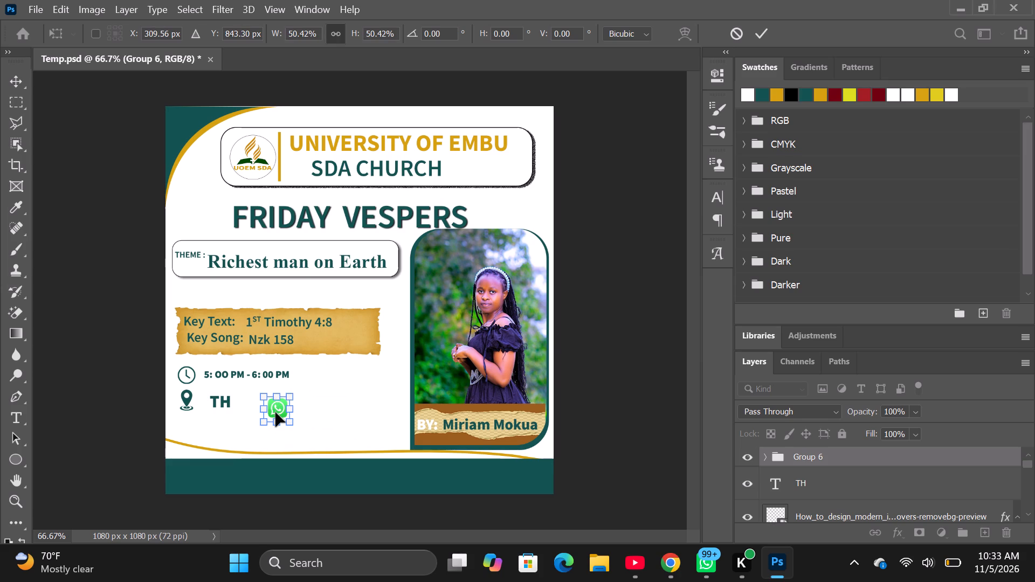
pyautogui.moveTo(276, 412); pyautogui.dragTo(272, 475)
pyautogui.click(812, 456)
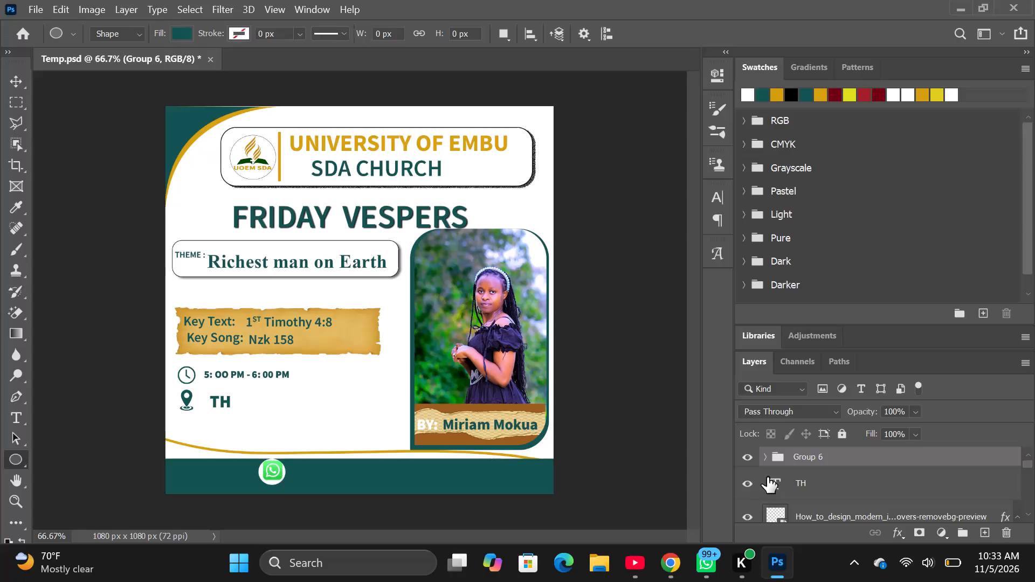
# Enlarge the white ellipse inside the icon group to about 82 by 79 px and clip it to the layer beneath.
pyautogui.click(764, 458)
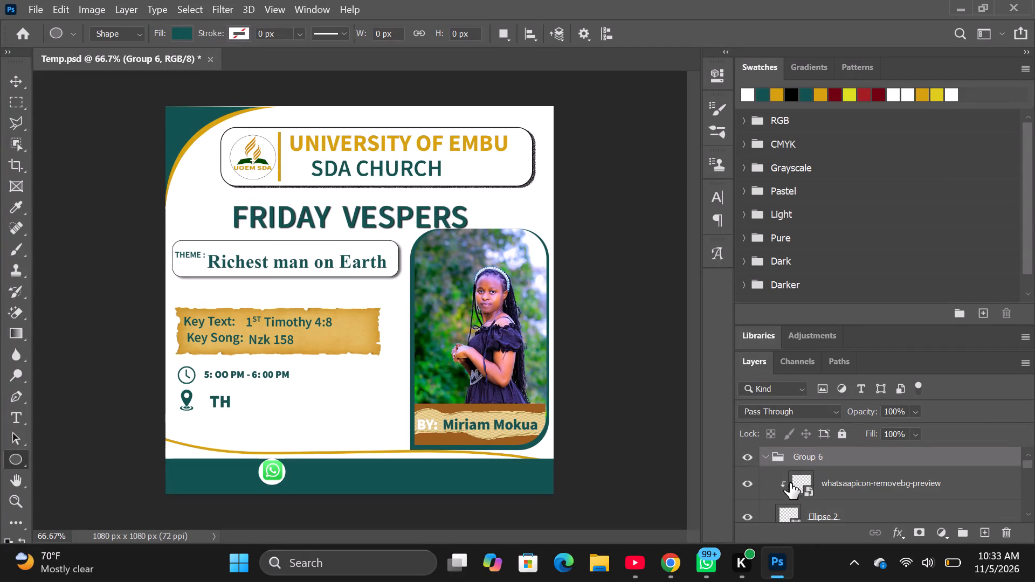
pyautogui.click(822, 509)
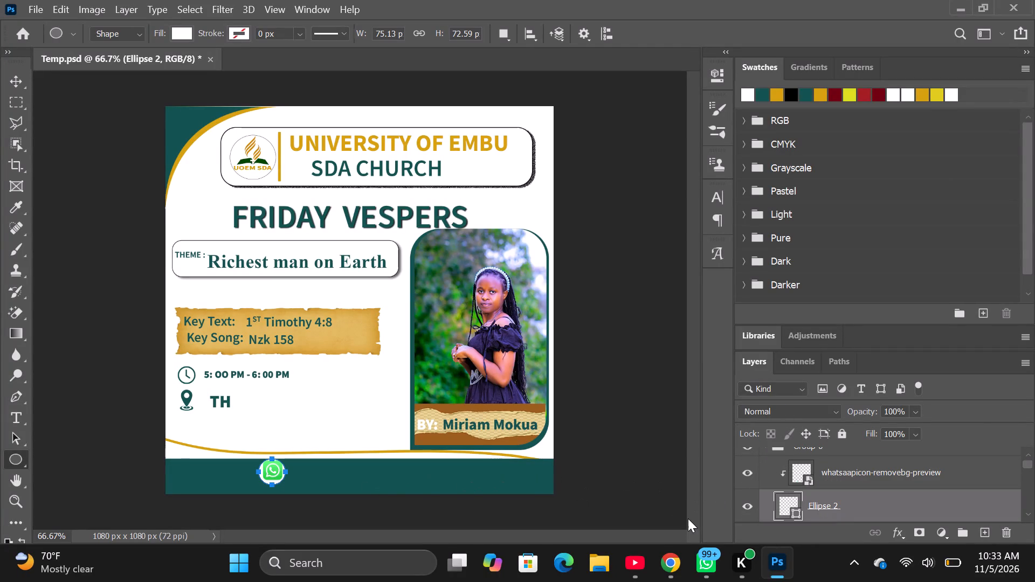
pyautogui.hotkey('ctrl', 't')
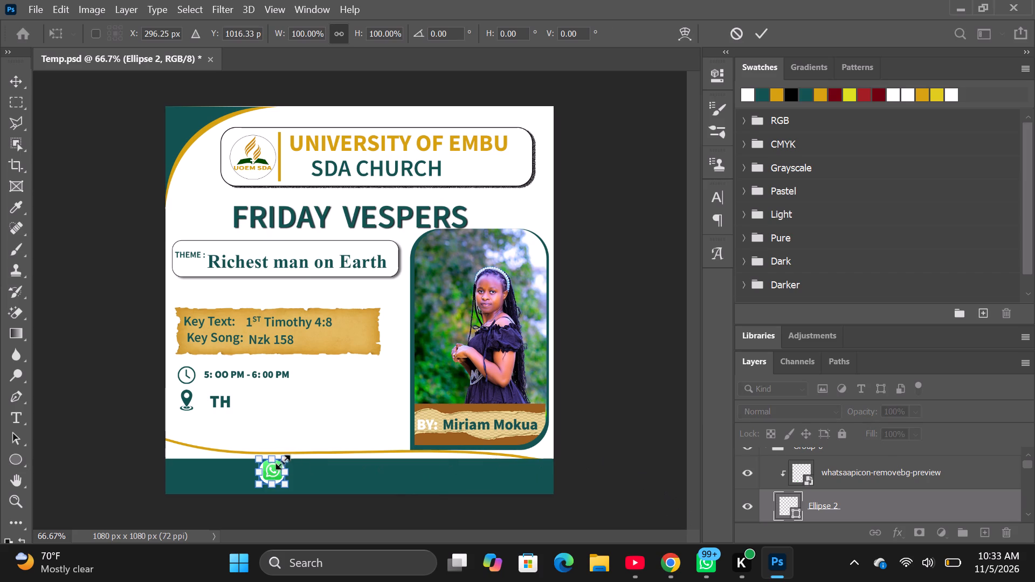
pyautogui.click(271, 454)
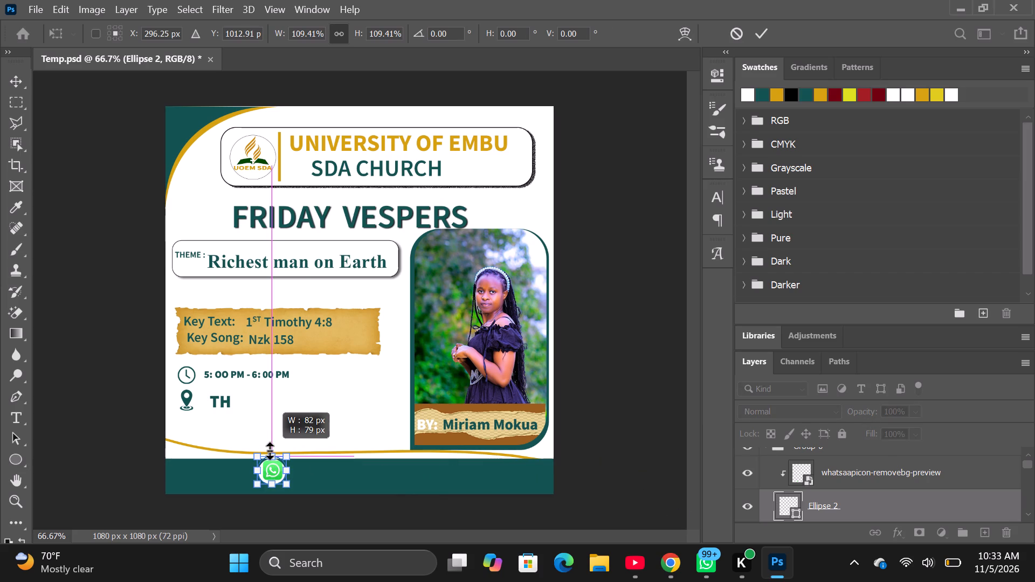
pyautogui.click(825, 502)
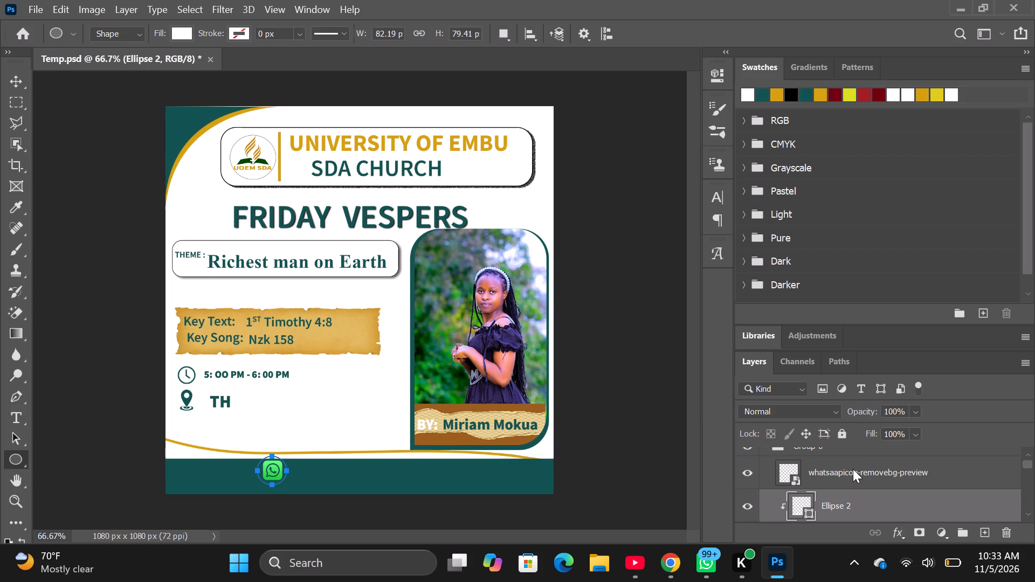
# Add a Color Overlay effect to the WhatsApp icon layer and try to recolour it with the gold swatch.
pyautogui.click(853, 469)
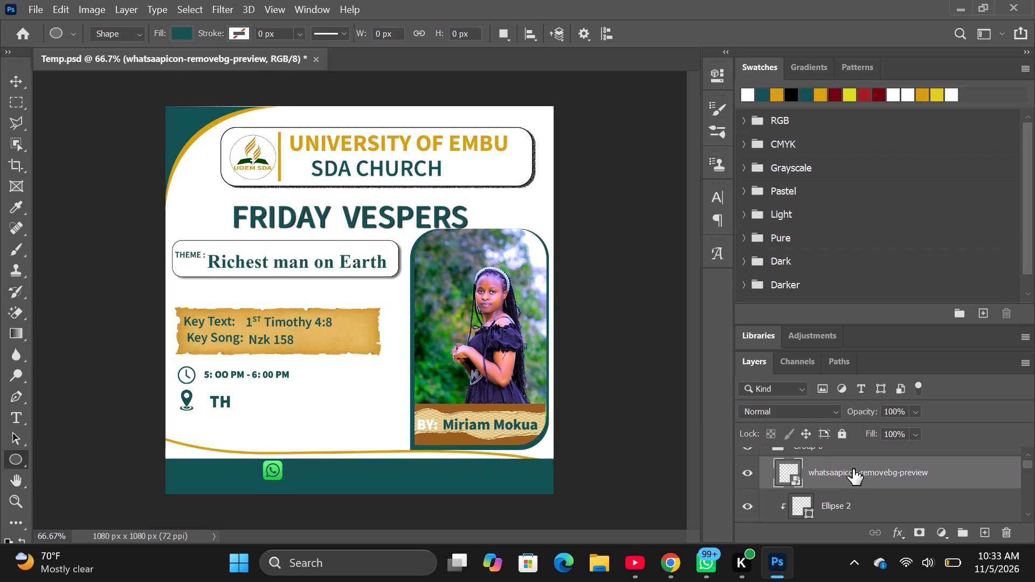
pyautogui.click(896, 531)
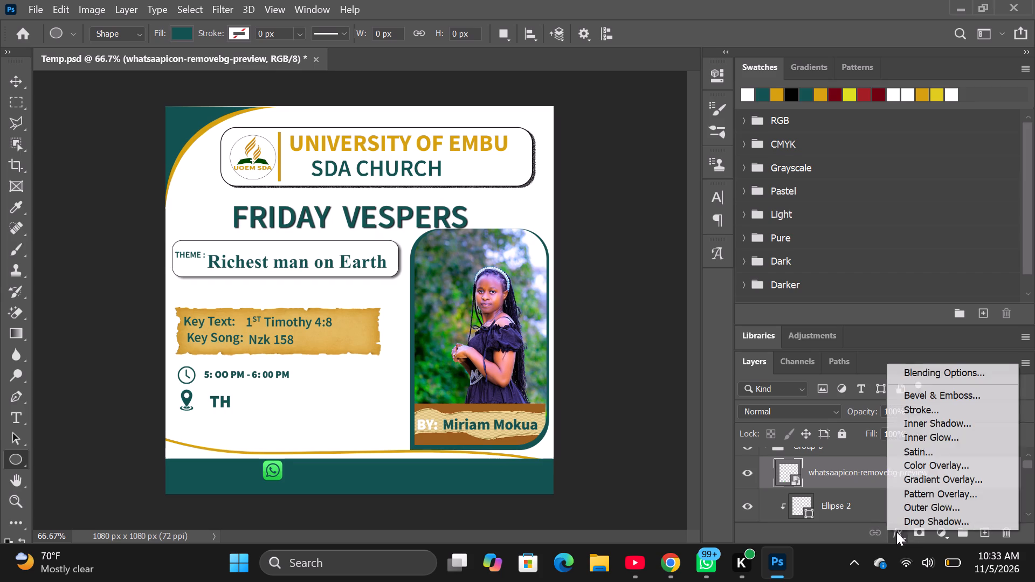
pyautogui.click(913, 466)
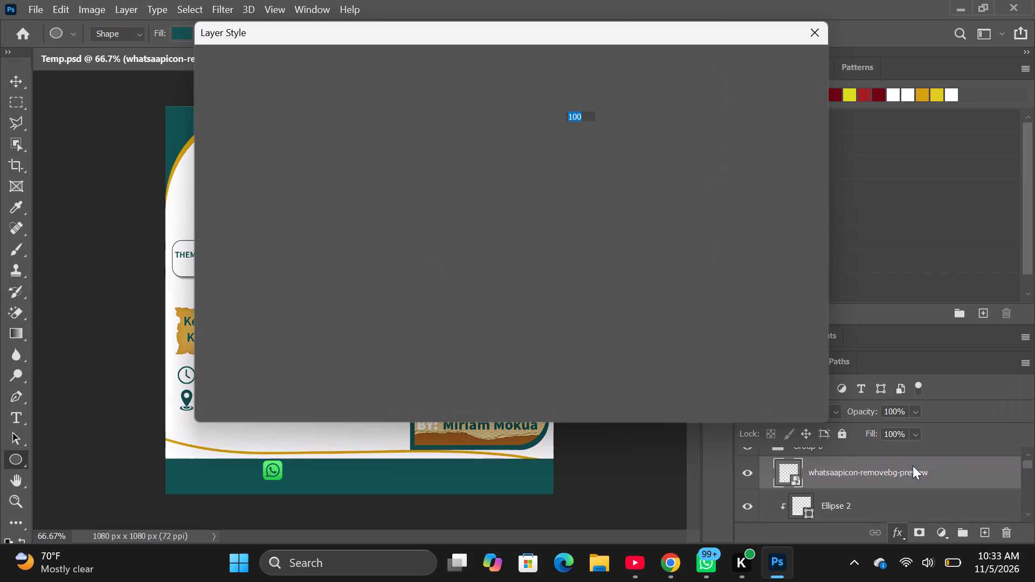
pyautogui.click(783, 68)
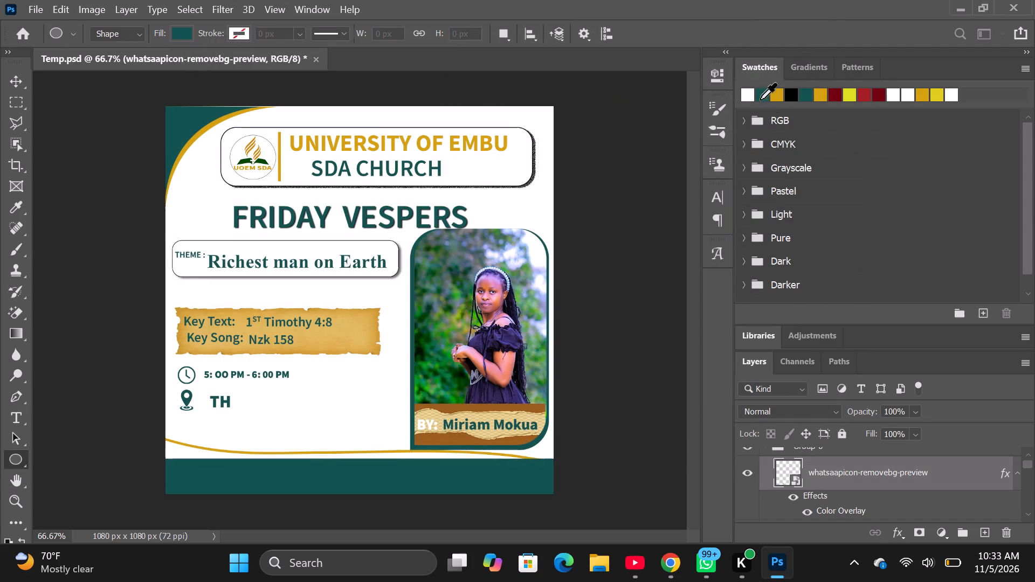
pyautogui.click(777, 97)
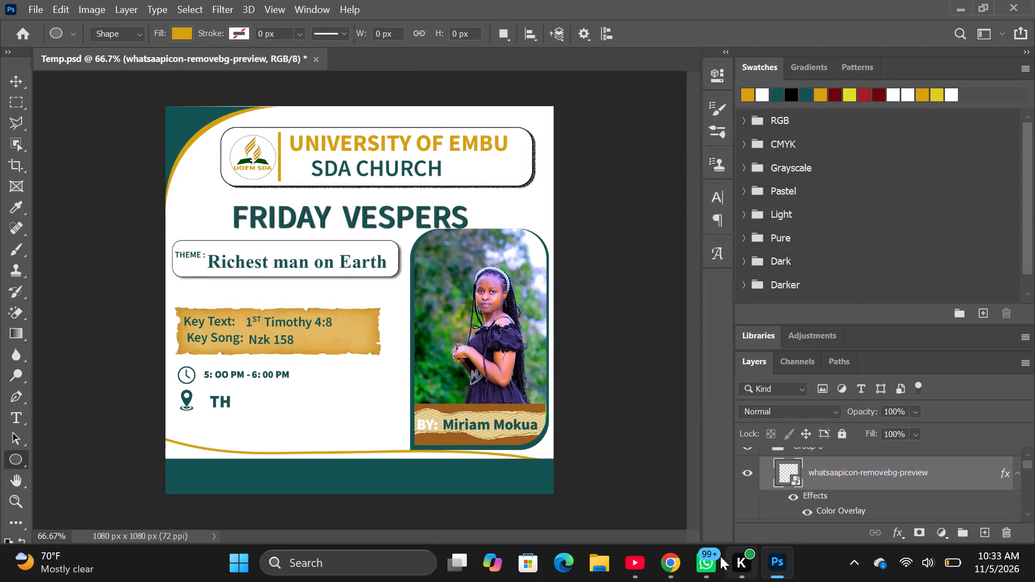
# Switch to Chrome and copy the flame's gold HEX code #D5A00D from the Adventist logo colour answer.
pyautogui.click(670, 566)
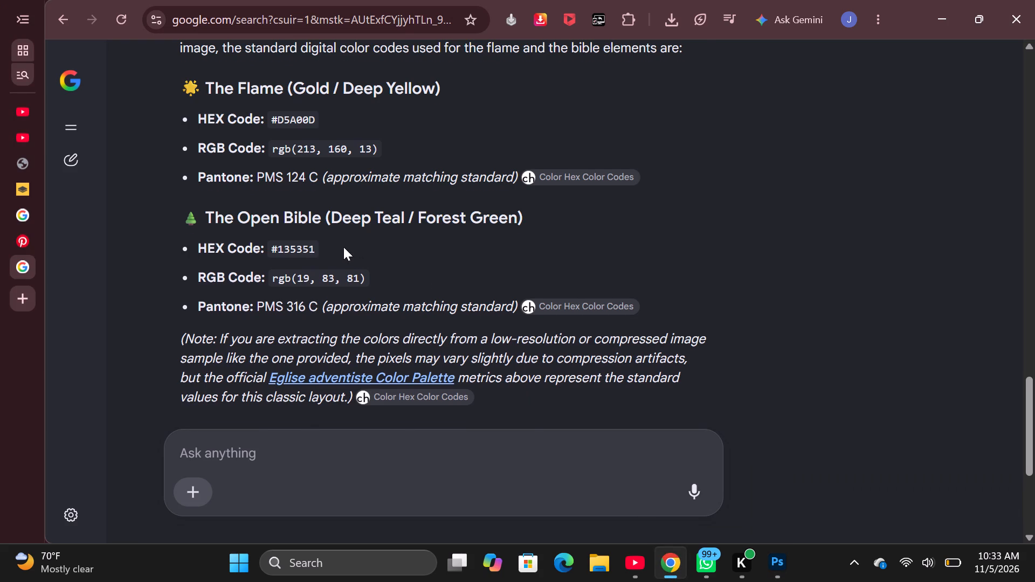
pyautogui.scroll(2, 343, 247)
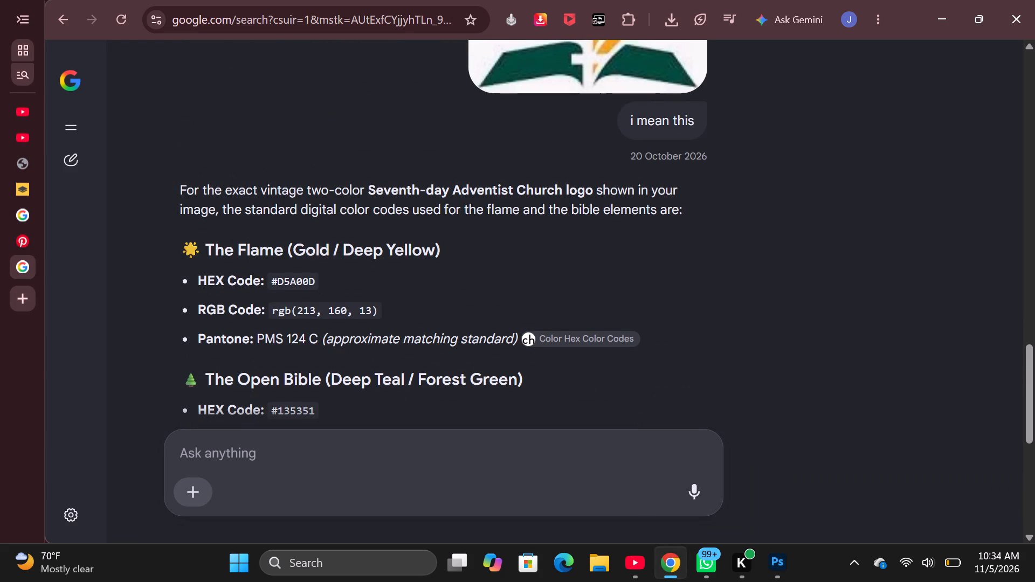
pyautogui.moveTo(271, 278); pyautogui.dragTo(327, 282)
pyautogui.rightClick(303, 279)
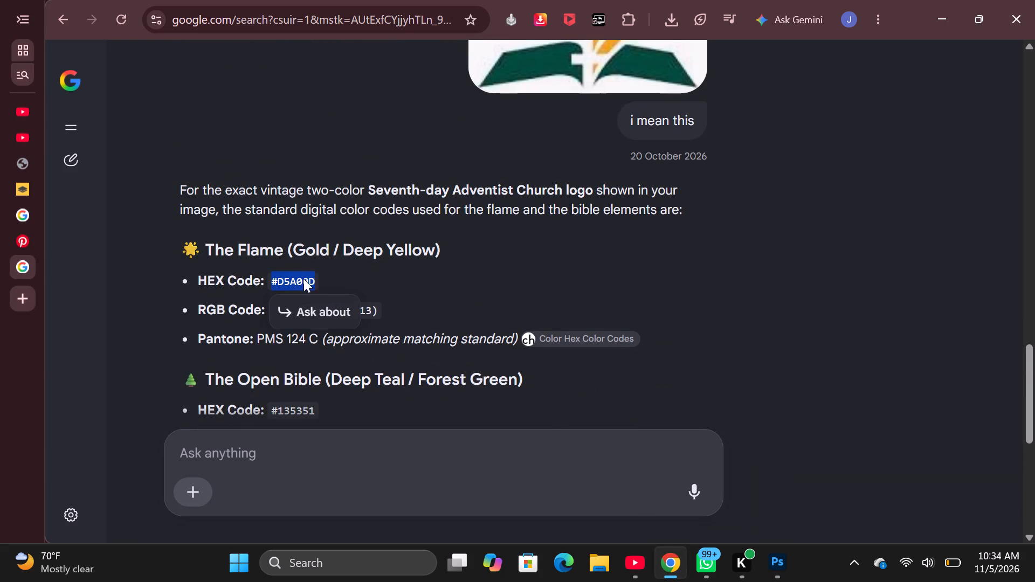
pyautogui.click(365, 297)
# Back in Photoshop, set the WhatsApp icon's Color Overlay colour to #D5A00D.
pyautogui.click(780, 561)
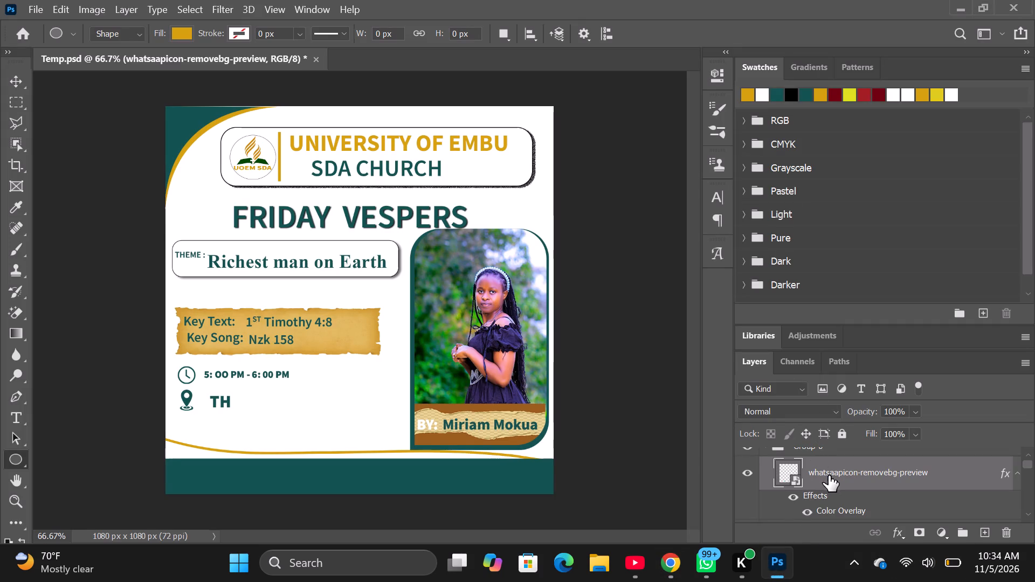
pyautogui.click(899, 534)
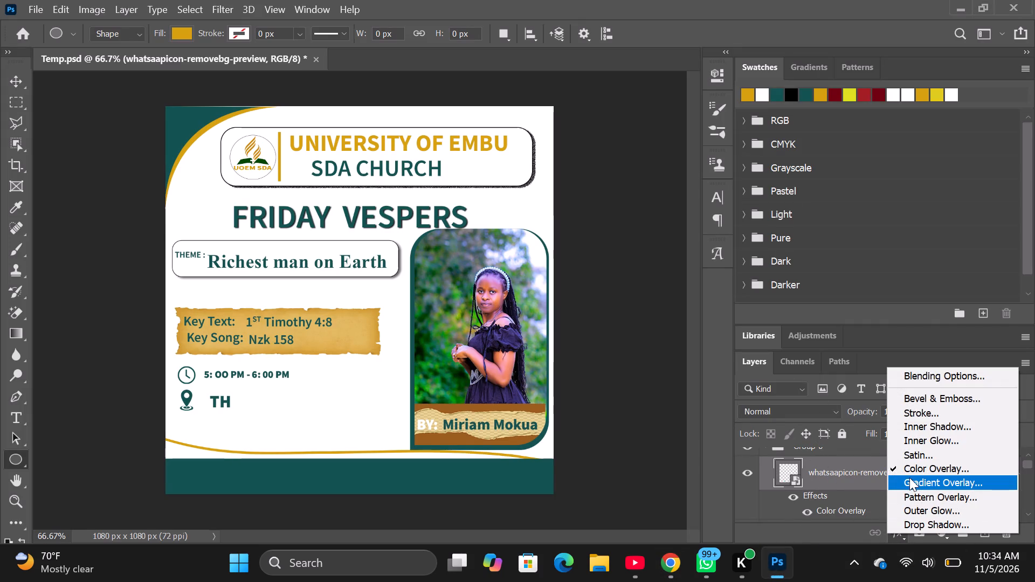
pyautogui.click(913, 470)
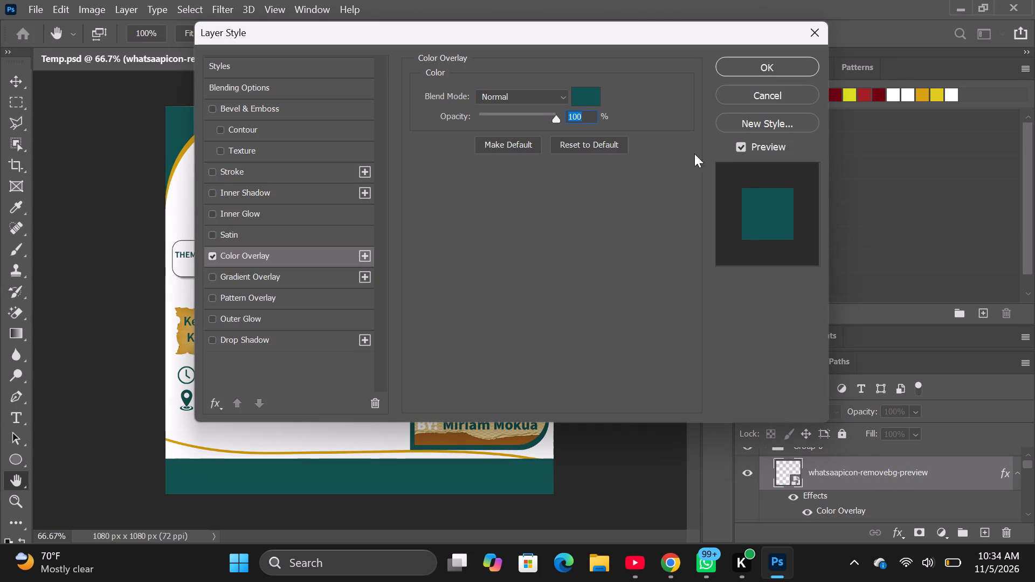
pyautogui.click(589, 98)
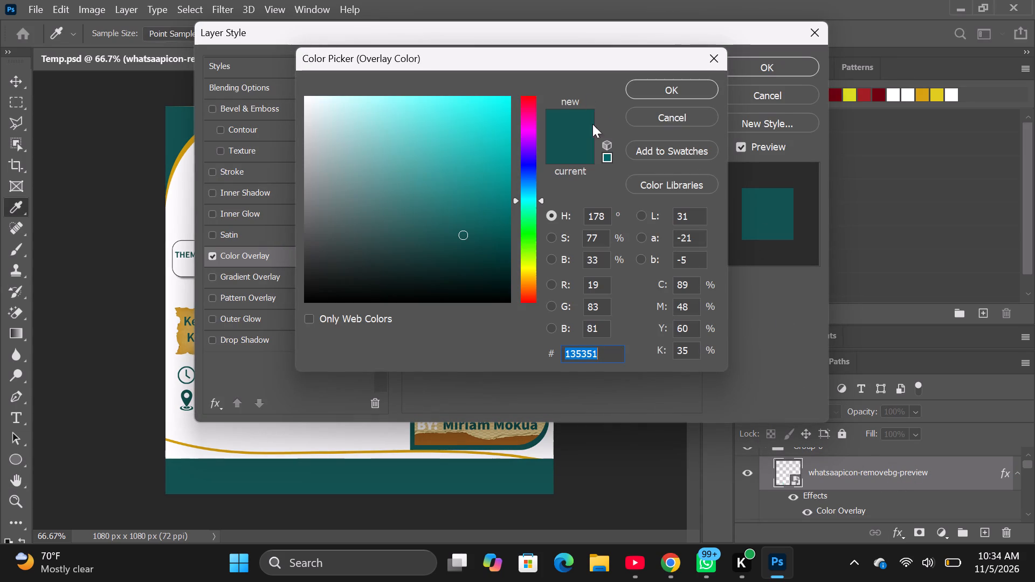
pyautogui.press('BackSpace')
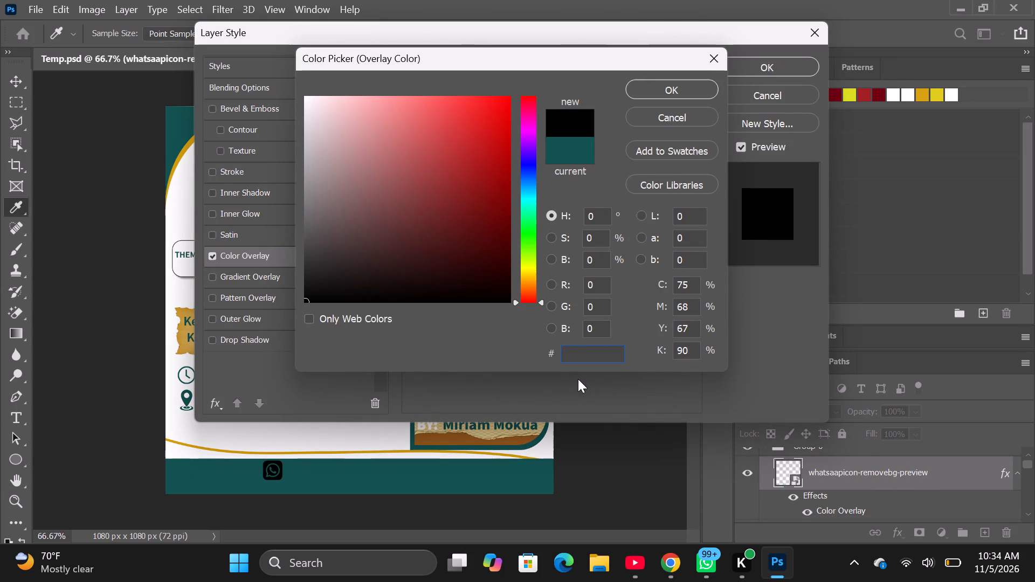
pyautogui.hotkey('ctrl', 'v')
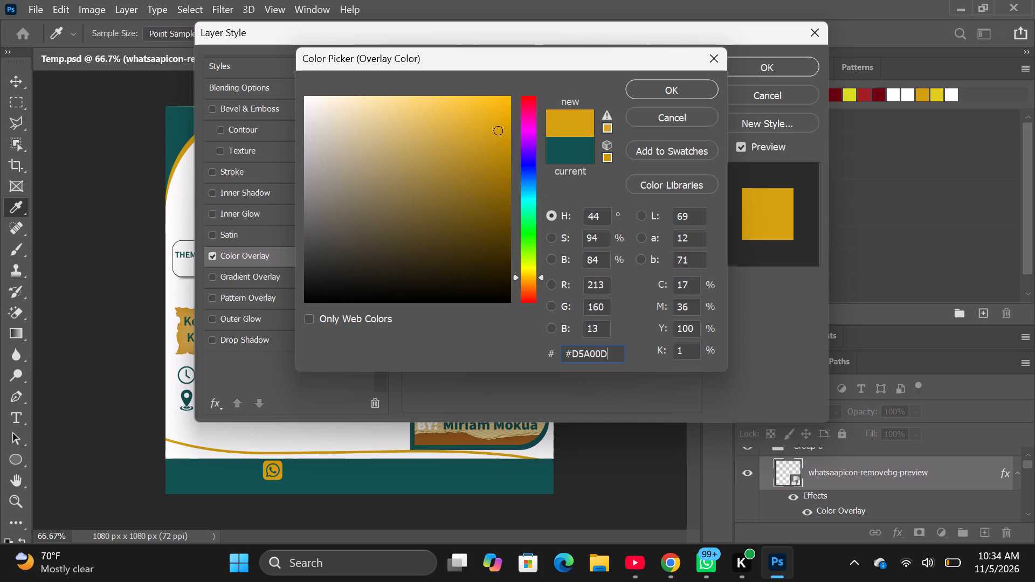
pyautogui.click(568, 122)
pyautogui.click(674, 83)
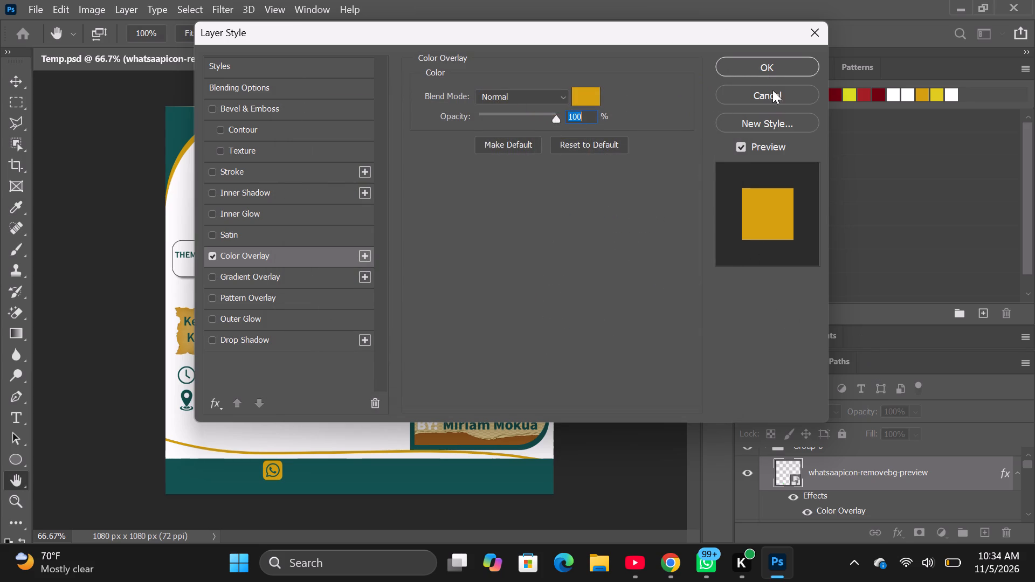
pyautogui.click(768, 67)
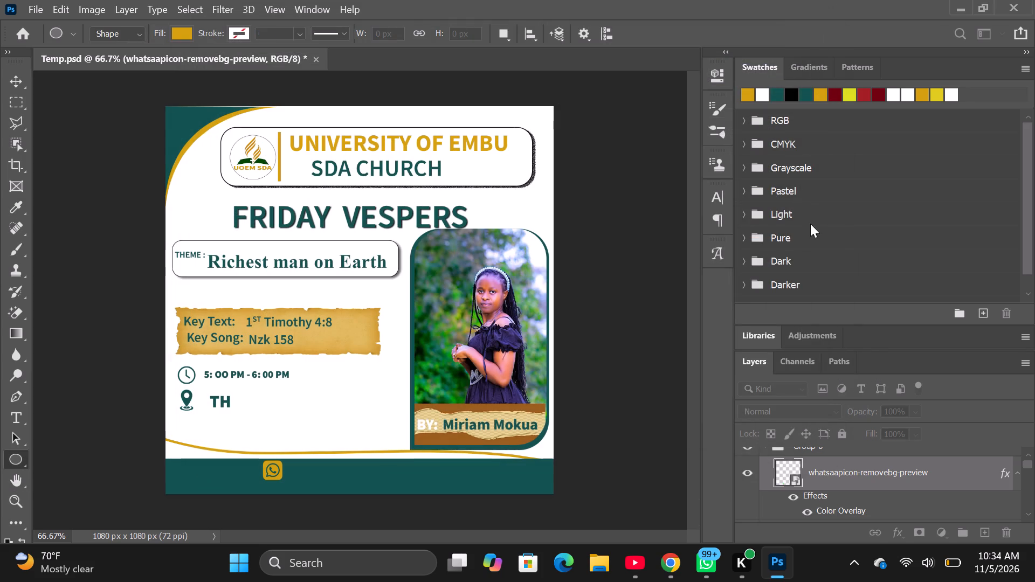
# Create a clipping mask on the WhatsApp icon layer to clip it to the ellipse beneath it in the group.
pyautogui.scroll(2, 822, 480)
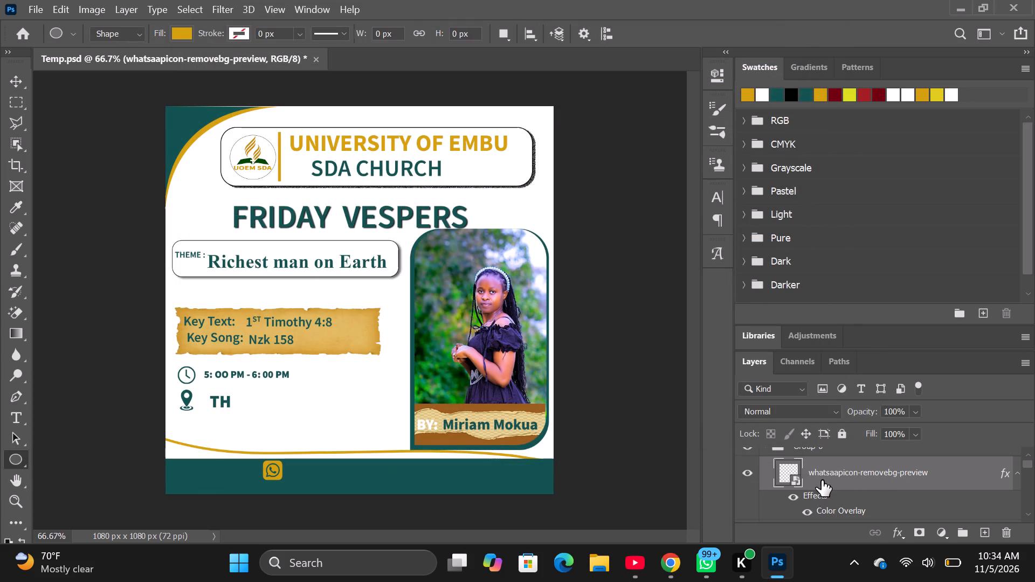
pyautogui.scroll(-1, 840, 494)
pyautogui.scroll(1, 842, 493)
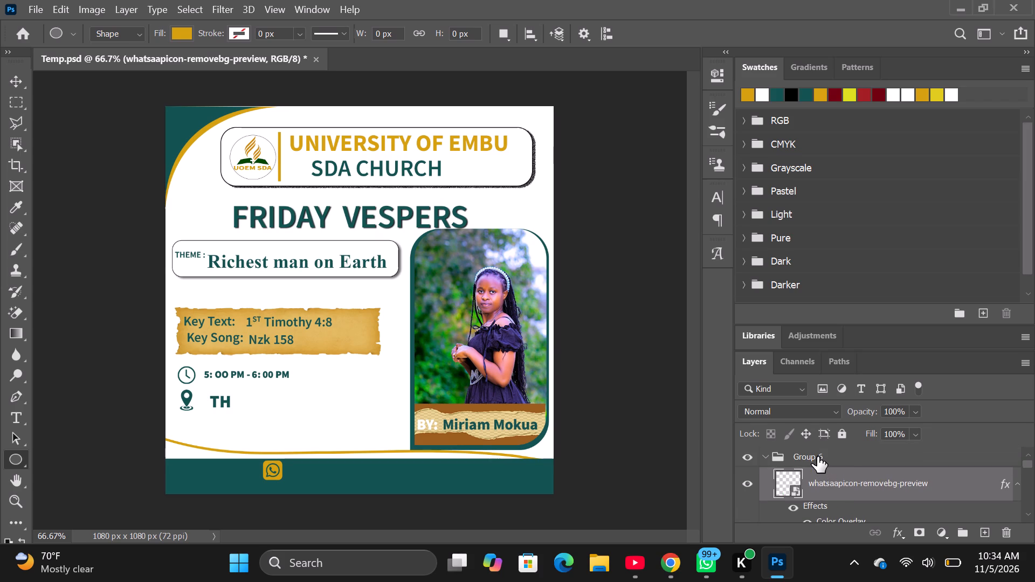
pyautogui.click(817, 456)
pyautogui.click(768, 456)
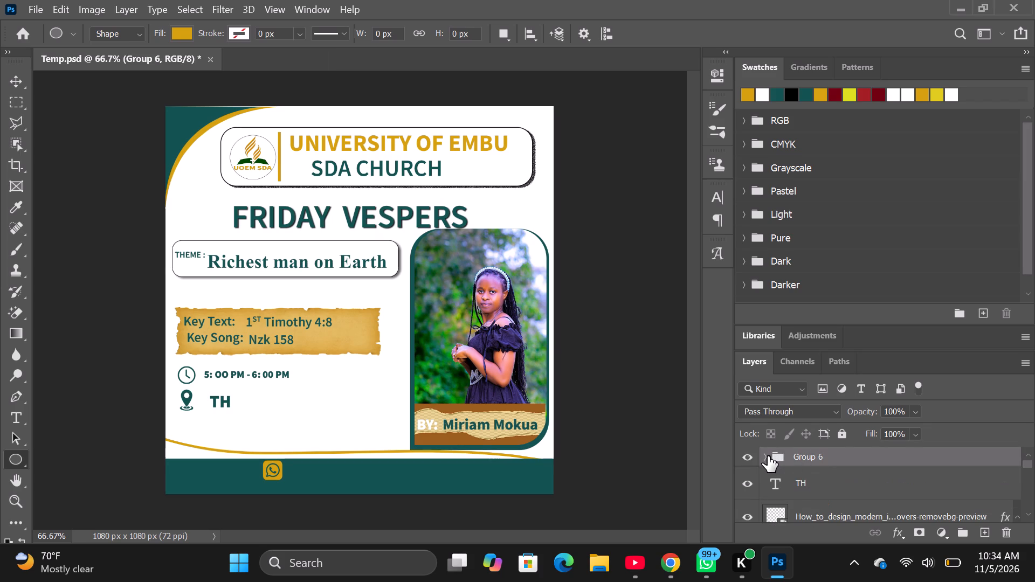
pyautogui.click(767, 460)
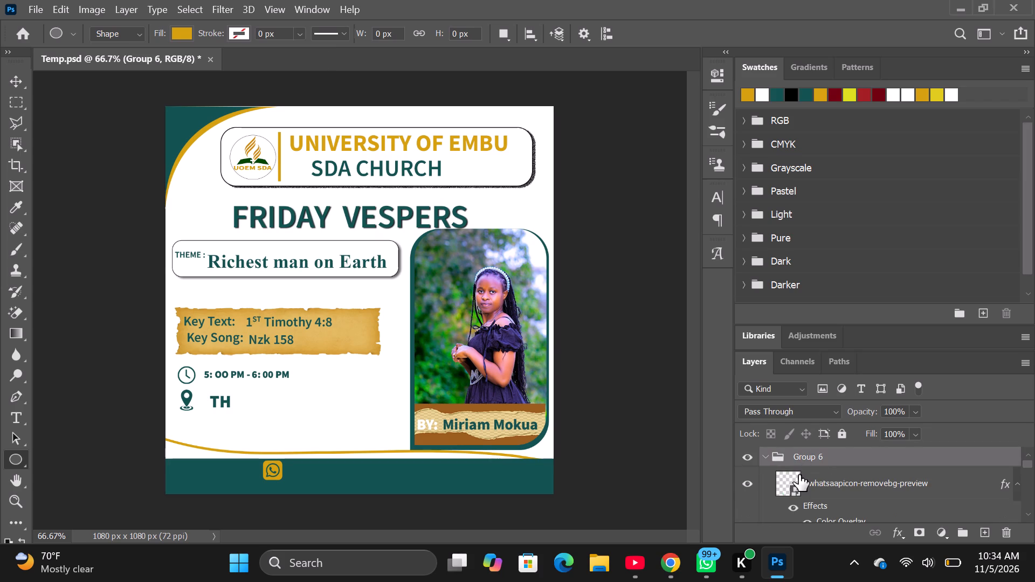
pyautogui.scroll(-1, 799, 475)
pyautogui.rightClick(841, 467)
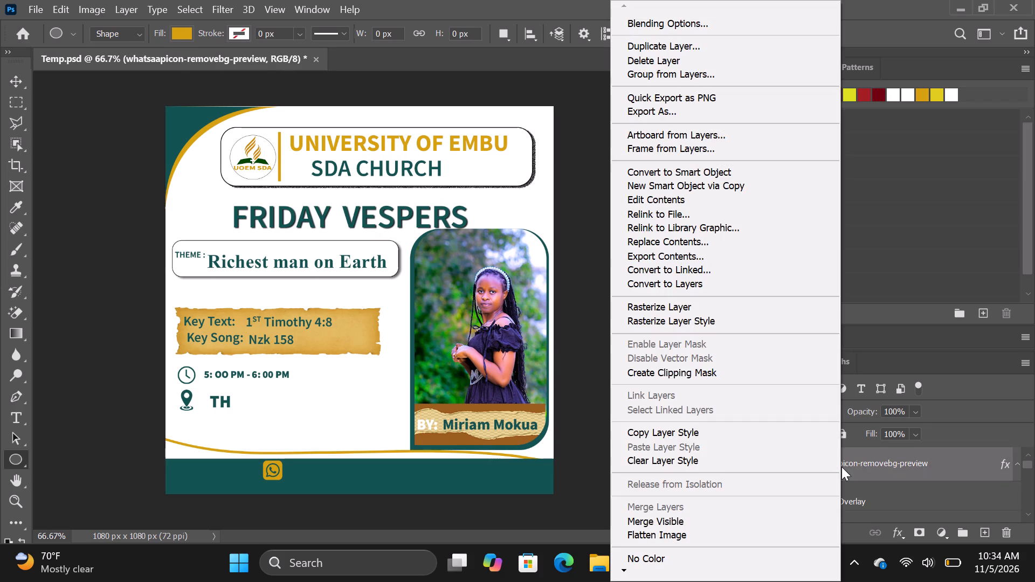
pyautogui.click(717, 374)
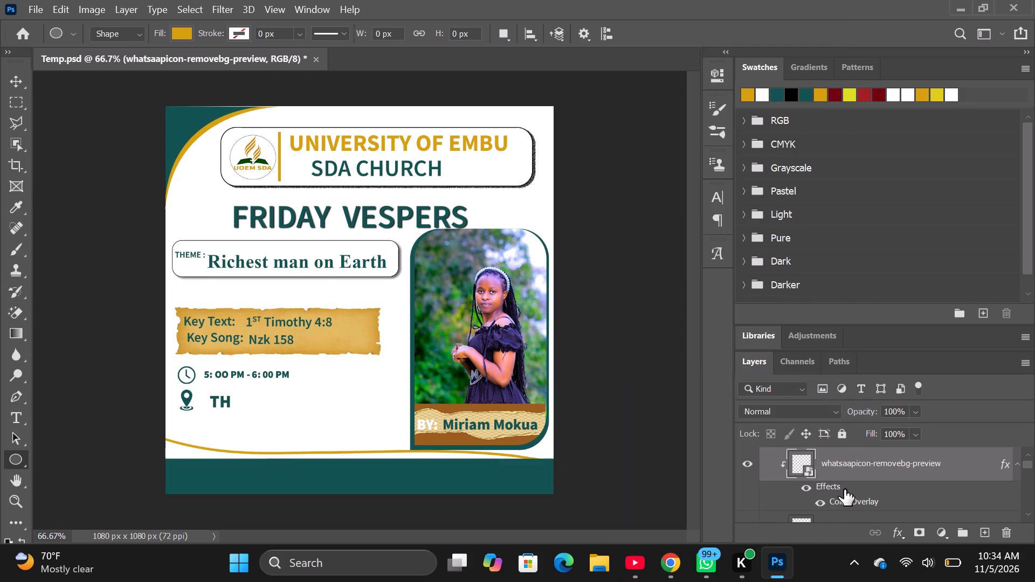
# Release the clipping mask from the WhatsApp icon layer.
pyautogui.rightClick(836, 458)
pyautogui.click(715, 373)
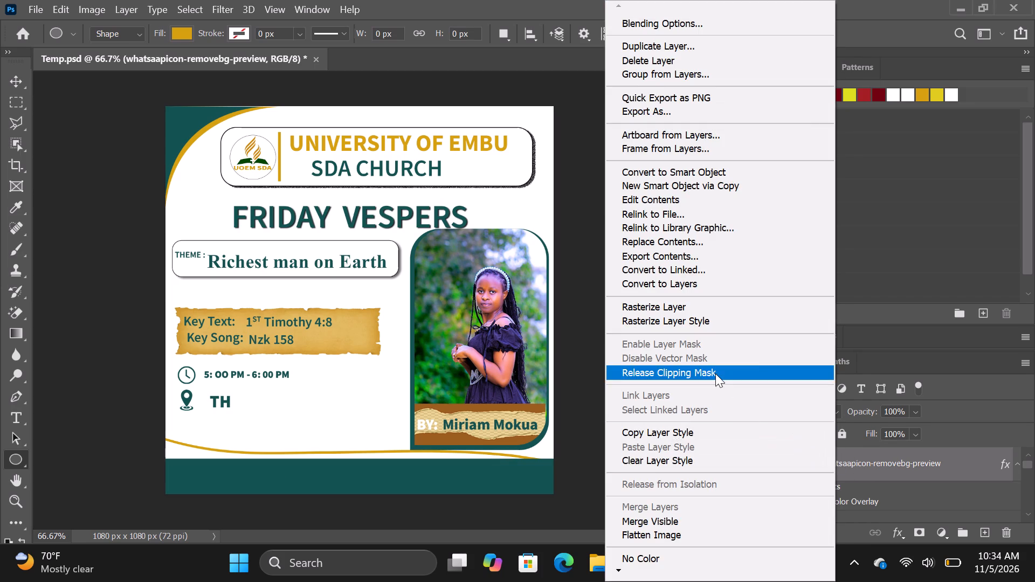
# Set the stroke width of the white Ellipse 2 behind the WhatsApp icon to about 0.37 px.
pyautogui.scroll(-1, 812, 476)
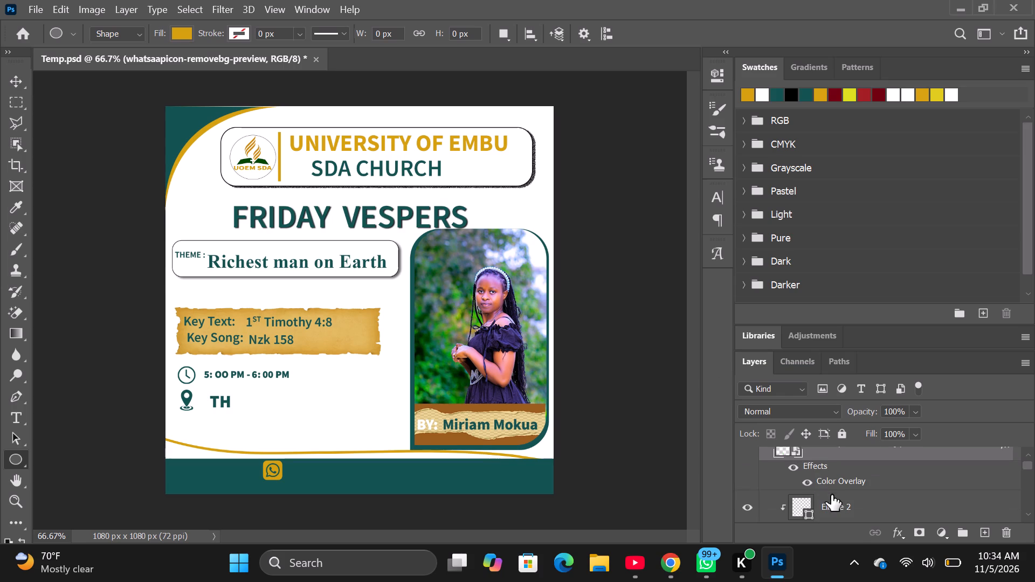
pyautogui.click(814, 507)
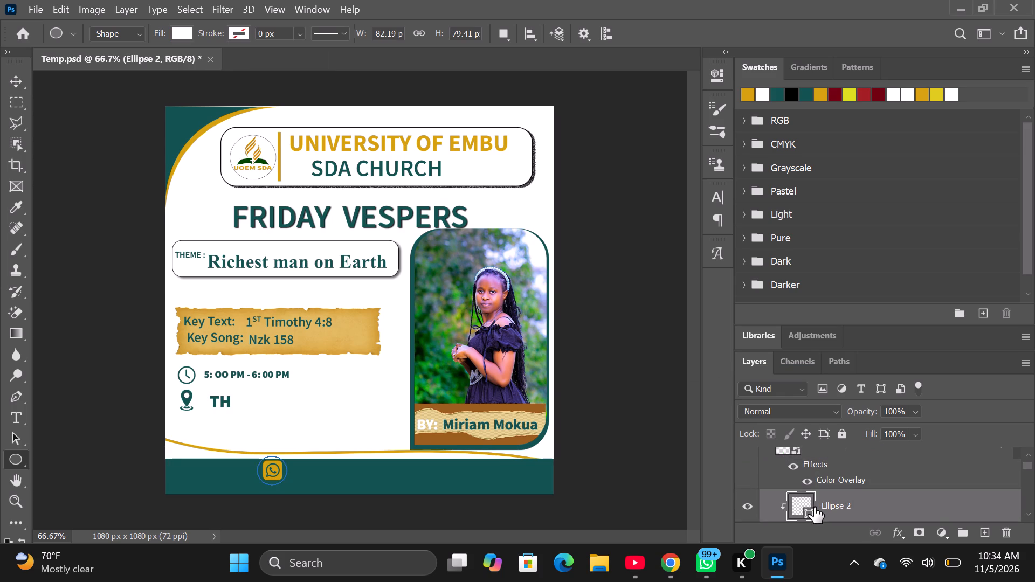
pyautogui.click(709, 79)
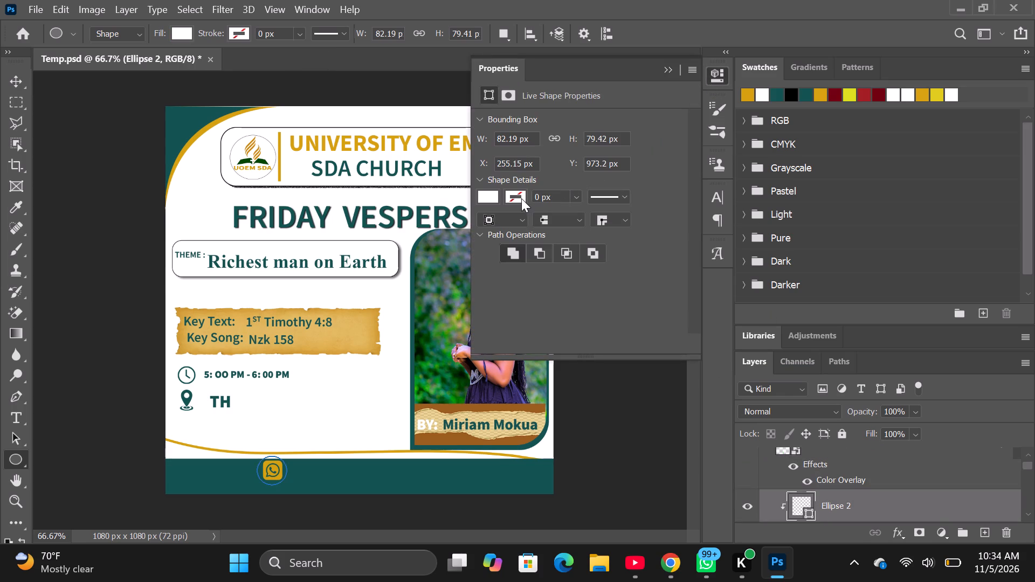
pyautogui.click(492, 195)
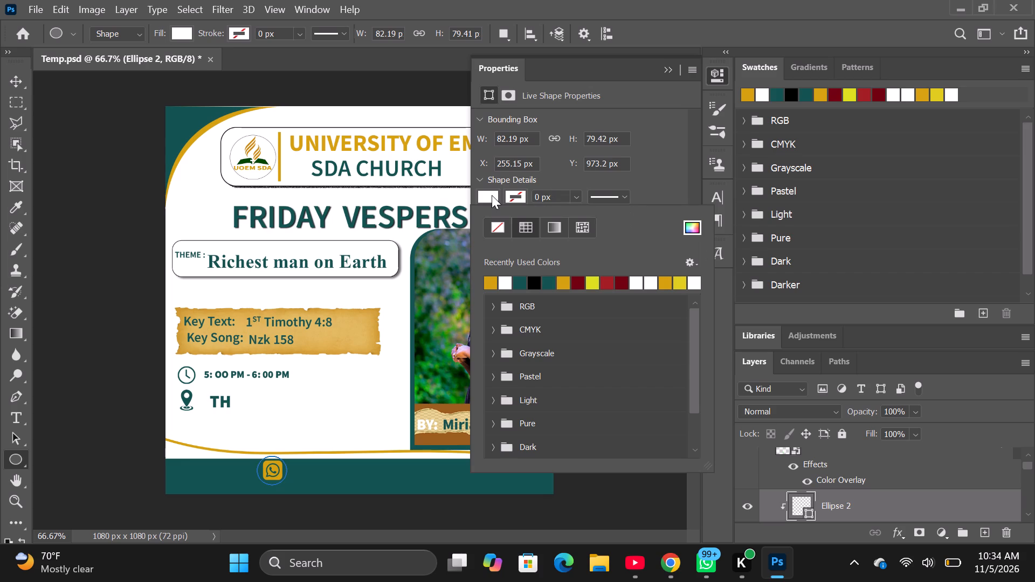
pyautogui.click(492, 195)
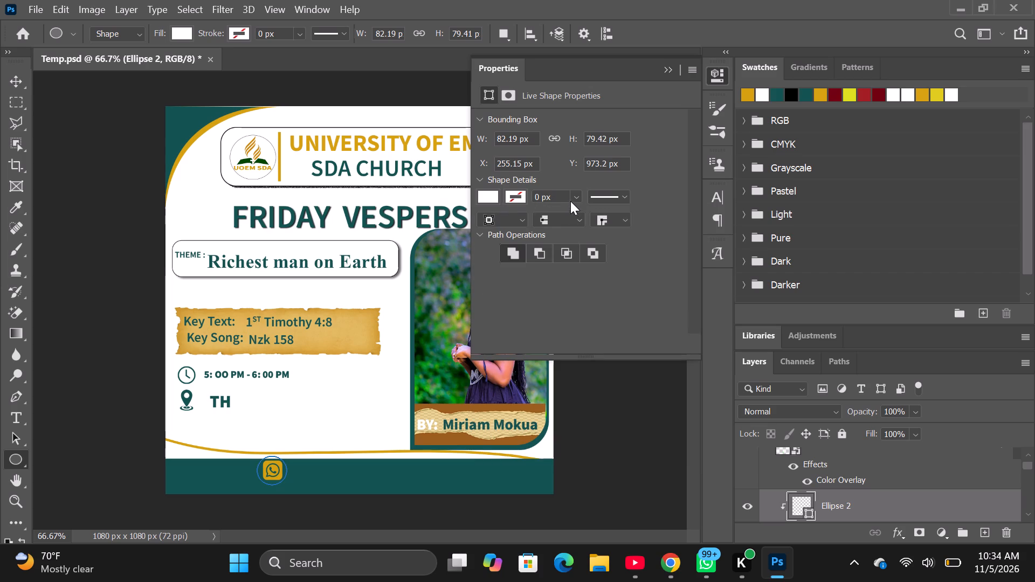
pyautogui.click(572, 194)
pyautogui.moveTo(580, 213); pyautogui.dragTo(599, 219)
pyautogui.moveTo(601, 214); pyautogui.dragTo(592, 213)
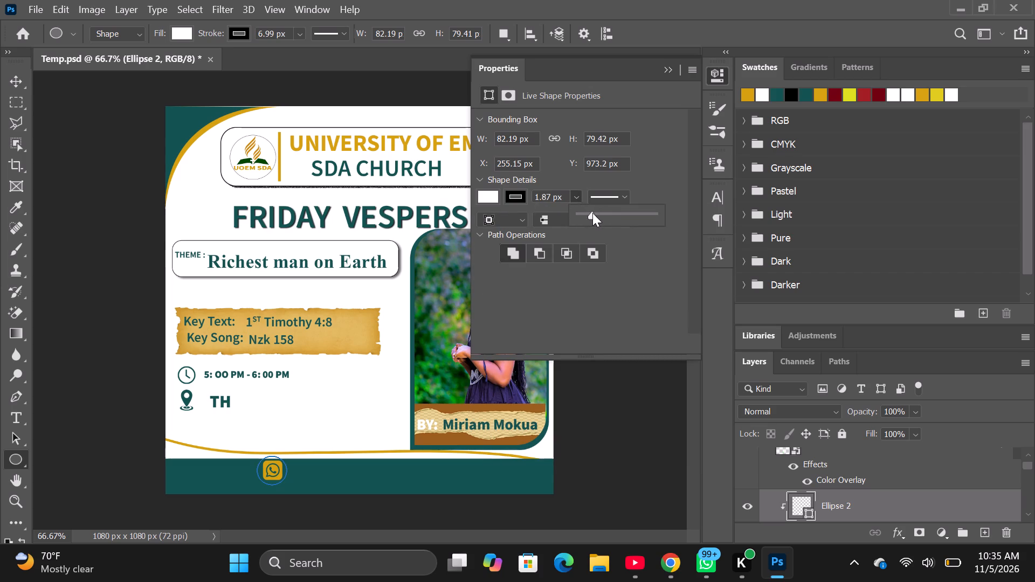
pyautogui.moveTo(592, 213); pyautogui.dragTo(584, 210)
# Release the clipping mask from the Ellipse 2 layer.
pyautogui.rightClick(834, 502)
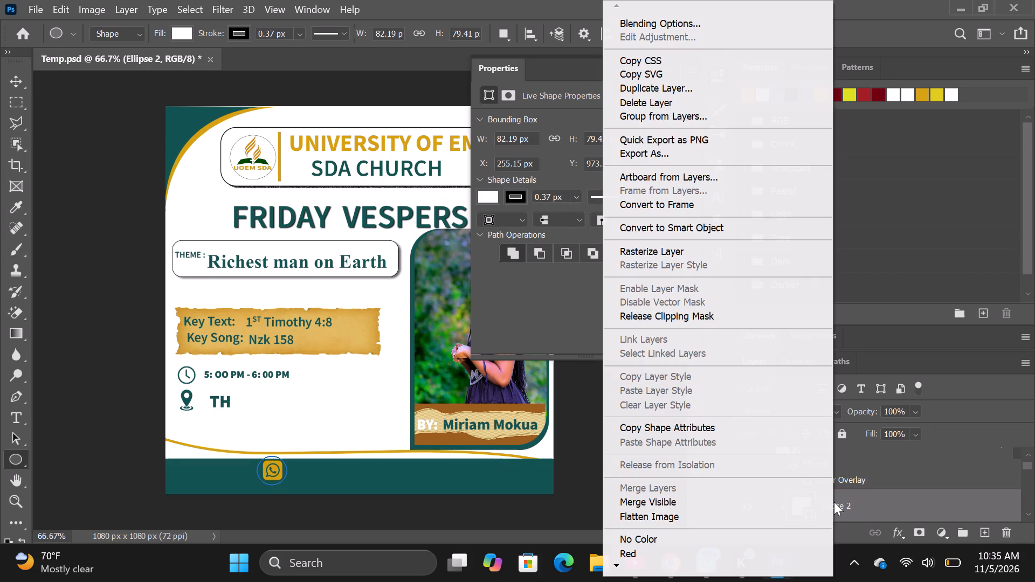
pyautogui.click(702, 314)
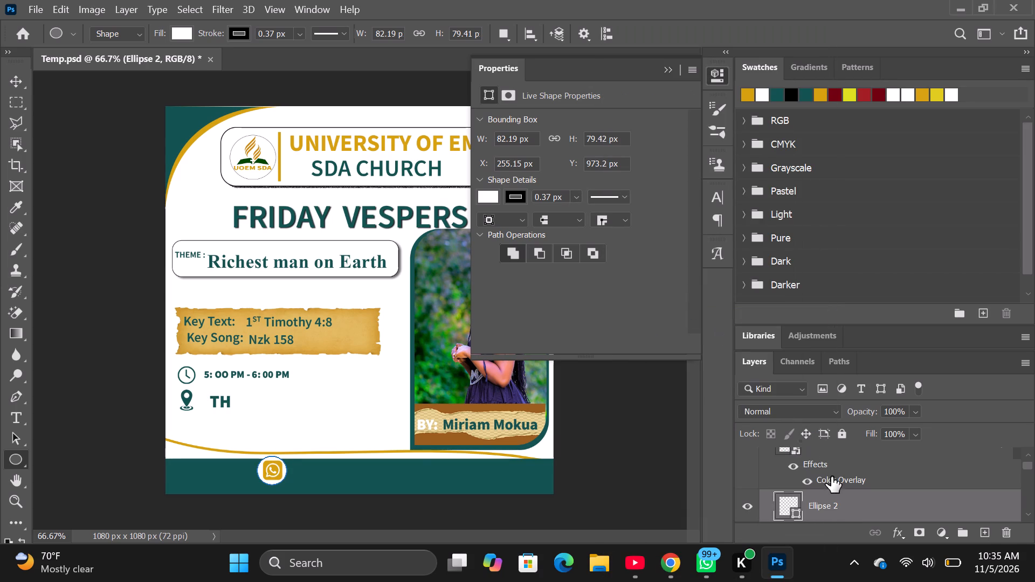
# Create a clipping mask on the WhatsApp icon layer to clip it to the white Ellipse 2.
pyautogui.scroll(2, 834, 481)
pyautogui.click(826, 477)
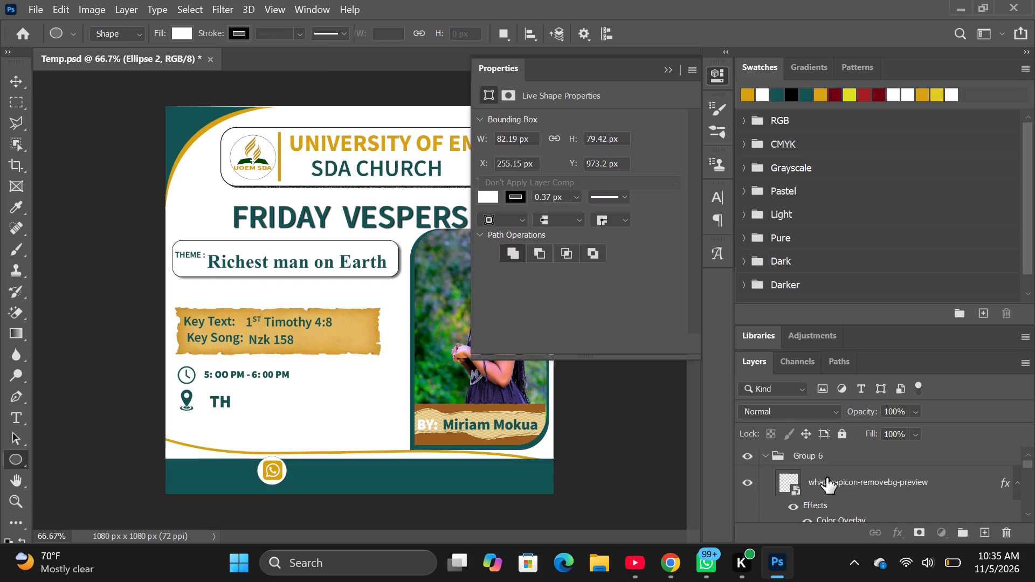
pyautogui.rightClick(844, 474)
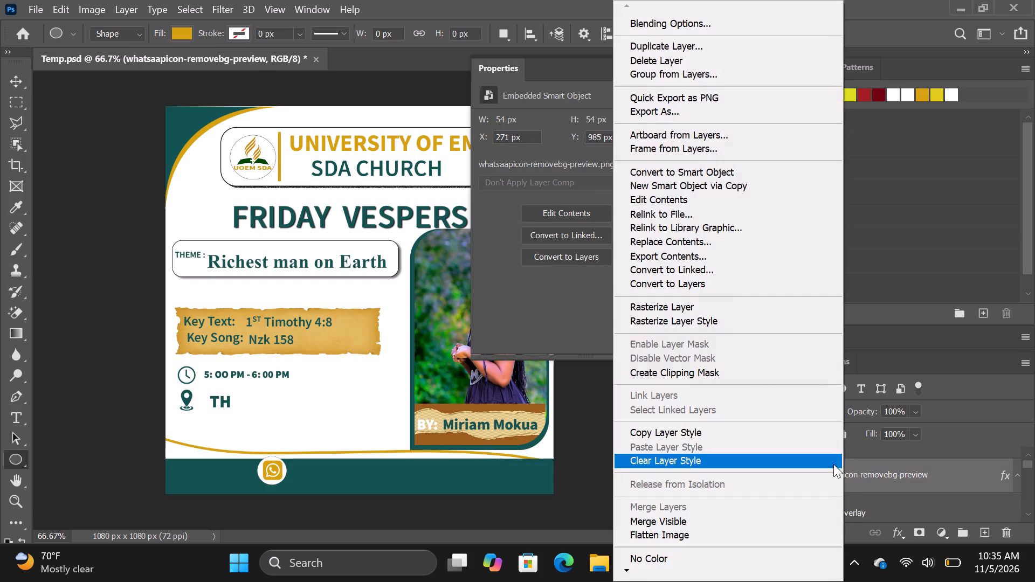
pyautogui.click(713, 371)
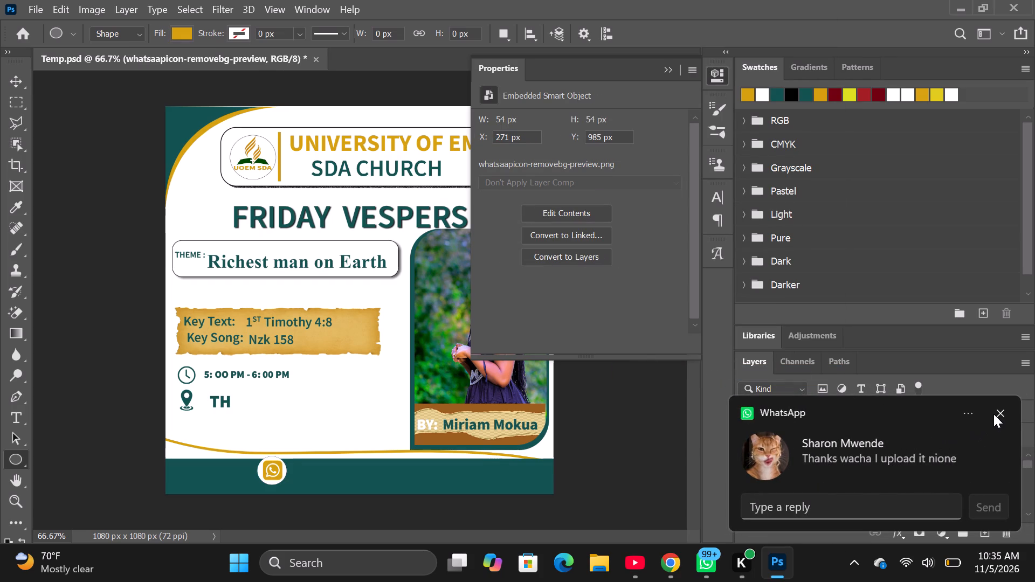
pyautogui.click(812, 509)
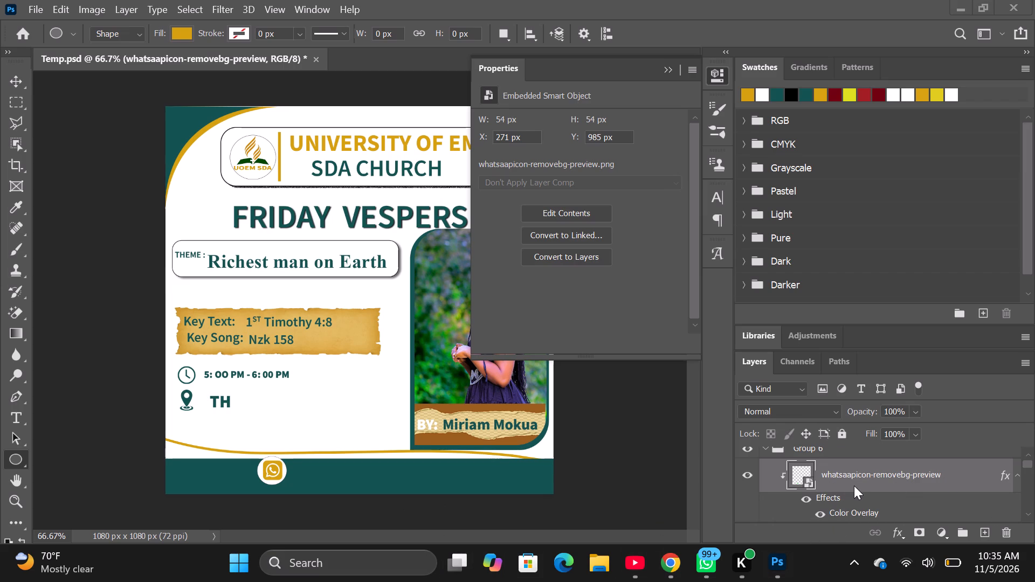
# Collapse Group 6 and scale the WhatsApp badge to about 73.9%, centred near X 277, Y 1020 px in the teal footer.
pyautogui.scroll(1, 854, 486)
pyautogui.click(672, 66)
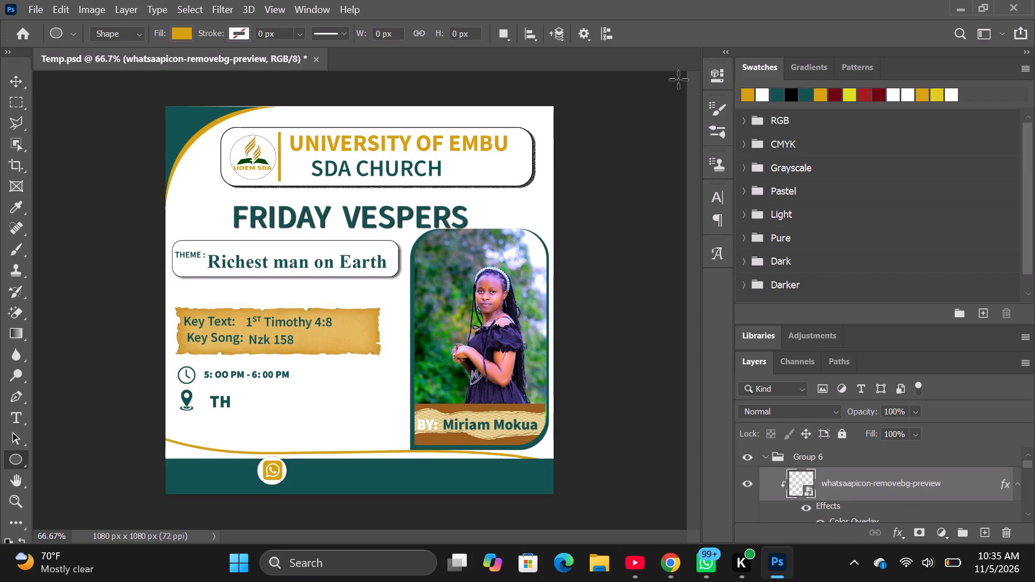
pyautogui.scroll(-1, 857, 495)
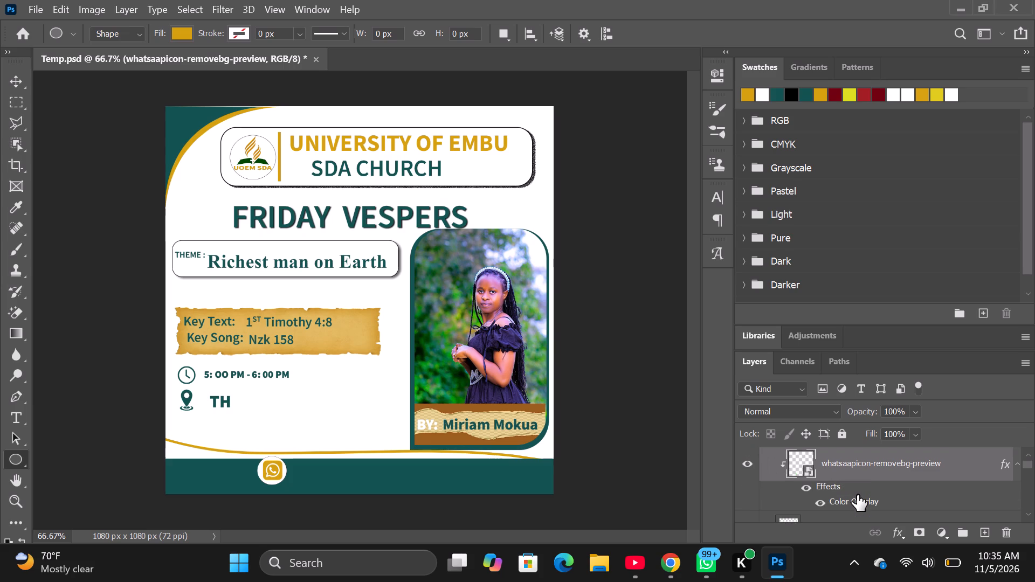
pyautogui.scroll(-1, 856, 497)
pyautogui.scroll(3, 857, 494)
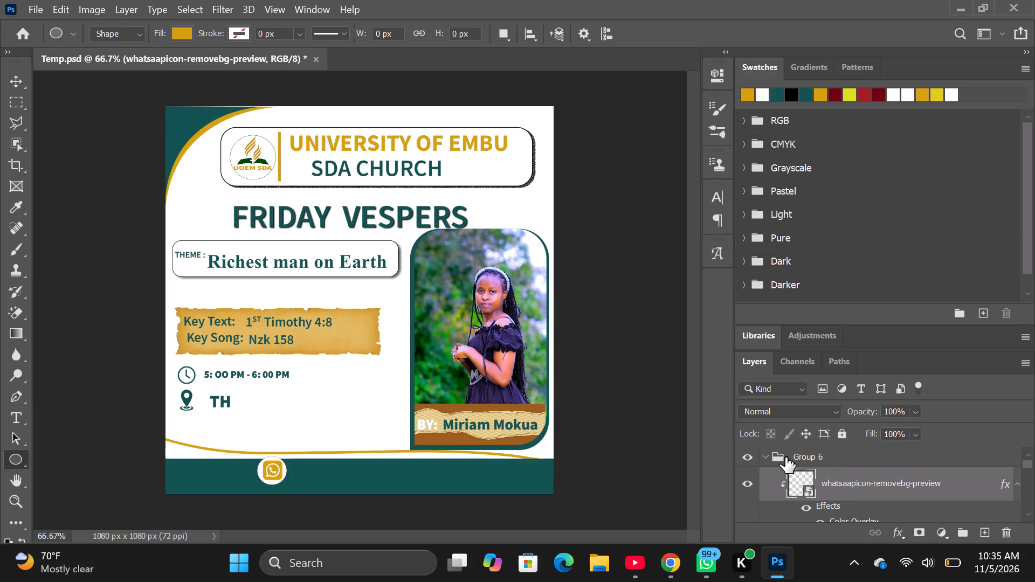
pyautogui.click(767, 455)
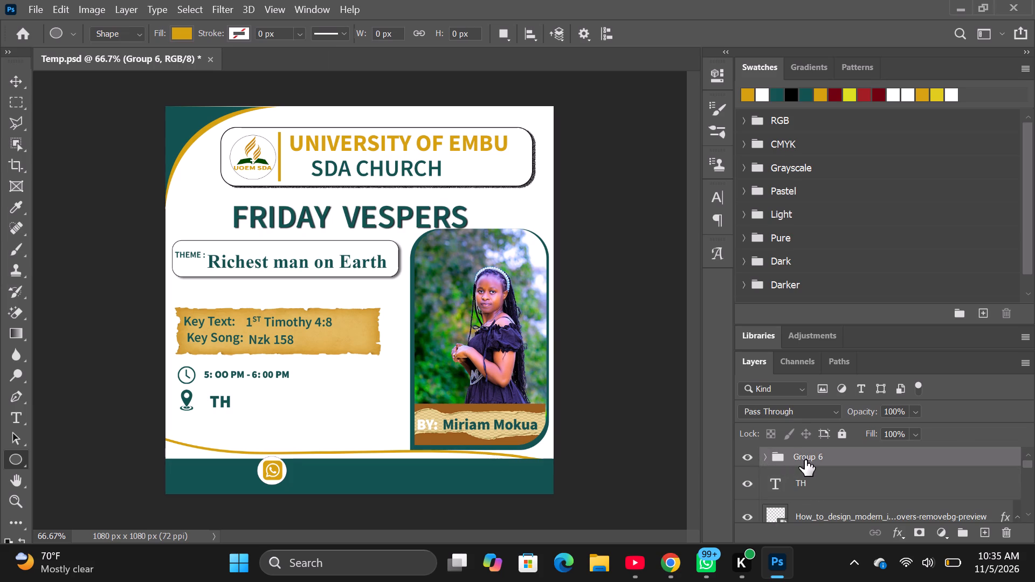
pyautogui.hotkey('ctrl', 't')
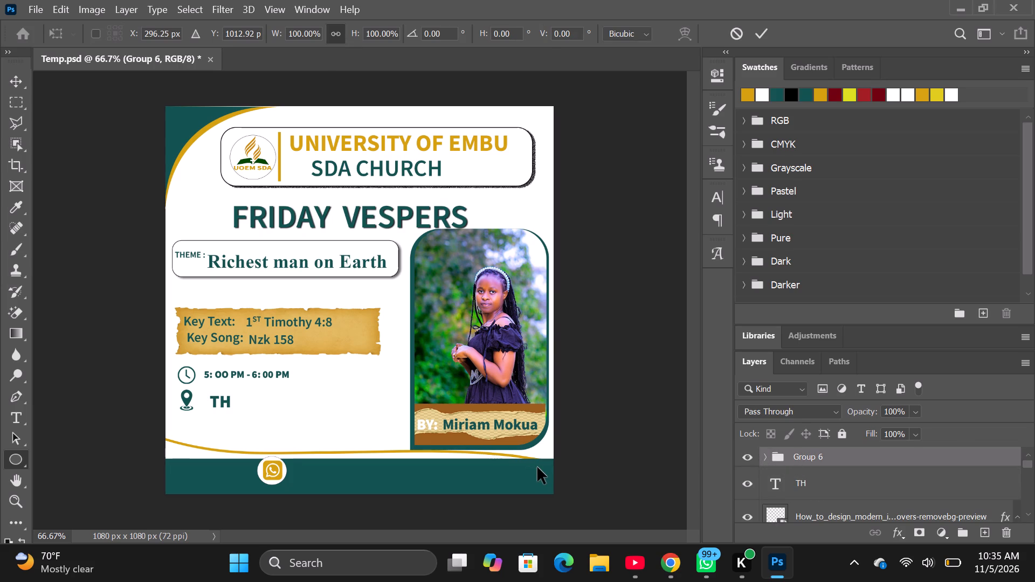
pyautogui.moveTo(274, 467); pyautogui.dragTo(272, 473)
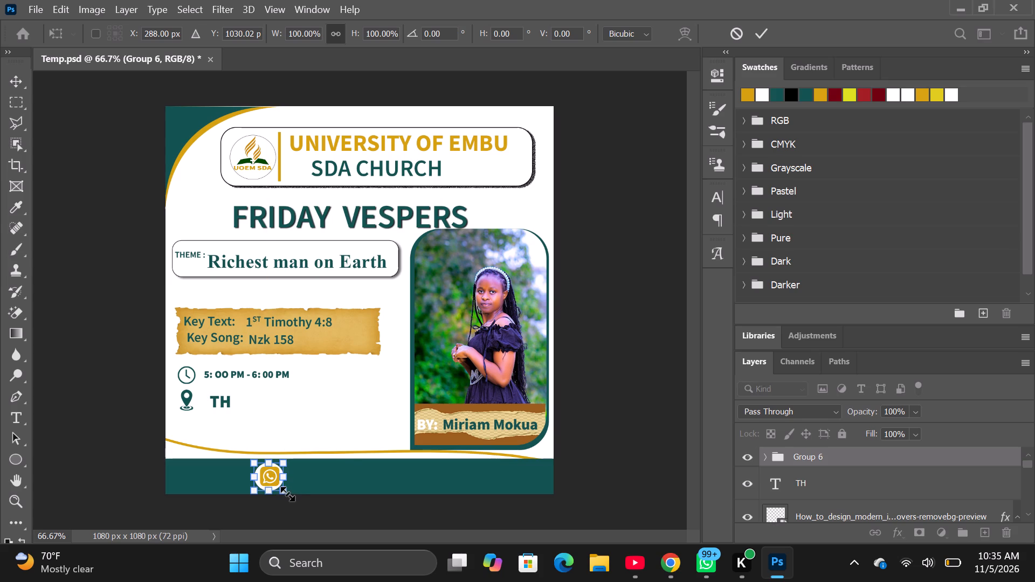
pyautogui.moveTo(287, 494); pyautogui.dragTo(278, 488)
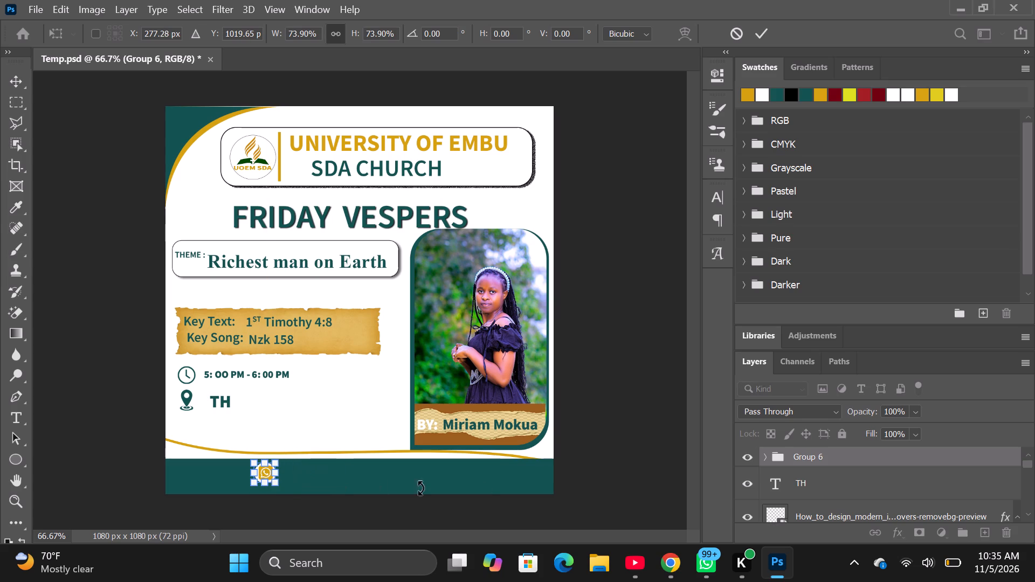
pyautogui.click(854, 458)
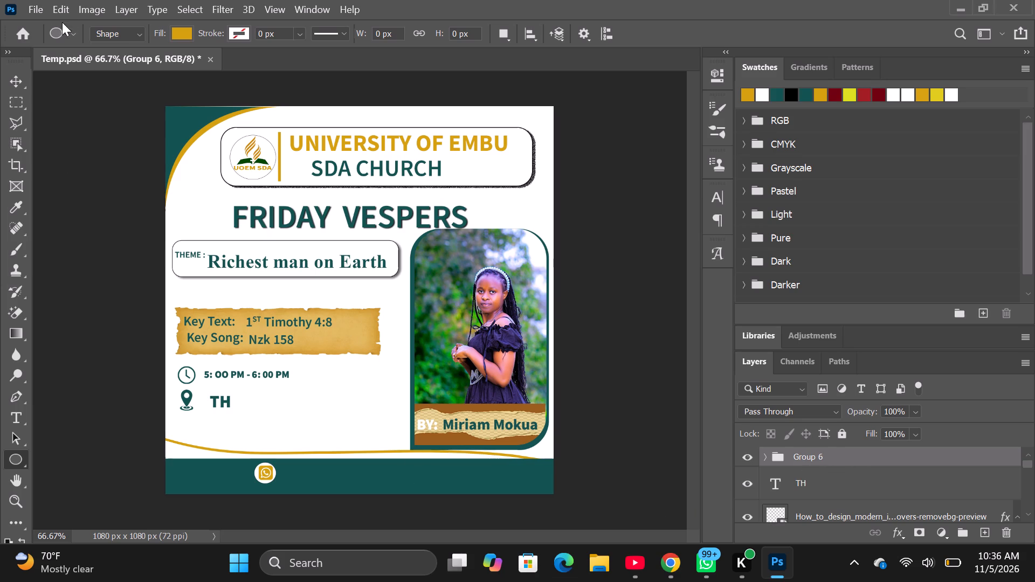
# Add a new layer above Group 6 and place the embedded titok_icon-removebg-preview image from Downloads, found by searching "titok".
pyautogui.scroll(7, 816, 476)
pyautogui.click(985, 532)
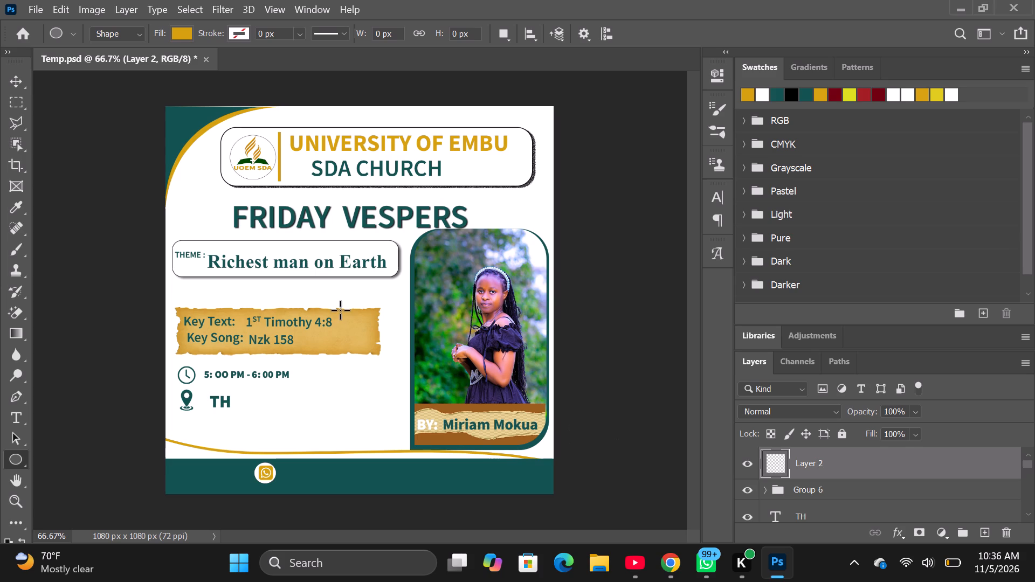
pyautogui.click(38, 10)
pyautogui.click(122, 314)
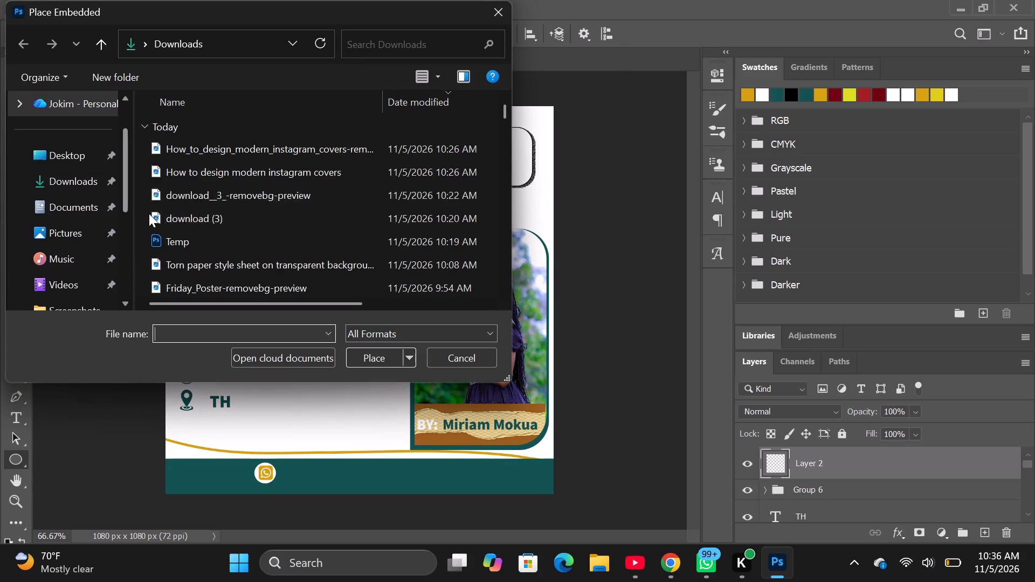
pyautogui.click(361, 44)
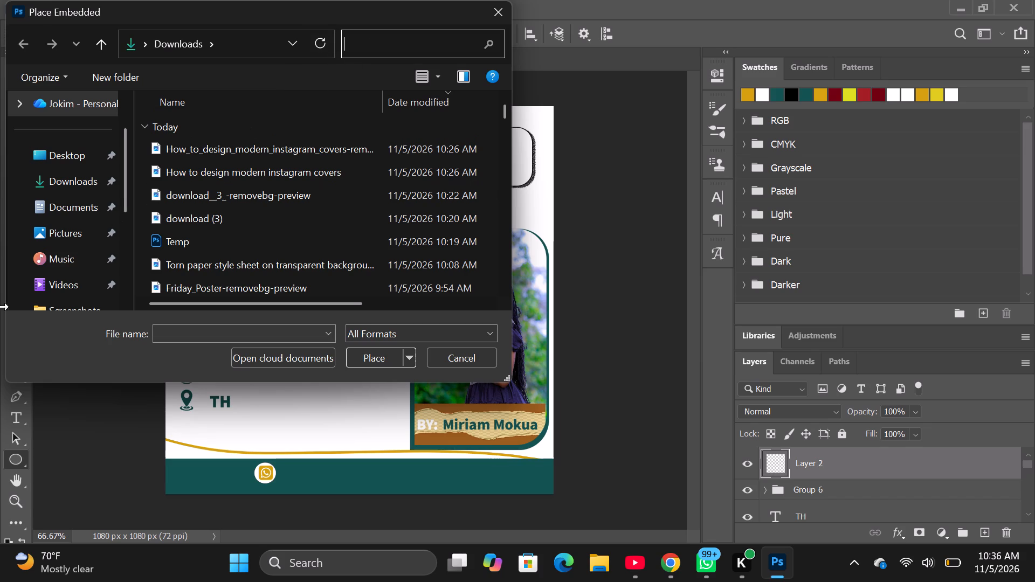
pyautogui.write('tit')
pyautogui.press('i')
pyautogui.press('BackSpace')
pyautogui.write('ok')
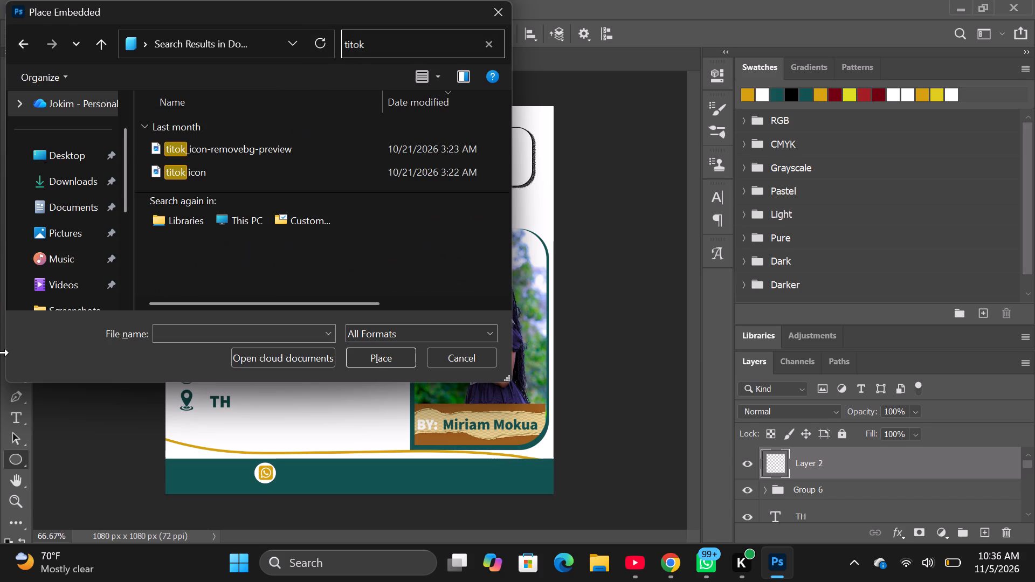
pyautogui.click(258, 151)
pyautogui.click(375, 358)
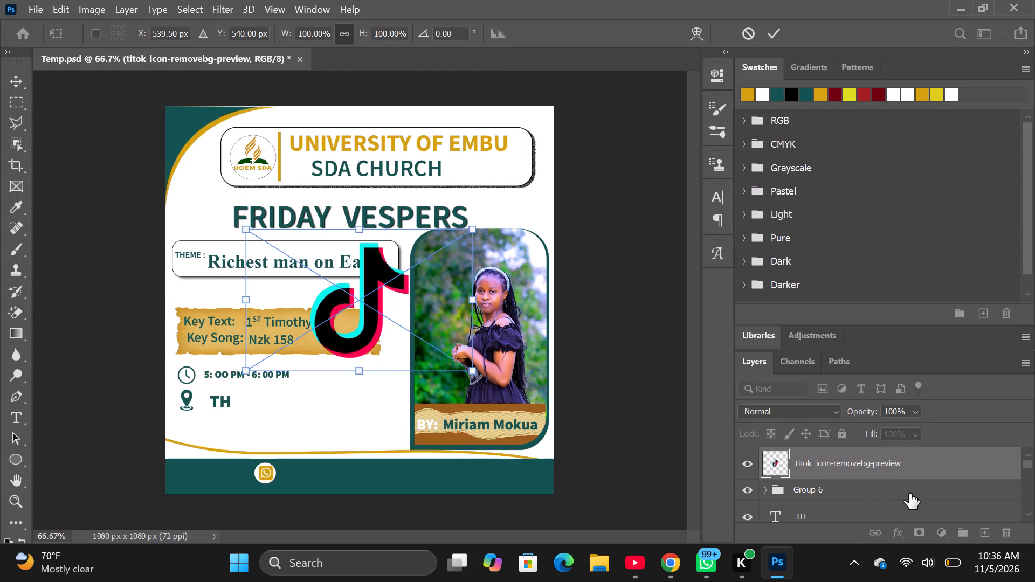
pyautogui.click(906, 461)
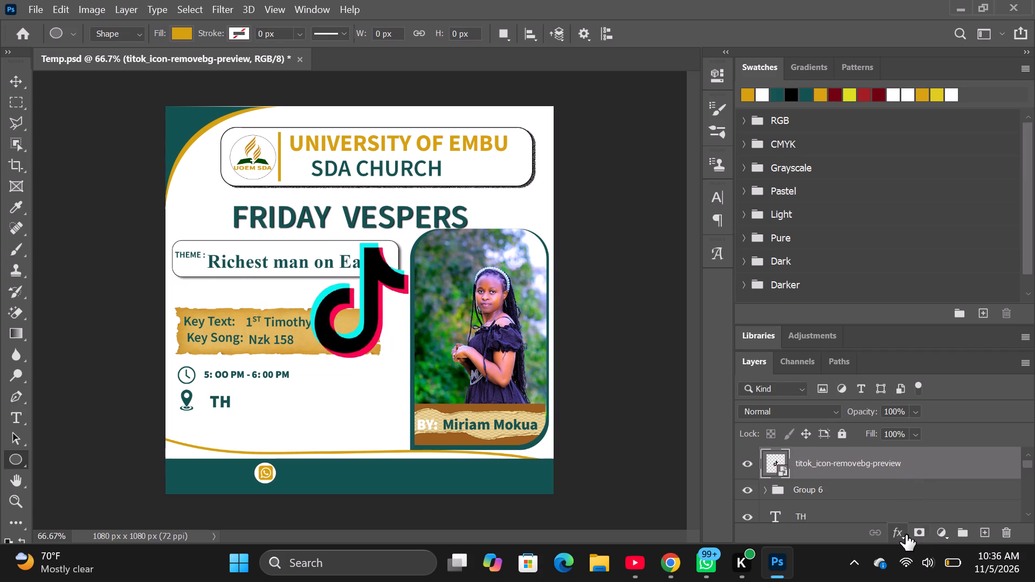
# Apply a gold #d5a00d Color Overlay in Normal blend mode to the TikTok icon layer.
pyautogui.click(904, 534)
pyautogui.click(917, 472)
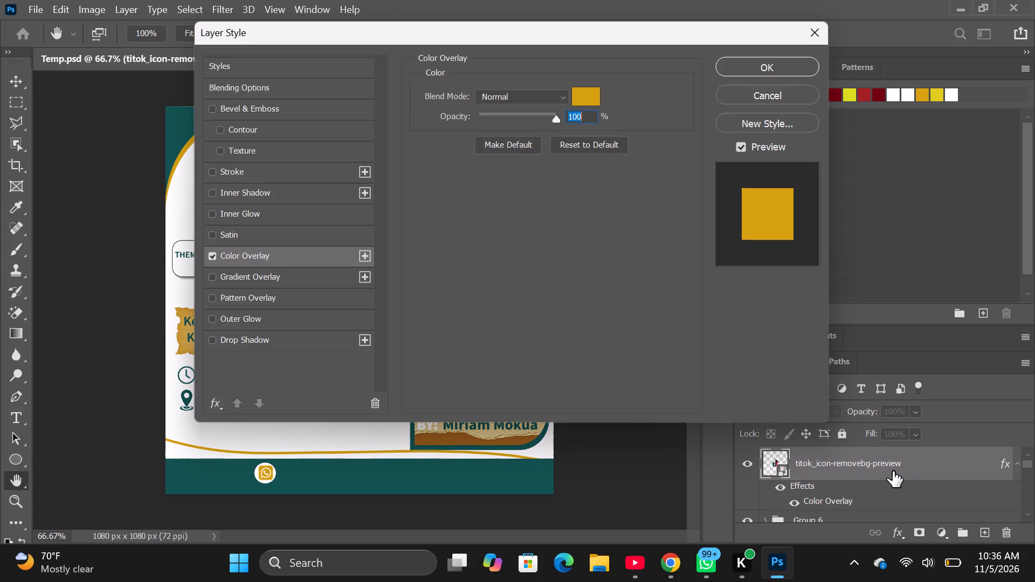
pyautogui.click(591, 102)
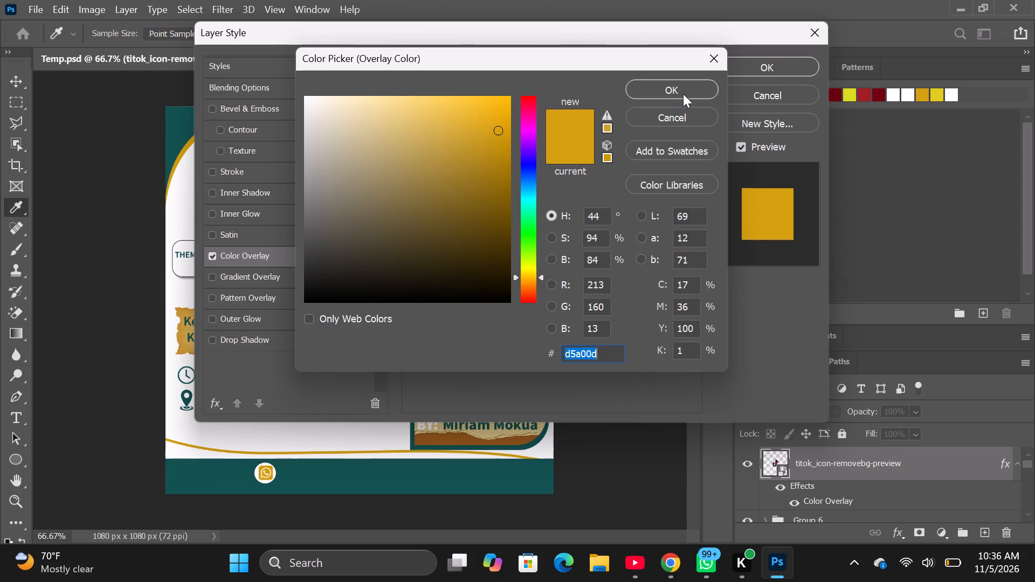
pyautogui.click(681, 95)
pyautogui.click(782, 61)
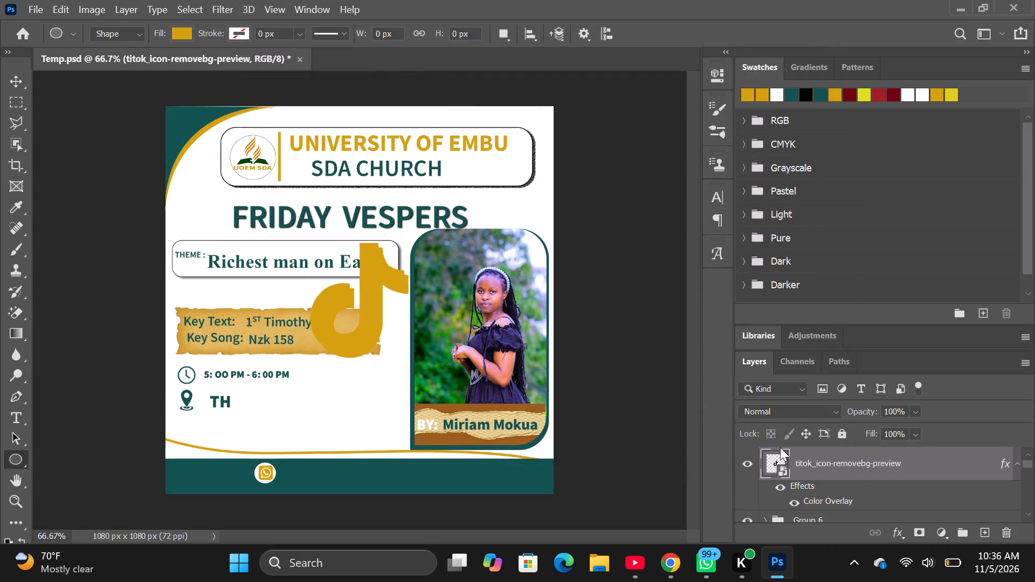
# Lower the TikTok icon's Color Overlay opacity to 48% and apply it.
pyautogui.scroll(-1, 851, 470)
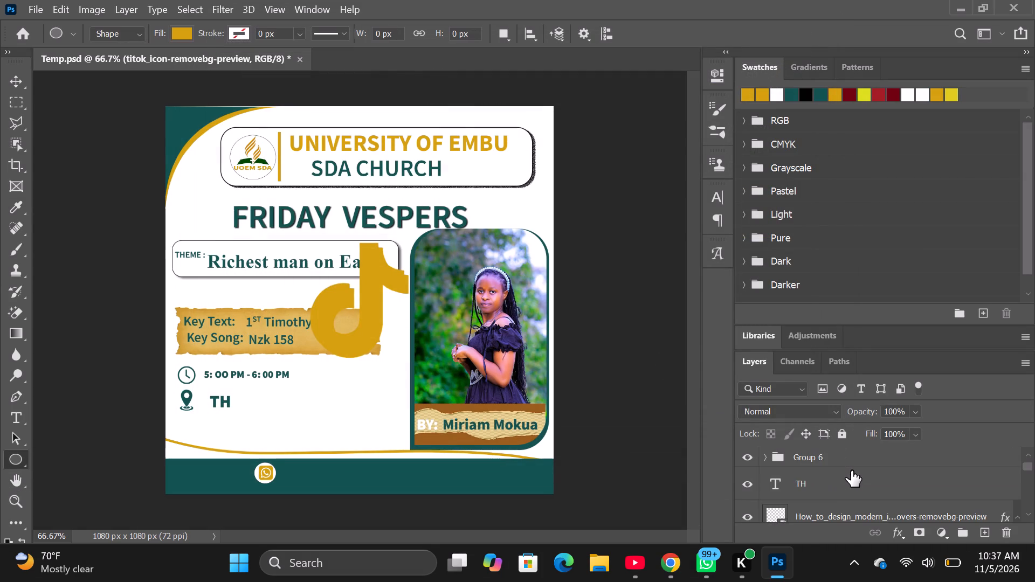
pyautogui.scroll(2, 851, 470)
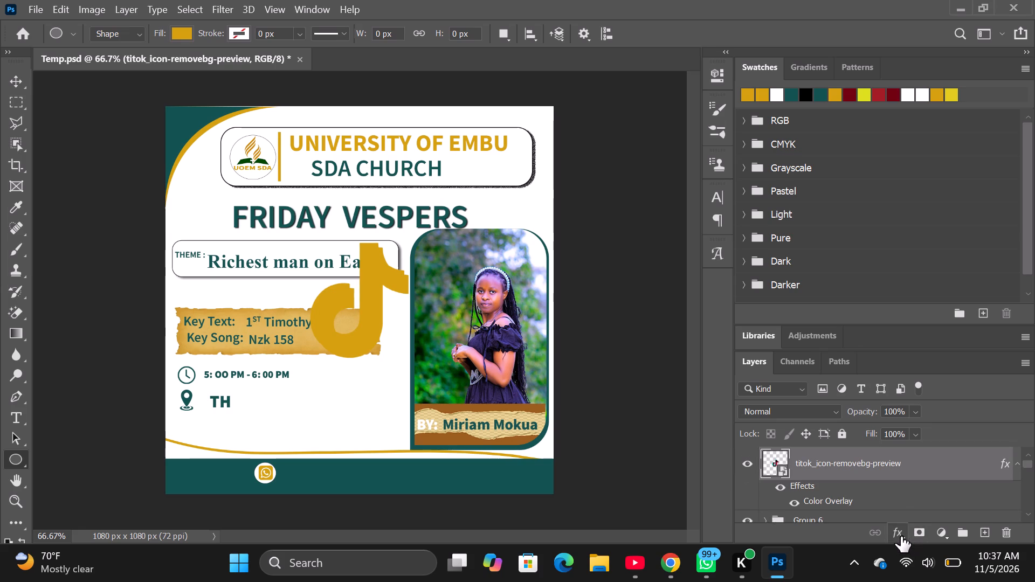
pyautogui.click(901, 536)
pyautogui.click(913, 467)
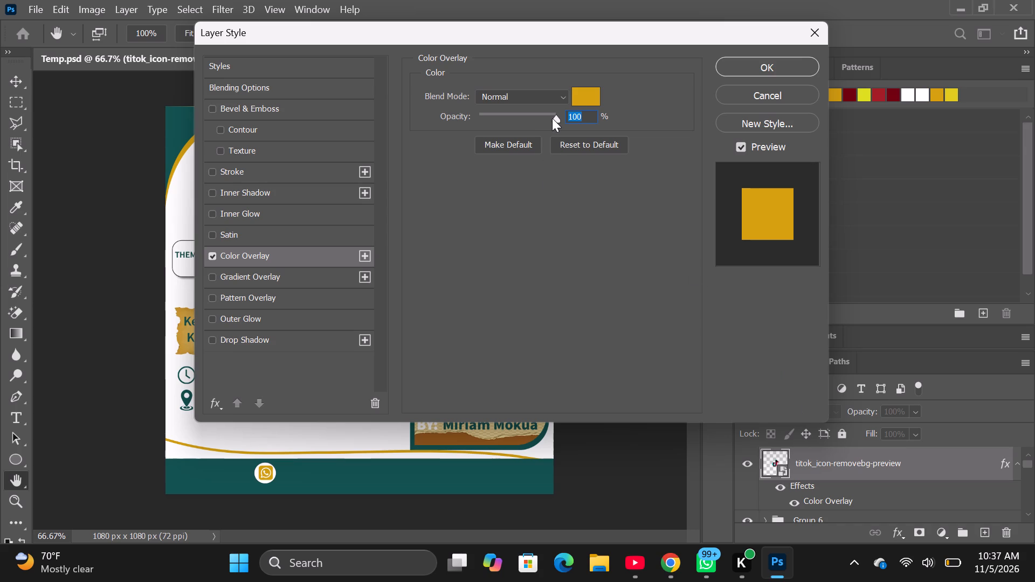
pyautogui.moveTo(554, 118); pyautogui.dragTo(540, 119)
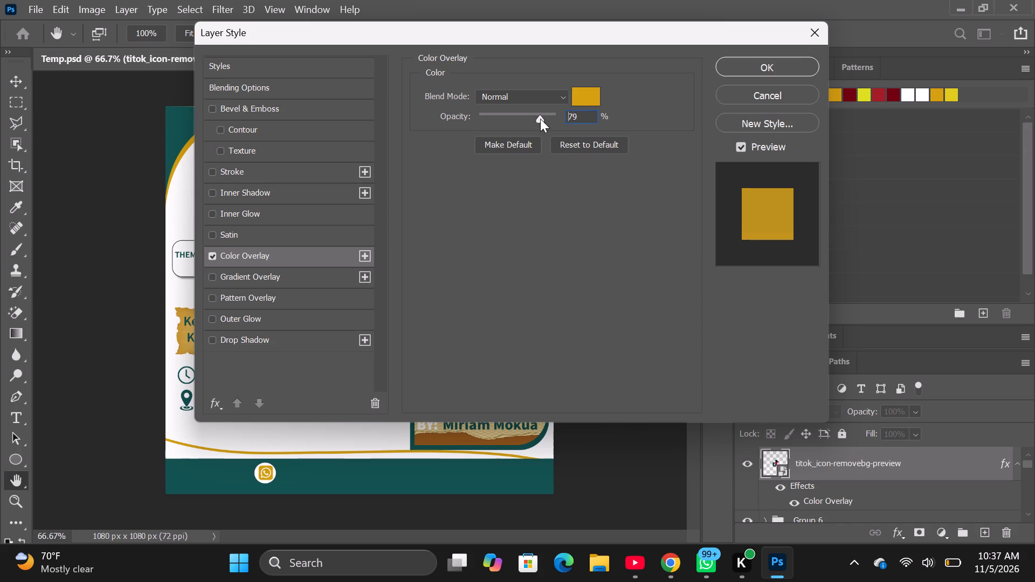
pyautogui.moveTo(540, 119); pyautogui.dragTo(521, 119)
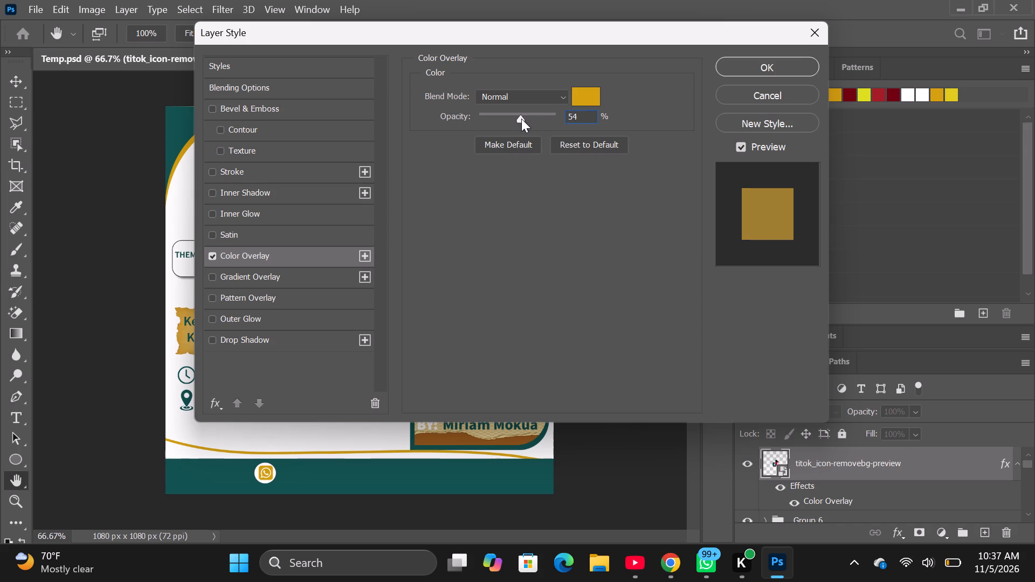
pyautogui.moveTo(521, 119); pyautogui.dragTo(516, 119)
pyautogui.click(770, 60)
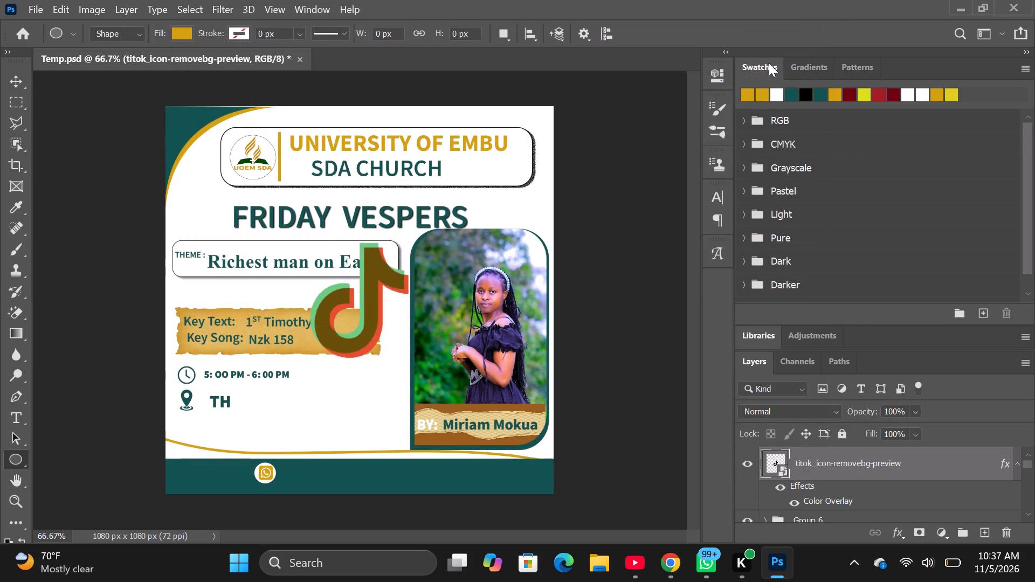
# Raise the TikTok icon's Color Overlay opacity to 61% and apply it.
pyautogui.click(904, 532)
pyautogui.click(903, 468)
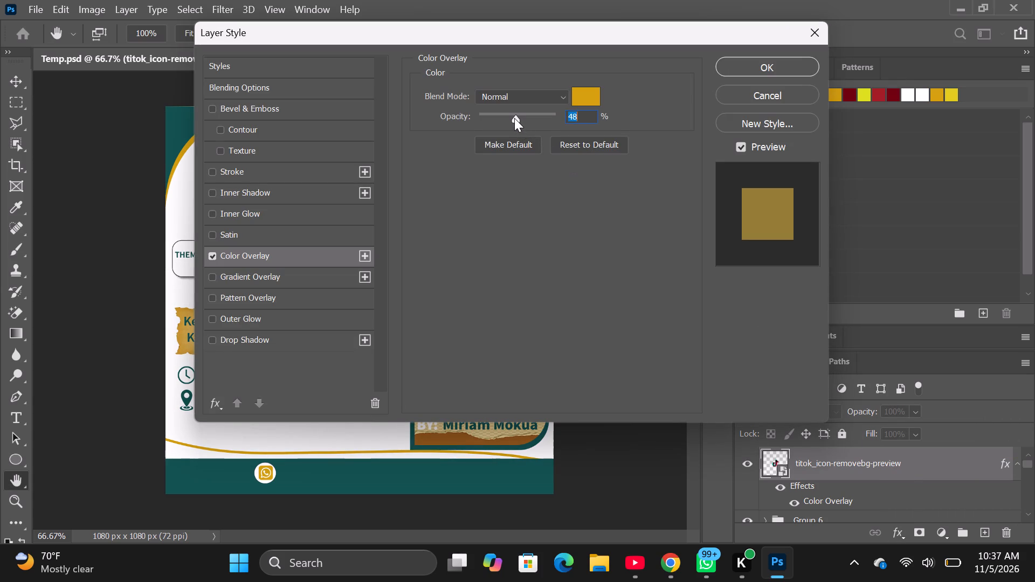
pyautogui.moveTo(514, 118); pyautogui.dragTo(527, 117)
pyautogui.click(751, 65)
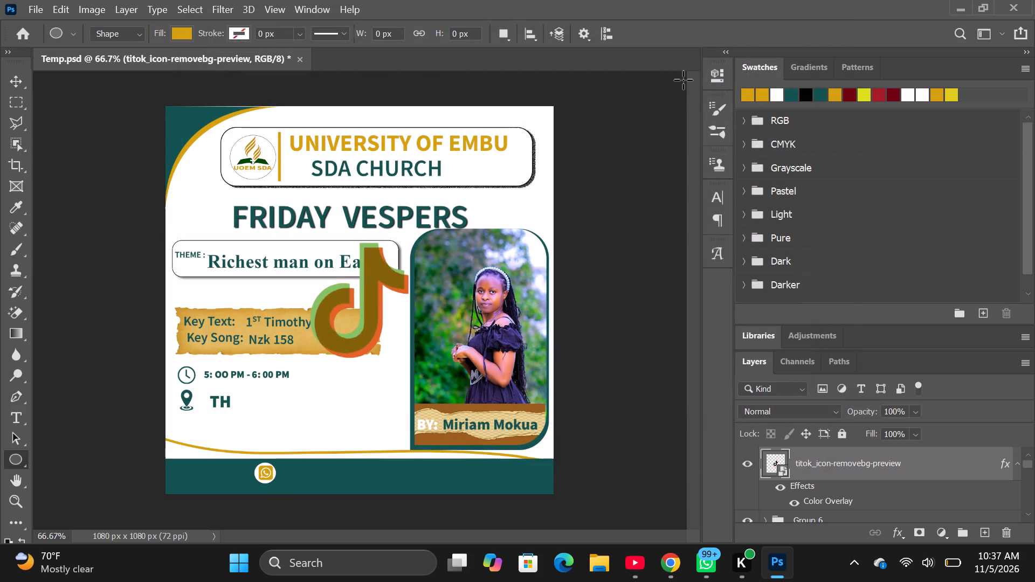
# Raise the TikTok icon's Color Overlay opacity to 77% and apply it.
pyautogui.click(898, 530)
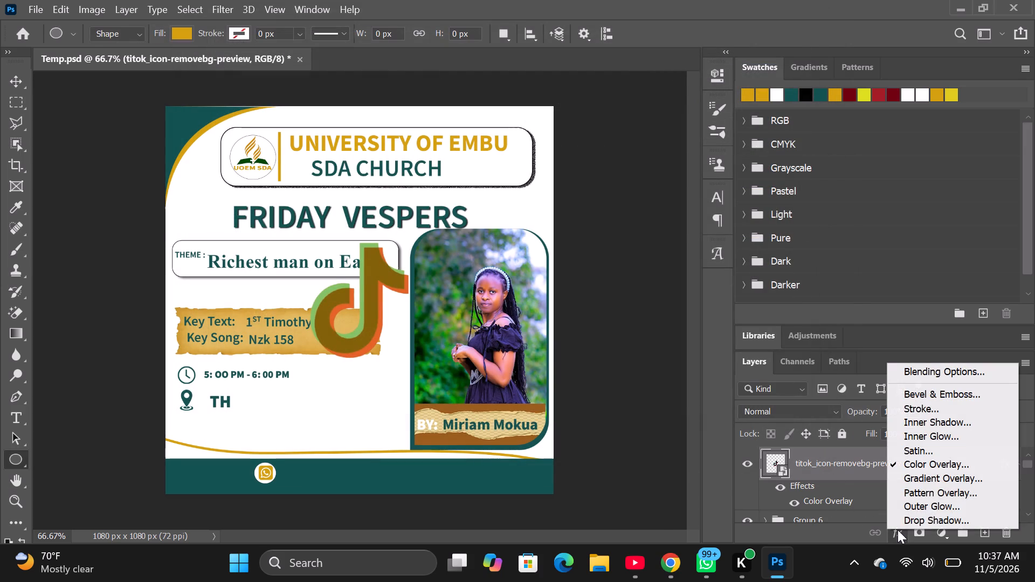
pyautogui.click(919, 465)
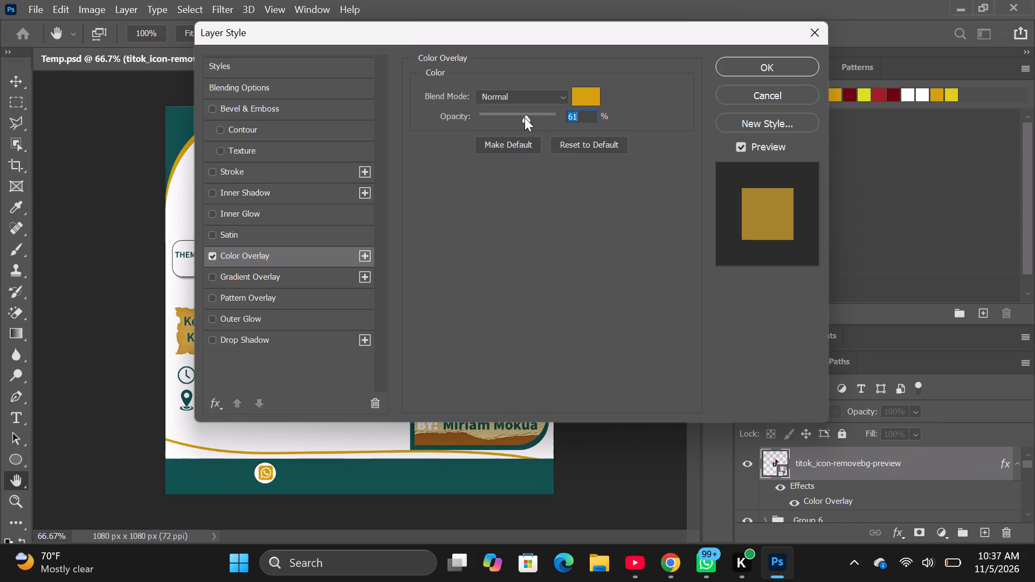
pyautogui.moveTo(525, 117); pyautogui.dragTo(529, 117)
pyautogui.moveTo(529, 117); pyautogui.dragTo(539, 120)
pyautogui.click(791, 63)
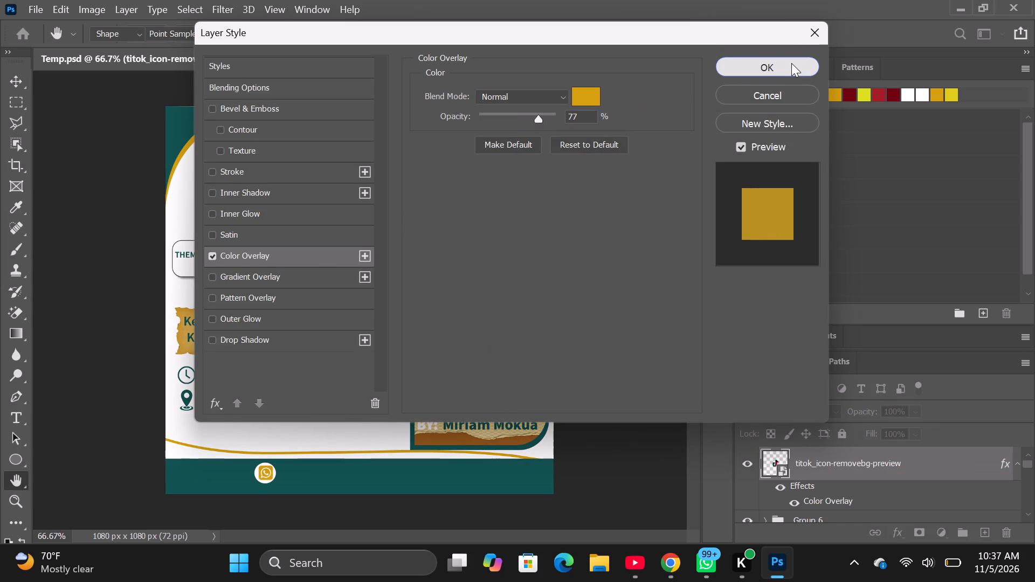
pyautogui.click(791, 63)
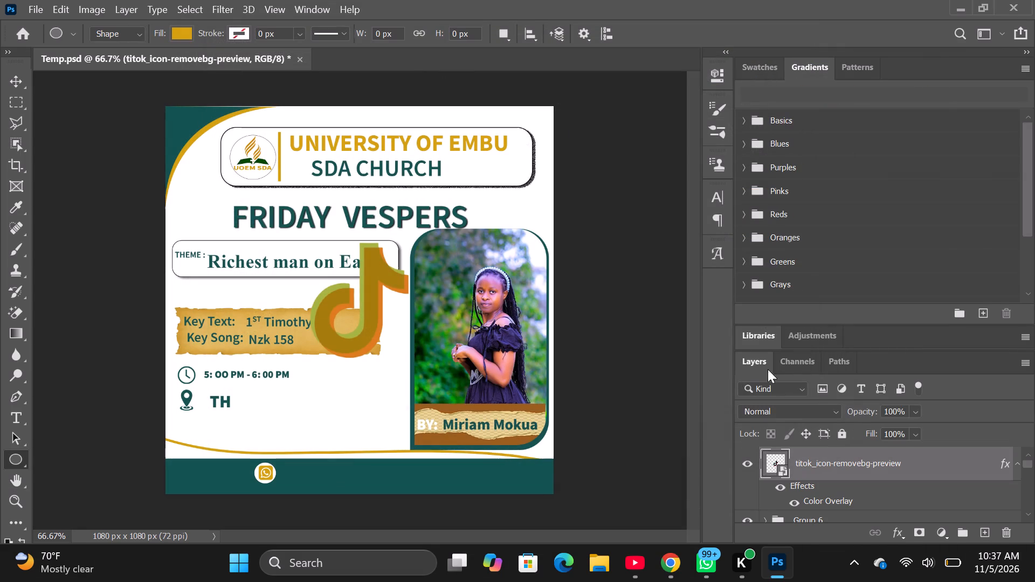
# Set the TikTok icon's Color Overlay opacity to 90% and apply it.
pyautogui.click(901, 534)
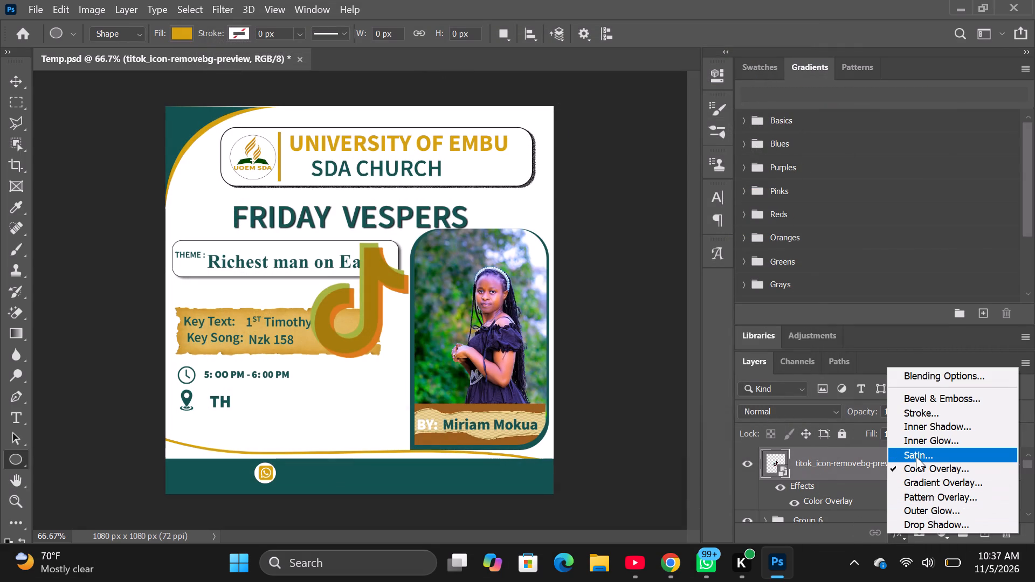
pyautogui.click(917, 467)
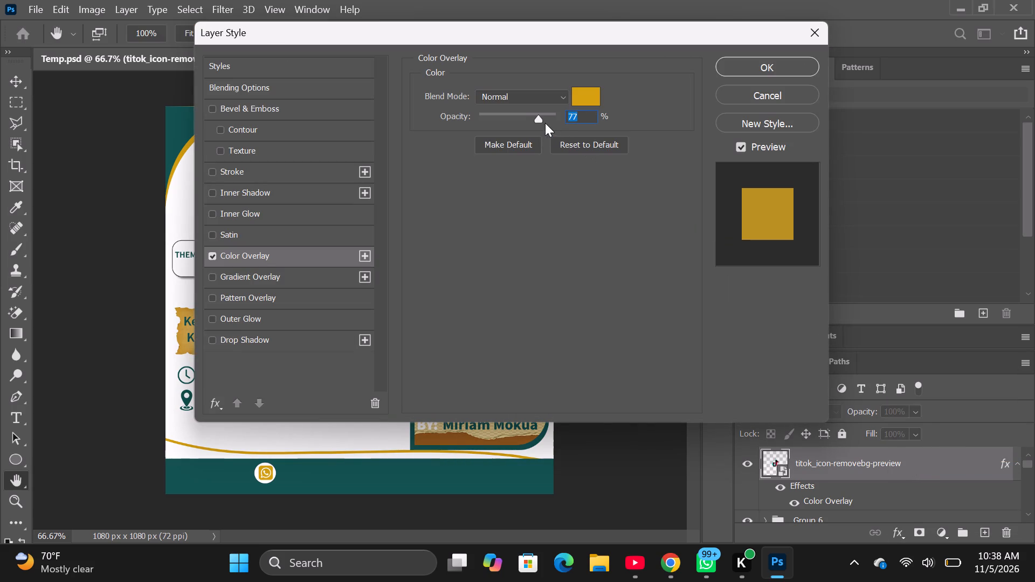
pyautogui.moveTo(538, 117); pyautogui.dragTo(546, 117)
pyautogui.moveTo(546, 117); pyautogui.dragTo(549, 117)
pyautogui.moveTo(549, 117); pyautogui.dragTo(549, 117)
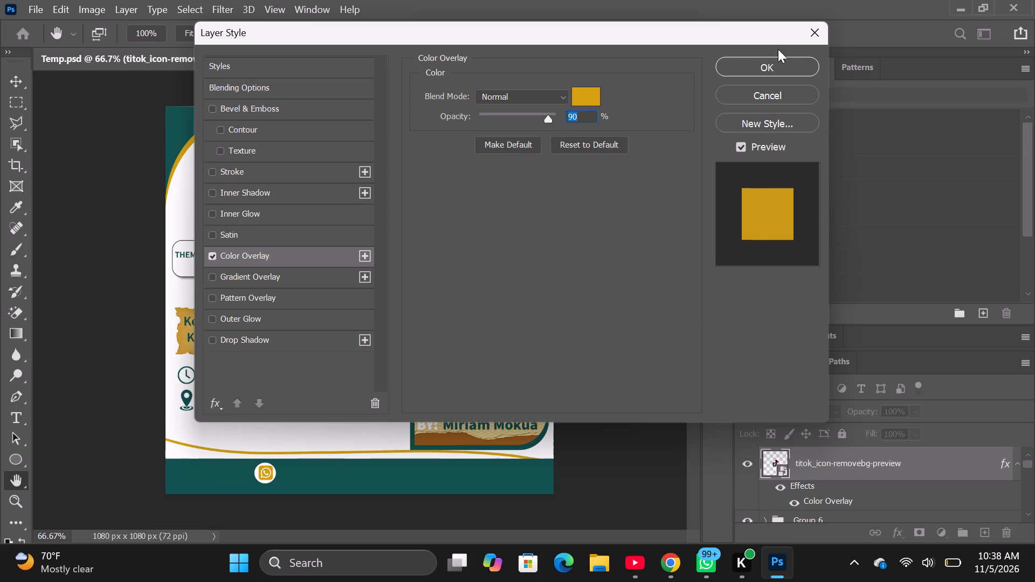
pyautogui.click(765, 66)
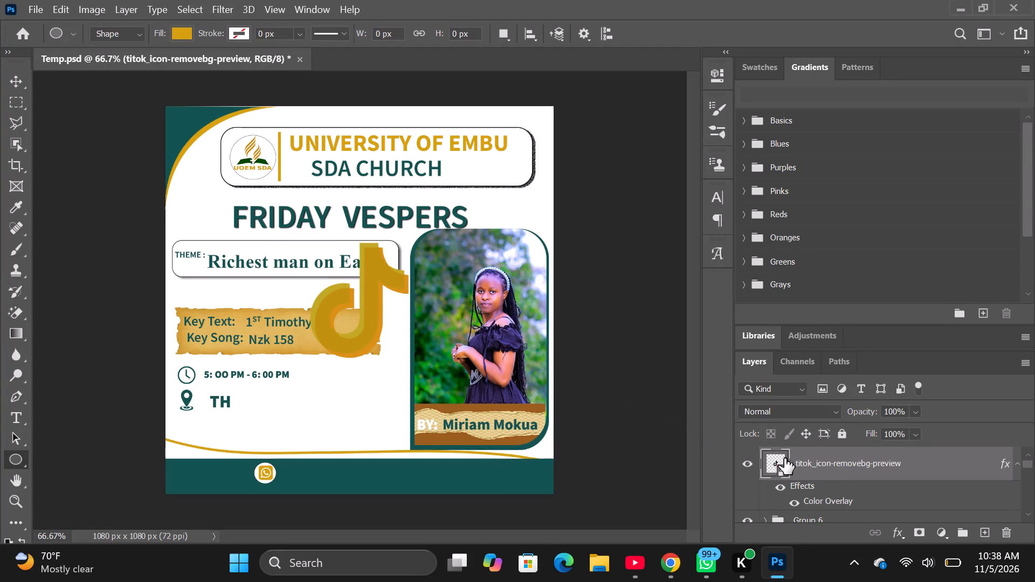
# Raise the TikTok icon's Color Overlay opacity close to its maximum and apply it.
pyautogui.click(901, 531)
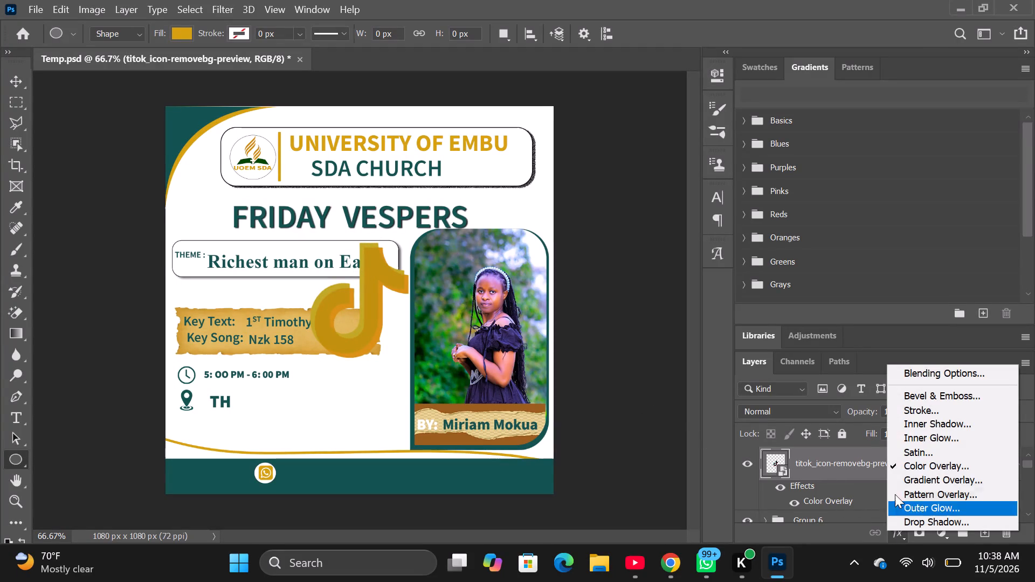
pyautogui.click(903, 462)
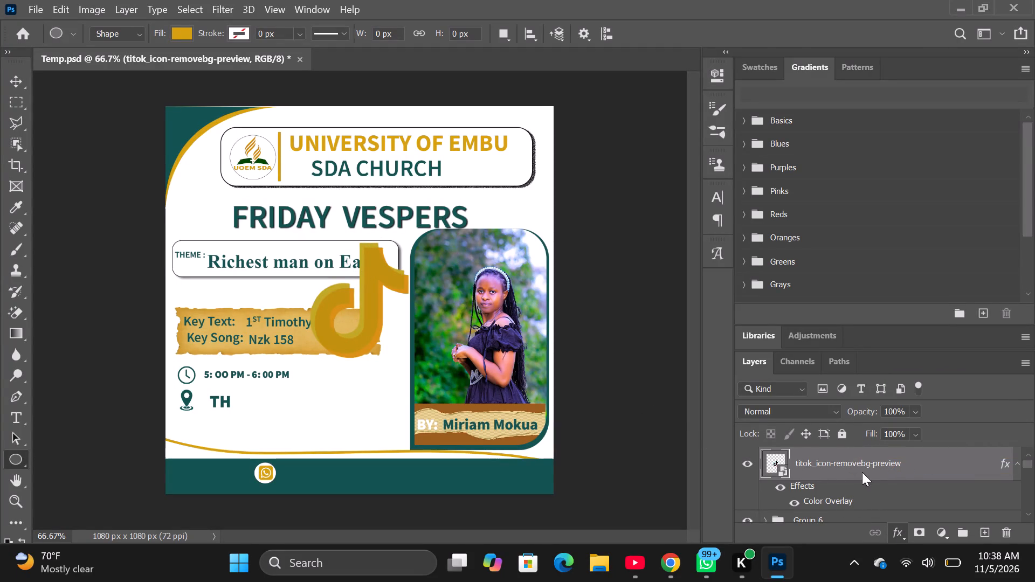
pyautogui.moveTo(547, 120); pyautogui.dragTo(550, 118)
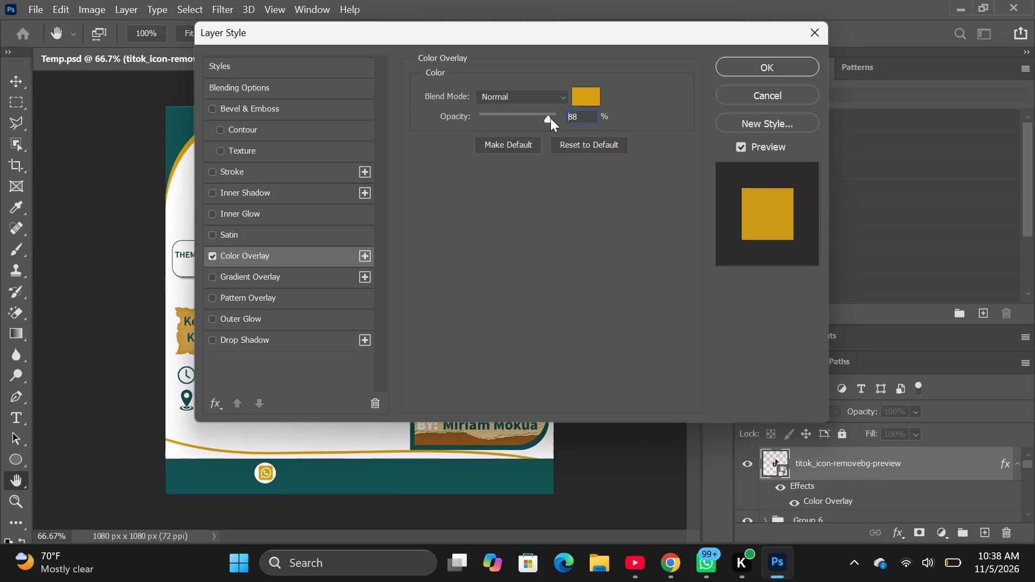
pyautogui.moveTo(550, 118); pyautogui.dragTo(553, 118)
pyautogui.click(746, 67)
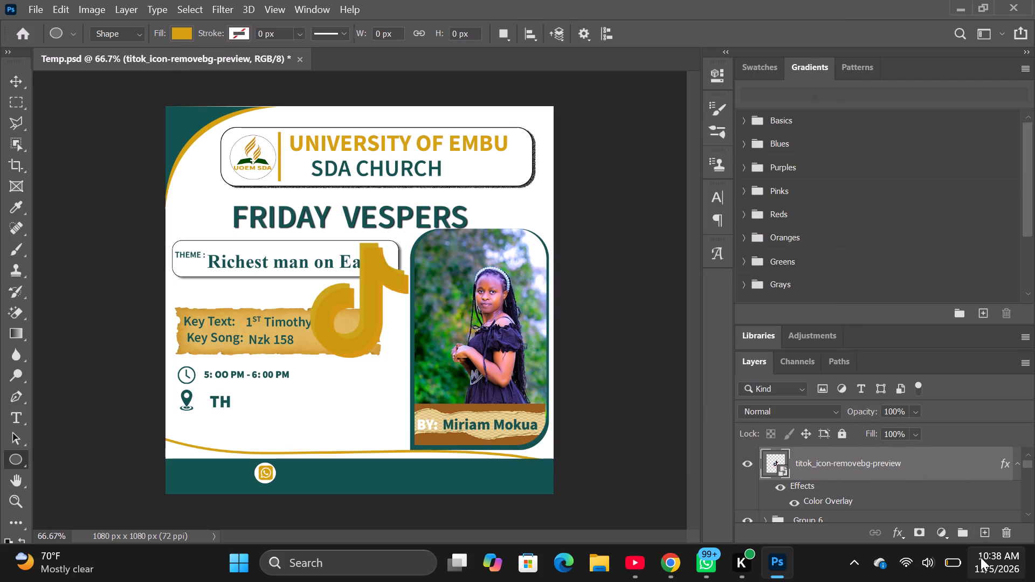
# On a new layer, draw an ellipse about 311 by 363 px around the TikTok icon and fill it white.
pyautogui.click(986, 533)
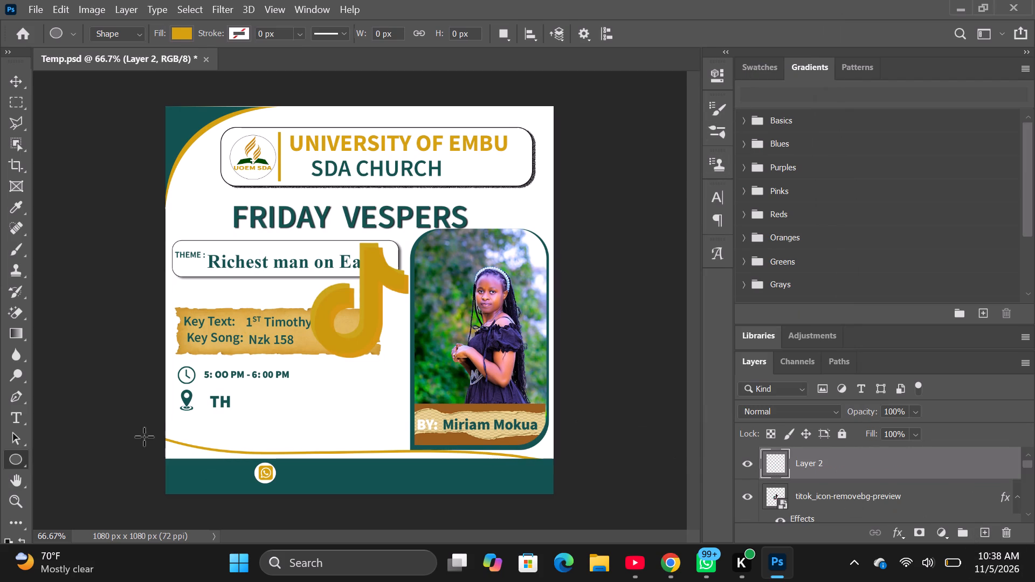
pyautogui.click(19, 459)
pyautogui.moveTo(306, 238); pyautogui.dragTo(399, 311)
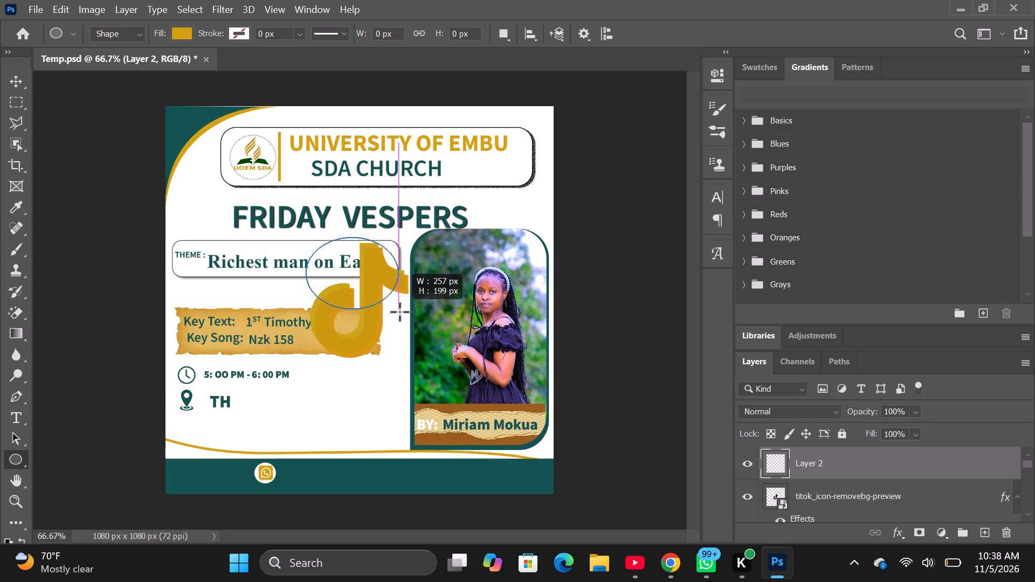
pyautogui.moveTo(399, 311); pyautogui.dragTo(420, 373)
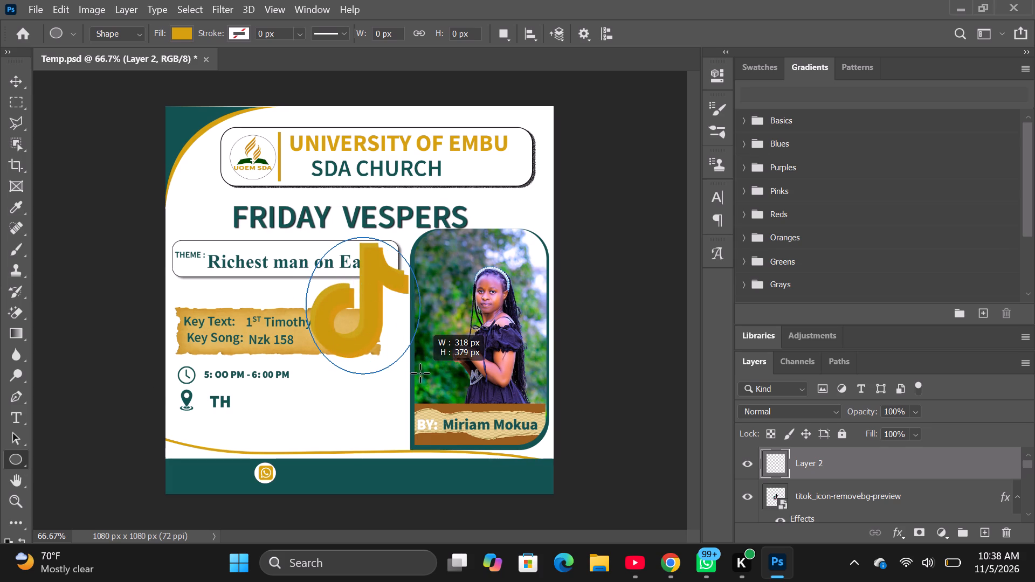
pyautogui.moveTo(420, 373); pyautogui.dragTo(419, 372)
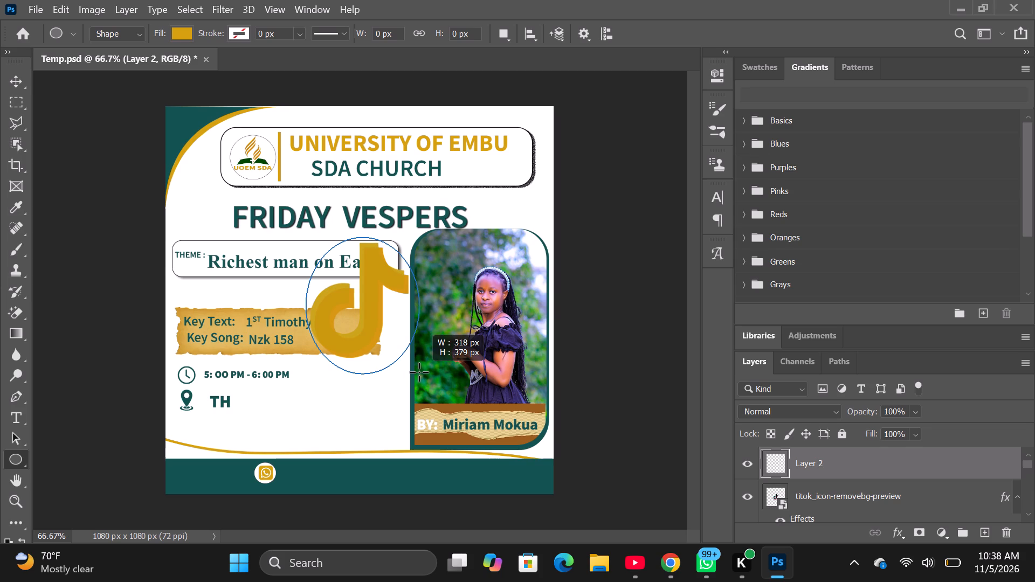
pyautogui.moveTo(419, 372); pyautogui.dragTo(412, 370)
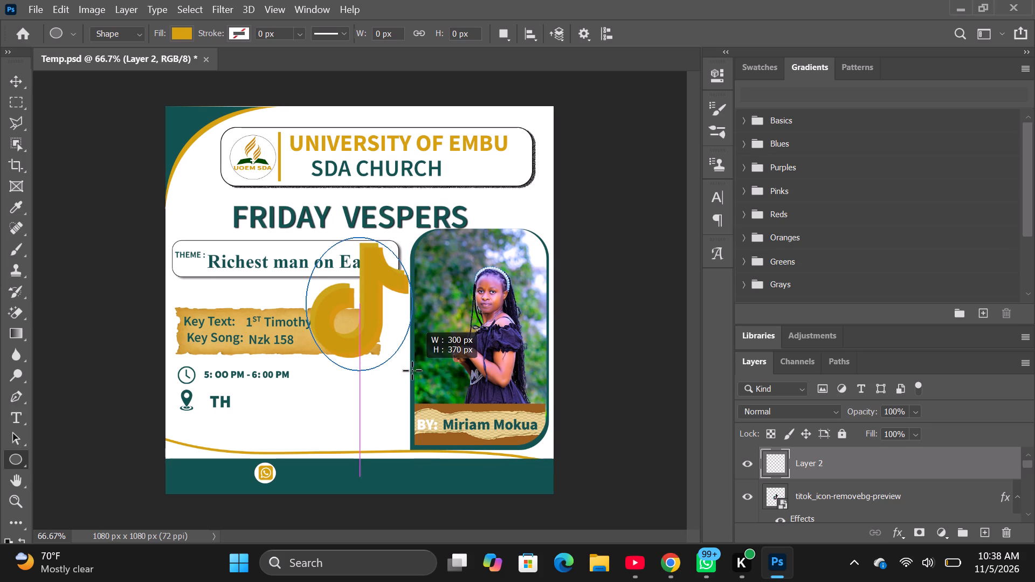
pyautogui.moveTo(412, 370); pyautogui.dragTo(417, 368)
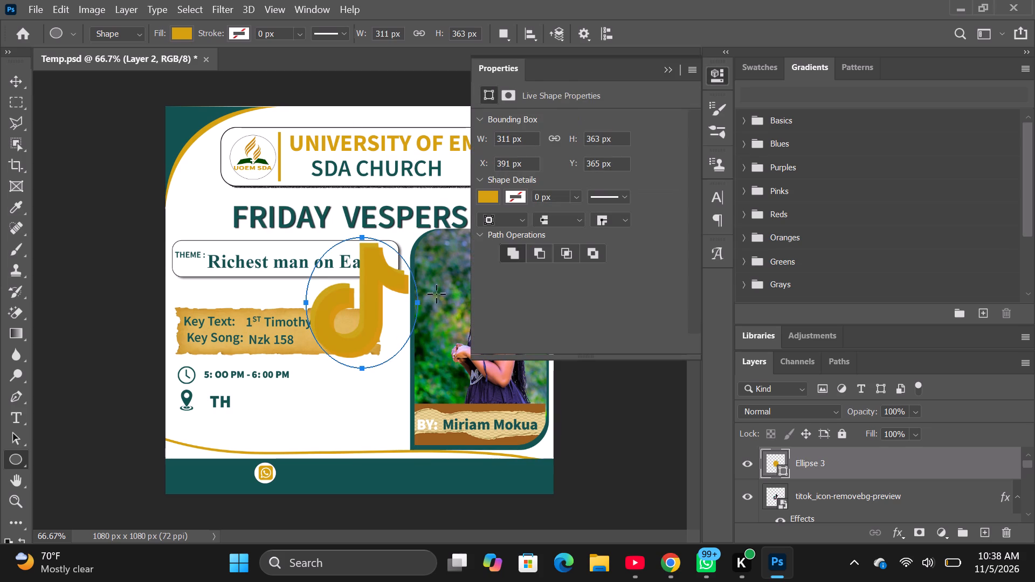
pyautogui.click(485, 193)
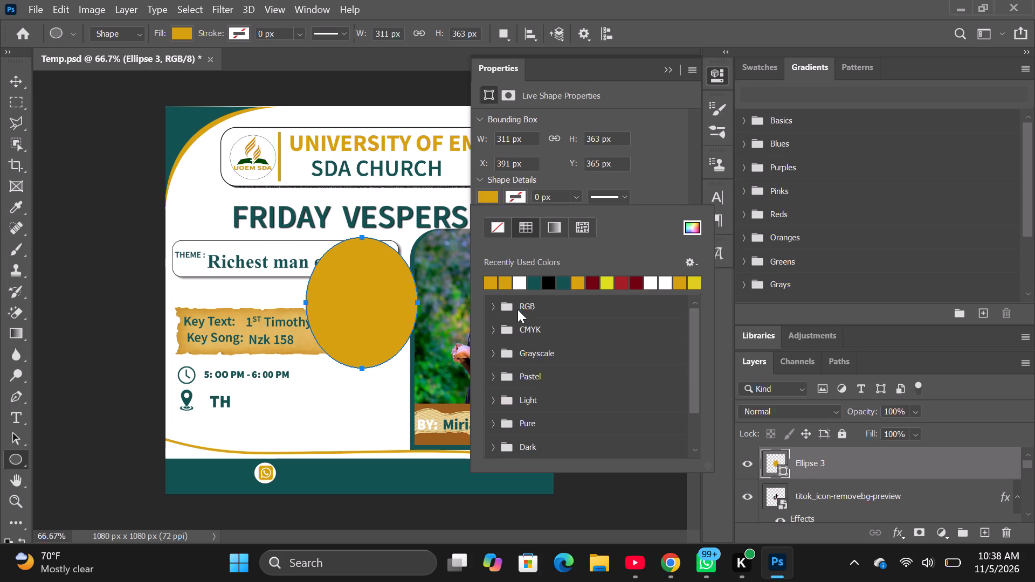
pyautogui.click(518, 286)
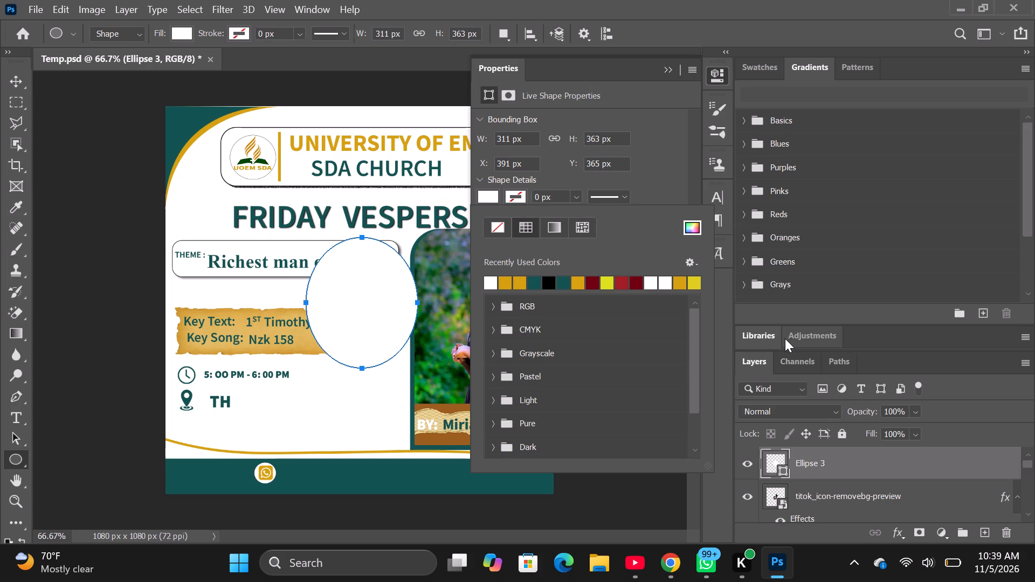
pyautogui.click(667, 71)
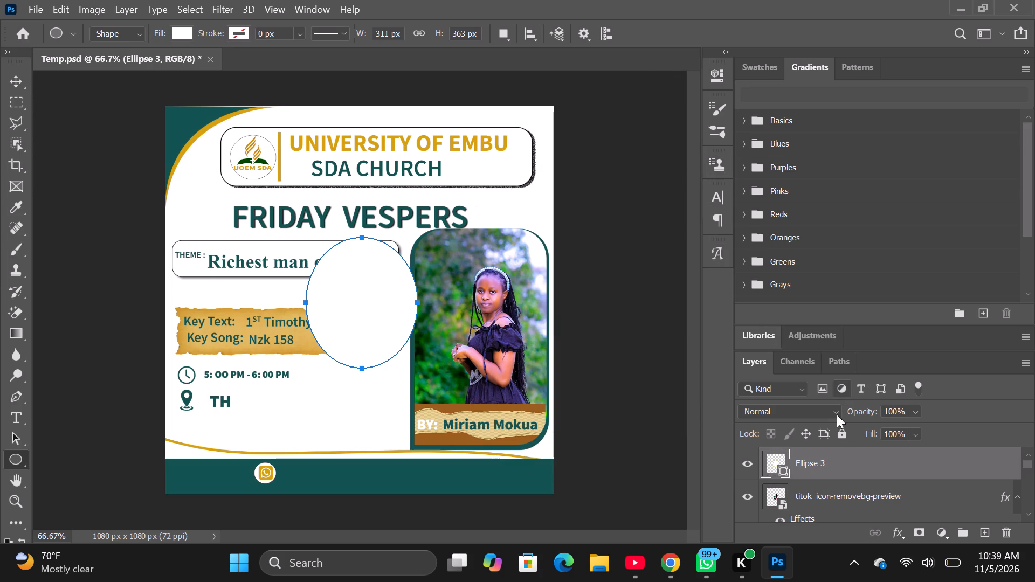
# Move the TikTok icon layer above the white ellipse and clip it to the ellipse with a clipping mask.
pyautogui.moveTo(841, 493); pyautogui.dragTo(823, 457)
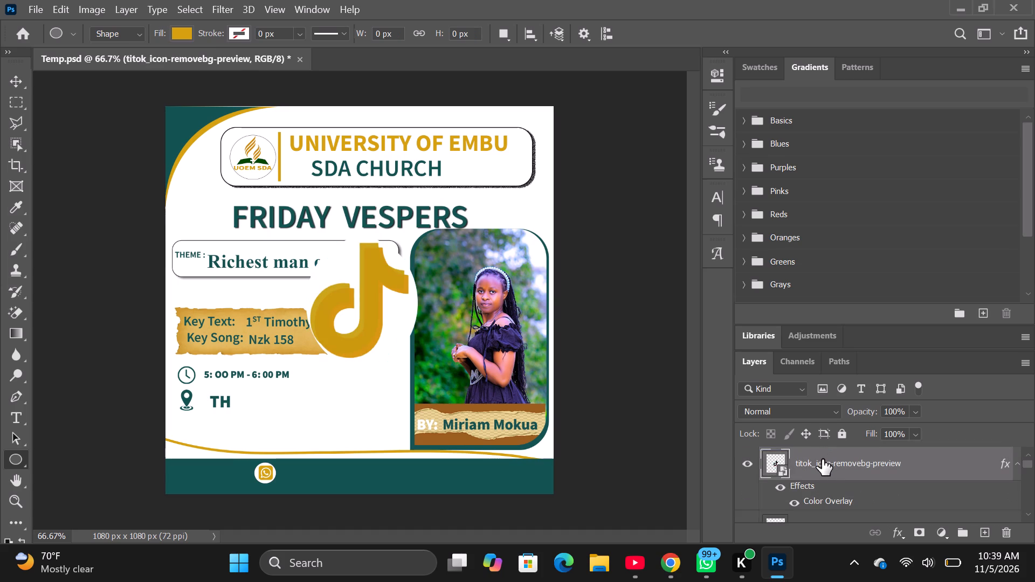
pyautogui.rightClick(822, 462)
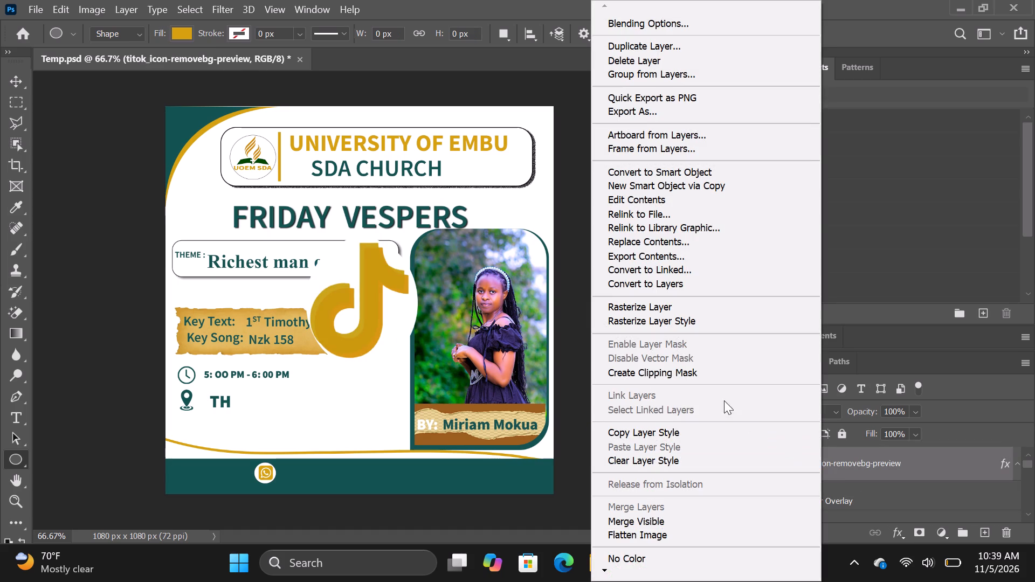
pyautogui.click(696, 377)
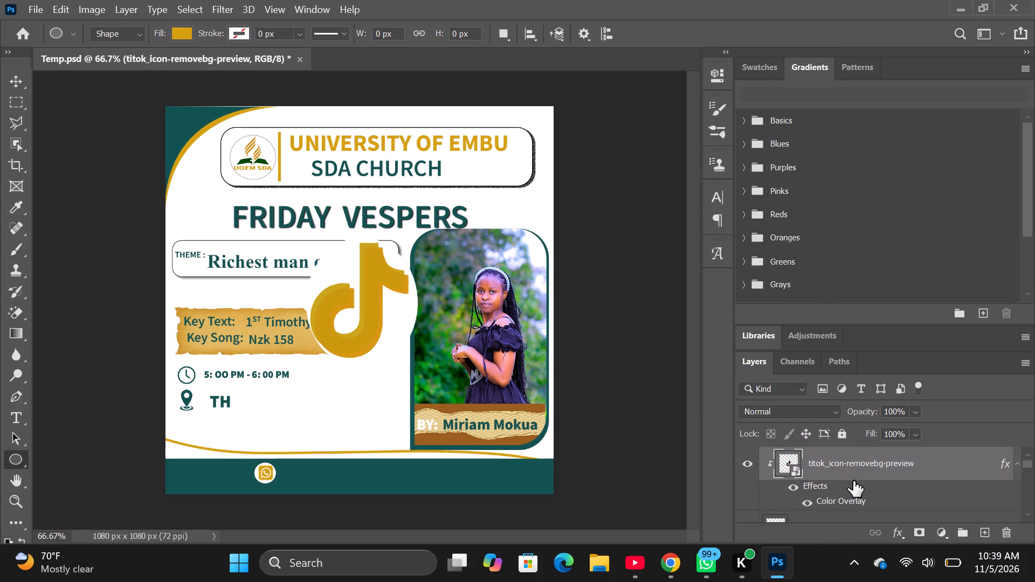
# Group the TikTok icon layer together with its white ellipse layer.
pyautogui.keyDown('shift'); pyautogui.scroll(-1, 867, 451); pyautogui.keyUp('shift')
pyautogui.keyDown('shift'); pyautogui.scroll(-1, 879, 499); pyautogui.keyUp('shift')
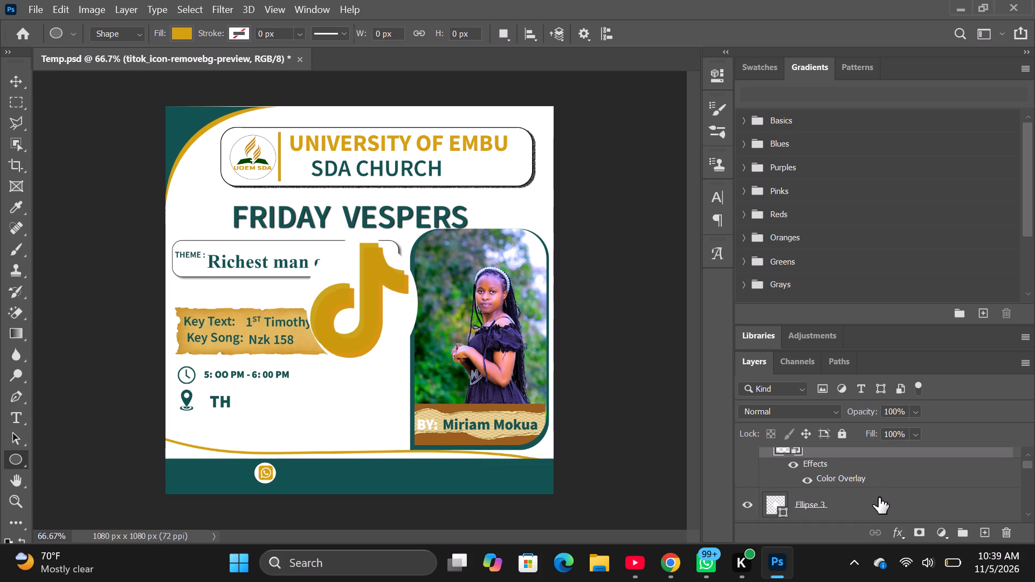
pyautogui.keyDown('shift'); pyautogui.click(863, 499); pyautogui.keyUp('shift')
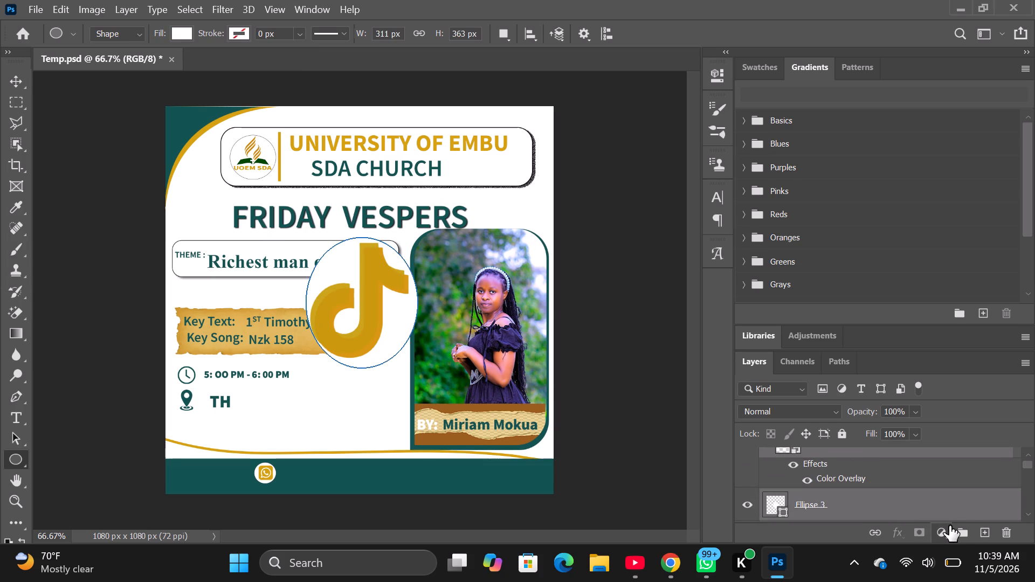
pyautogui.click(957, 531)
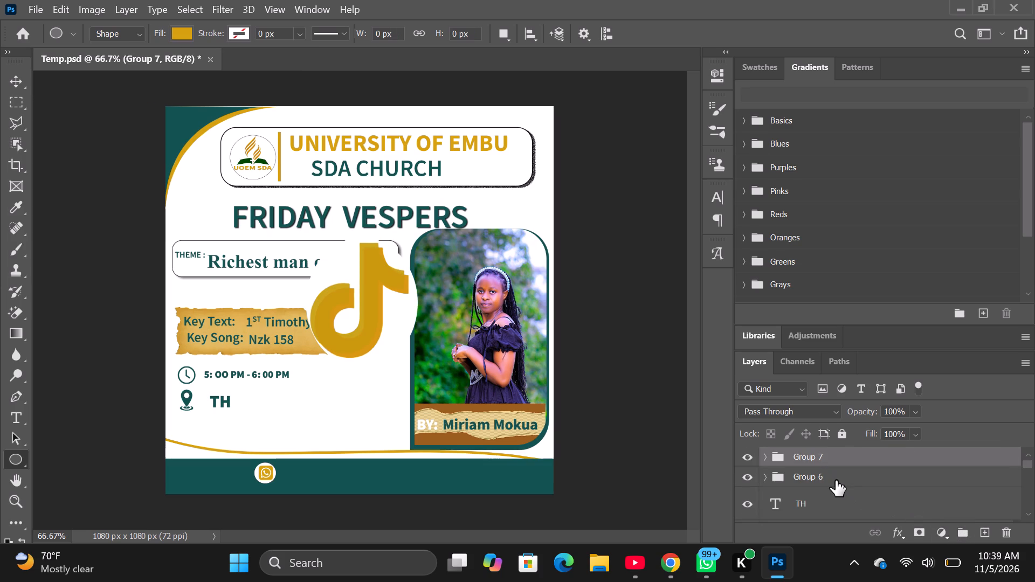
# Scale the TikTok icon group down to about 46% and move it onto the teal footer near the WhatsApp icon.
pyautogui.hotkey('ctrl', 't')
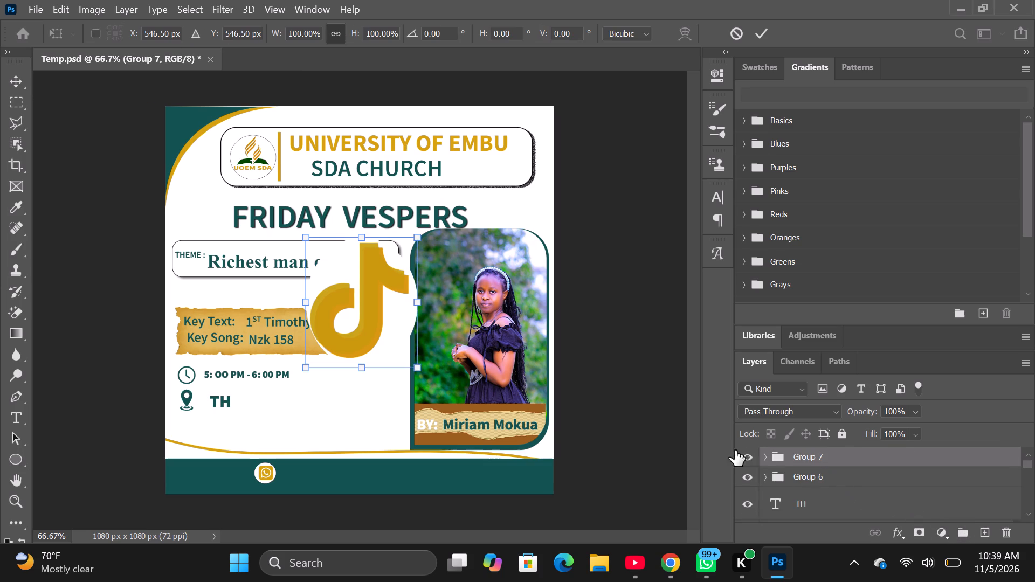
pyautogui.moveTo(419, 370); pyautogui.dragTo(394, 328)
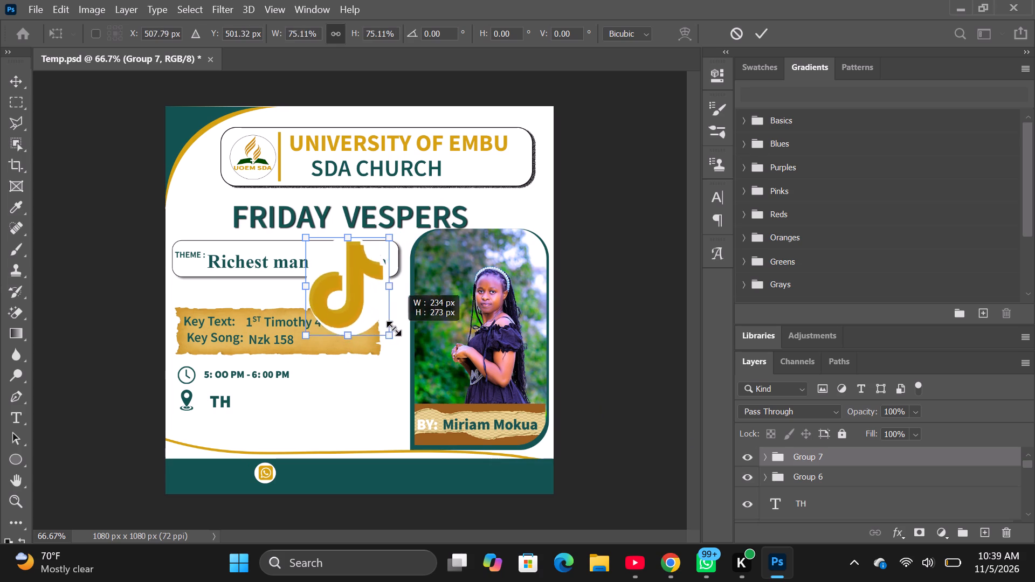
pyautogui.moveTo(394, 328); pyautogui.dragTo(377, 300)
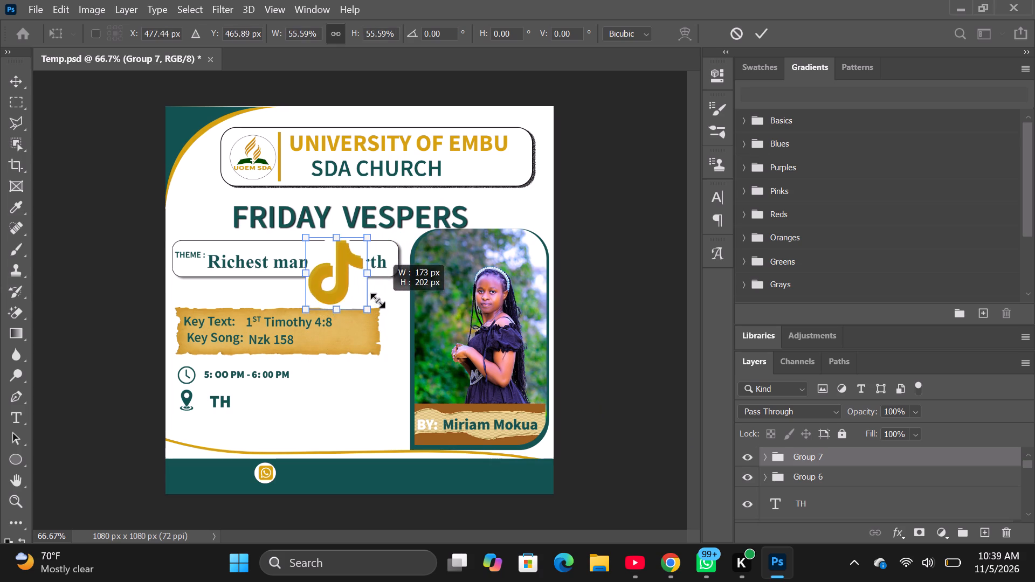
pyautogui.moveTo(377, 300); pyautogui.dragTo(370, 289)
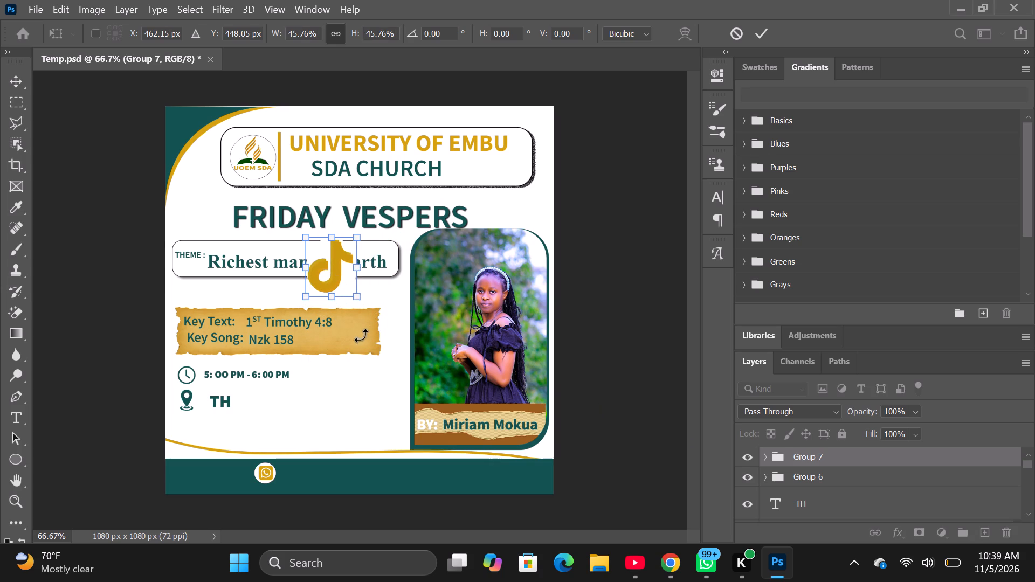
pyautogui.moveTo(334, 269); pyautogui.dragTo(333, 406)
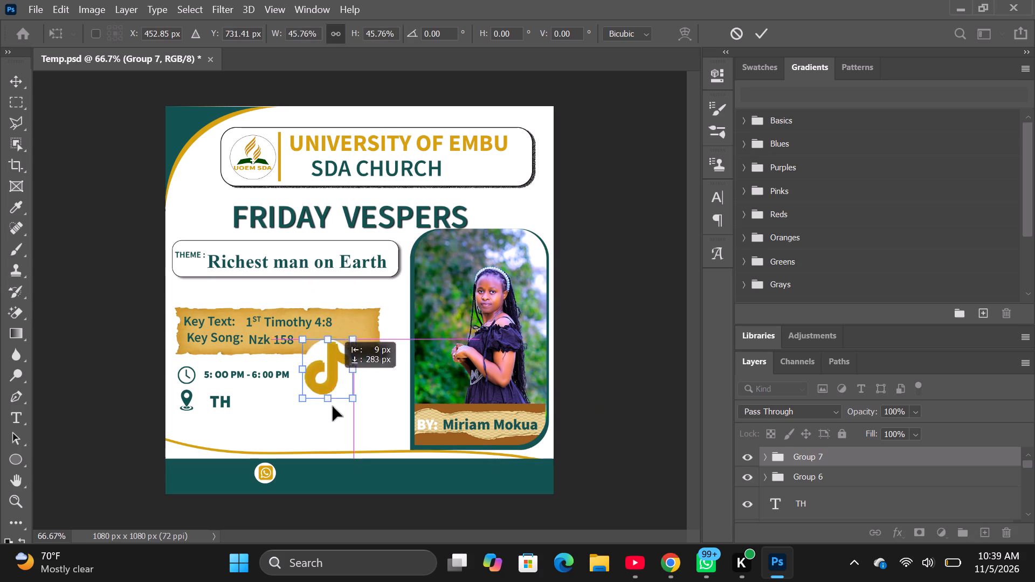
pyautogui.moveTo(333, 406); pyautogui.dragTo(328, 472)
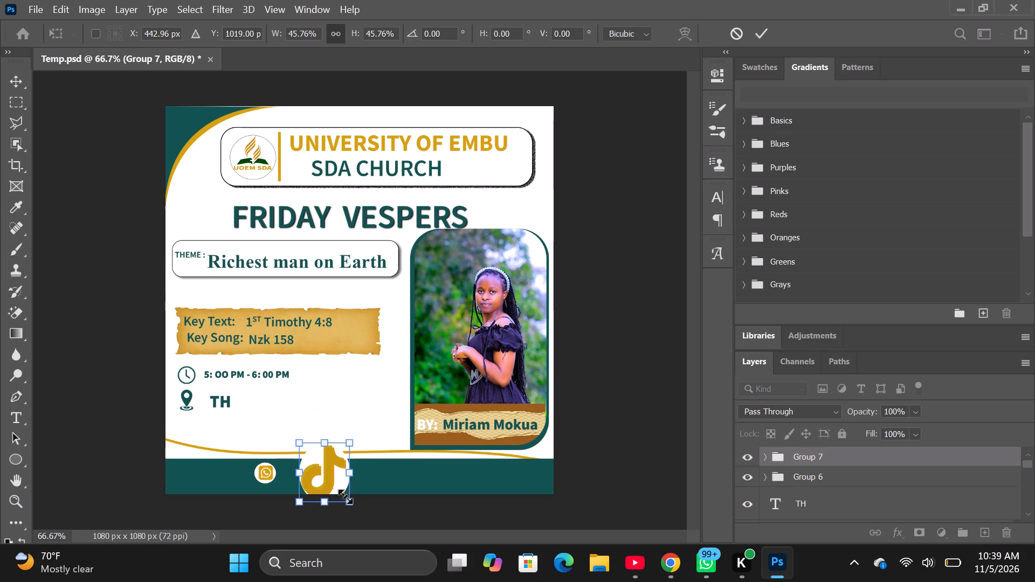
# Shrink the TikTok group to about 18% width and 16% height, place it directly beside the WhatsApp icon, and apply the transform.
pyautogui.moveTo(333, 477); pyautogui.dragTo(328, 455)
pyautogui.moveTo(344, 480); pyautogui.dragTo(341, 476)
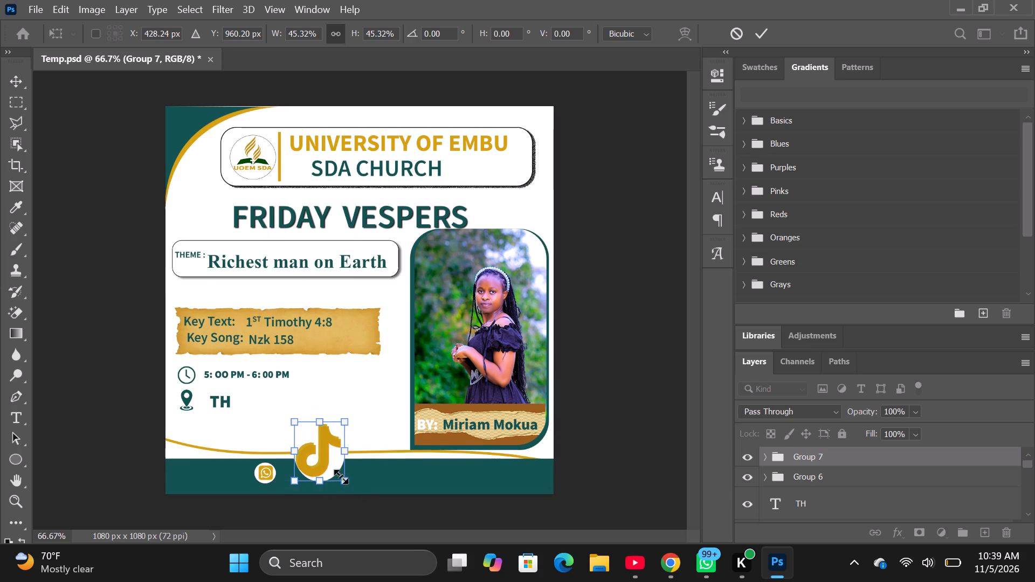
pyautogui.moveTo(341, 476); pyautogui.dragTo(333, 461)
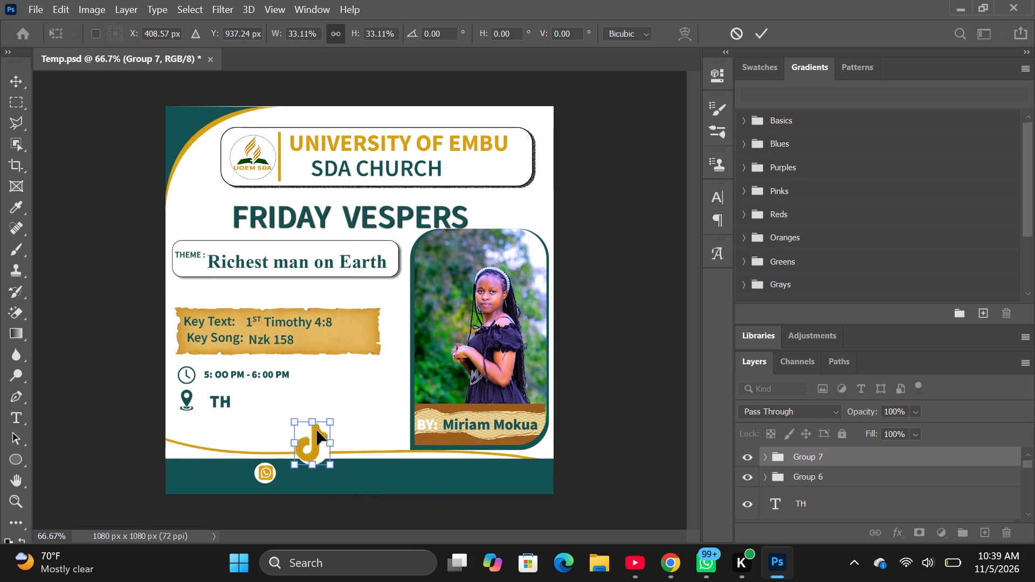
pyautogui.moveTo(313, 430); pyautogui.dragTo(326, 440)
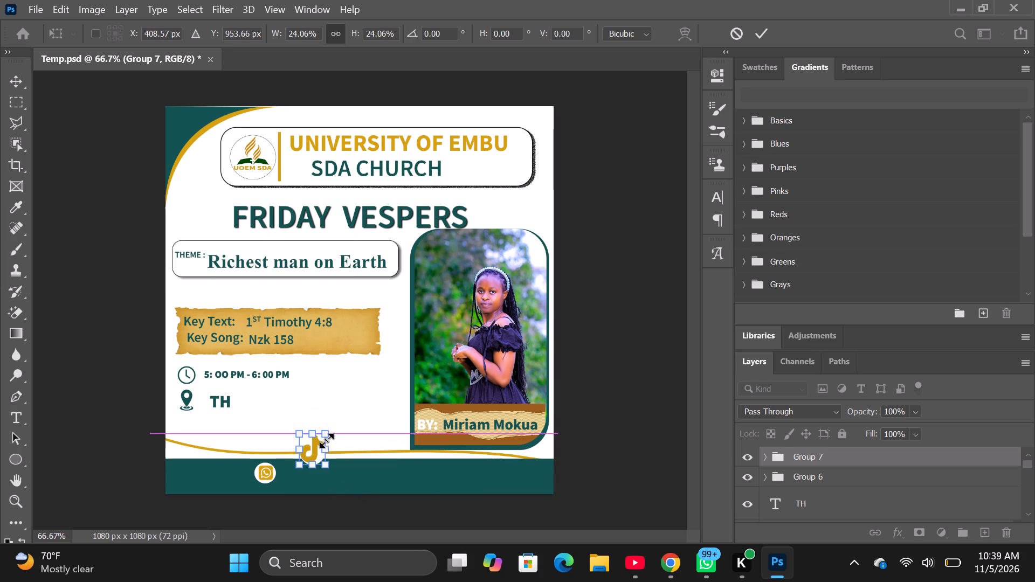
pyautogui.moveTo(310, 447); pyautogui.dragTo(297, 473)
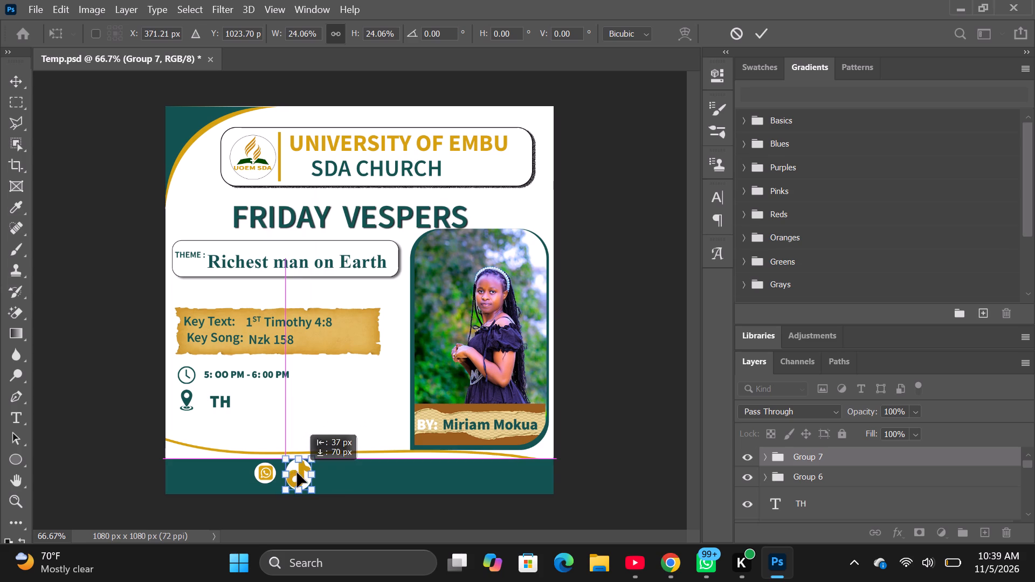
pyautogui.moveTo(297, 473); pyautogui.dragTo(296, 473)
pyautogui.click(296, 458)
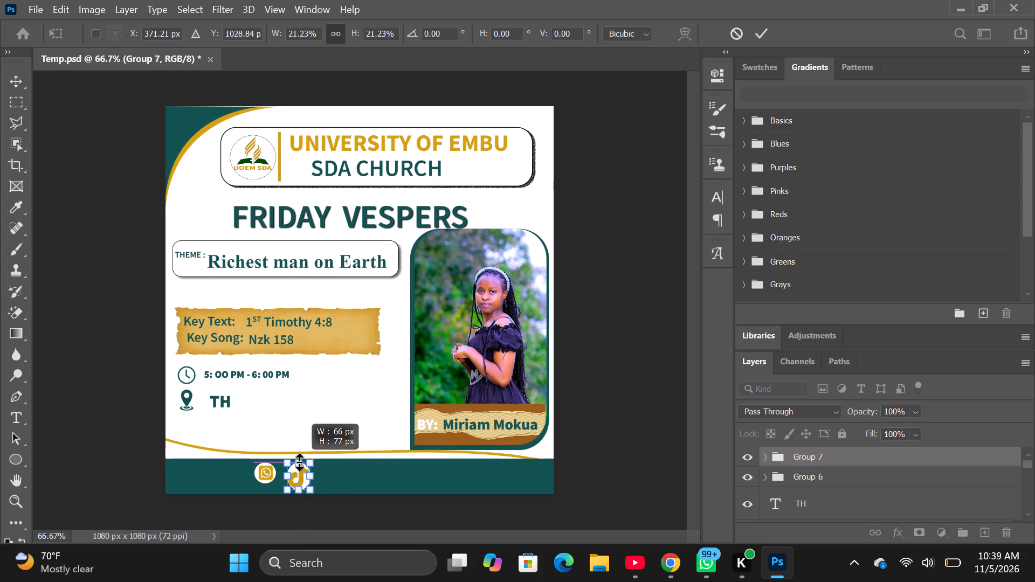
pyautogui.keyDown('shift'); pyautogui.click(298, 457); pyautogui.keyUp('shift')
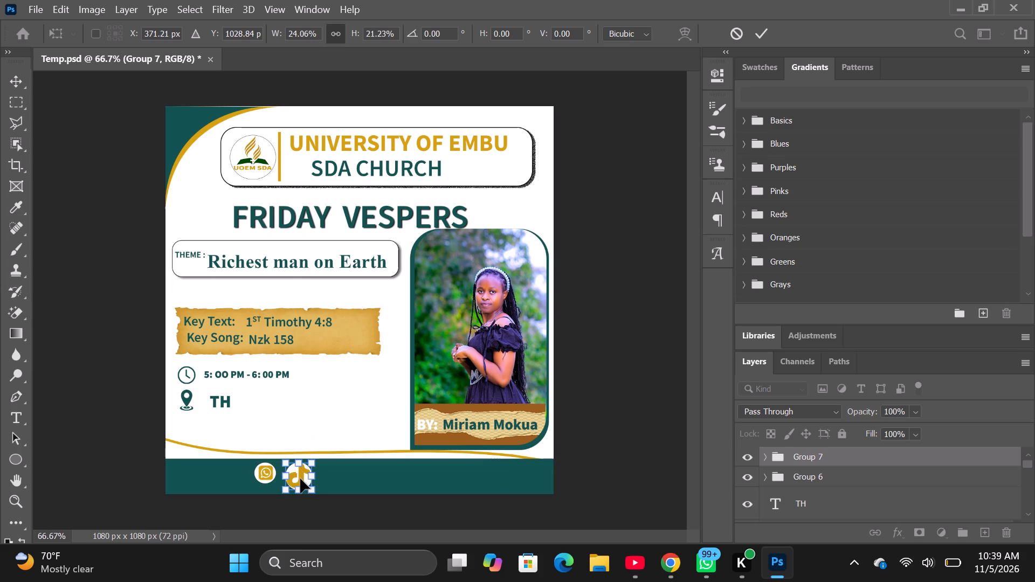
pyautogui.moveTo(309, 486); pyautogui.dragTo(304, 482)
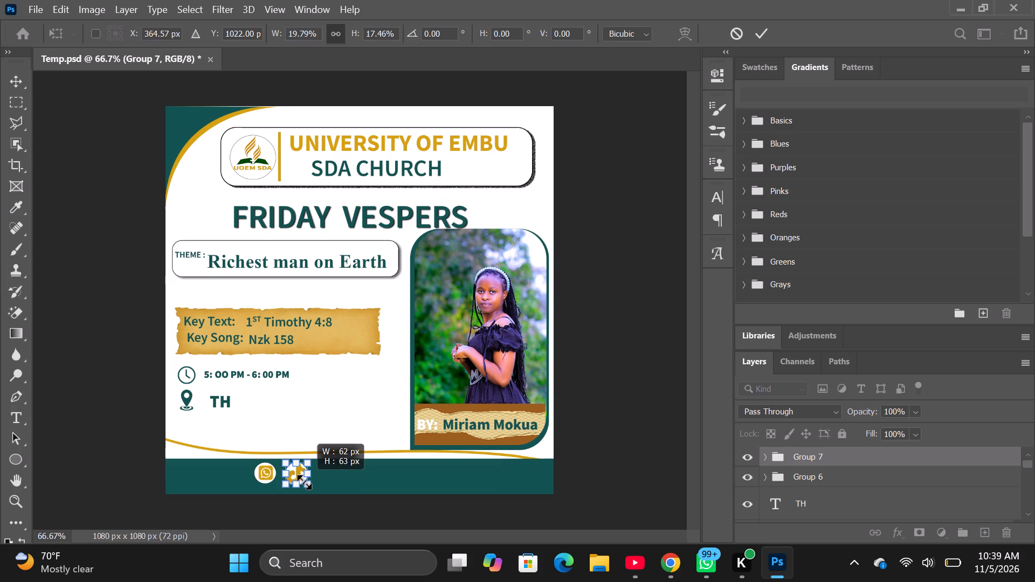
pyautogui.moveTo(304, 482); pyautogui.dragTo(302, 479)
pyautogui.click(844, 458)
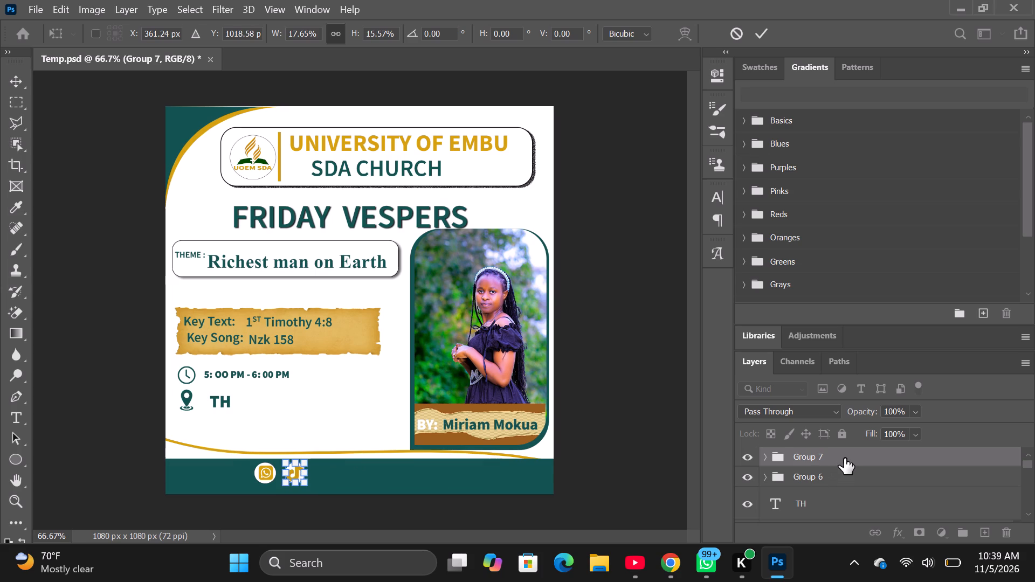
pyautogui.click(844, 457)
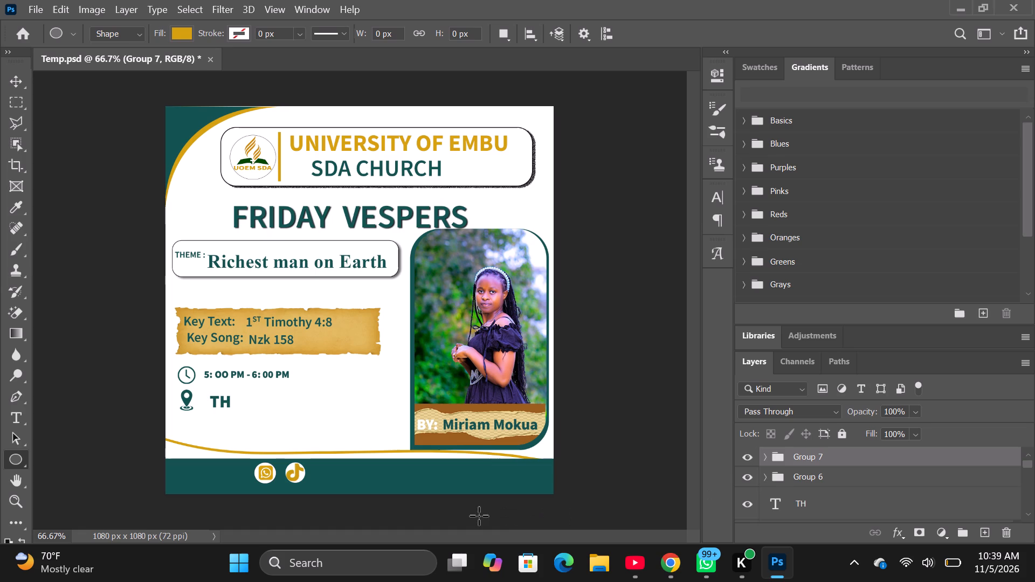
# Try to undo the TikTok icon group's last resizing, and enlarge the group to about 117% with Free Transform.
pyautogui.click(833, 456)
pyautogui.hotkey('ctrl', 't')
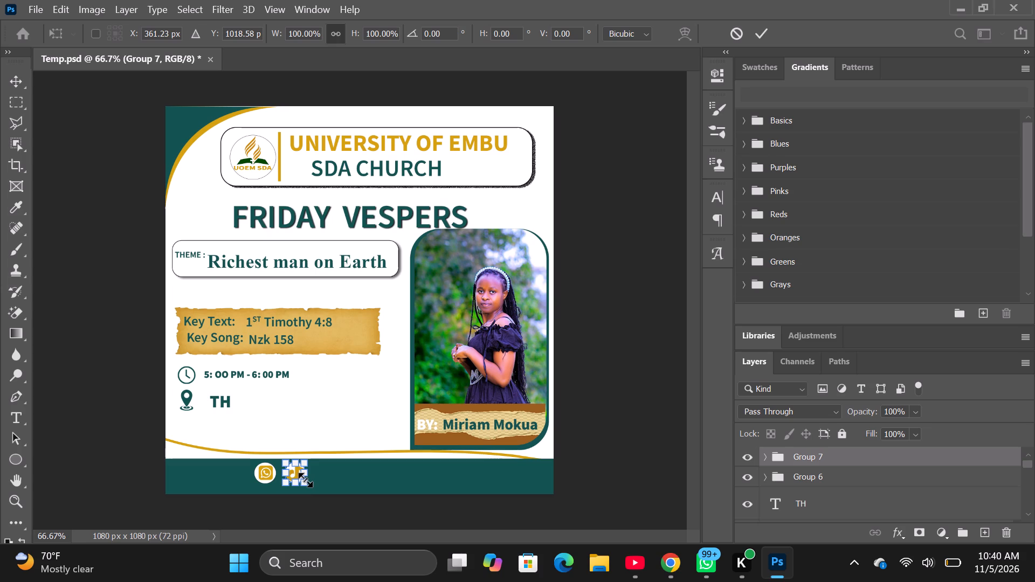
pyautogui.hotkey('ctrl', 'z')
pyautogui.hotkey('ctrl', 'z')
pyautogui.hotkey('ctrl', 'z')
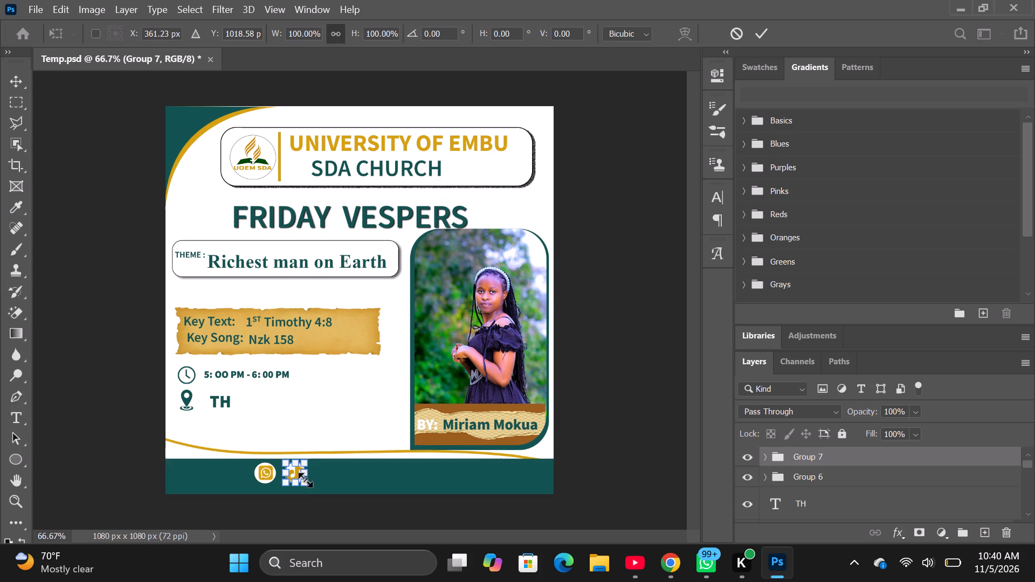
pyautogui.hotkey('ctrl', 'z')
pyautogui.hotkey('ctrl', 'z')
pyautogui.hotkey('ctrl', 'z')
pyautogui.hotkey('ctrl', 'z')
pyautogui.keyDown('ctrl'); pyautogui.click(305, 480); pyautogui.keyUp('ctrl')
pyautogui.hotkey('ctrl', 'z')
pyautogui.keyDown('ctrl'); pyautogui.click(305, 480); pyautogui.keyUp('ctrl')
pyautogui.hotkey('ctrl', 'z')
pyautogui.hotkey('ctrl', 'z')
pyautogui.hotkey('ctrl', 'z')
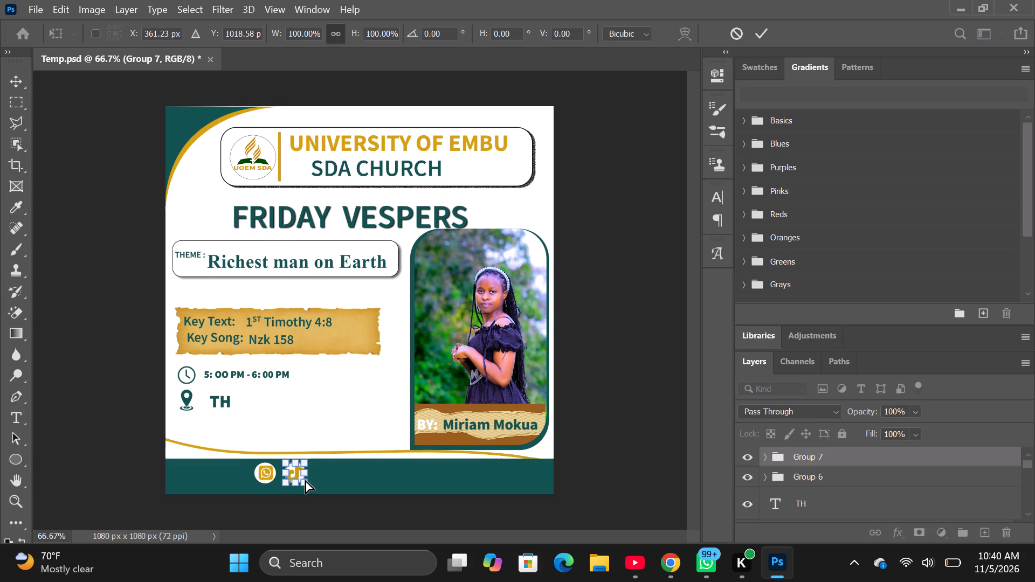
pyautogui.hotkey('ctrl', 'z')
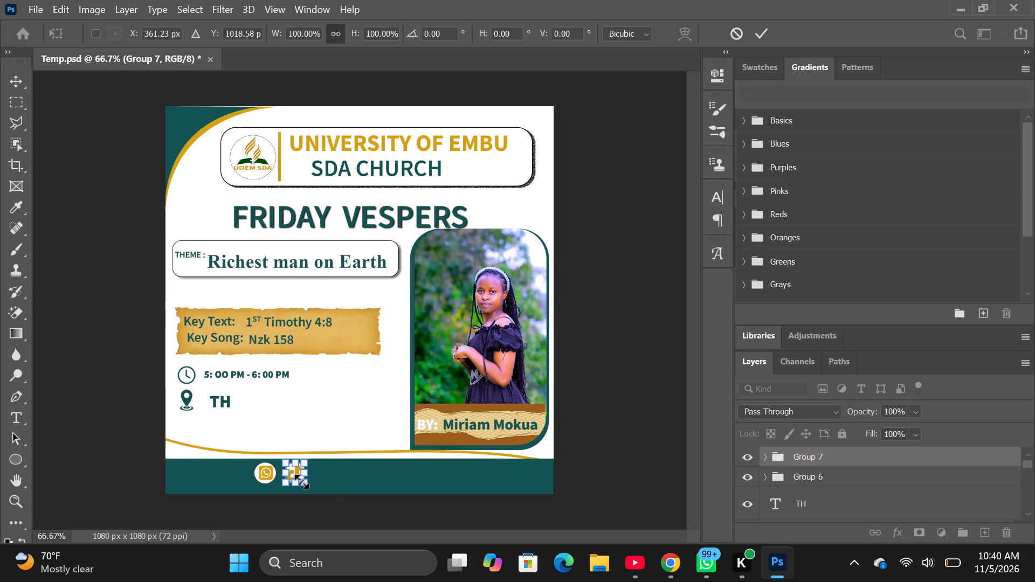
pyautogui.click(302, 483)
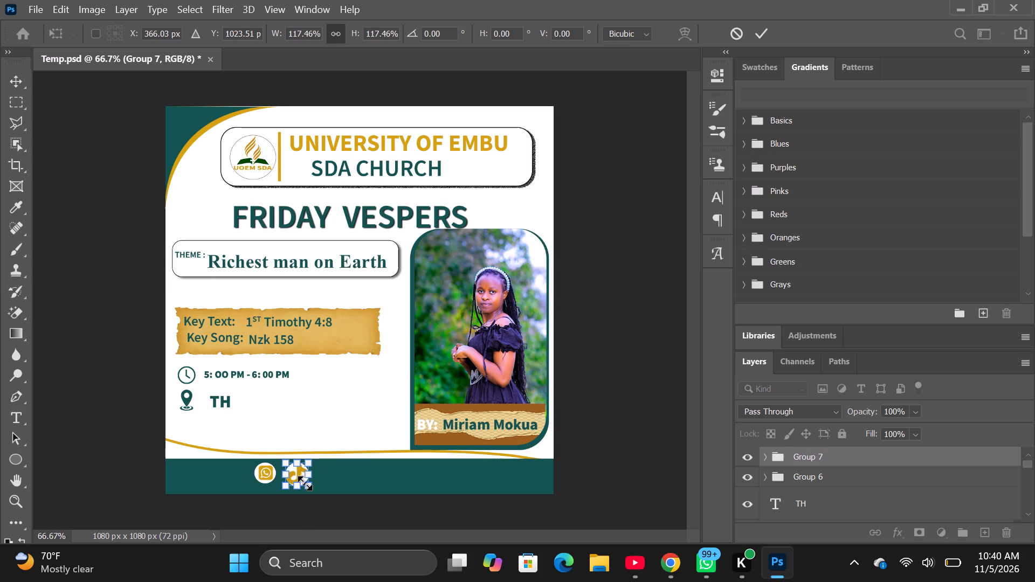
pyautogui.click(841, 454)
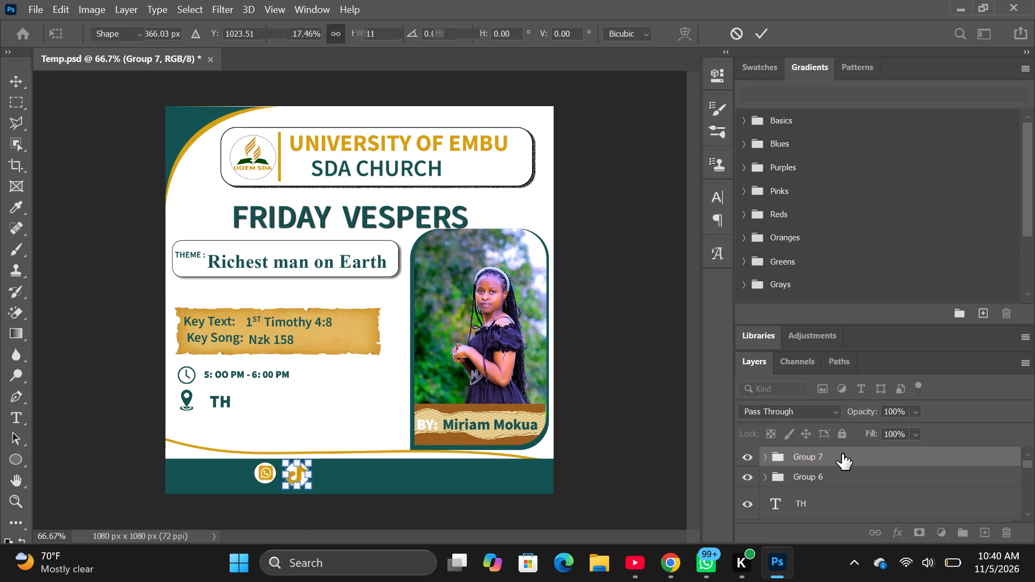
pyautogui.click(842, 454)
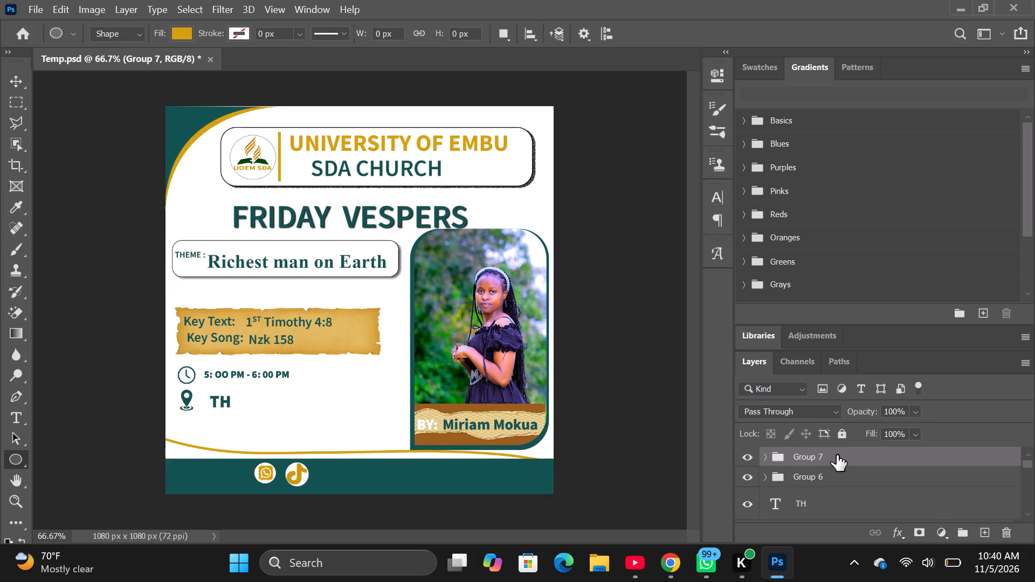
# Add a new layer above the TikTok icon group and choose the Horizontal Type tool for text in the footer.
pyautogui.scroll(2, 830, 465)
pyautogui.click(987, 531)
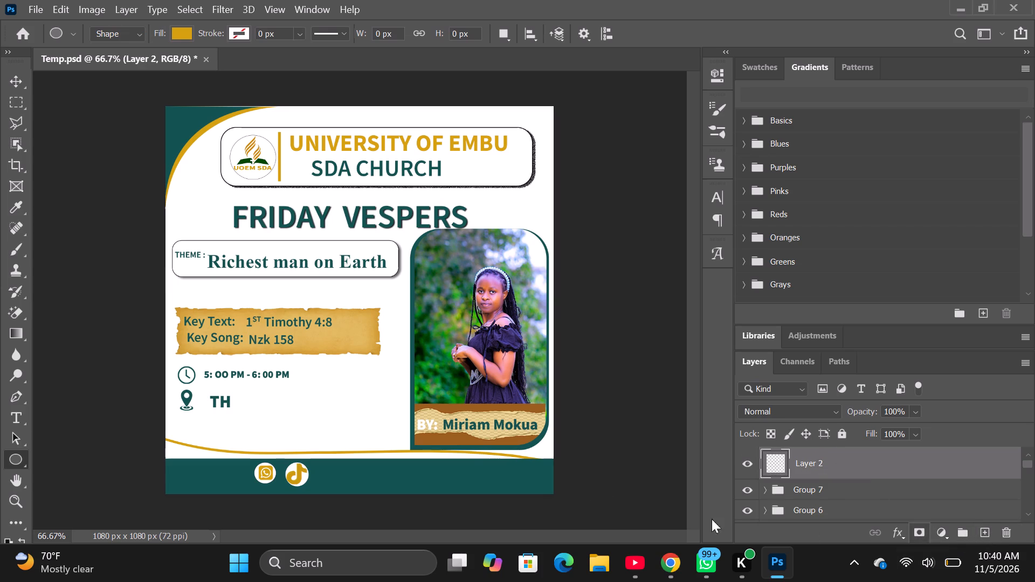
pyautogui.click(19, 416)
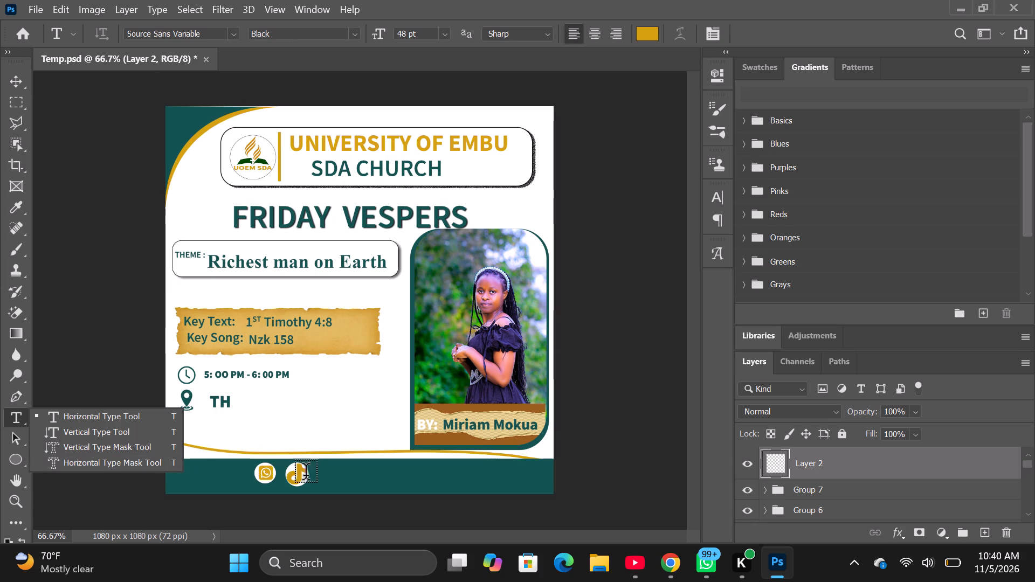
# Add the gold footer text "@ UOEMSDA" beside the TikTok icon in Source Sans Variable Black, 48 pt.
pyautogui.click(330, 480)
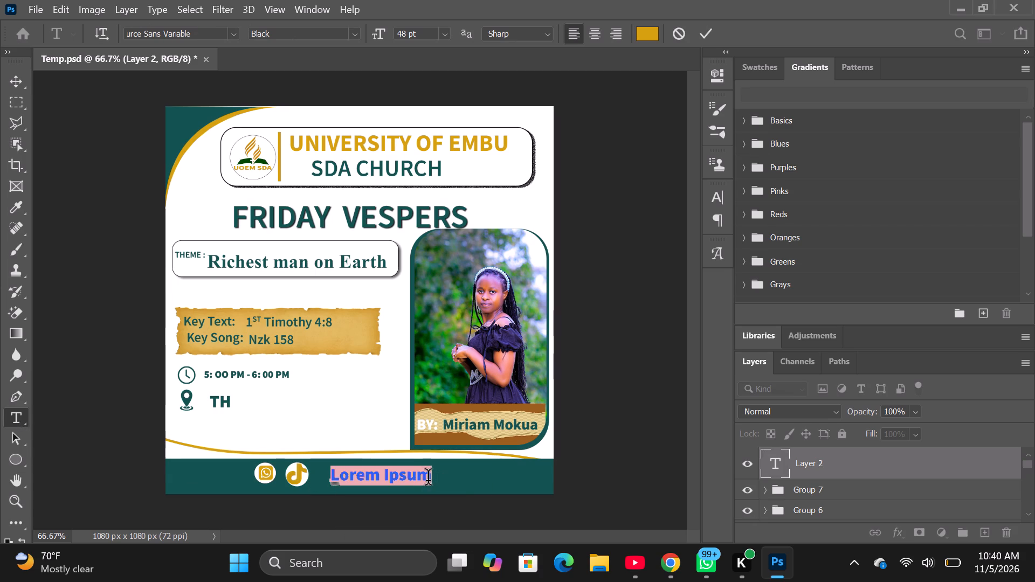
# Replace the placeholder text beside the TikTok icon with "@ UOEMSDA" and clear any stray characters before it.
pyautogui.press('BackSpace')
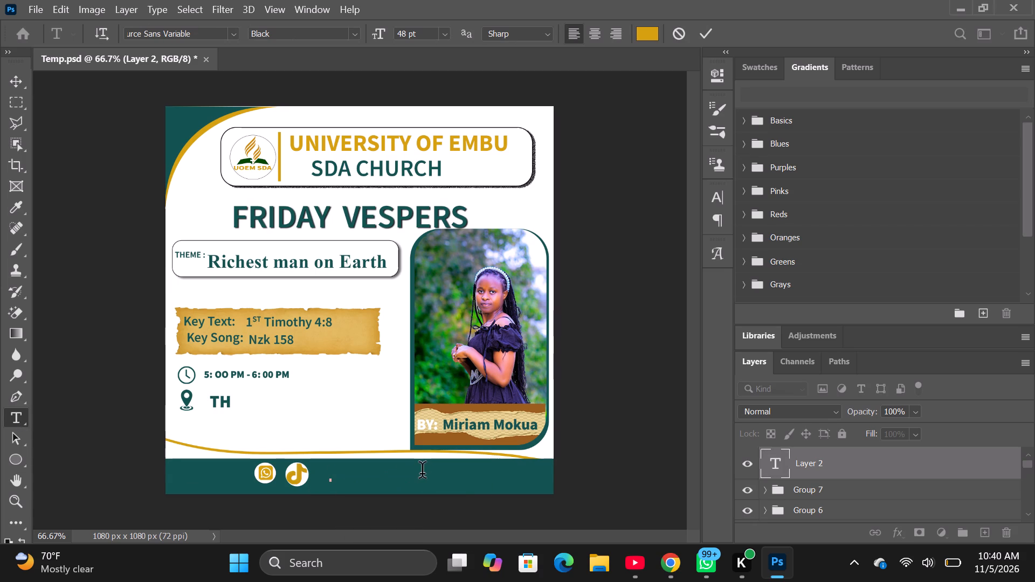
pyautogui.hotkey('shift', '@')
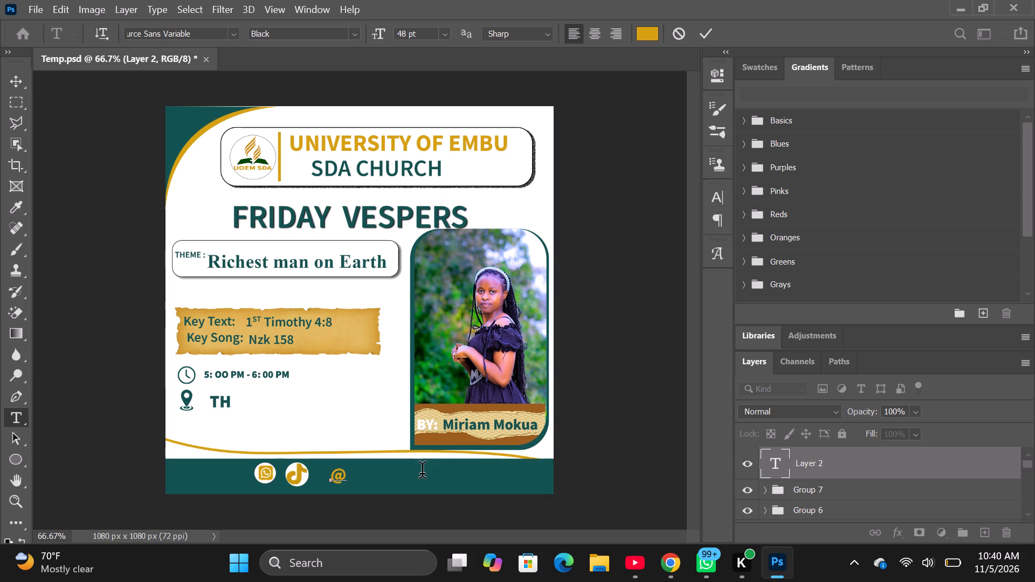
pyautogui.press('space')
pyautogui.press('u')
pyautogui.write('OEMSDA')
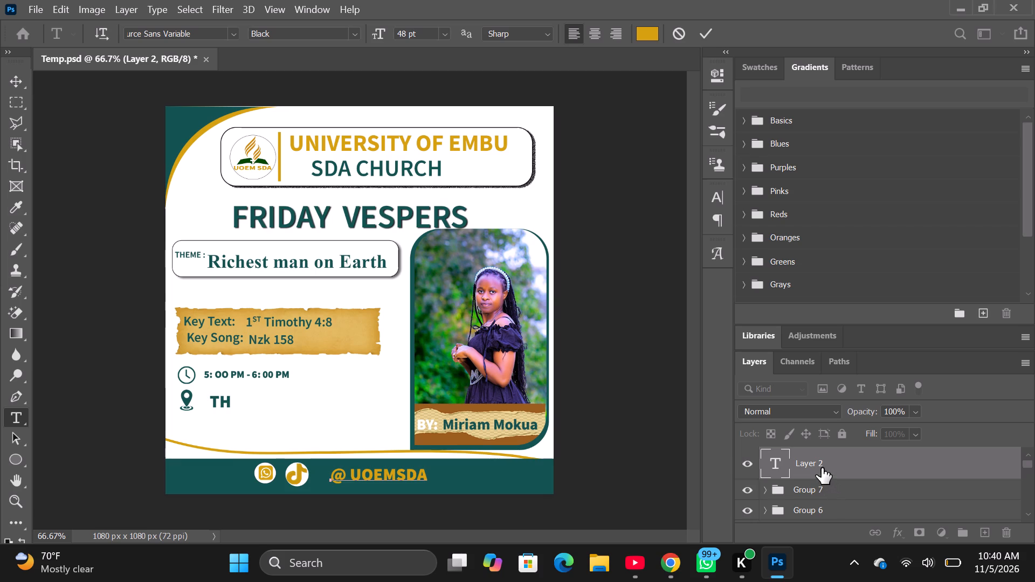
pyautogui.click(334, 480)
pyautogui.press('BackSpace')
pyautogui.press('BackSpace')
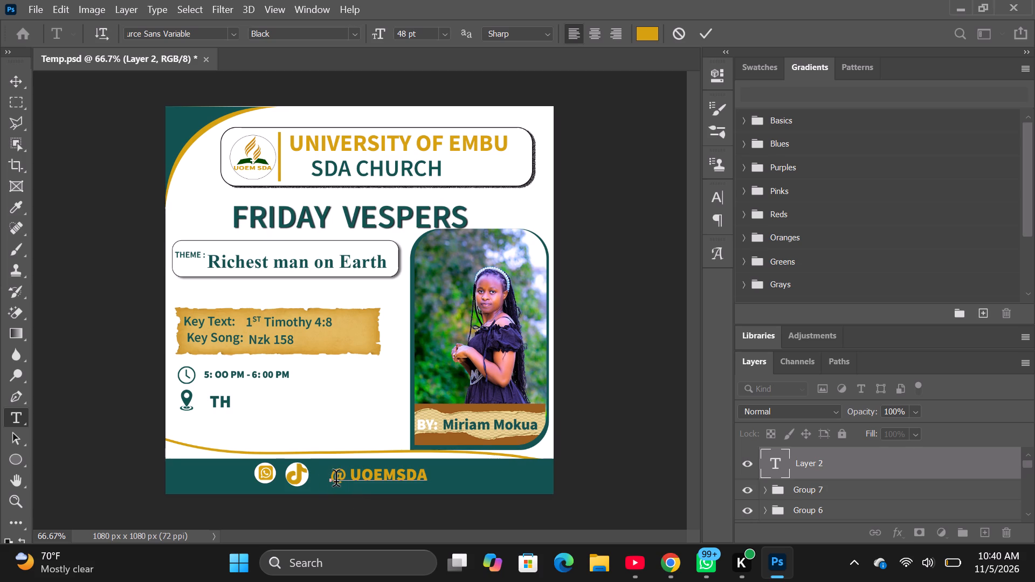
pyautogui.click(334, 480)
pyautogui.press('BackSpace')
# Move the "@ UOEMSDA" footer text slightly closer to the TikTok icon.
pyautogui.moveTo(436, 483); pyautogui.dragTo(434, 483)
pyautogui.moveTo(434, 483); pyautogui.dragTo(424, 482)
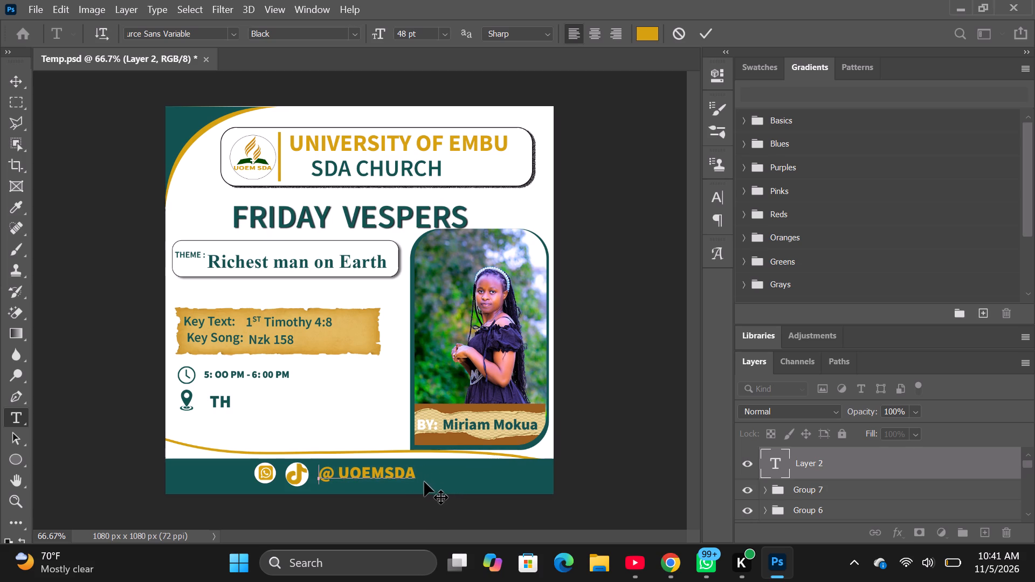
pyautogui.moveTo(424, 482); pyautogui.dragTo(423, 483)
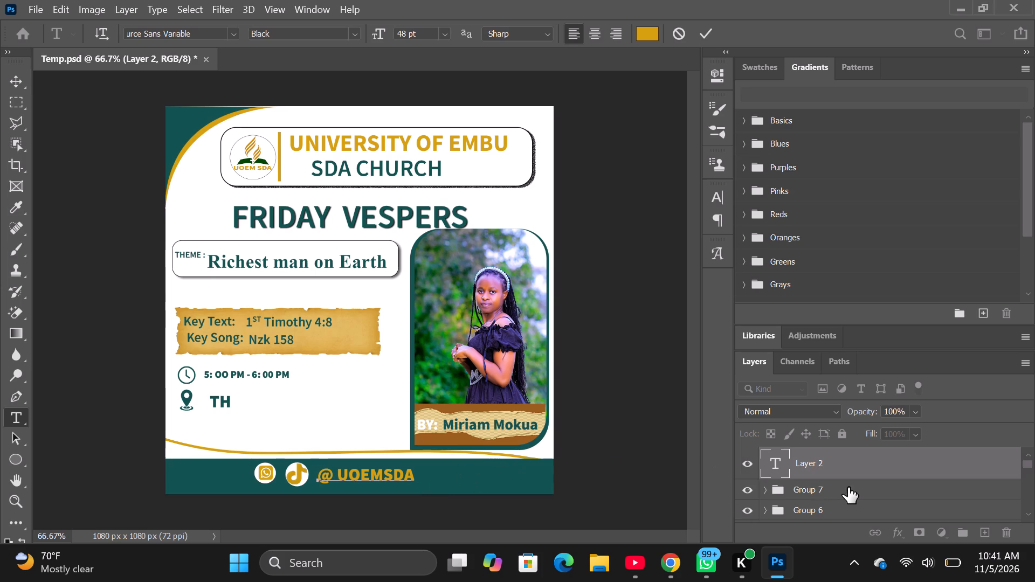
# Scale the WhatsApp icon group, Group 6, up to about 111% so it nearly matches the TikTok icon's size.
pyautogui.scroll(-1, 845, 489)
pyautogui.scroll(1, 839, 481)
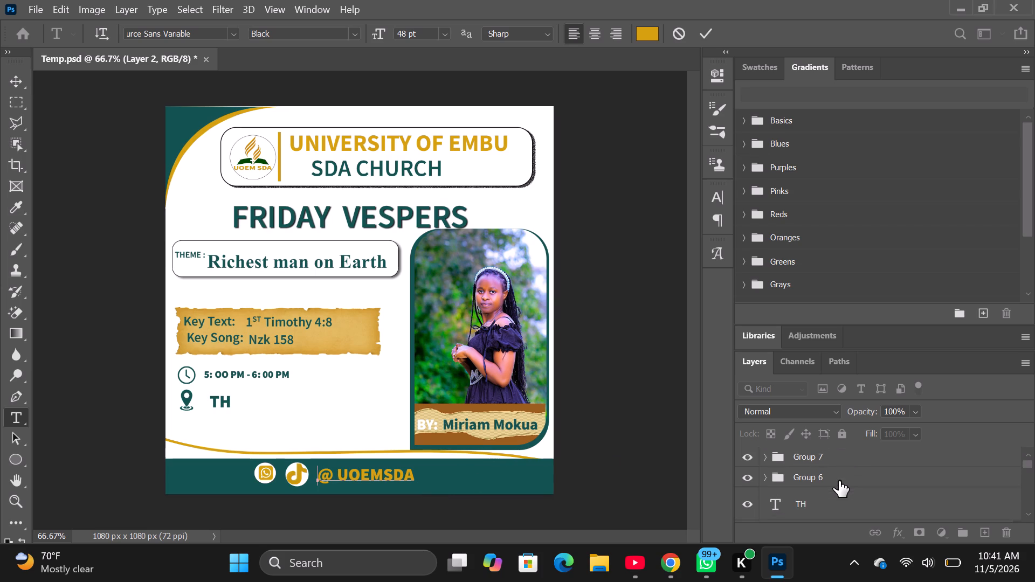
pyautogui.scroll(-1, 839, 481)
pyautogui.click(796, 470)
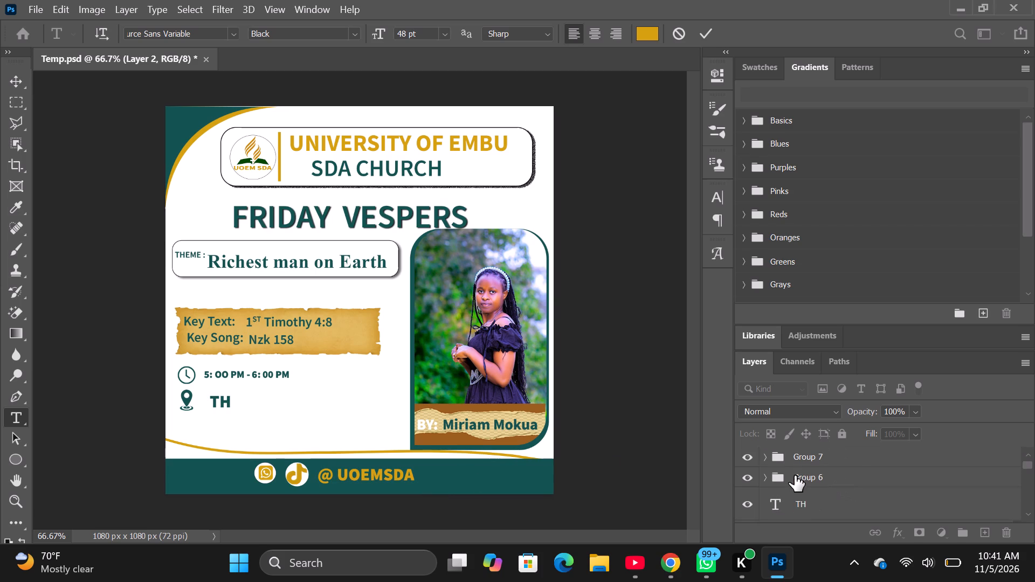
pyautogui.click(795, 476)
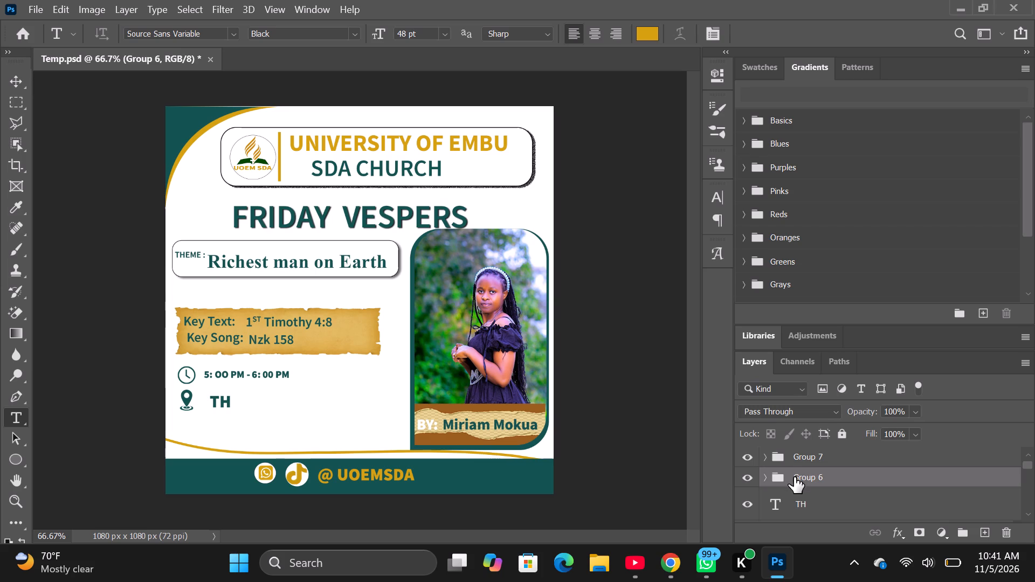
pyautogui.hotkey('ctrl', 't')
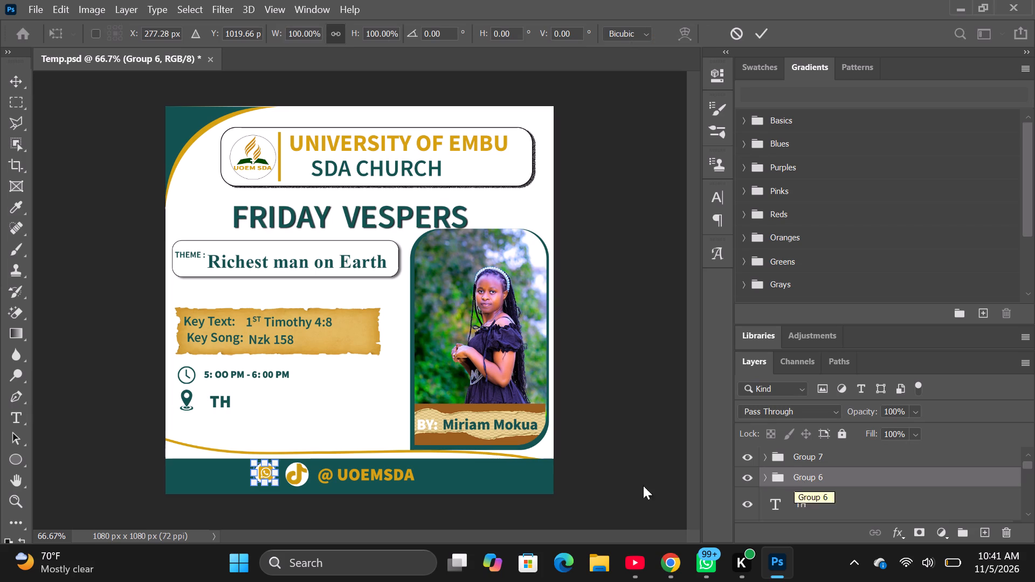
pyautogui.click(277, 483)
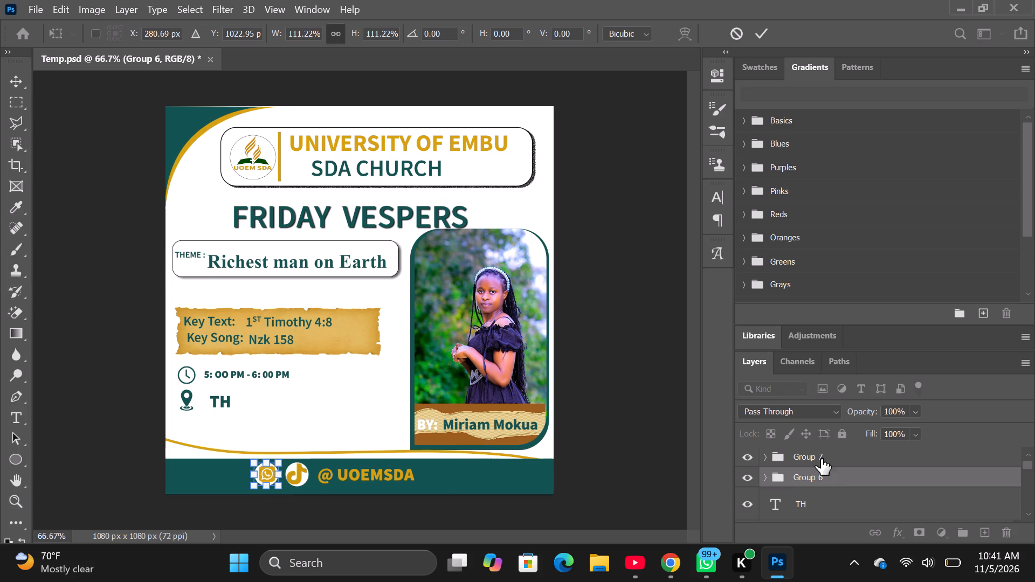
pyautogui.click(829, 470)
pyautogui.press('Return')
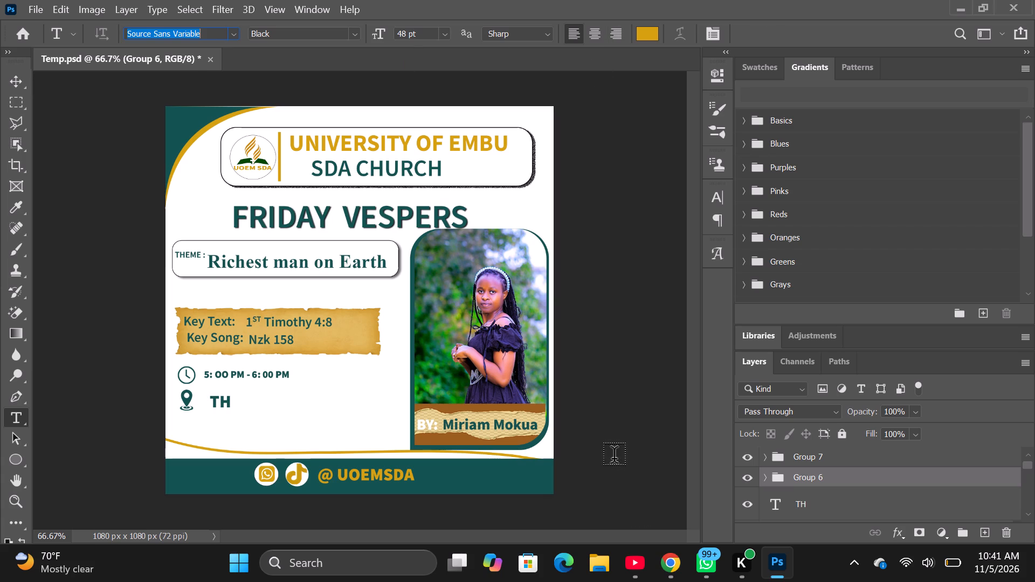
# Switch to Pinterest in Chrome and search for "date icon".
pyautogui.click(671, 568)
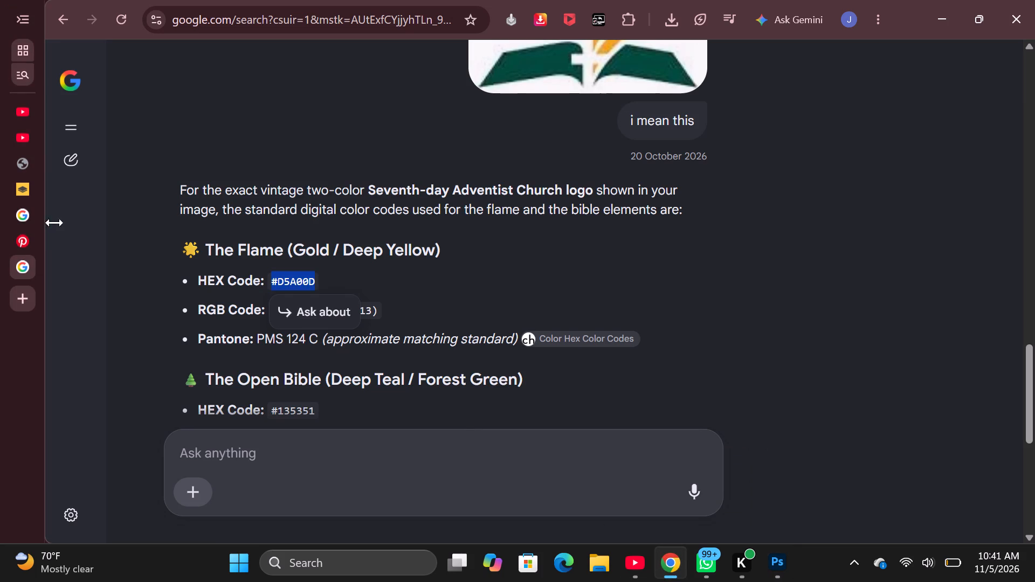
pyautogui.click(25, 240)
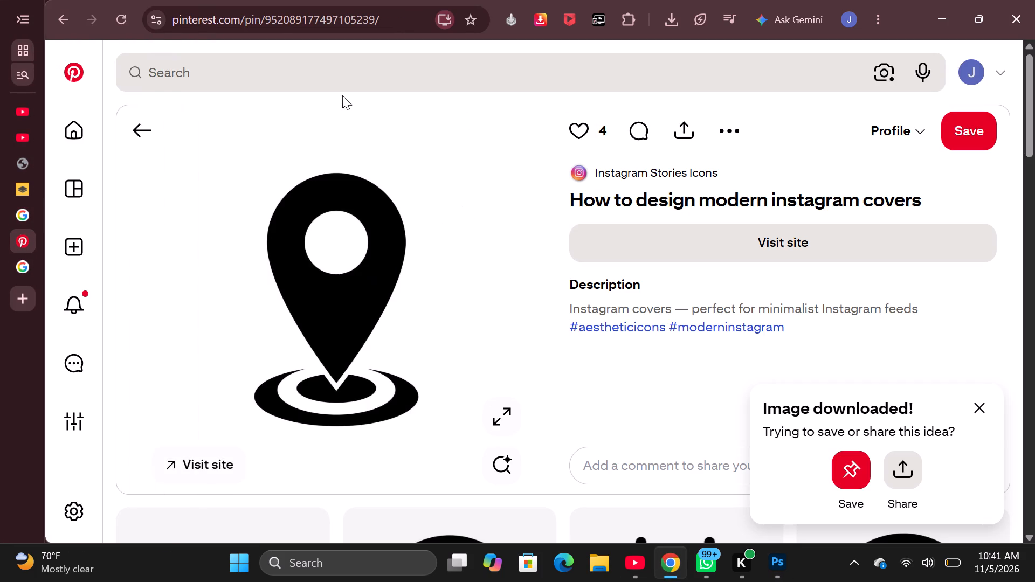
pyautogui.click(266, 82)
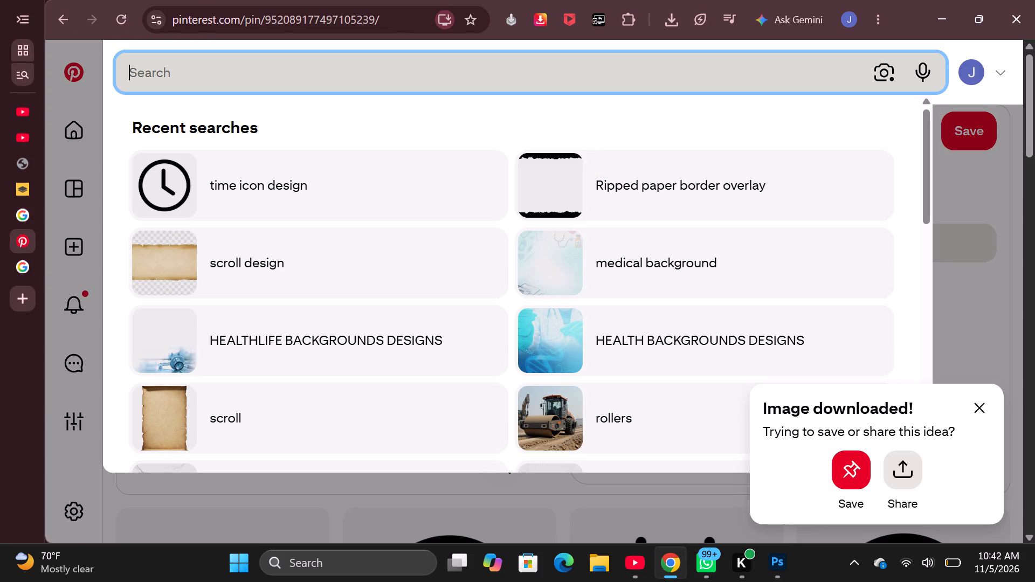
pyautogui.write('DATES')
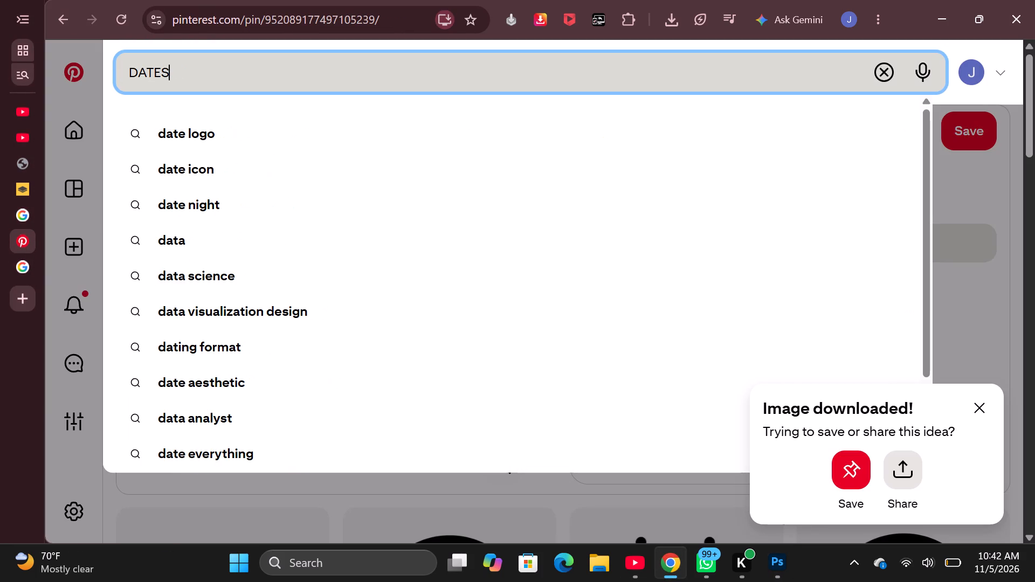
pyautogui.click(231, 165)
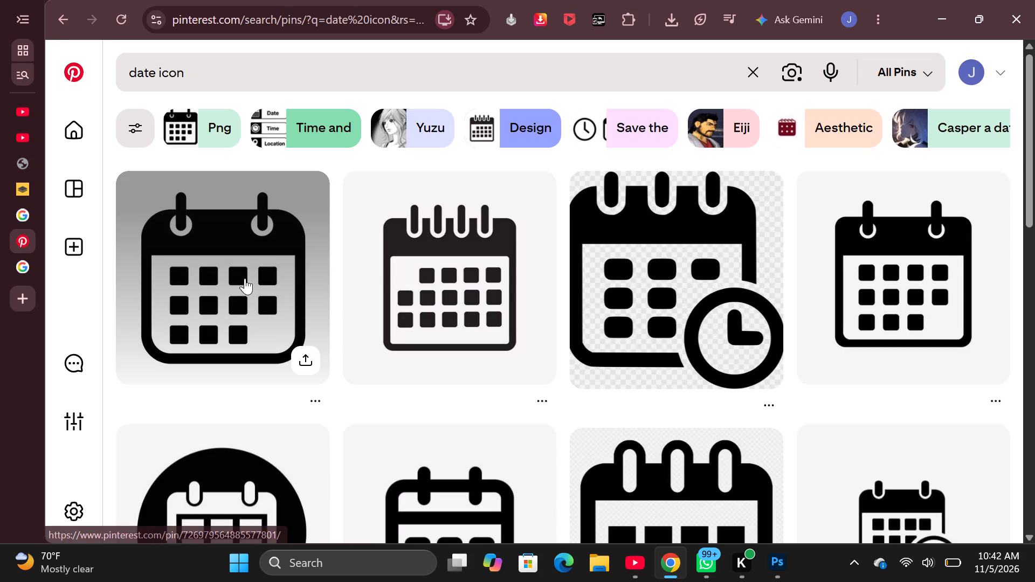
# Open the first black calendar icon pin from the search results and download its image.
pyautogui.rightClick(247, 264)
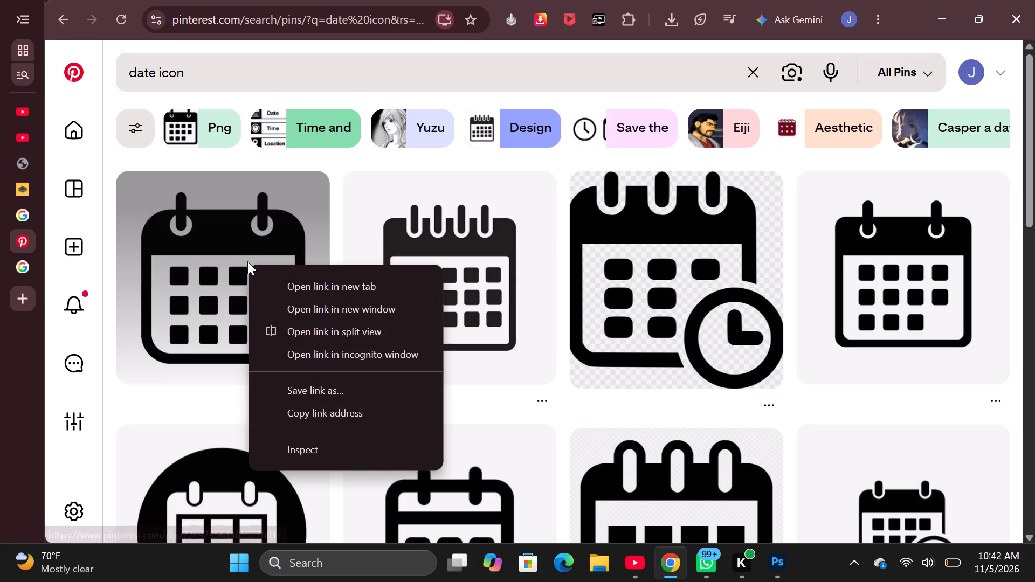
pyautogui.doubleClick(225, 245)
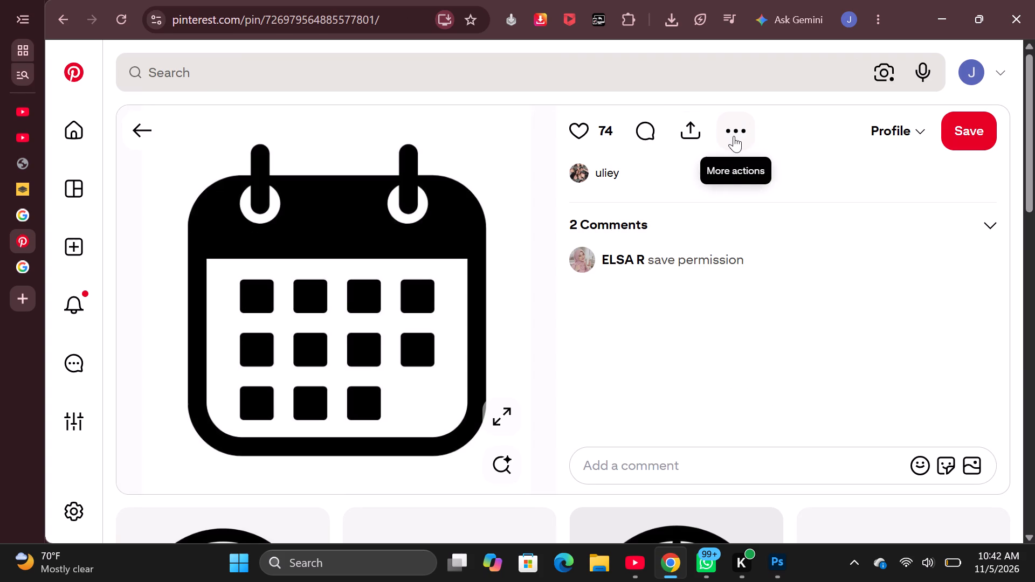
pyautogui.click(734, 137)
pyautogui.click(706, 181)
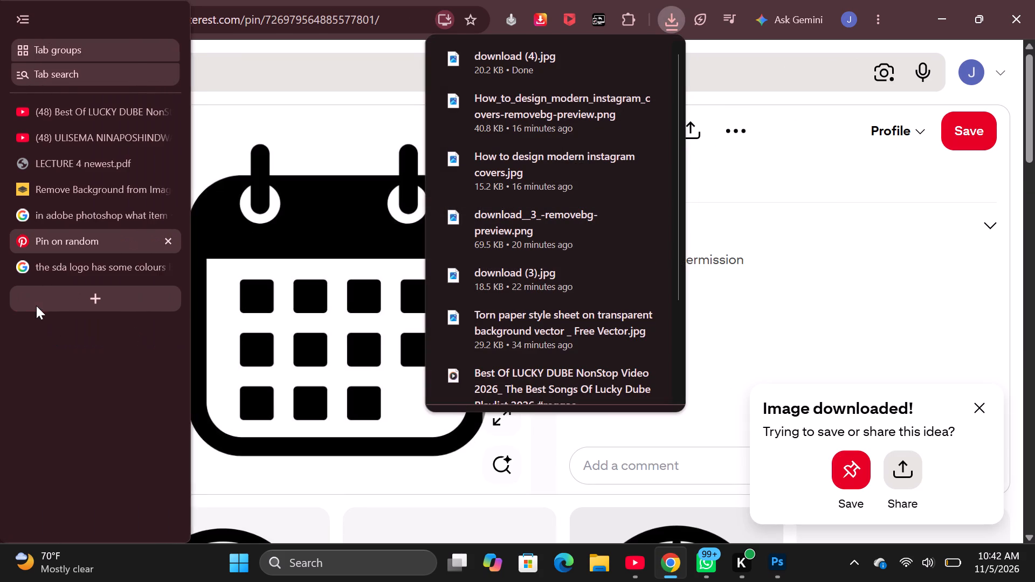
# Upload the calendar image "download (4)" to remove.bg and download the free 500 x 500 background-free preview.
pyautogui.click(52, 189)
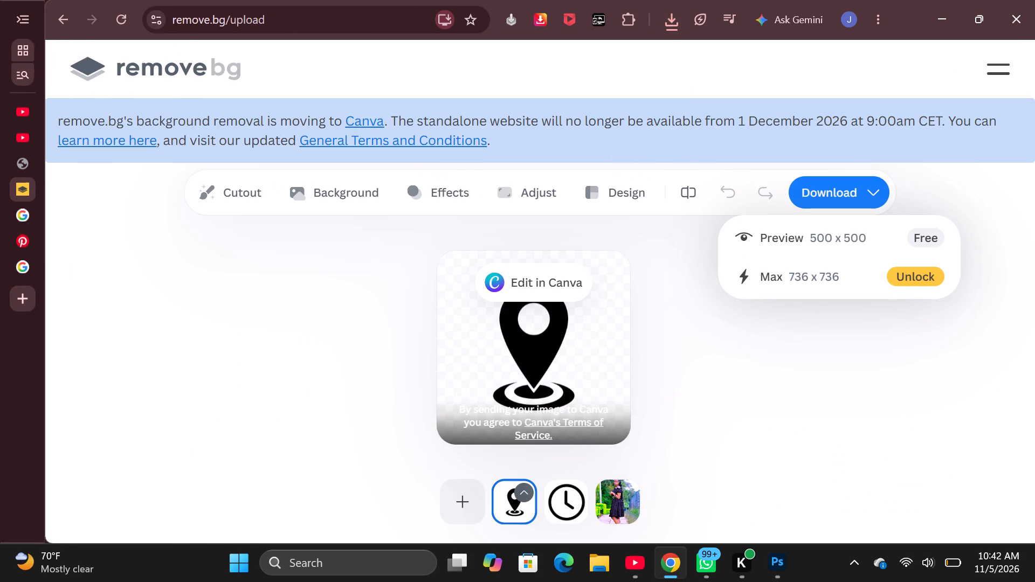
pyautogui.click(479, 507)
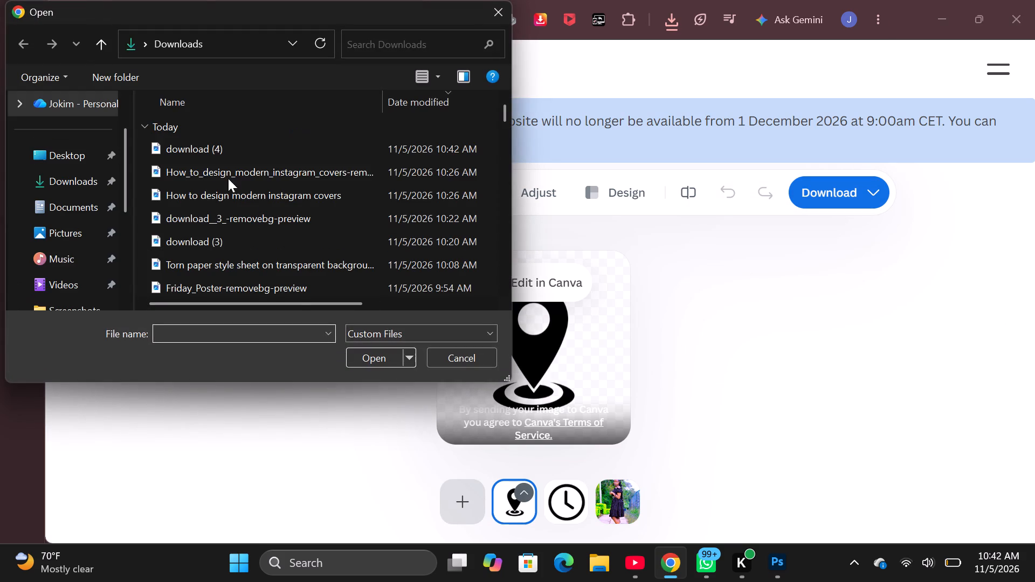
pyautogui.click(209, 149)
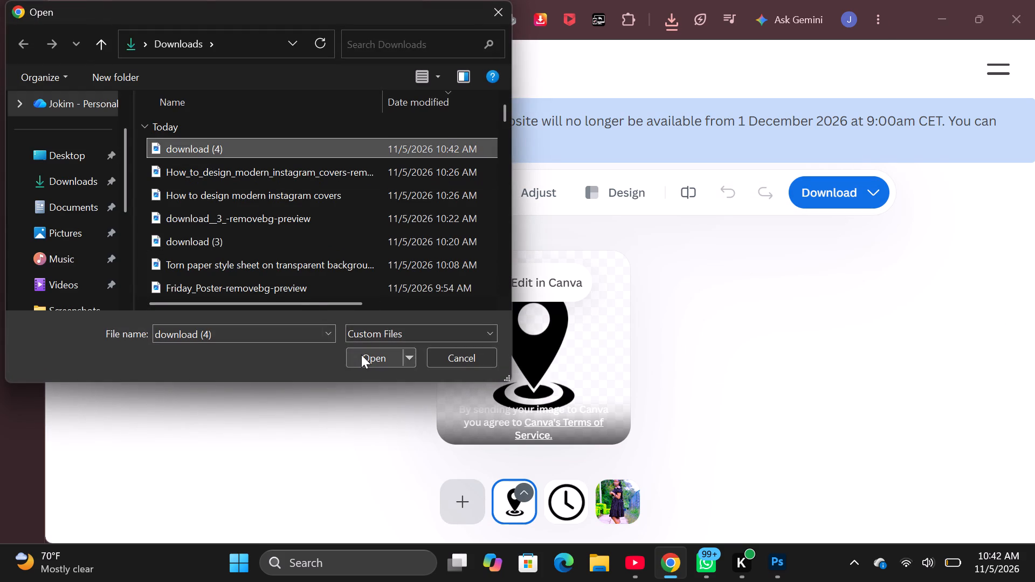
pyautogui.click(362, 354)
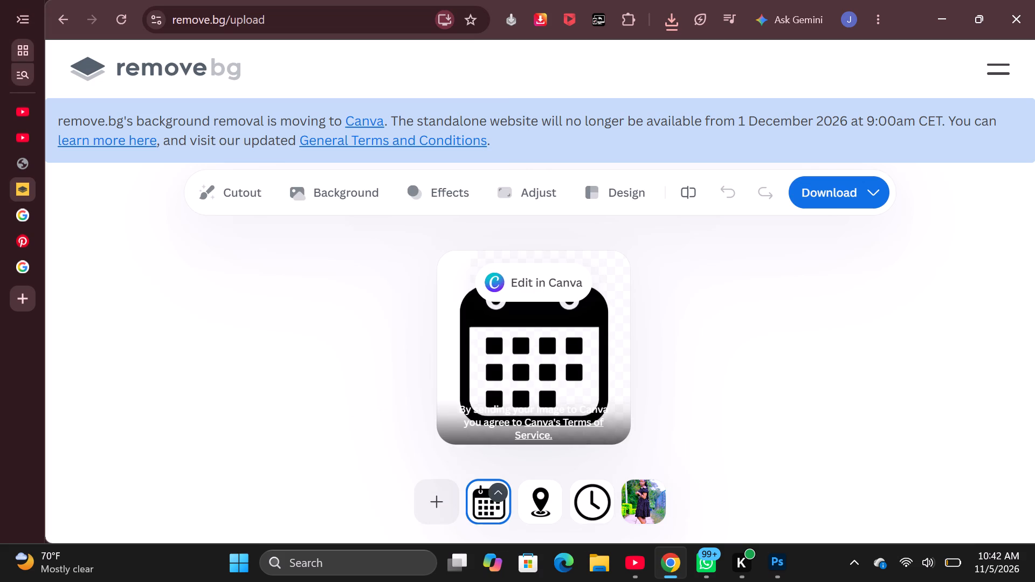
pyautogui.click(825, 197)
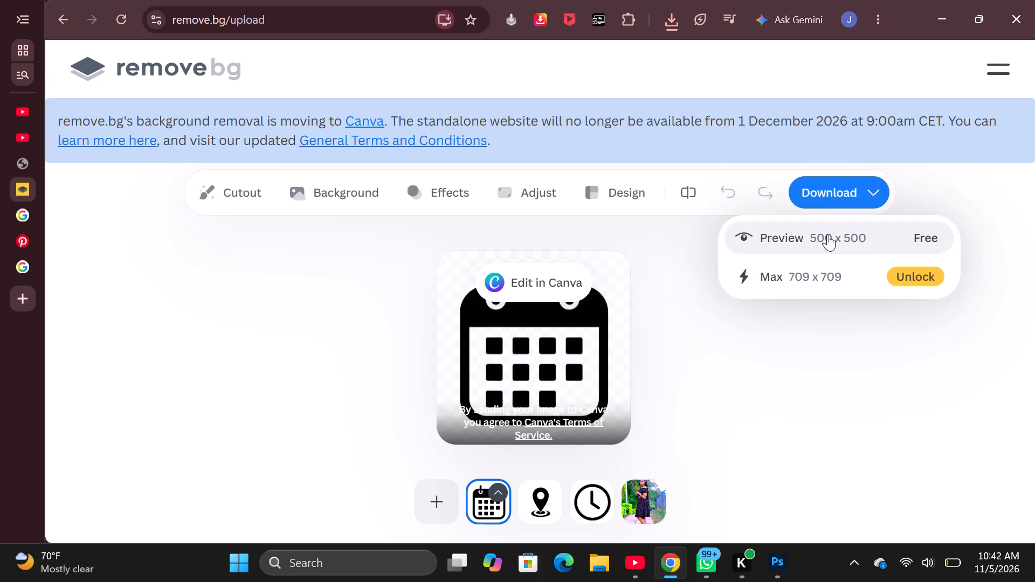
pyautogui.click(827, 234)
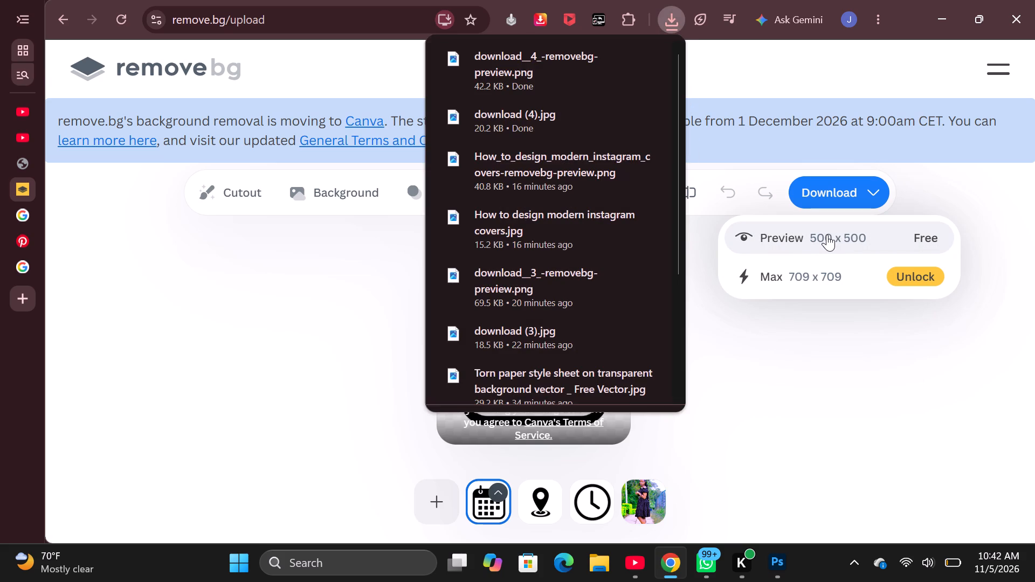
# Switch to Photoshop and place the calendar image "download__4_-removebg-preview" as an embedded image on a new layer above the "@ UOEMSDA" text.
pyautogui.click(780, 562)
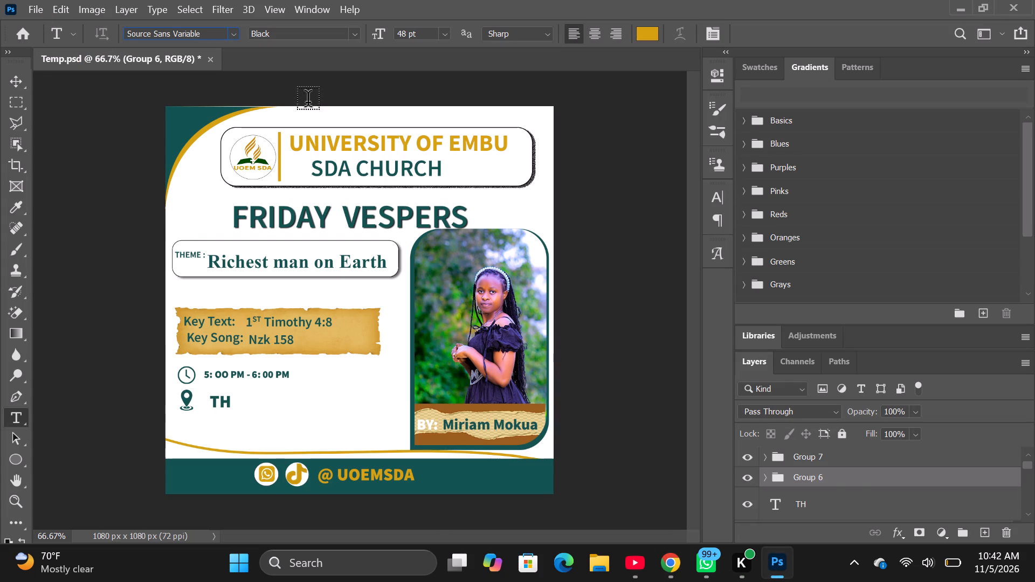
pyautogui.scroll(10, 851, 467)
pyautogui.click(844, 461)
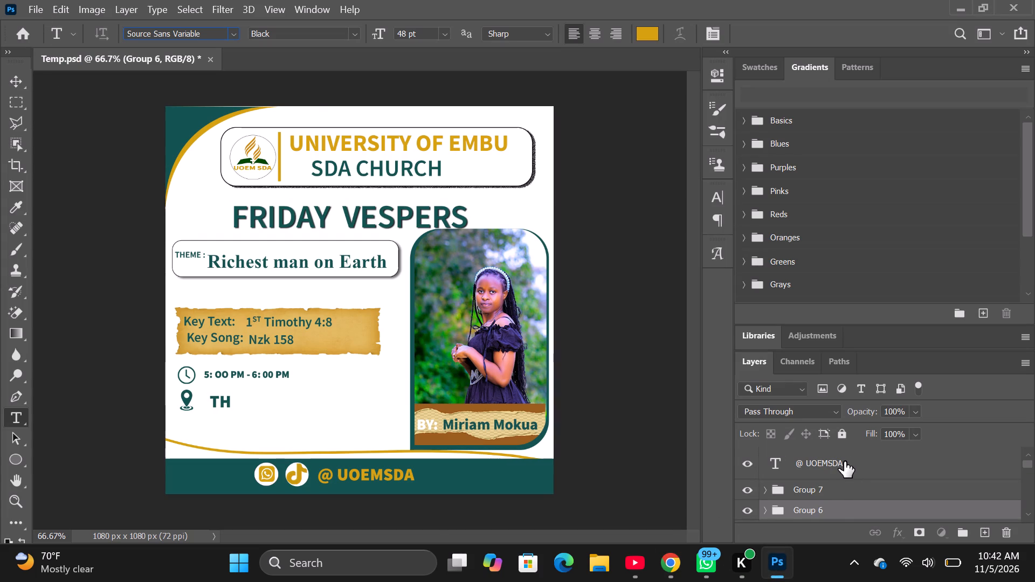
pyautogui.click(844, 461)
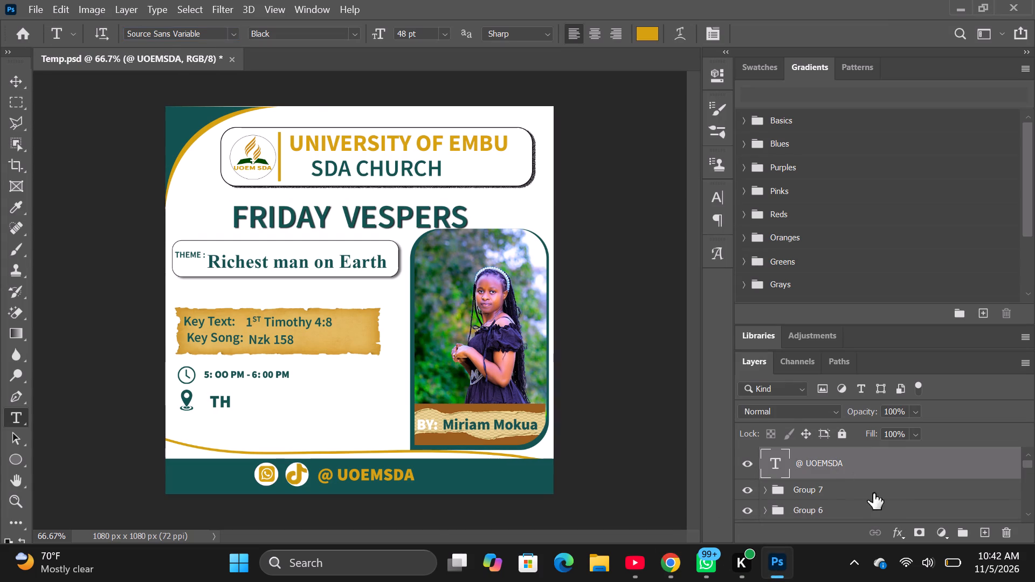
pyautogui.click(981, 532)
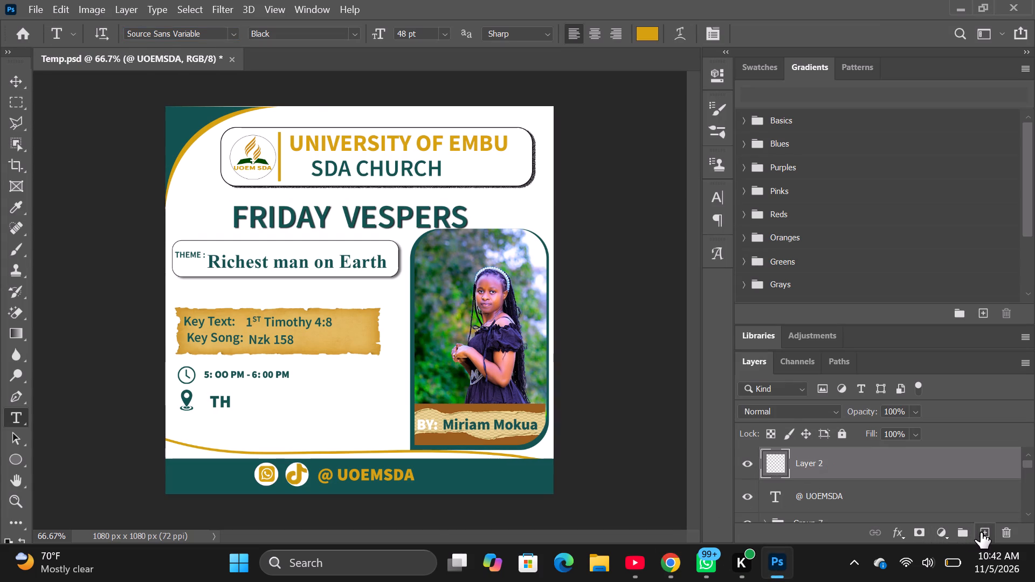
pyautogui.click(33, 7)
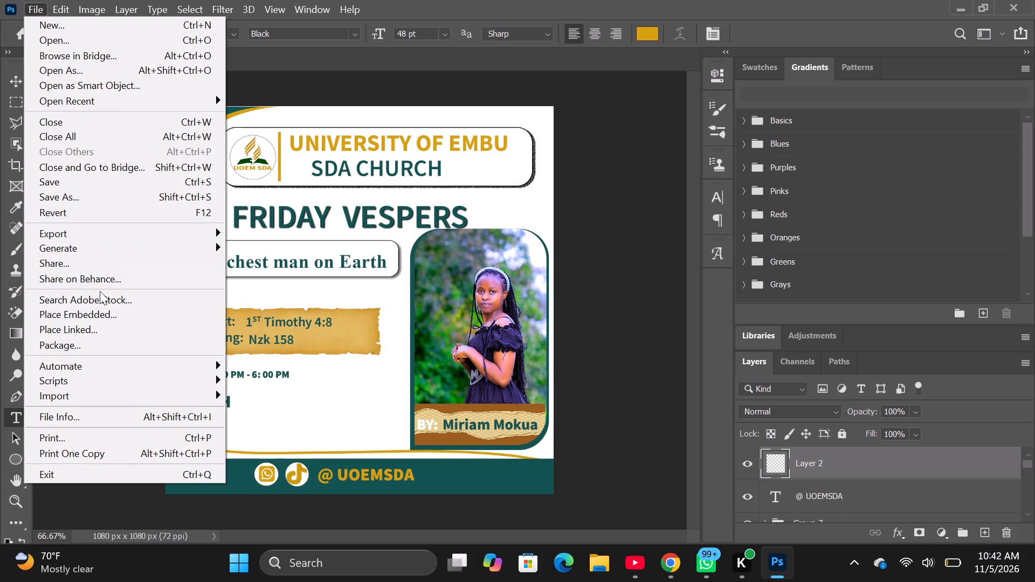
pyautogui.click(100, 312)
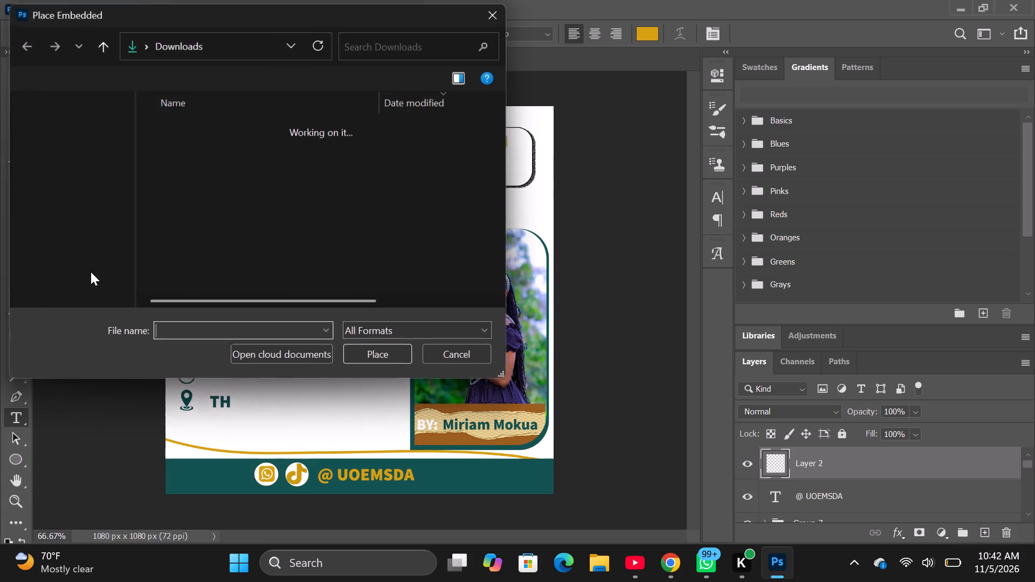
pyautogui.click(167, 148)
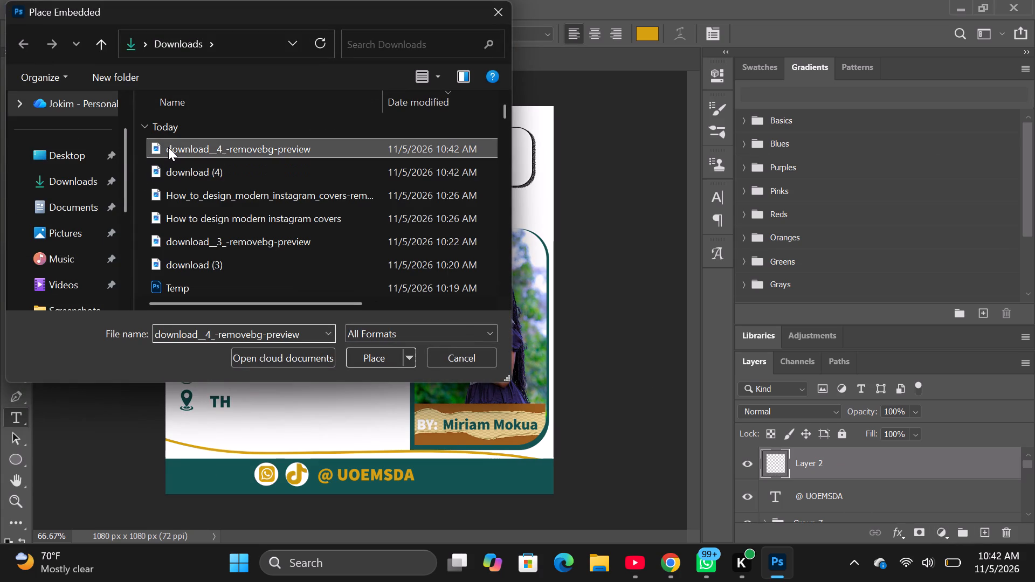
pyautogui.click(168, 147)
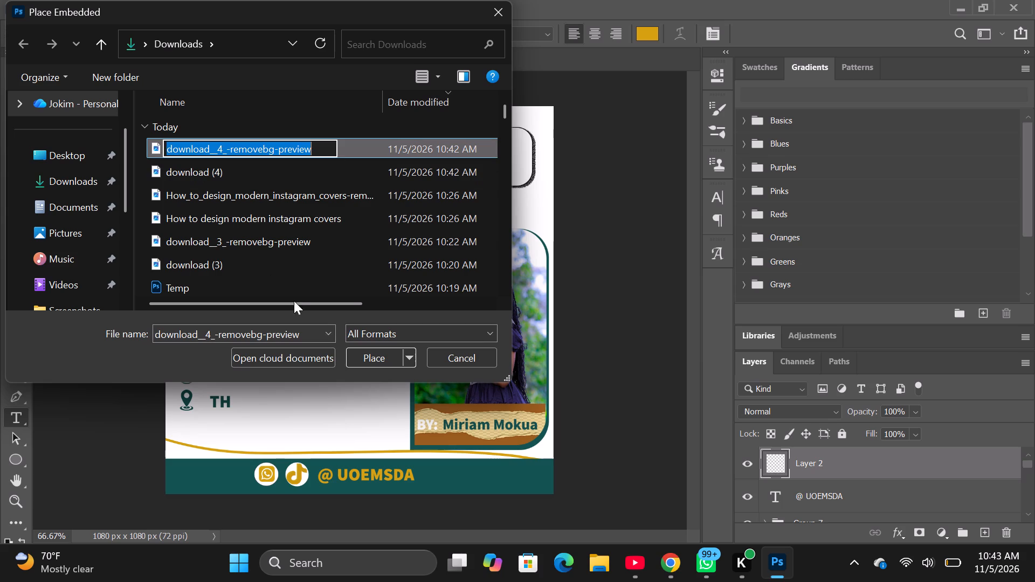
pyautogui.click(372, 360)
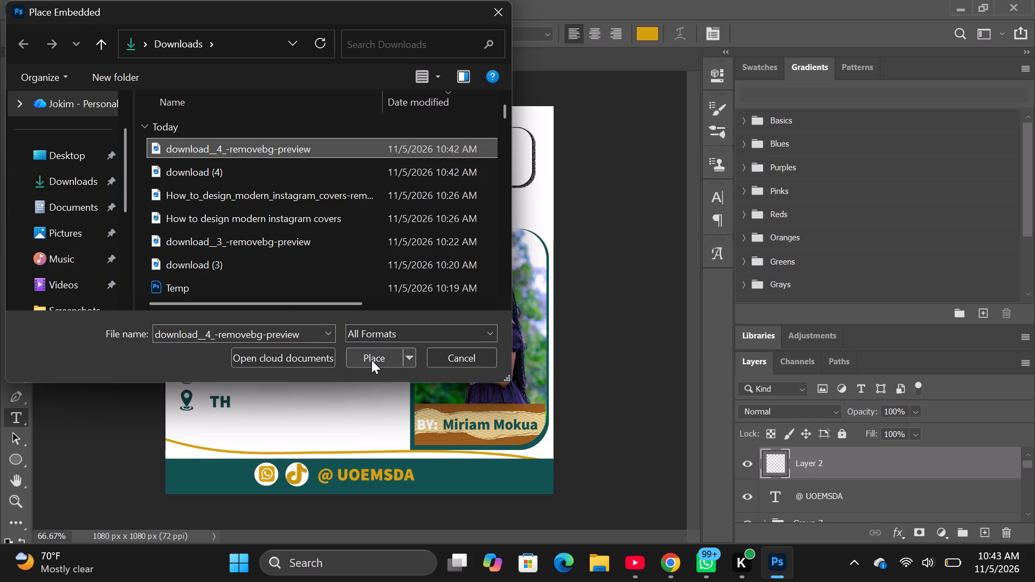
pyautogui.click(371, 360)
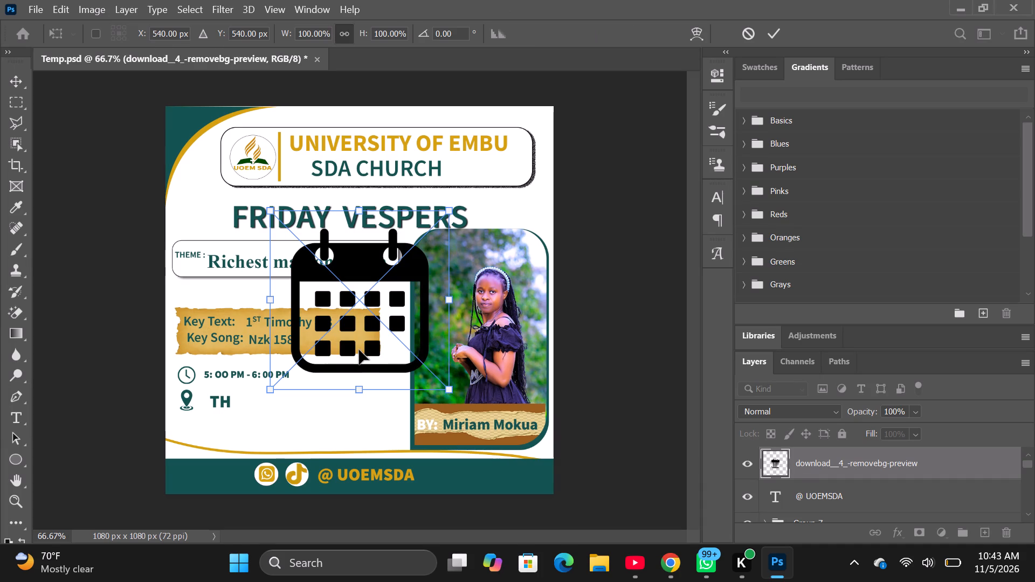
pyautogui.click(882, 463)
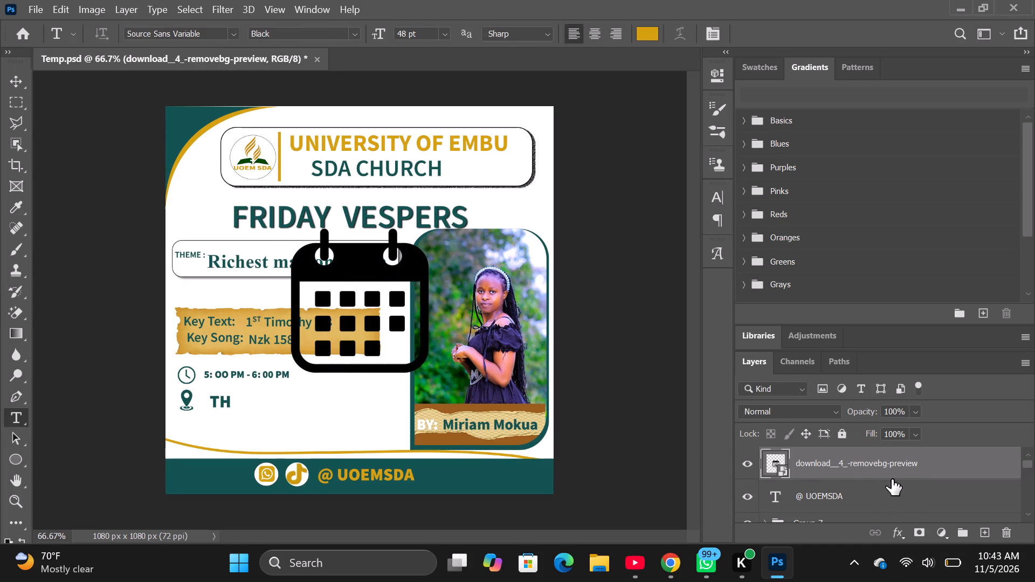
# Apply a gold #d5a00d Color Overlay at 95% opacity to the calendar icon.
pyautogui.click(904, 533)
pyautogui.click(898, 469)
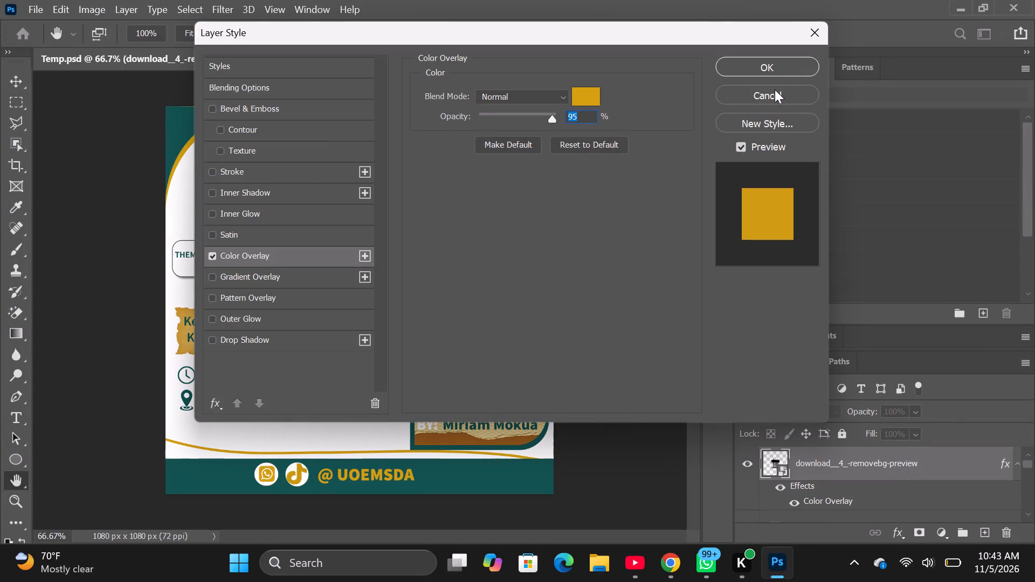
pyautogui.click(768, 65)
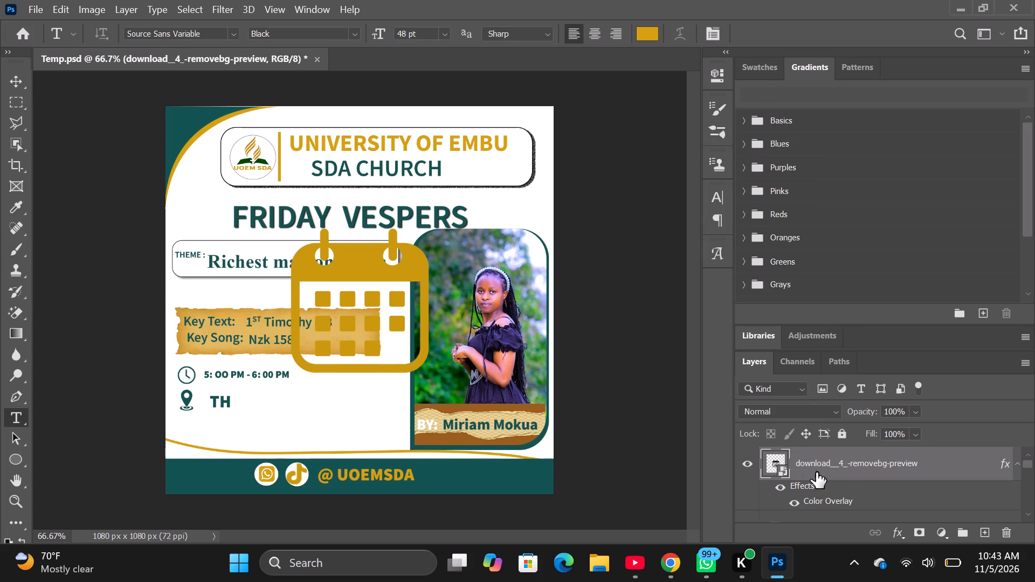
# Switch to Chrome and copy the Open Bible's deep teal hex code #135351 from the SDA logo colour answer.
pyautogui.click(896, 533)
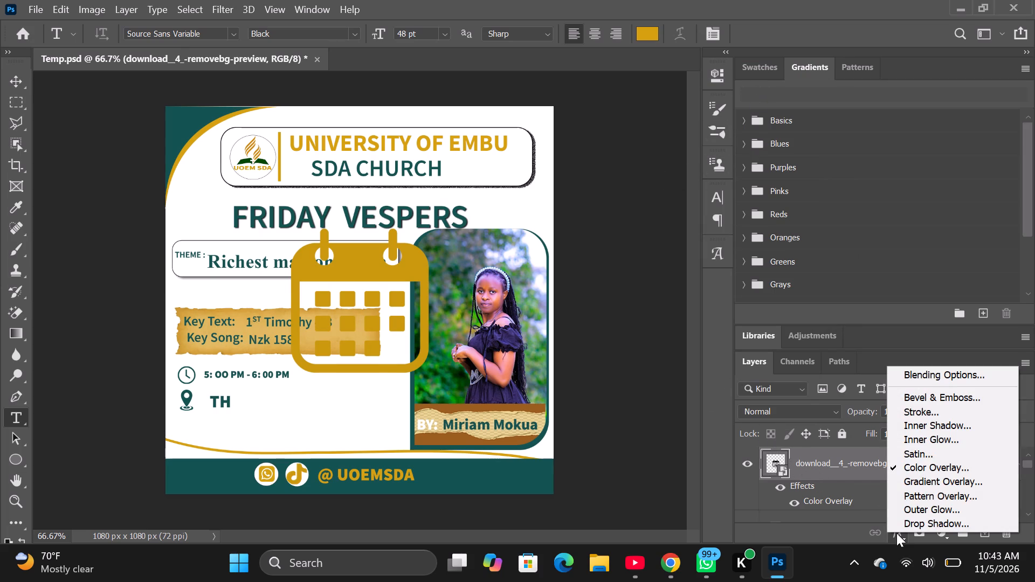
pyautogui.click(674, 566)
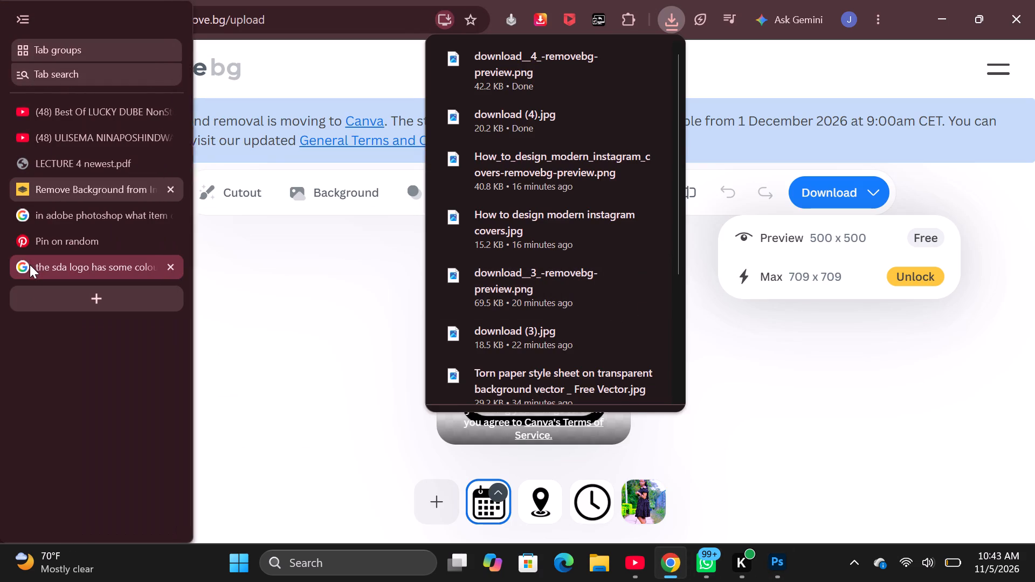
pyautogui.click(30, 265)
pyautogui.scroll(-1, 318, 308)
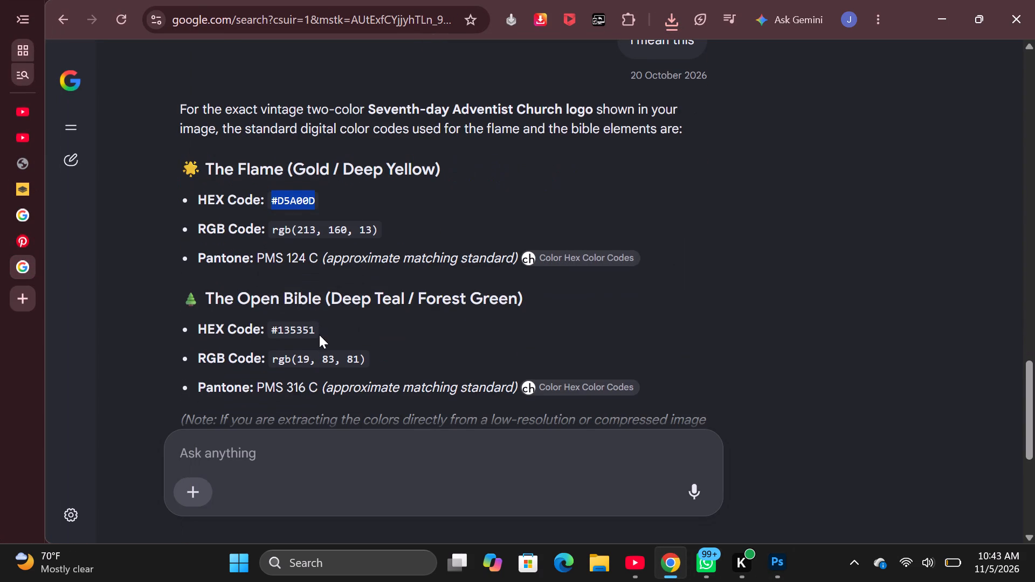
pyautogui.click(319, 334)
pyautogui.moveTo(313, 329); pyautogui.dragTo(280, 333)
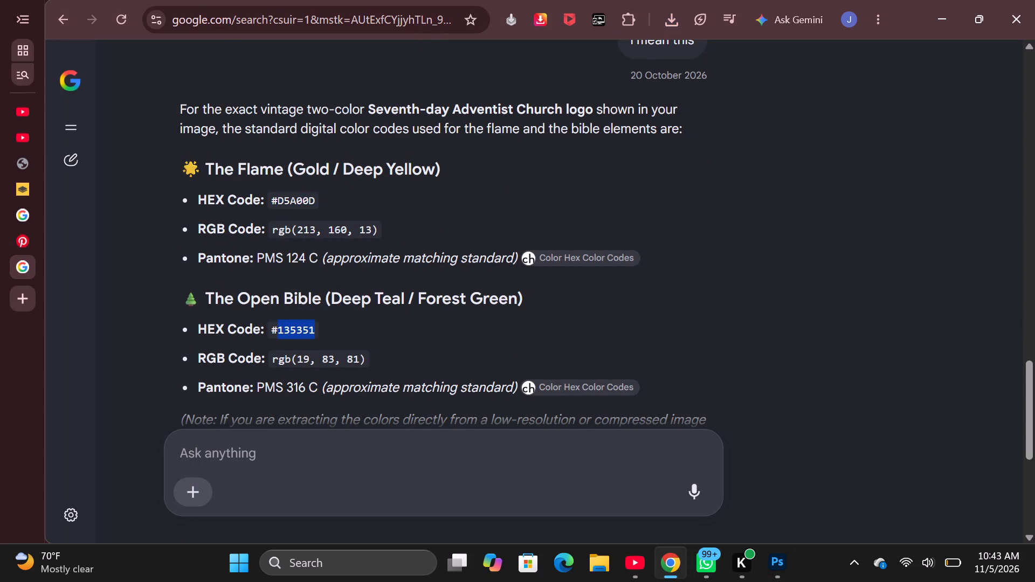
pyautogui.moveTo(280, 333); pyautogui.dragTo(268, 331)
pyautogui.rightClick(277, 329)
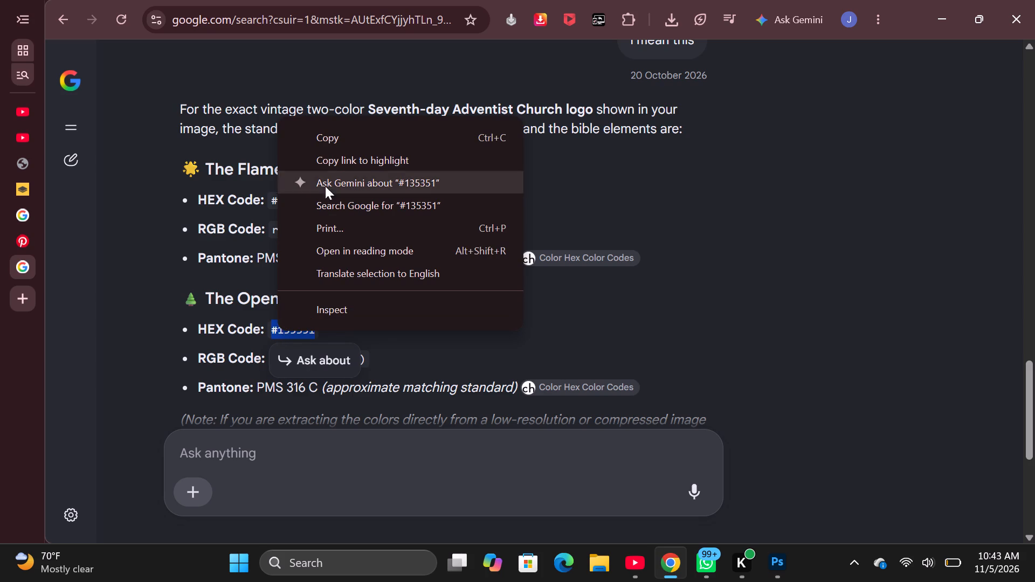
pyautogui.click(322, 137)
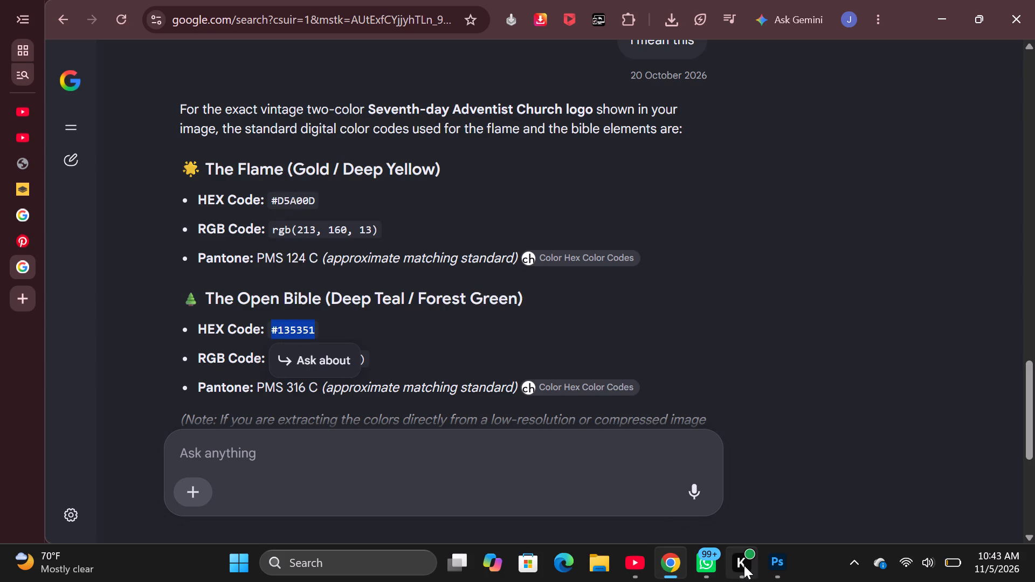
# Switch back to Photoshop and set the calendar icon's Color Overlay colour to #135351.
pyautogui.click(776, 562)
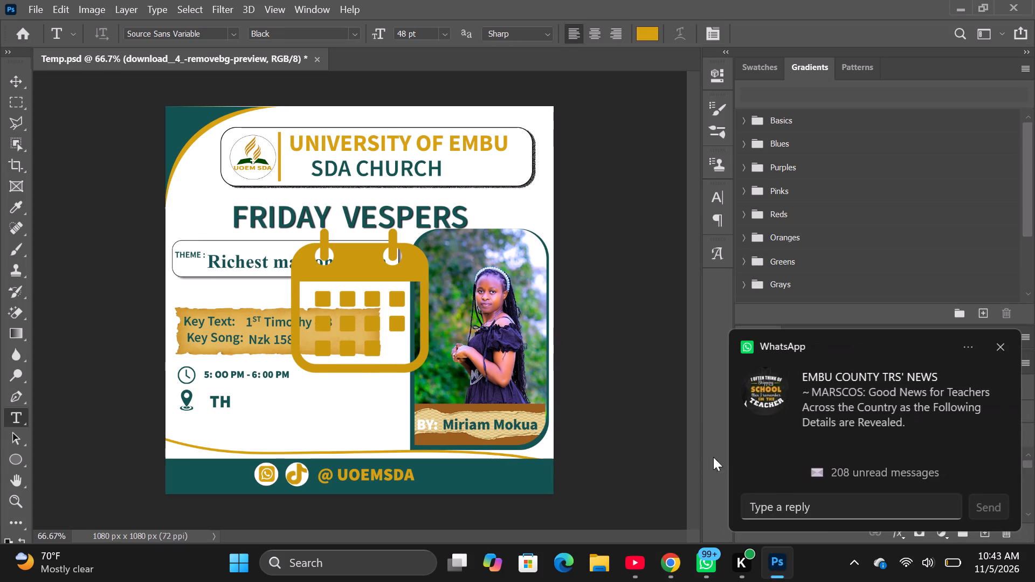
pyautogui.click(999, 347)
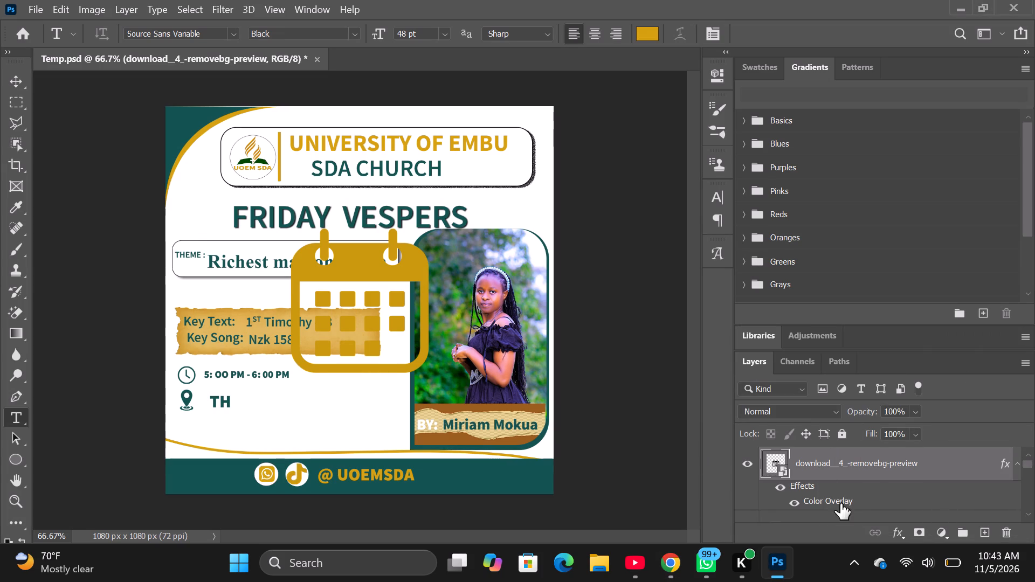
pyautogui.click(897, 537)
pyautogui.doubleClick(902, 472)
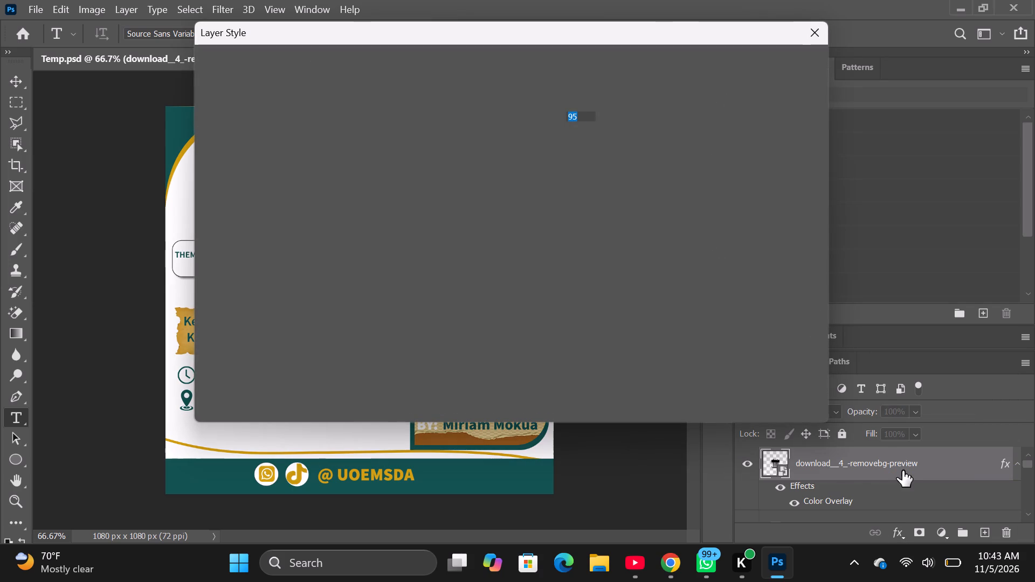
pyautogui.click(581, 97)
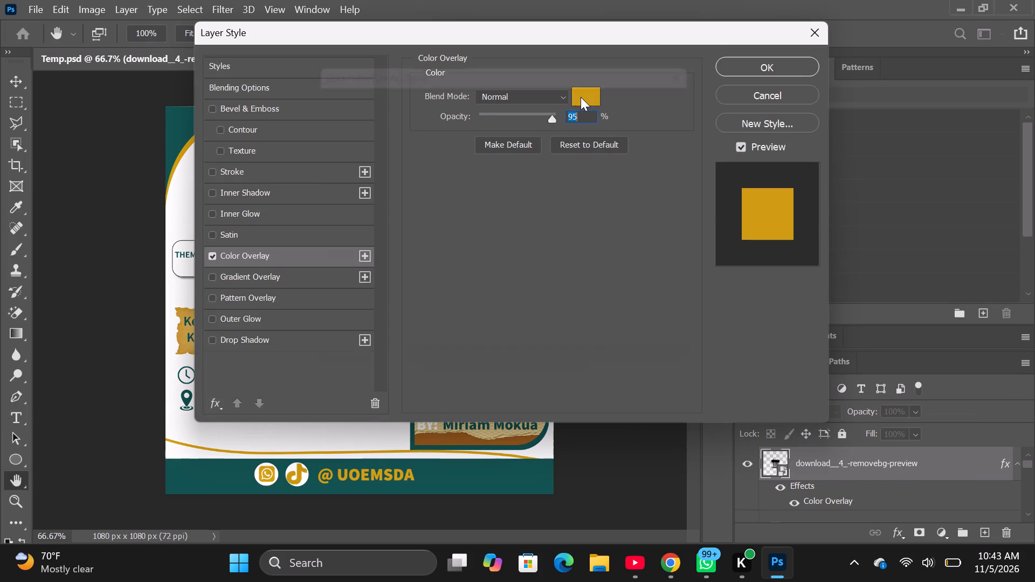
pyautogui.press('BackSpace')
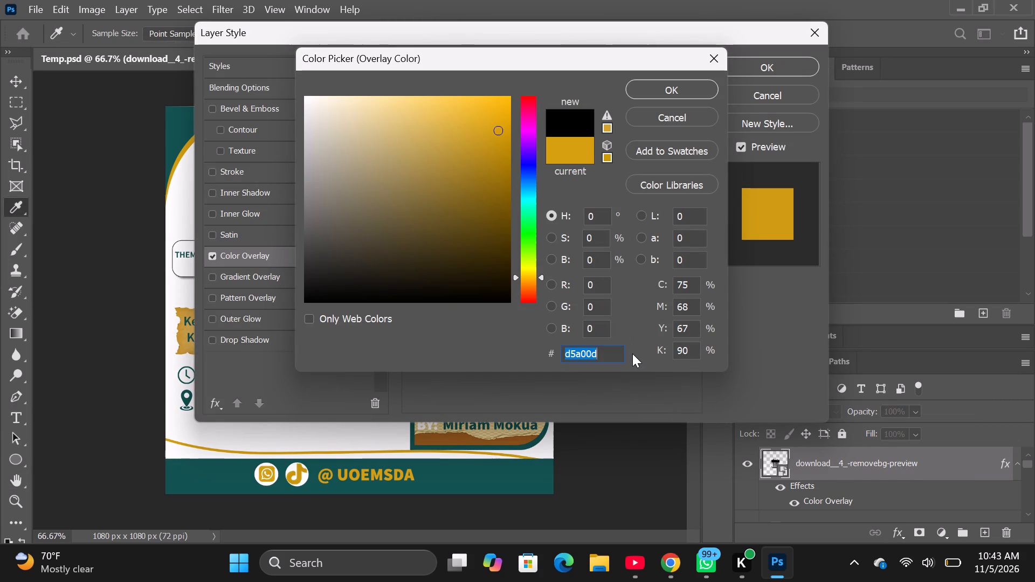
pyautogui.hotkey('ctrl', 'v')
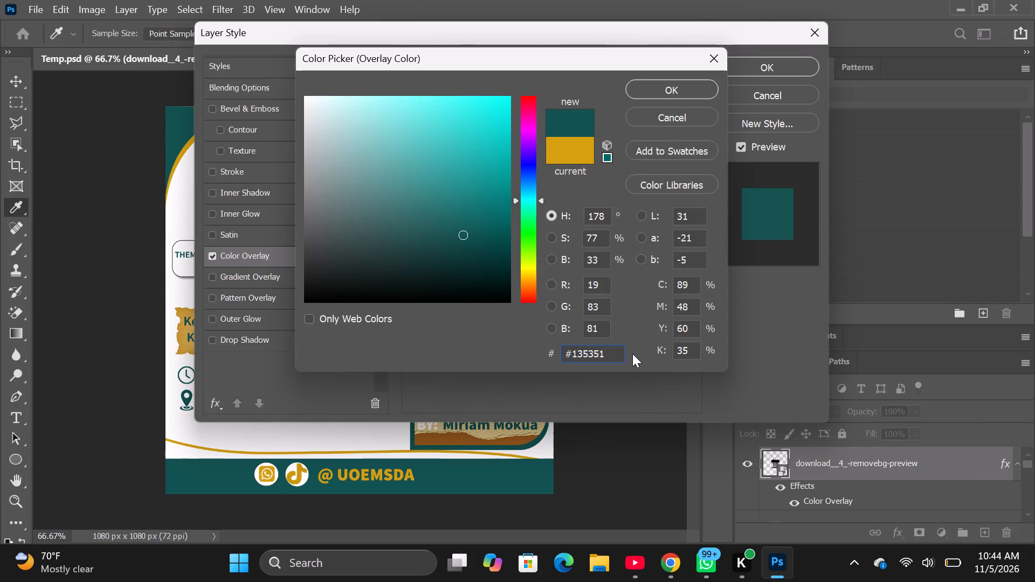
pyautogui.click(567, 115)
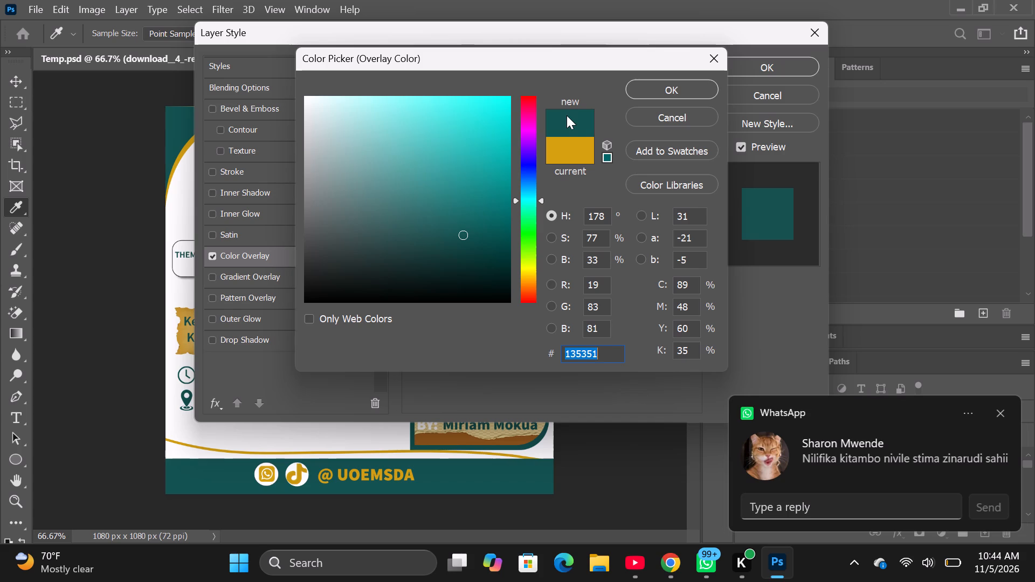
pyautogui.click(567, 115)
pyautogui.click(659, 84)
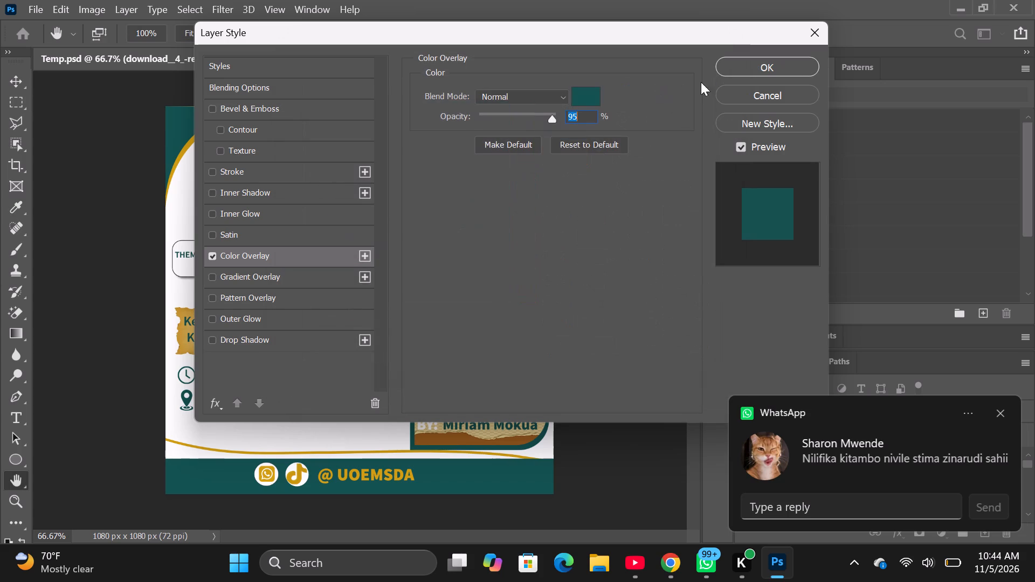
pyautogui.click(787, 68)
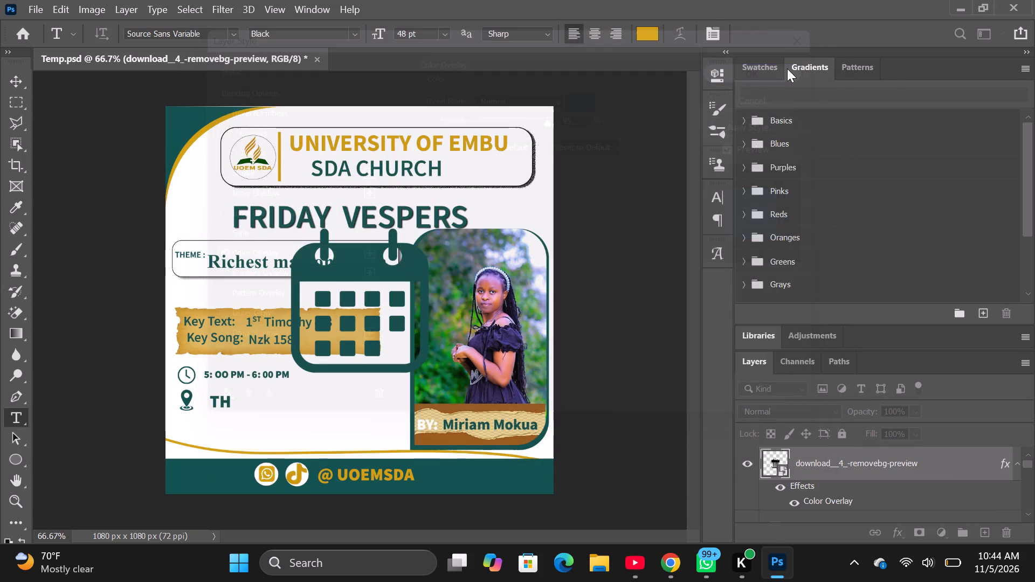
# Scale the teal calendar icon down to about 17.3% and place it beside the "TH" venue text.
pyautogui.click(826, 463)
pyautogui.click(826, 462)
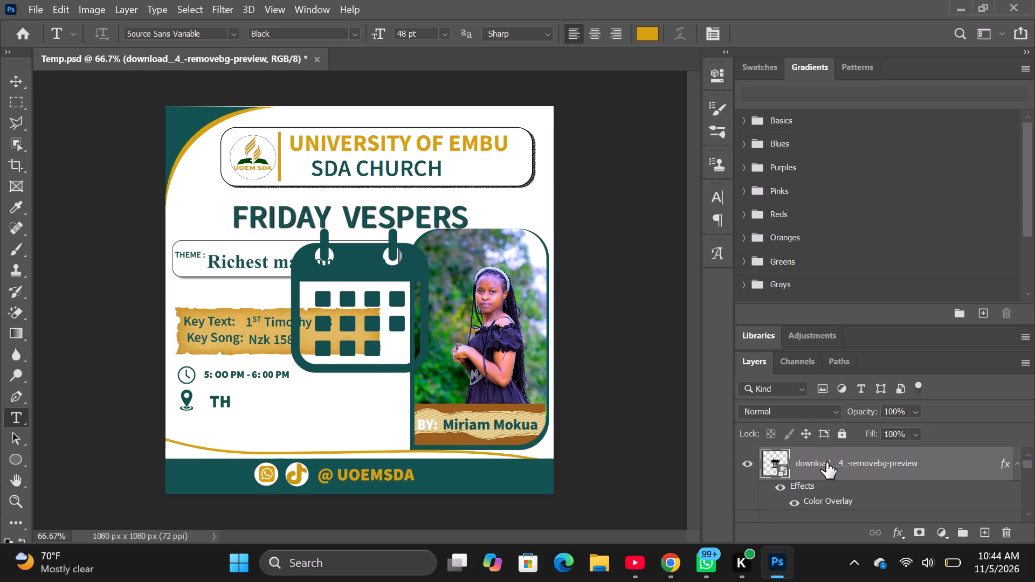
pyautogui.hotkey('ctrl', 't')
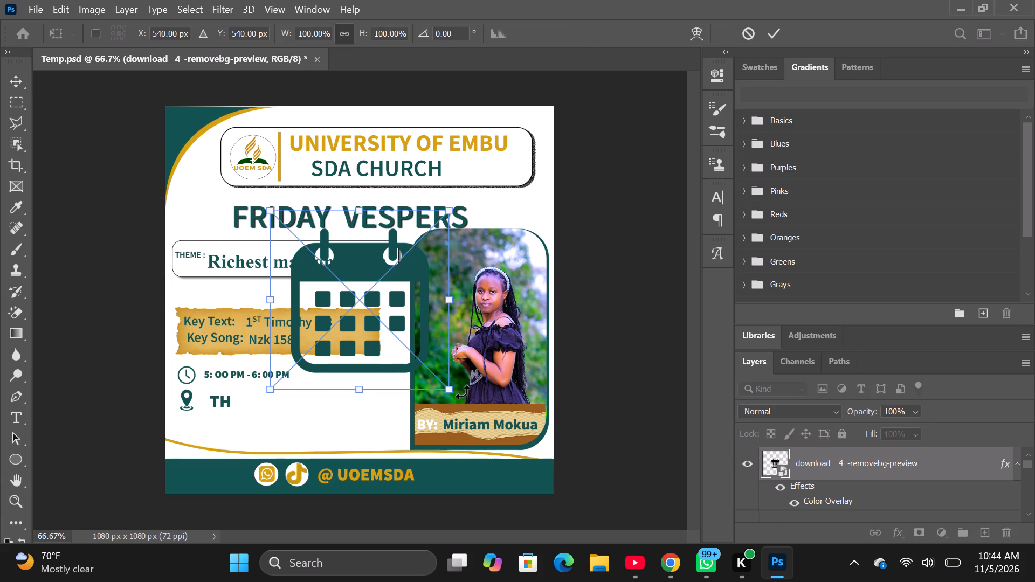
pyautogui.moveTo(448, 391); pyautogui.dragTo(378, 317)
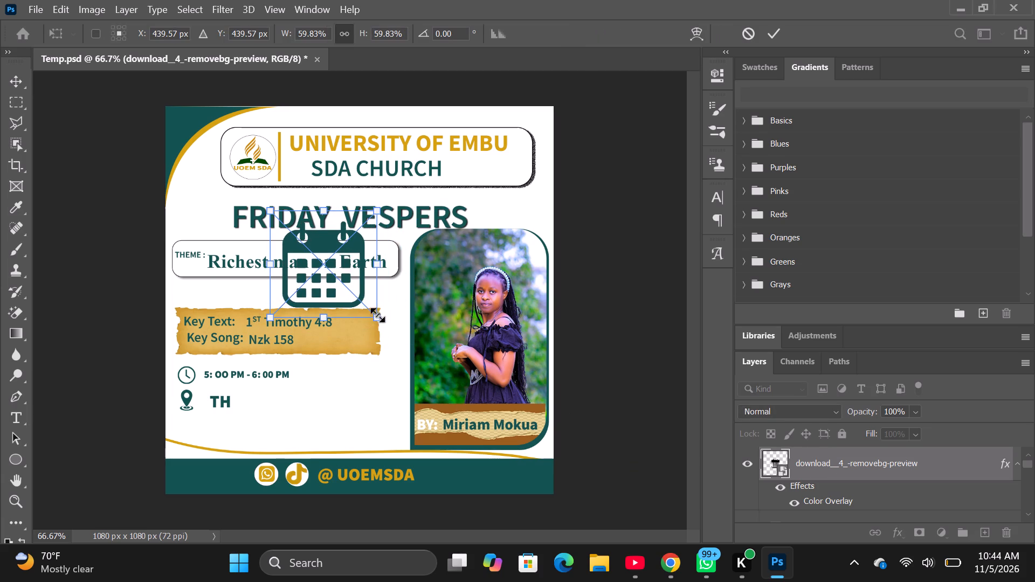
pyautogui.moveTo(327, 264); pyautogui.dragTo(325, 400)
pyautogui.moveTo(318, 345); pyautogui.dragTo(320, 358)
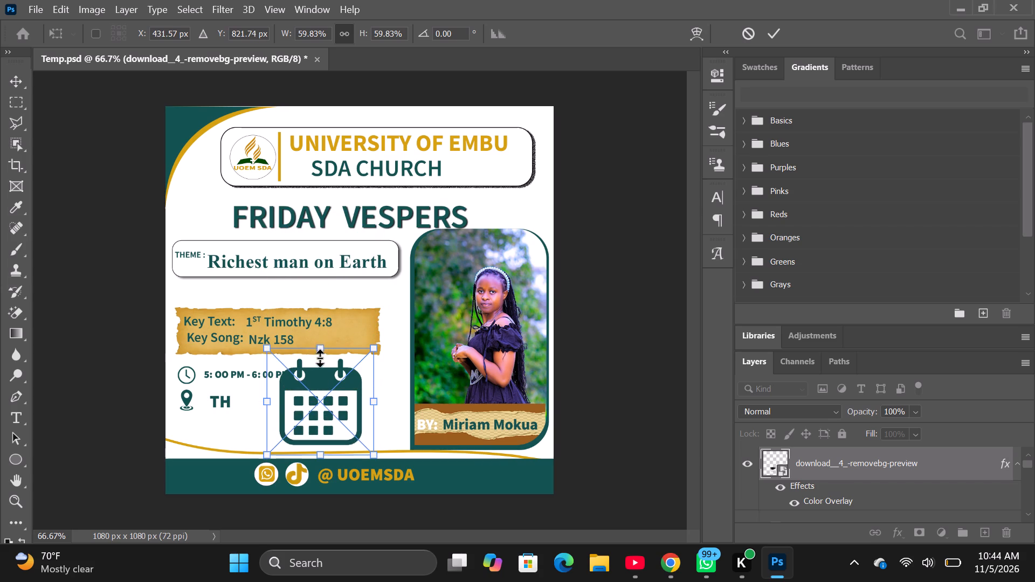
pyautogui.moveTo(320, 358); pyautogui.dragTo(318, 391)
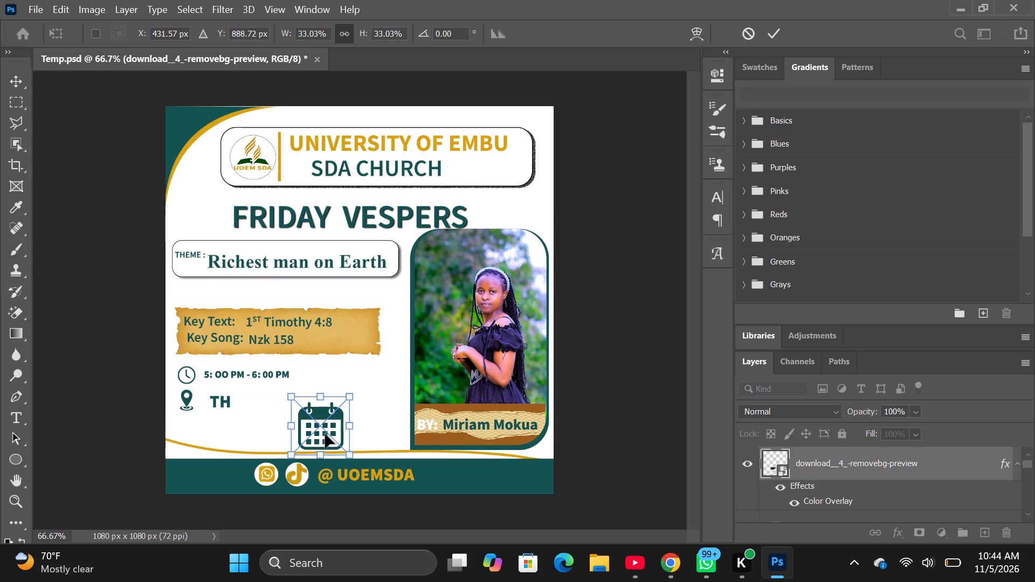
pyautogui.moveTo(327, 427); pyautogui.dragTo(302, 421)
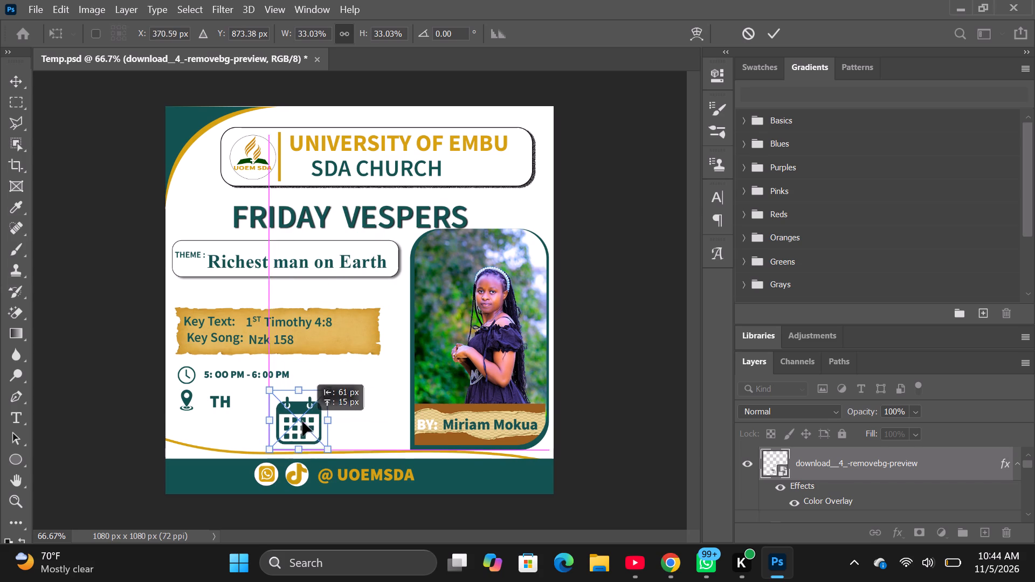
pyautogui.moveTo(302, 421); pyautogui.dragTo(290, 418)
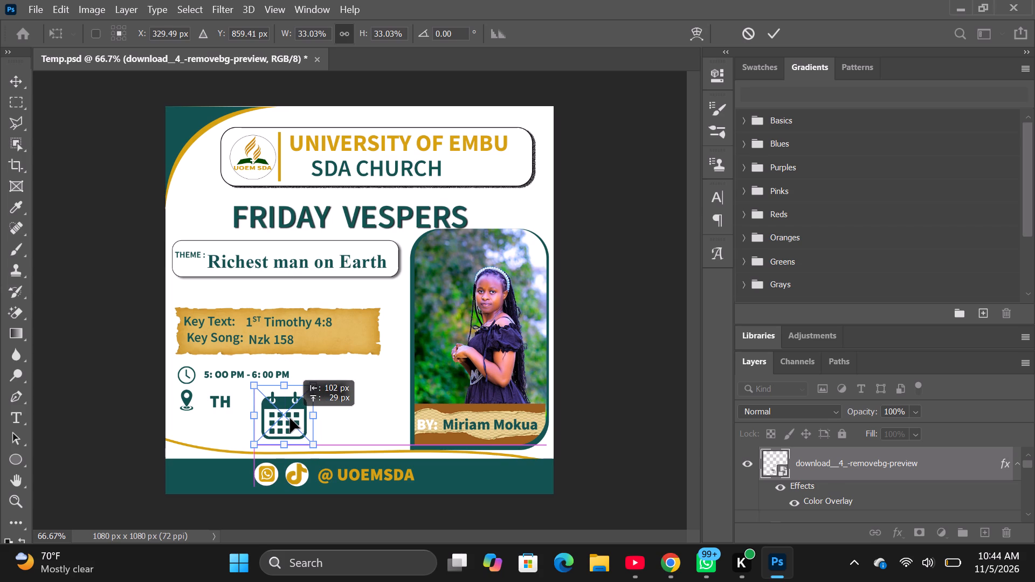
pyautogui.moveTo(310, 442); pyautogui.dragTo(286, 422)
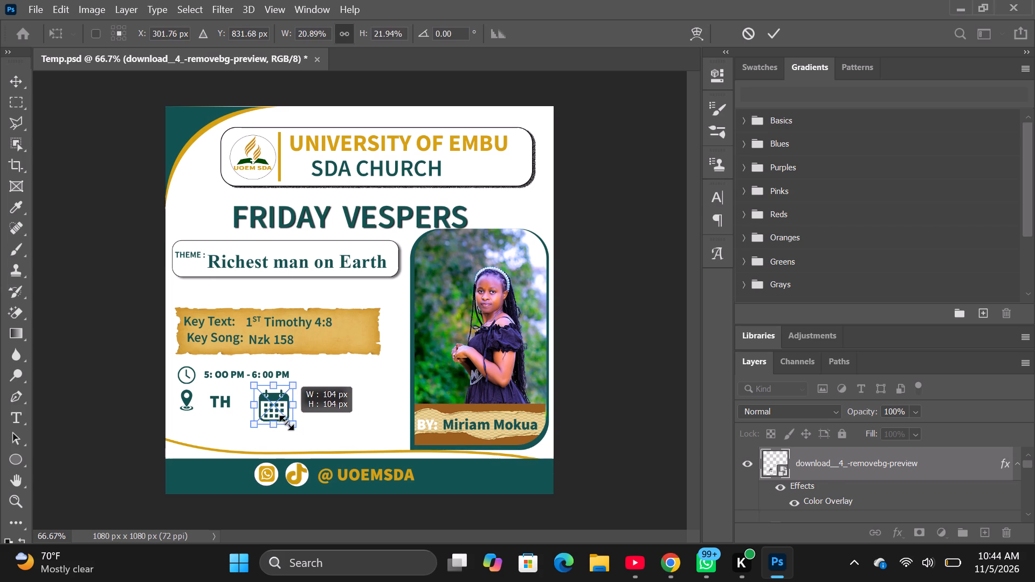
pyautogui.moveTo(286, 422); pyautogui.dragTo(281, 414)
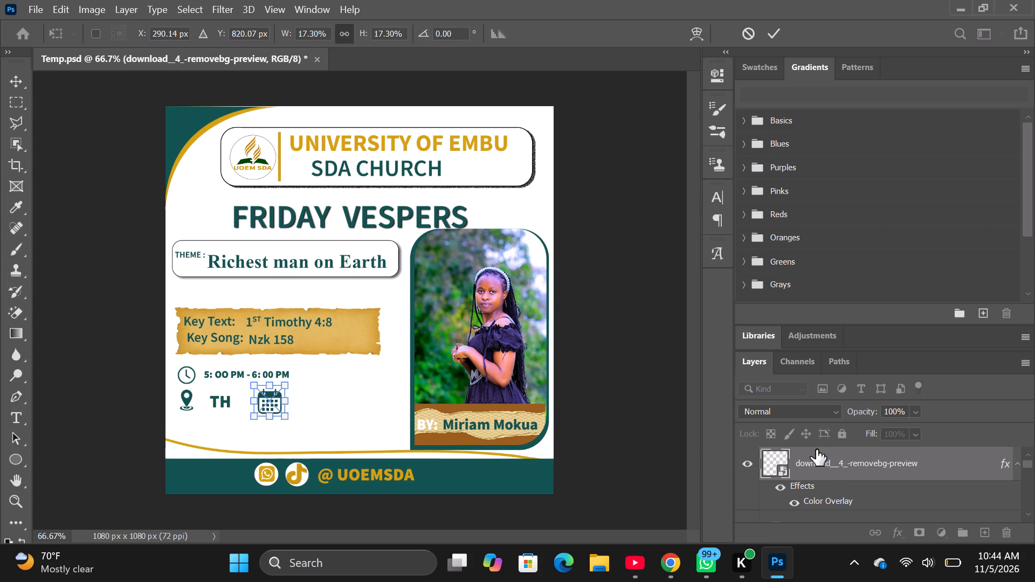
pyautogui.click(853, 462)
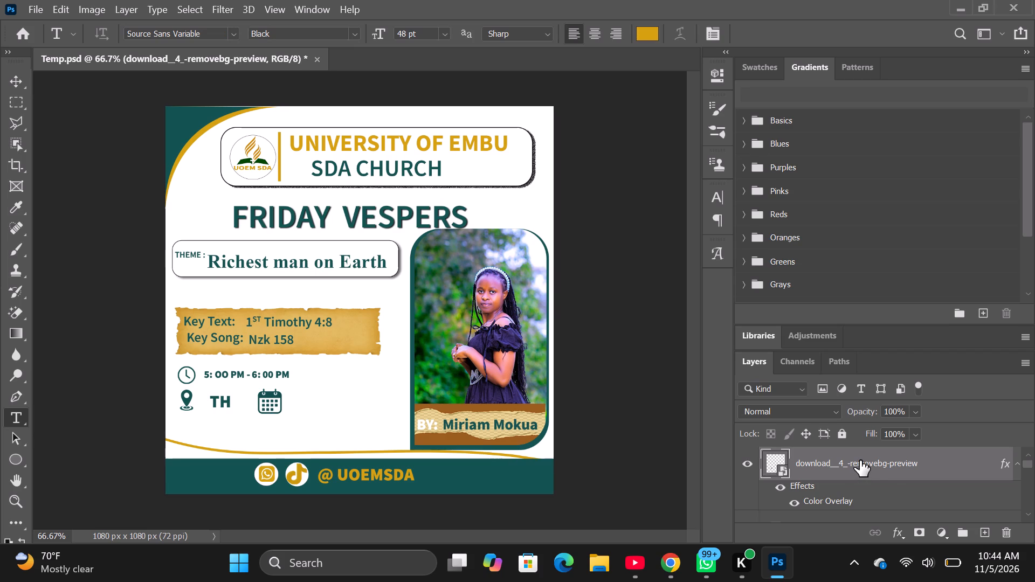
# Start a text line on a new layer just right of the calendar icon and clear its "Lorem Ipsum" placeholder.
pyautogui.click(985, 528)
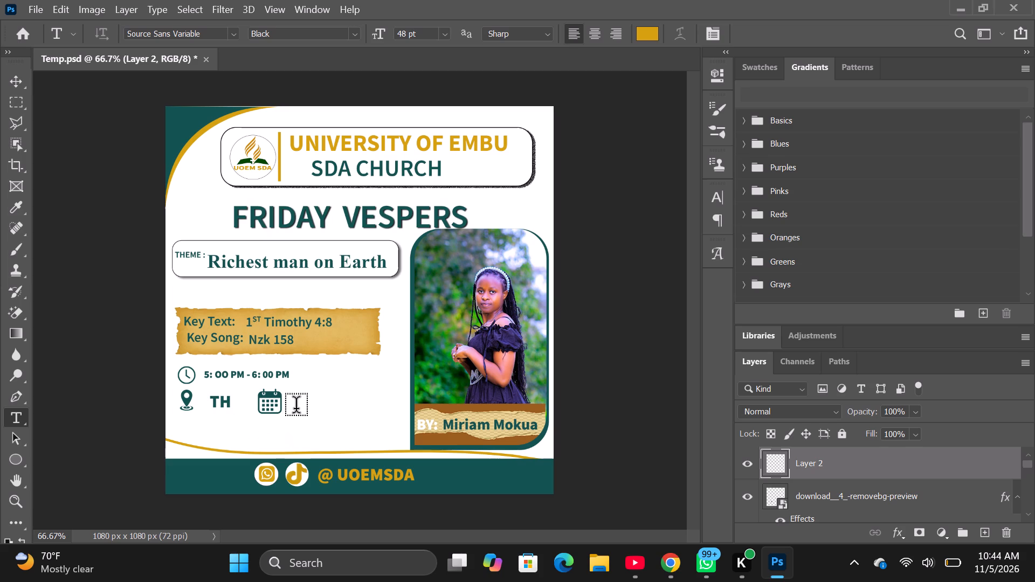
pyautogui.click(296, 408)
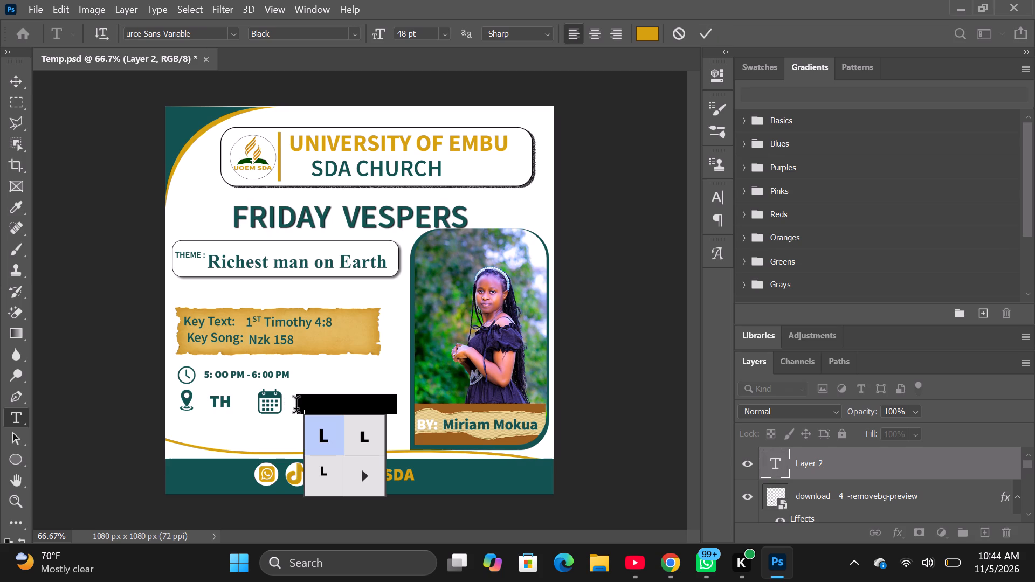
pyautogui.press('BackSpace')
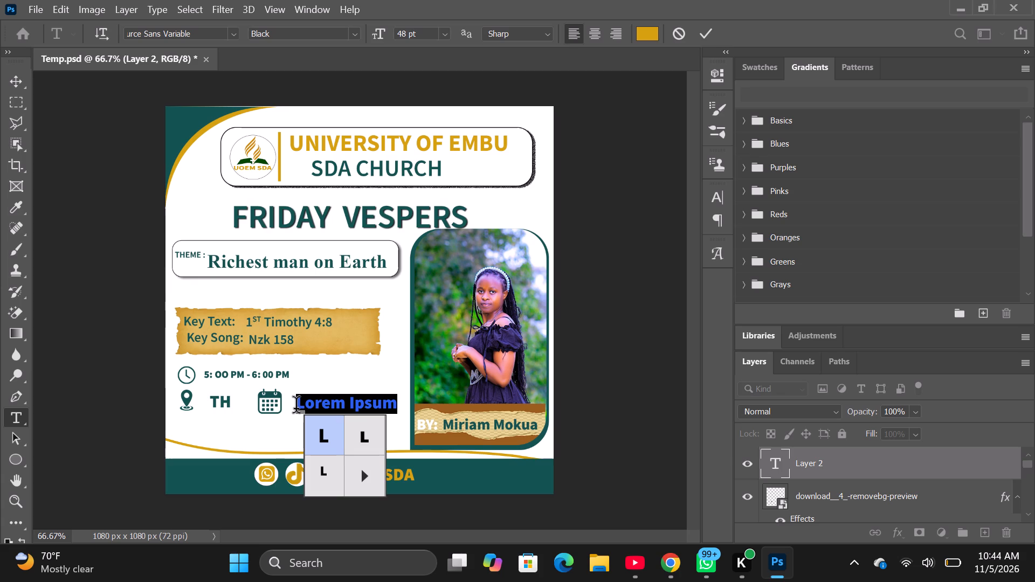
pyautogui.click(380, 408)
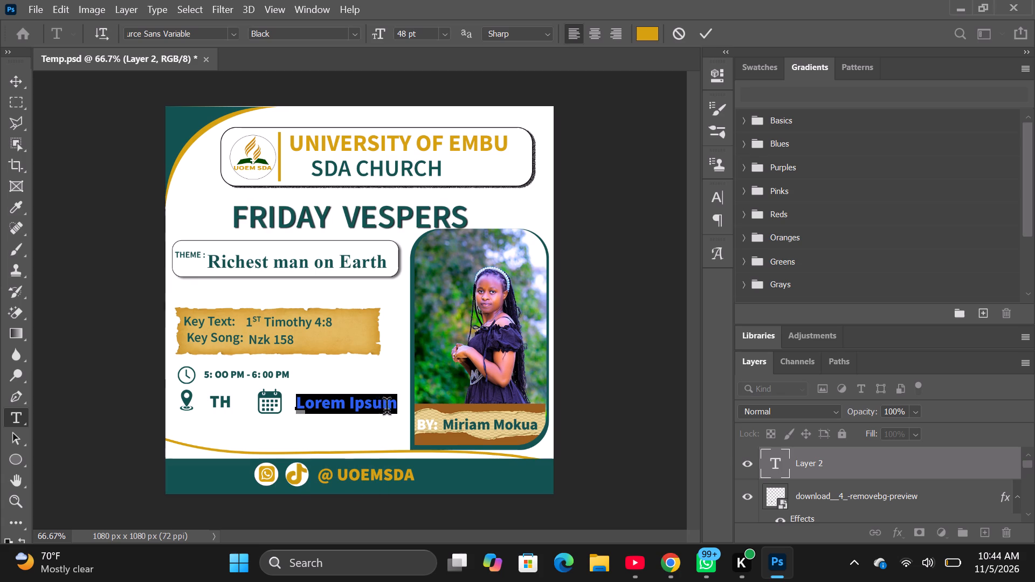
pyautogui.click(395, 410)
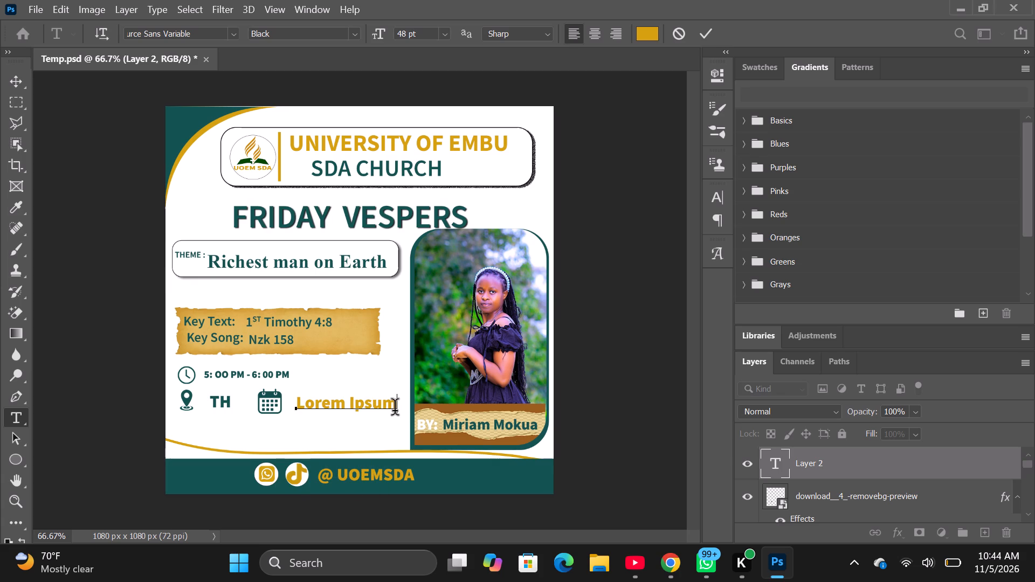
pyautogui.moveTo(395, 411); pyautogui.dragTo(295, 404)
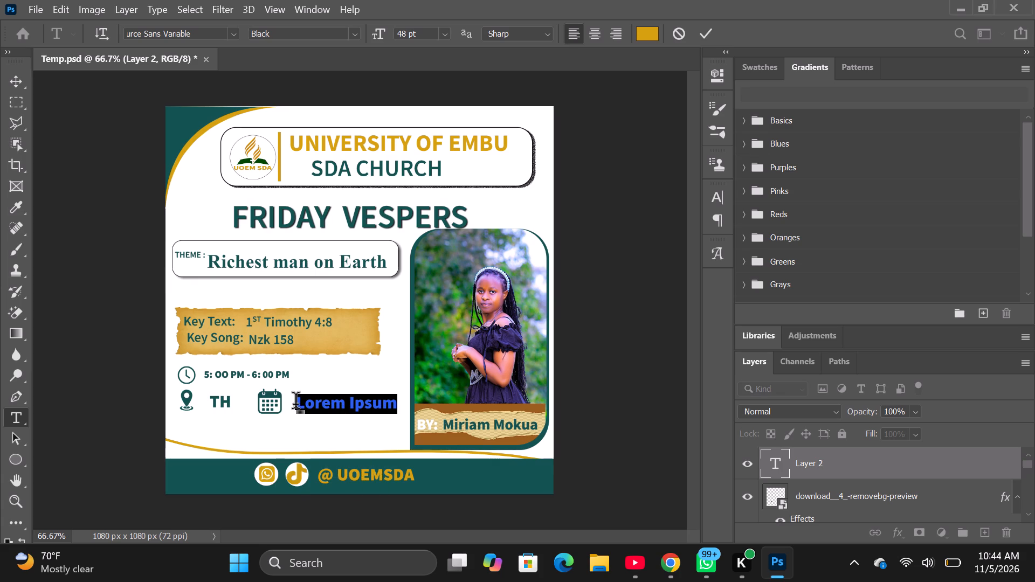
pyautogui.press('BackSpace')
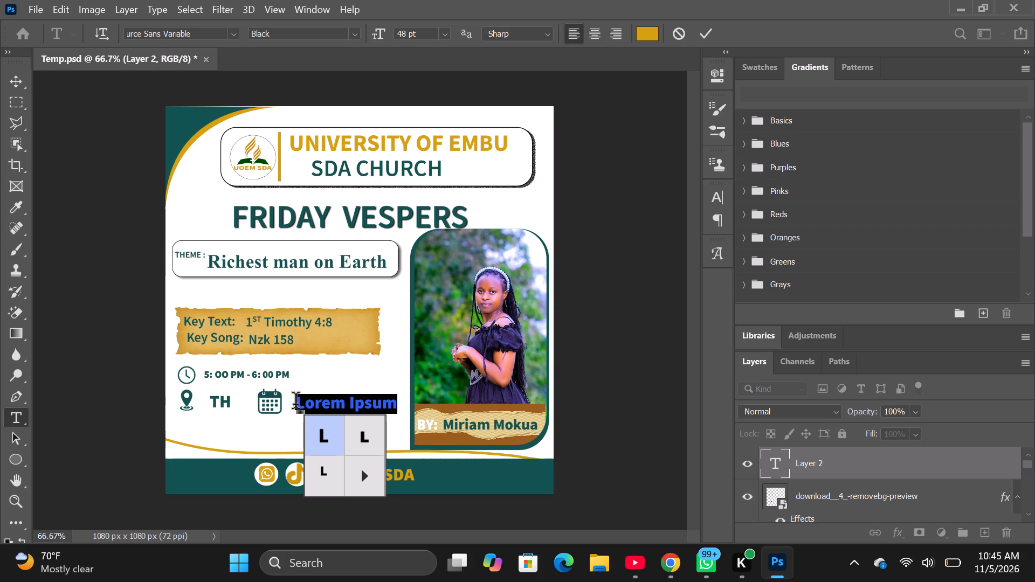
pyautogui.press('BackSpace')
pyautogui.click(365, 412)
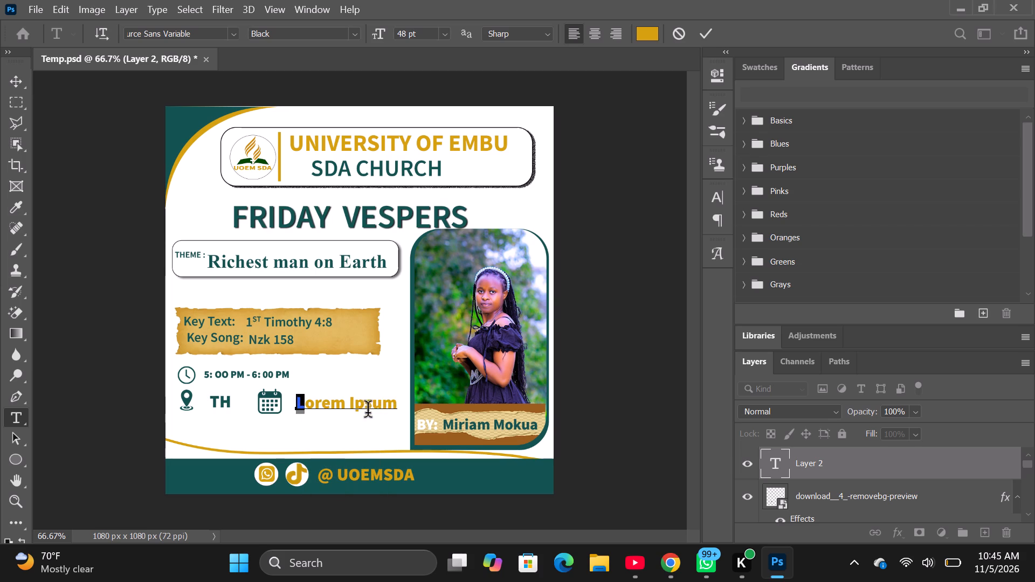
pyautogui.click(403, 410)
pyautogui.moveTo(401, 407); pyautogui.dragTo(314, 409)
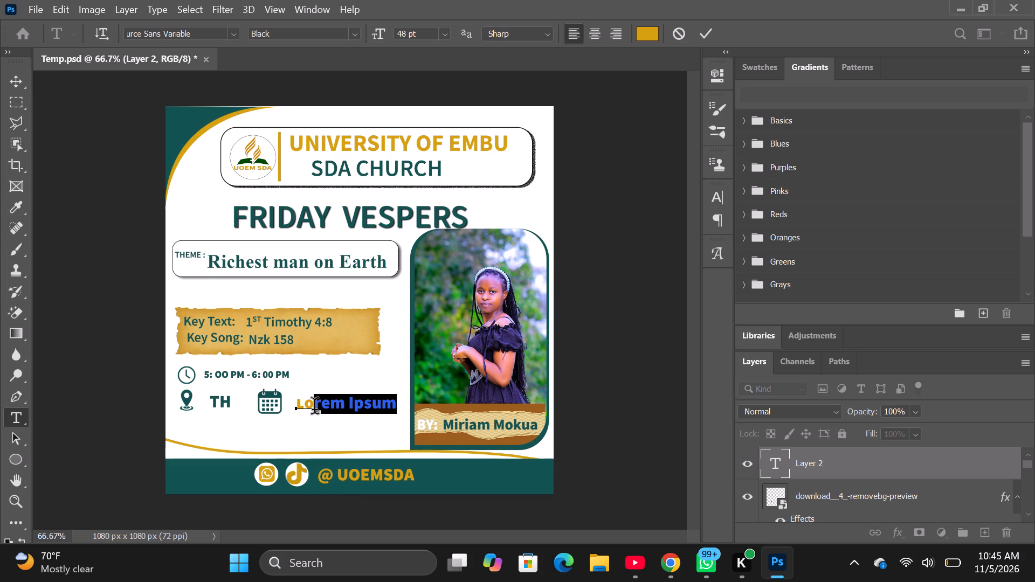
pyautogui.press('BackSpace')
pyautogui.press('BackSpace')
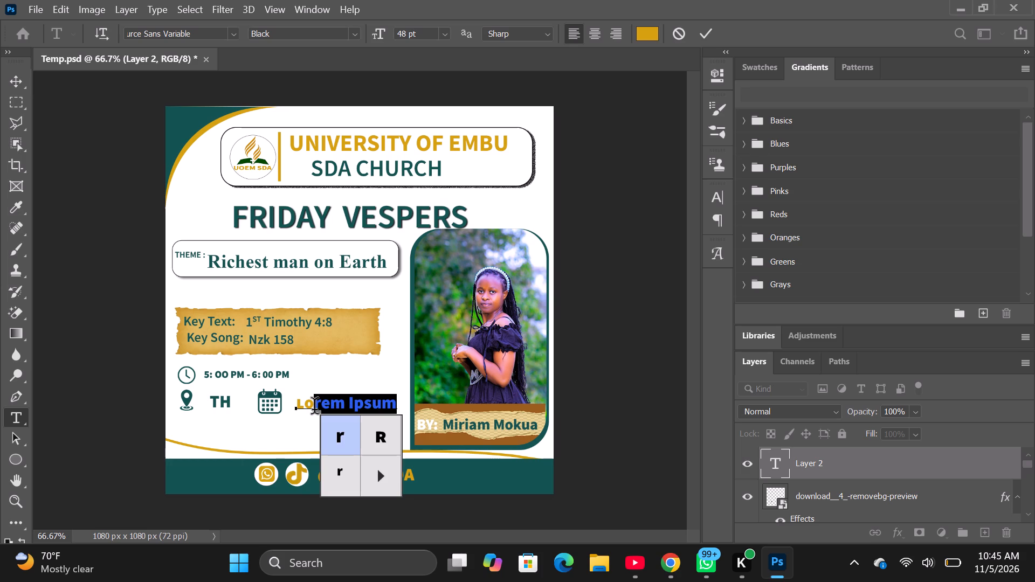
pyautogui.press('BackSpace')
pyautogui.press('BackSpace')
pyautogui.press('BackSpace')
pyautogui.press('BackSpace')
pyautogui.press('BackSpace')
pyautogui.press('BackSpace')
pyautogui.press('BackSpace')
pyautogui.press('BackSpace')
pyautogui.click(347, 403)
pyautogui.click(374, 405)
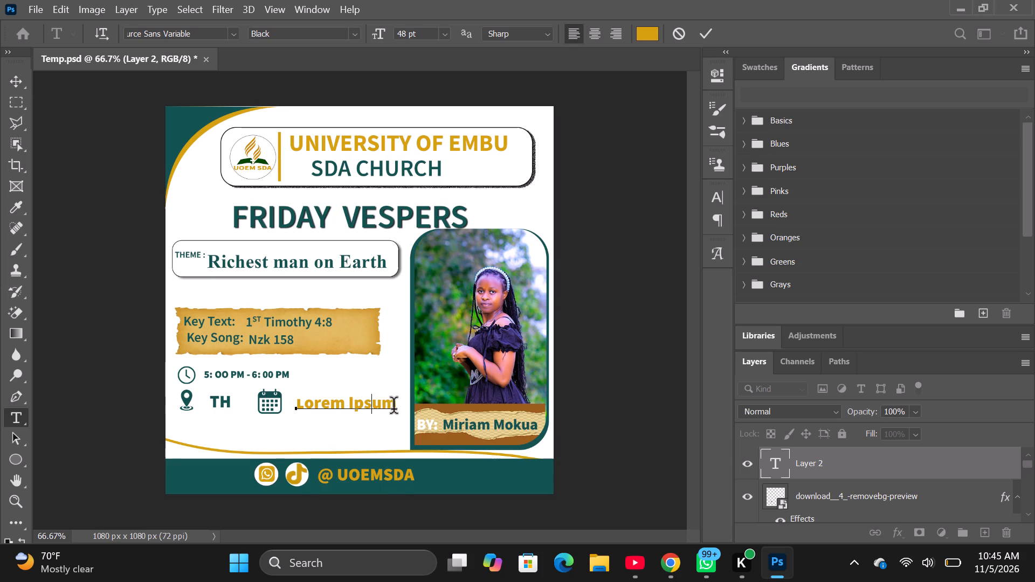
pyautogui.click(394, 408)
pyautogui.press('BackSpace')
pyautogui.press('BackSpace')
pyautogui.press('BackSpace')
pyautogui.press('BackSpace')
pyautogui.press('BackSpace')
pyautogui.press('BackSpace')
pyautogui.press('BackSpace')
pyautogui.press('BackSpace')
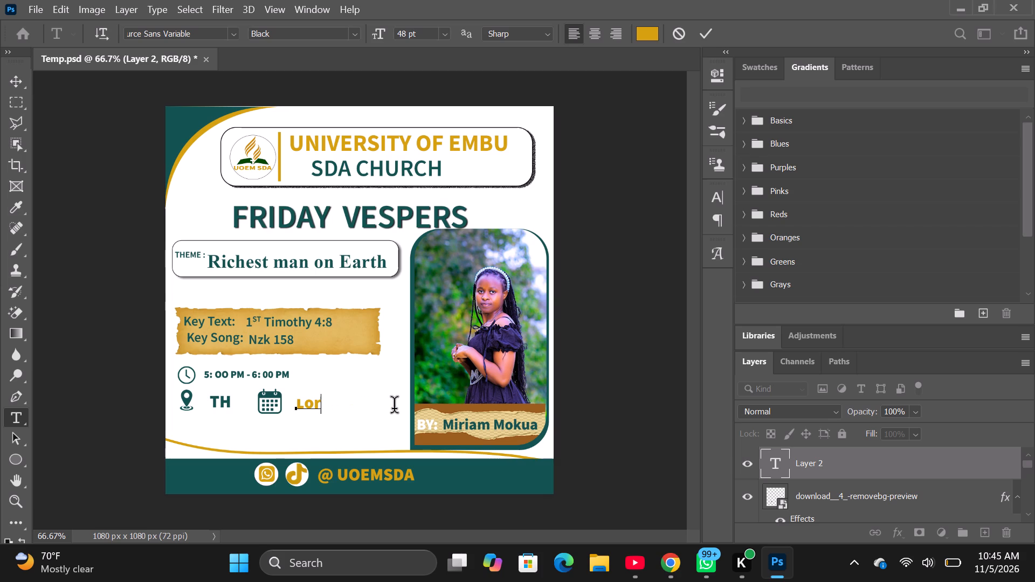
pyautogui.press('BackSpace')
pyautogui.press('BackSpace')
pyautogui.press('BackSpace')
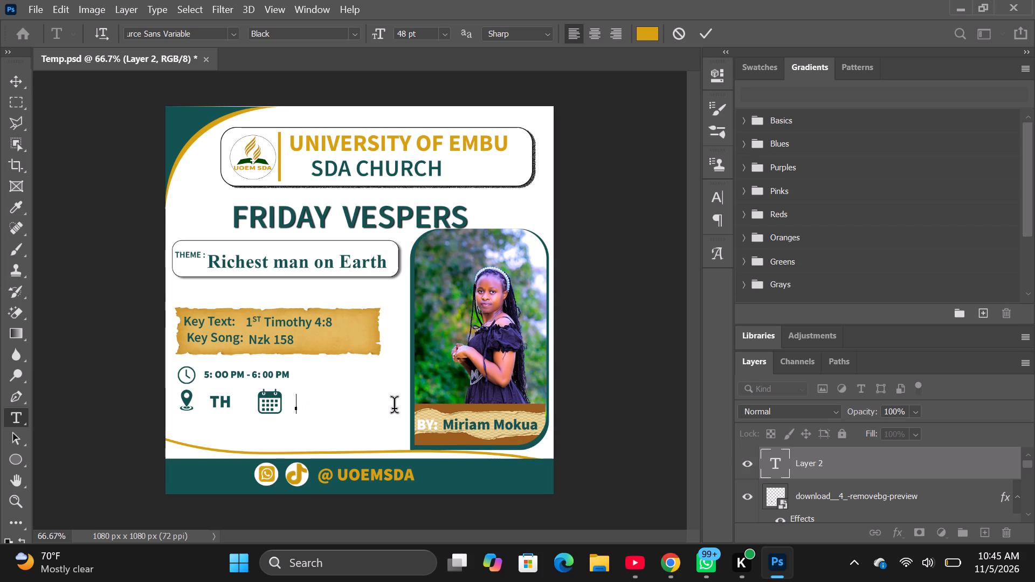
# Enter the date "5 TH NOVEMBER" in the text line beside the calendar icon and commit it.
pyautogui.press('5')
pyautogui.press('space')
pyautogui.write('TH')
pyautogui.press('space')
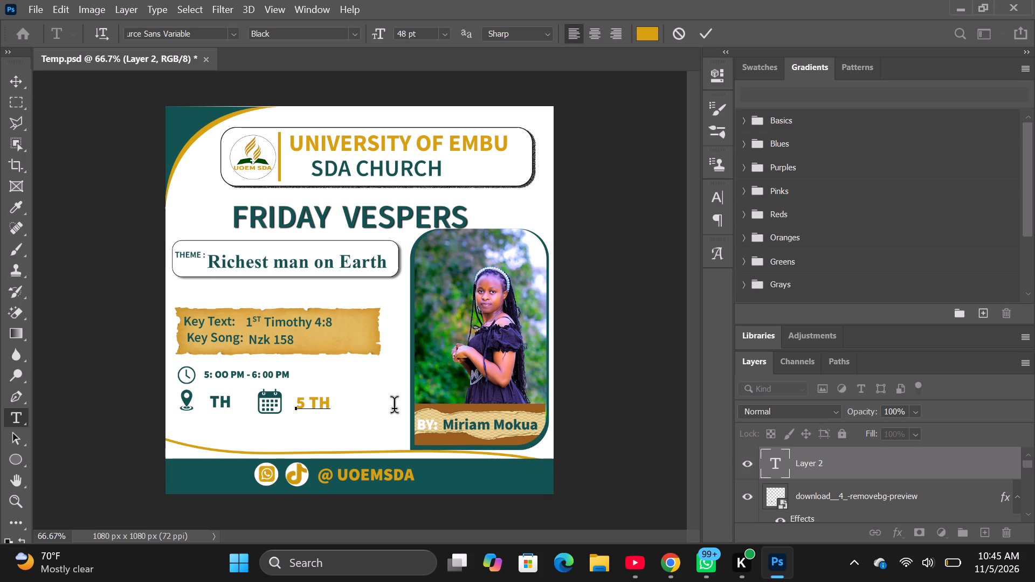
pyautogui.press('n')
pyautogui.press('o')
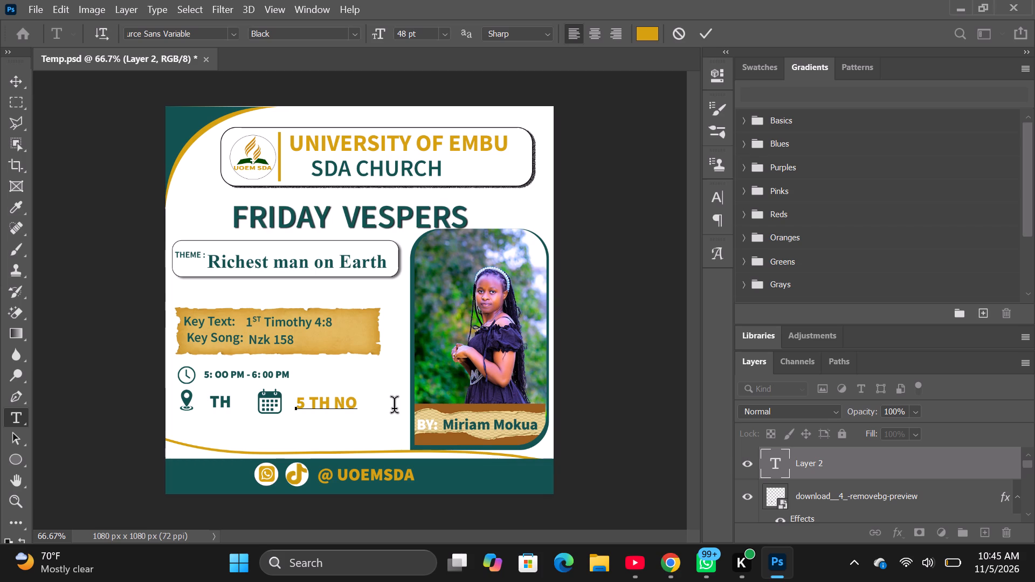
pyautogui.press('v')
pyautogui.write('EMBER')
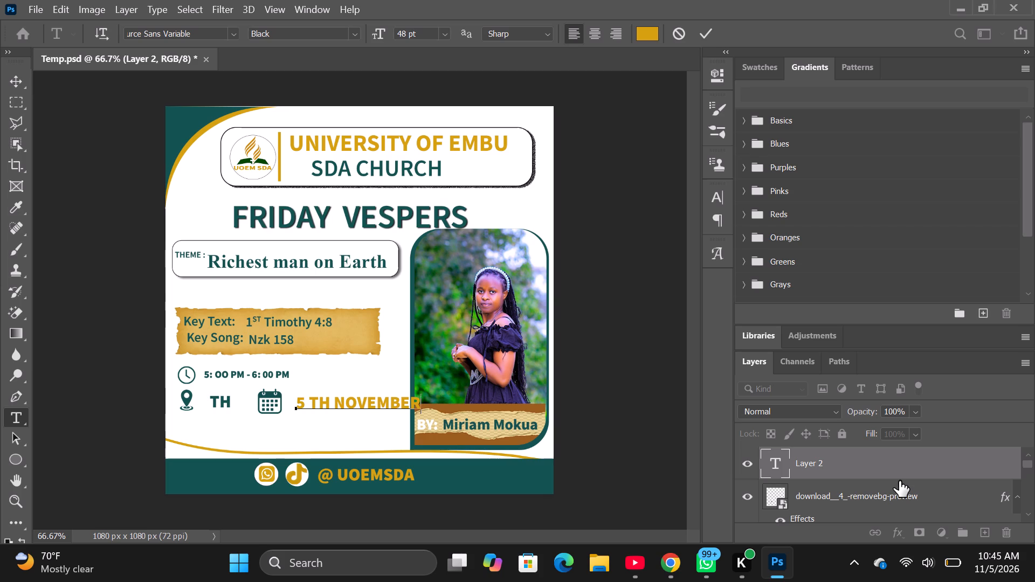
pyautogui.hotkey('ctrl', 't')
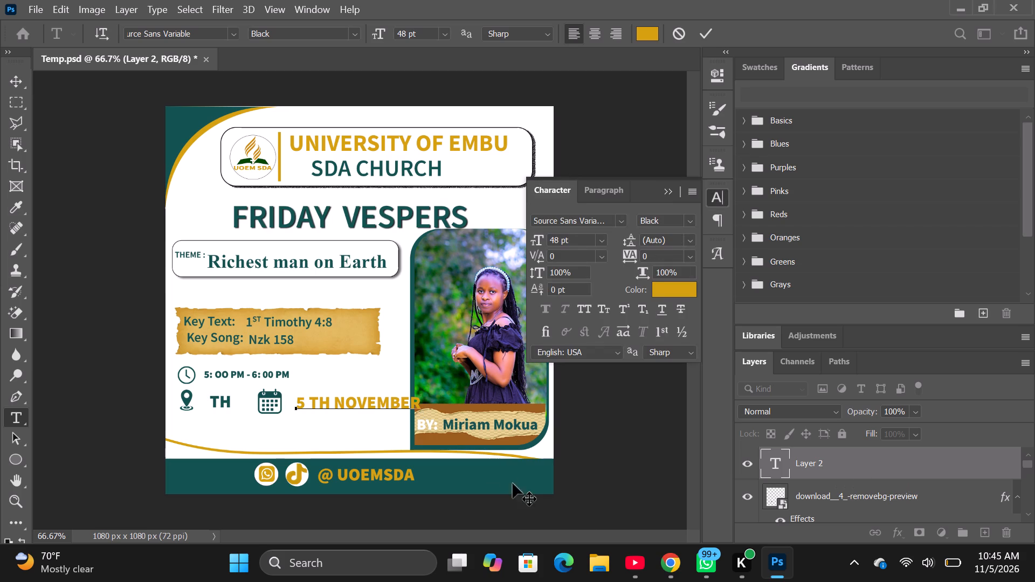
pyautogui.click(829, 462)
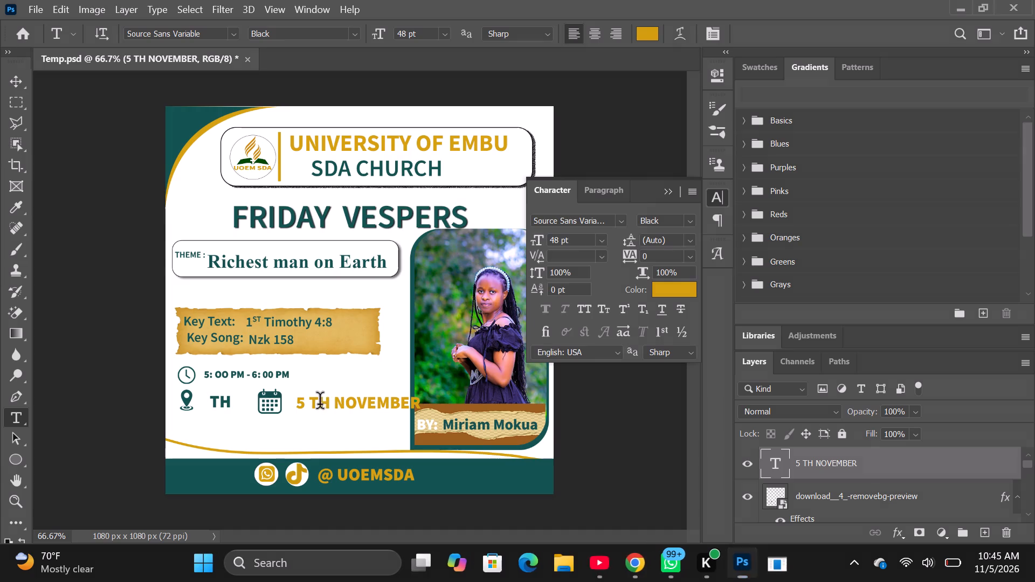
# Make the "TH" in the "5 TH NOVEMBER" date text superscript.
pyautogui.click(563, 319)
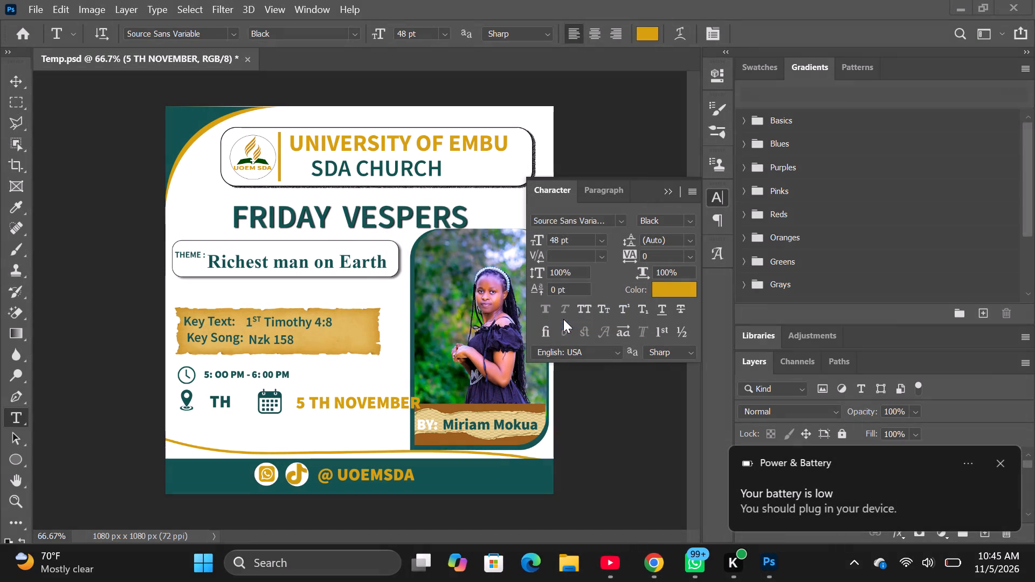
pyautogui.click(314, 403)
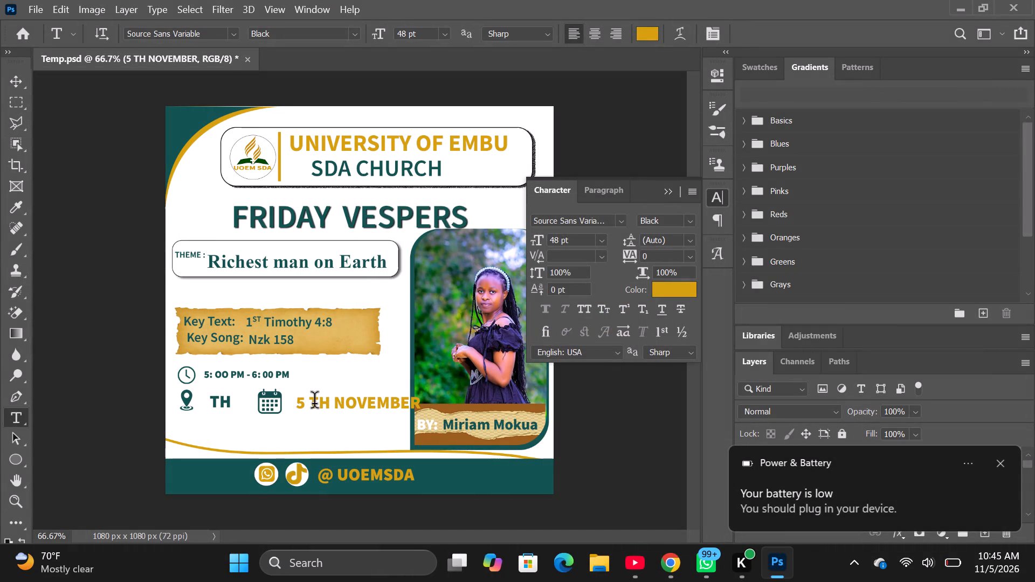
pyautogui.click(311, 403)
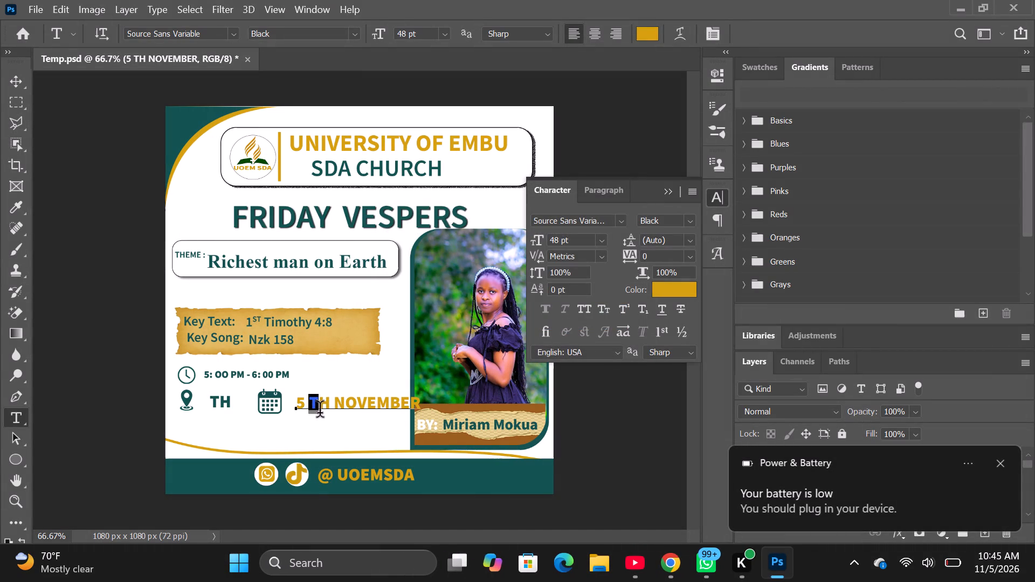
pyautogui.click(310, 404)
pyautogui.click(306, 402)
pyautogui.click(335, 405)
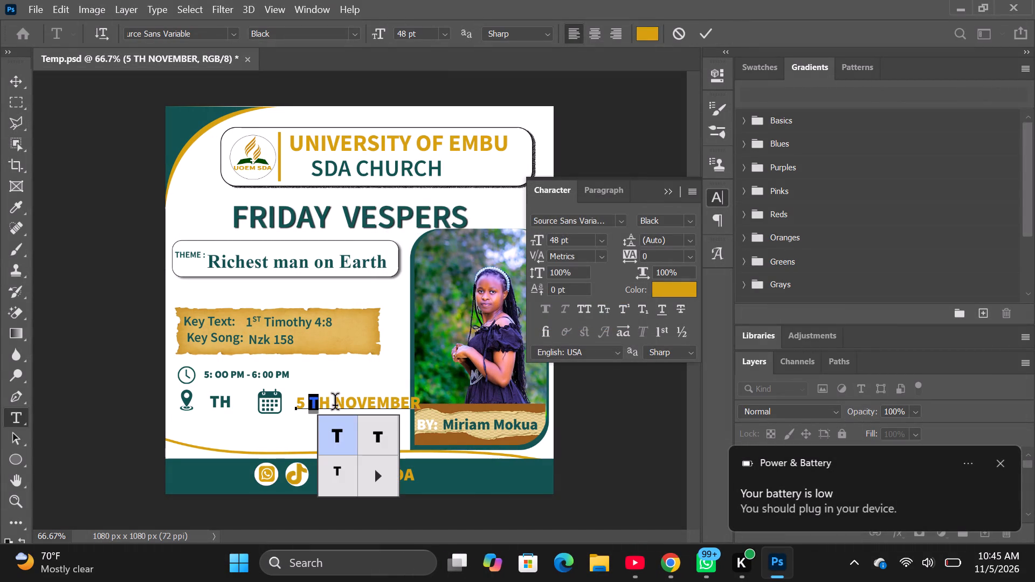
pyautogui.click(330, 403)
pyautogui.click(330, 404)
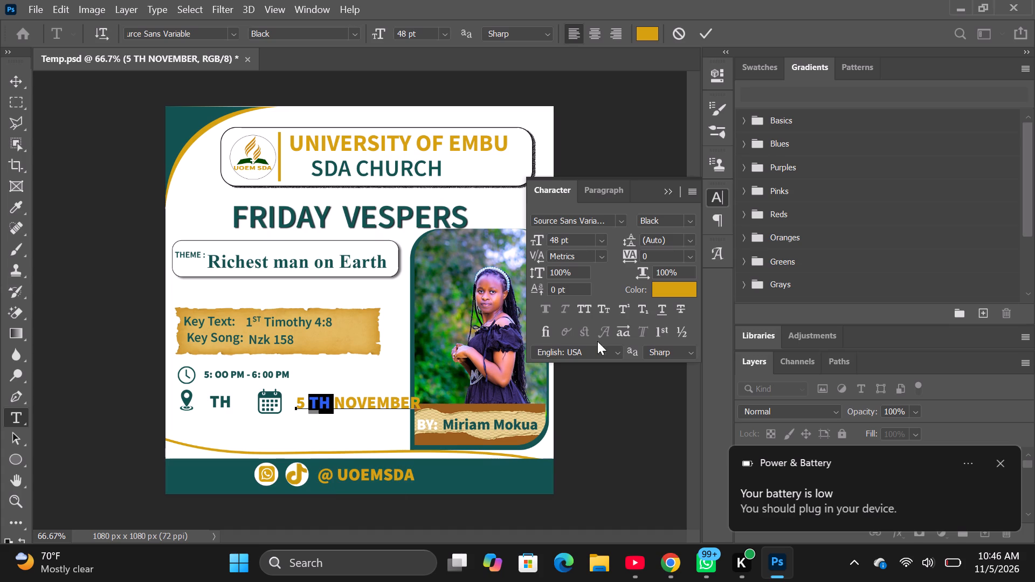
pyautogui.click(658, 332)
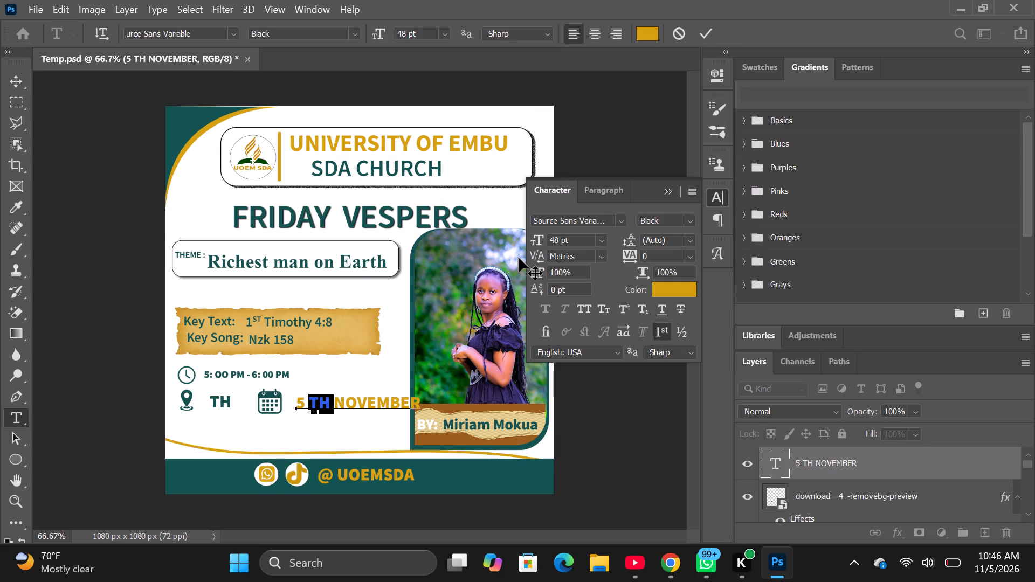
pyautogui.click(626, 309)
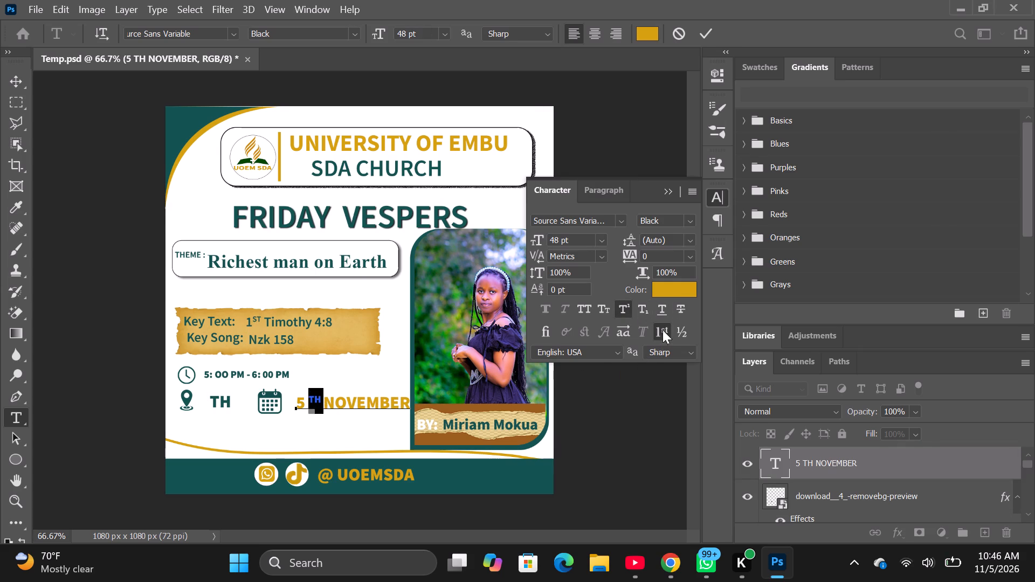
pyautogui.click(667, 194)
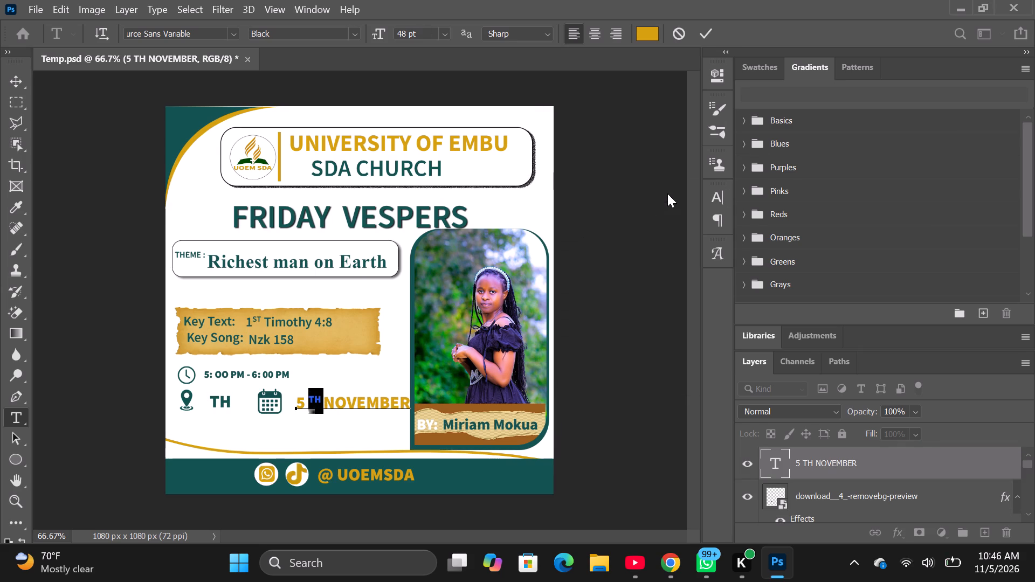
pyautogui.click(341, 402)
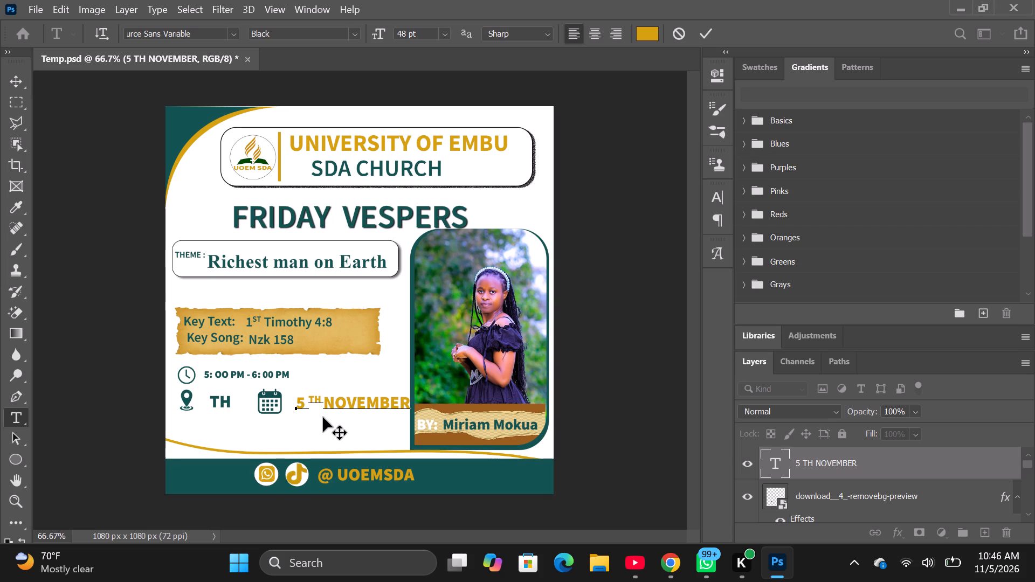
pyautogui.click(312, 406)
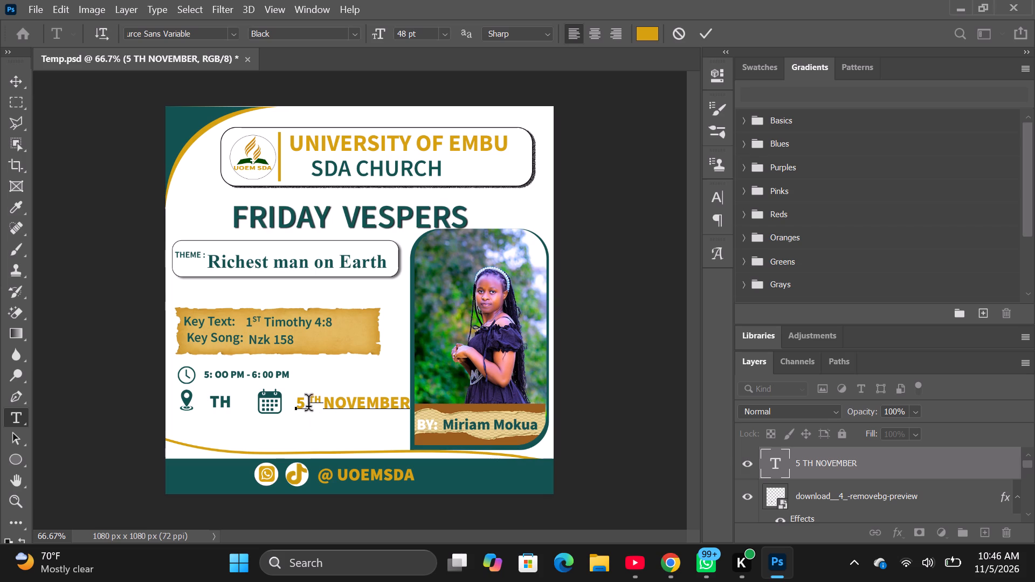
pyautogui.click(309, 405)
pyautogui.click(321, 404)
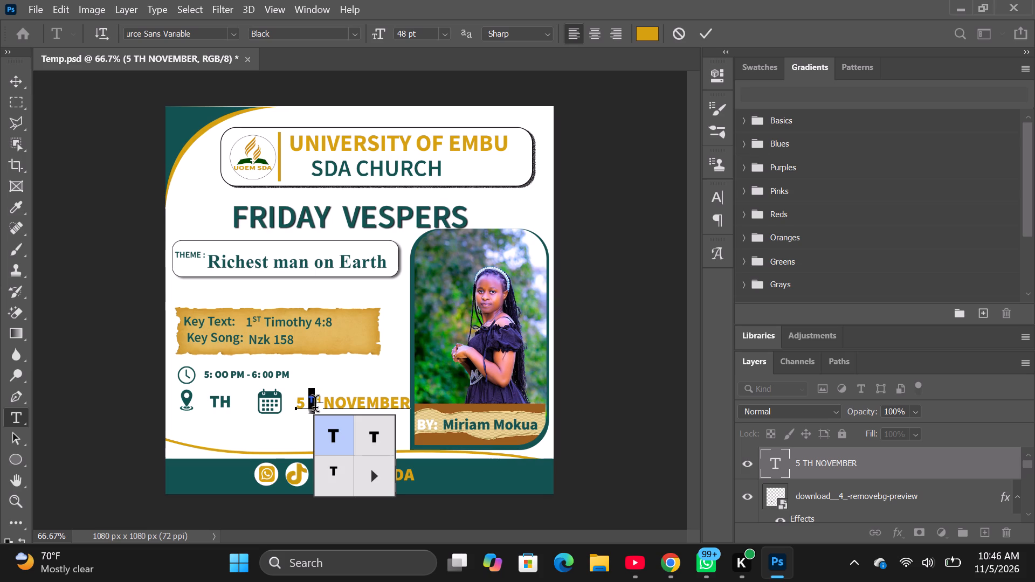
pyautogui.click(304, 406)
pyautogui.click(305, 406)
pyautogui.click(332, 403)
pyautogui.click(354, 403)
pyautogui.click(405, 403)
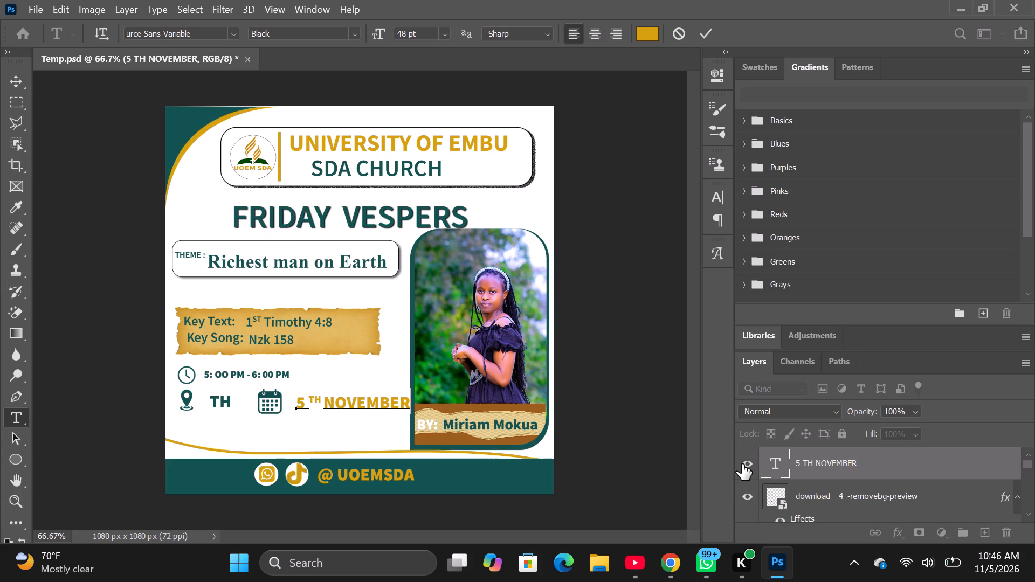
# Scale the "5 TH NOVEMBER" text down to about 76.7% and place it just beside the calendar icon.
pyautogui.hotkey('ctrl', 't')
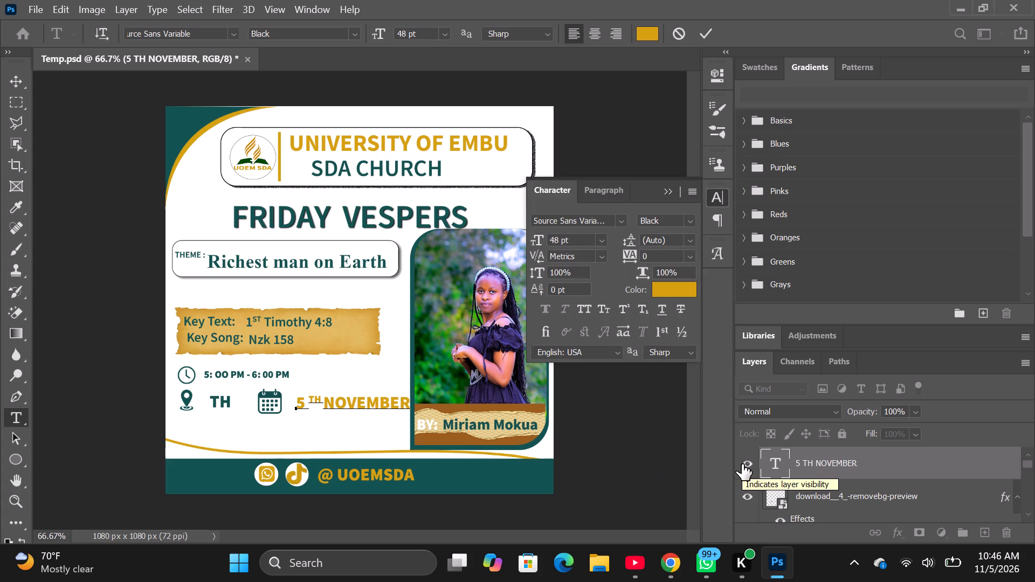
pyautogui.tripleClick(853, 458)
pyautogui.click(672, 192)
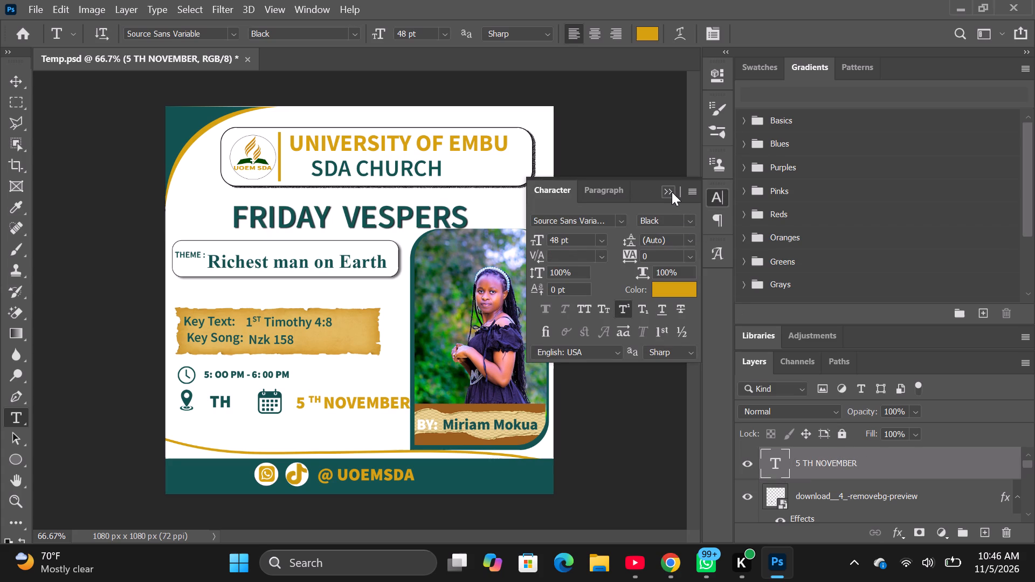
pyautogui.click(672, 192)
pyautogui.click(846, 456)
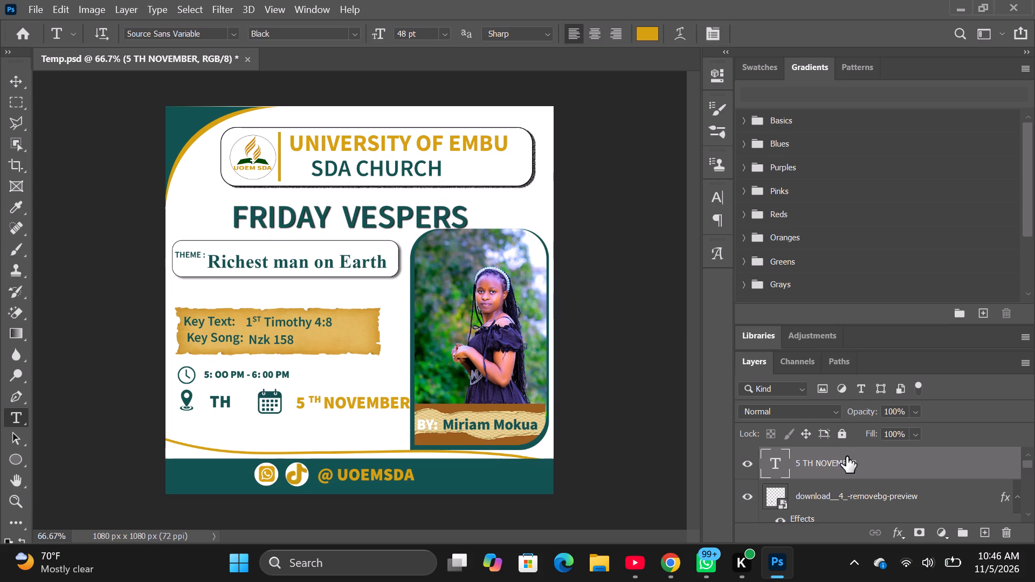
pyautogui.hotkey('ctrl', 't')
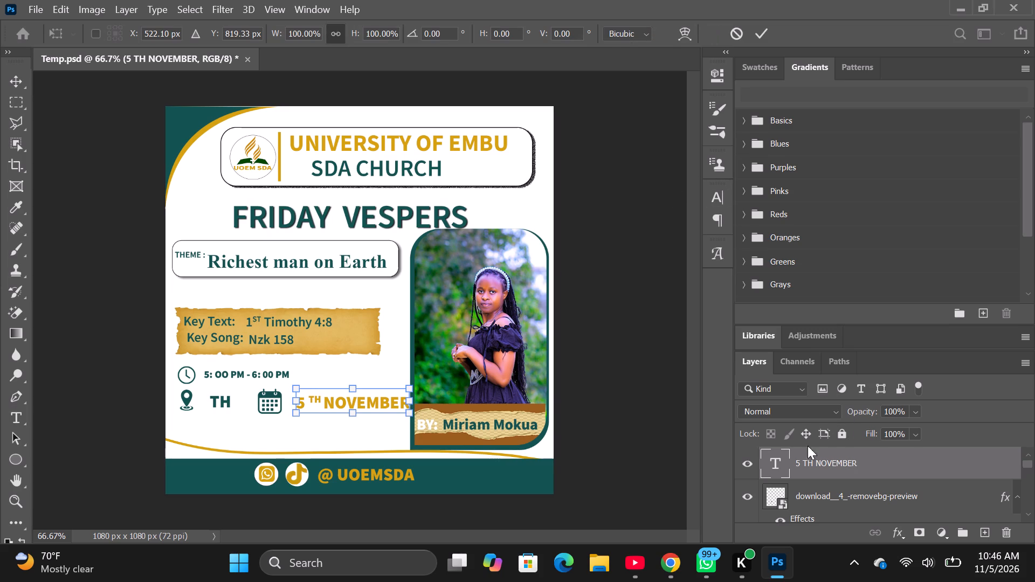
pyautogui.moveTo(412, 414); pyautogui.dragTo(404, 414)
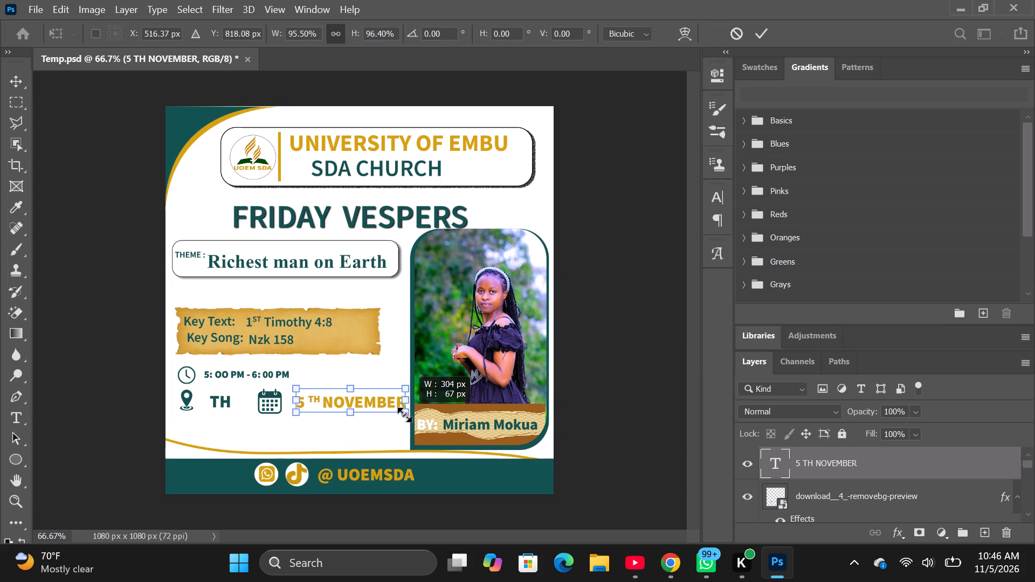
pyautogui.moveTo(404, 414); pyautogui.dragTo(384, 415)
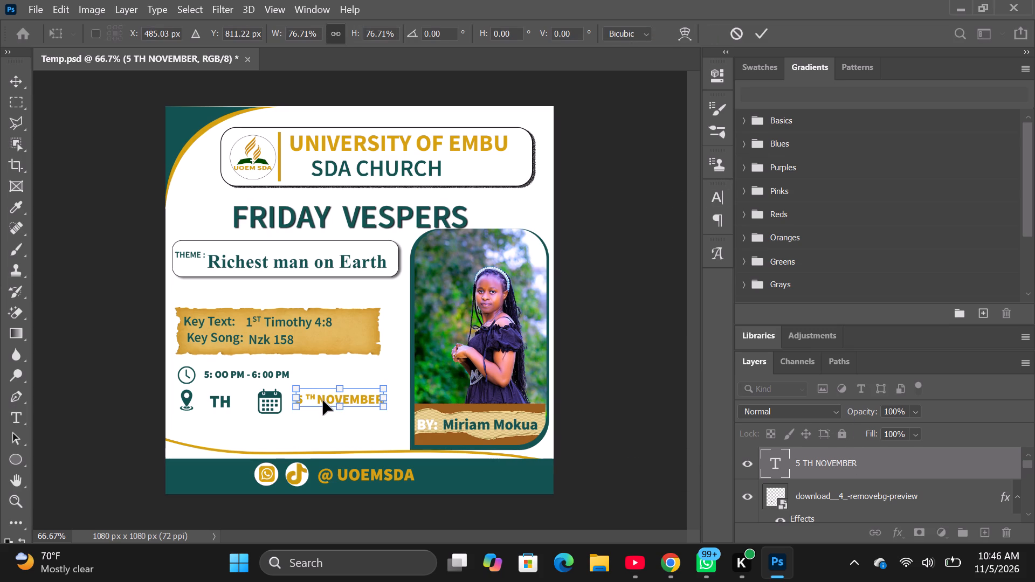
pyautogui.moveTo(322, 399); pyautogui.dragTo(315, 404)
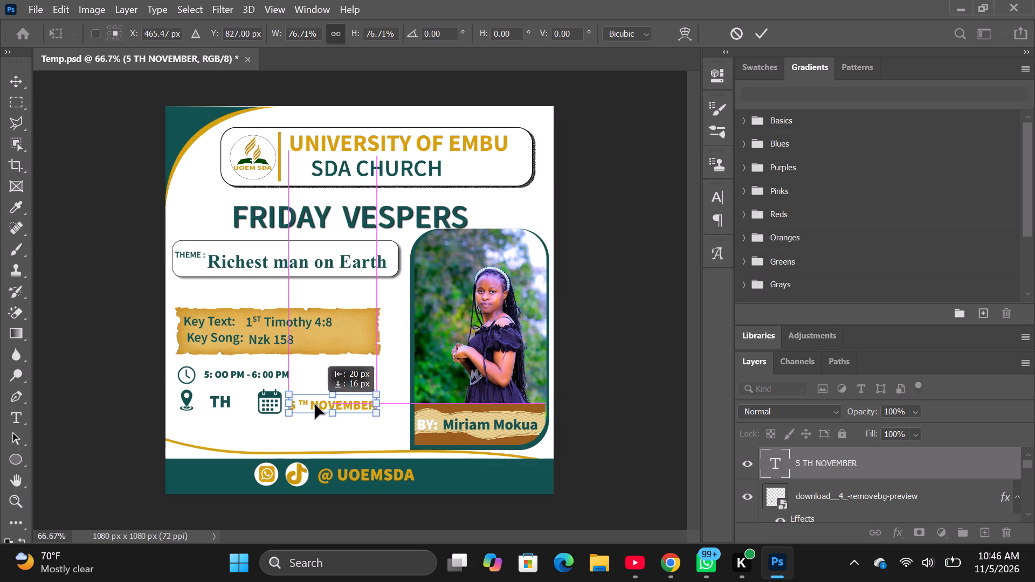
pyautogui.moveTo(315, 404); pyautogui.dragTo(314, 402)
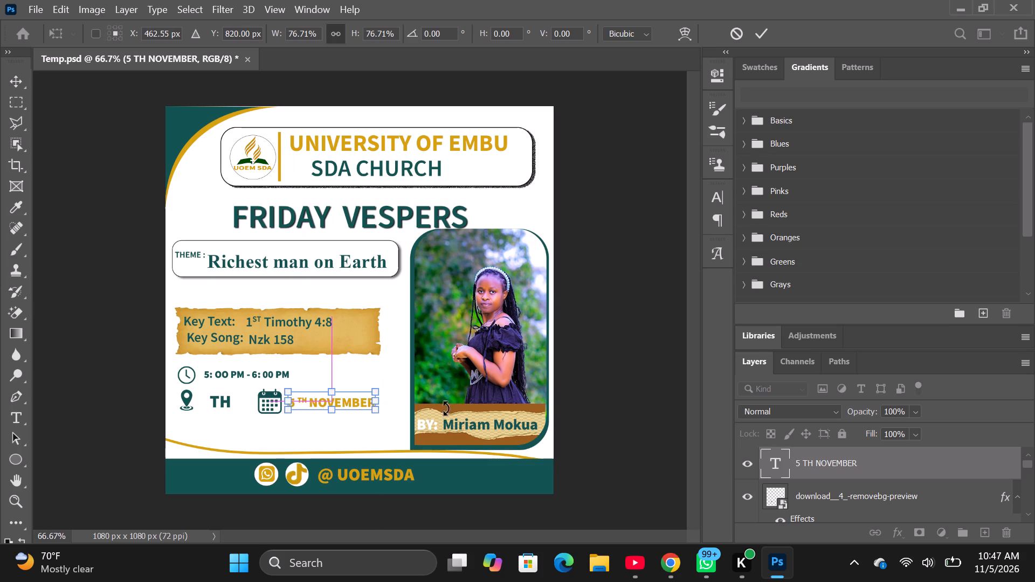
pyautogui.click(833, 457)
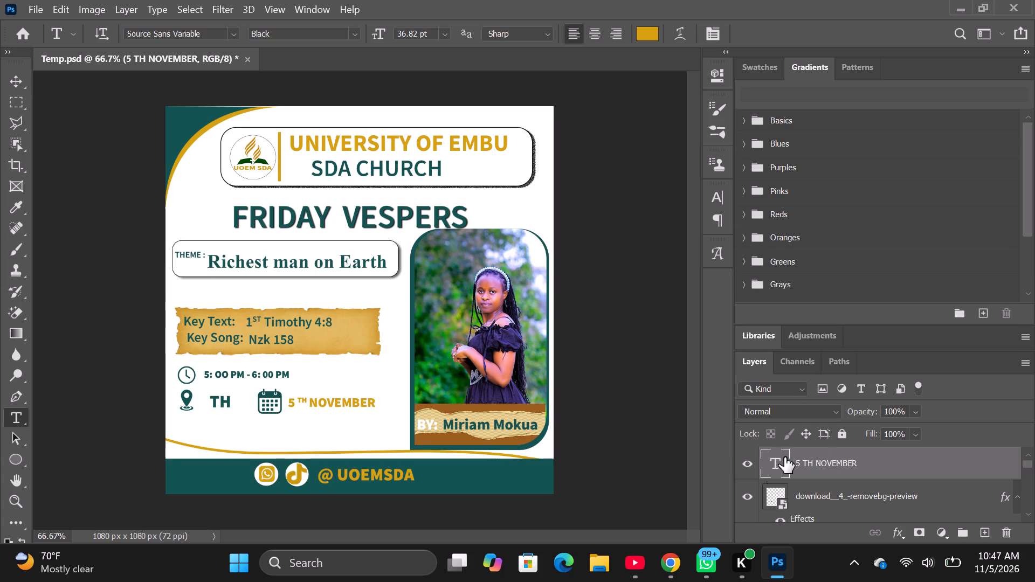
# Recolour the whole "5 TH NOVEMBER" text from gold to the teal swatch and commit it.
pyautogui.click(370, 405)
pyautogui.moveTo(378, 407); pyautogui.dragTo(354, 407)
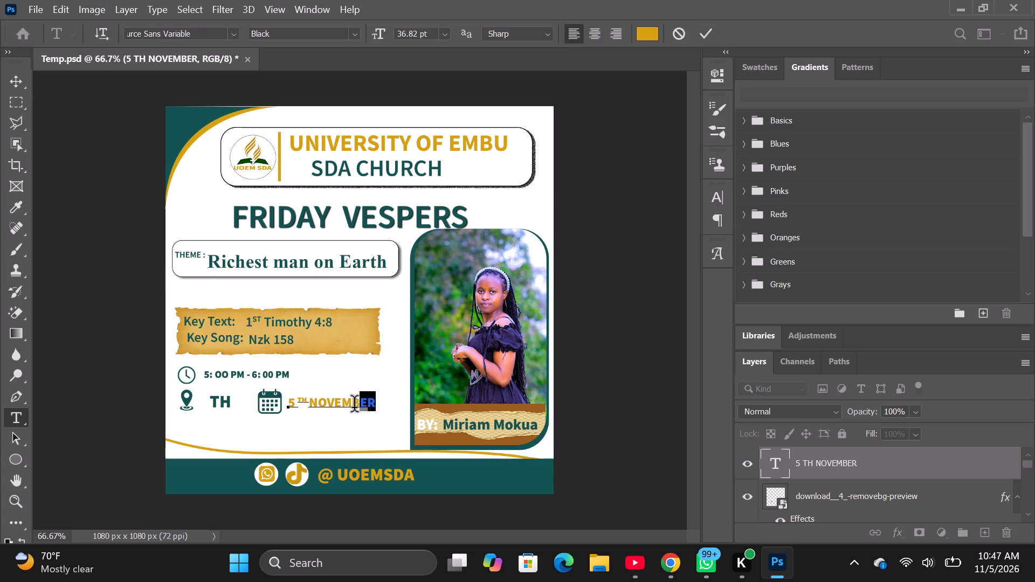
pyautogui.moveTo(354, 407); pyautogui.dragTo(284, 408)
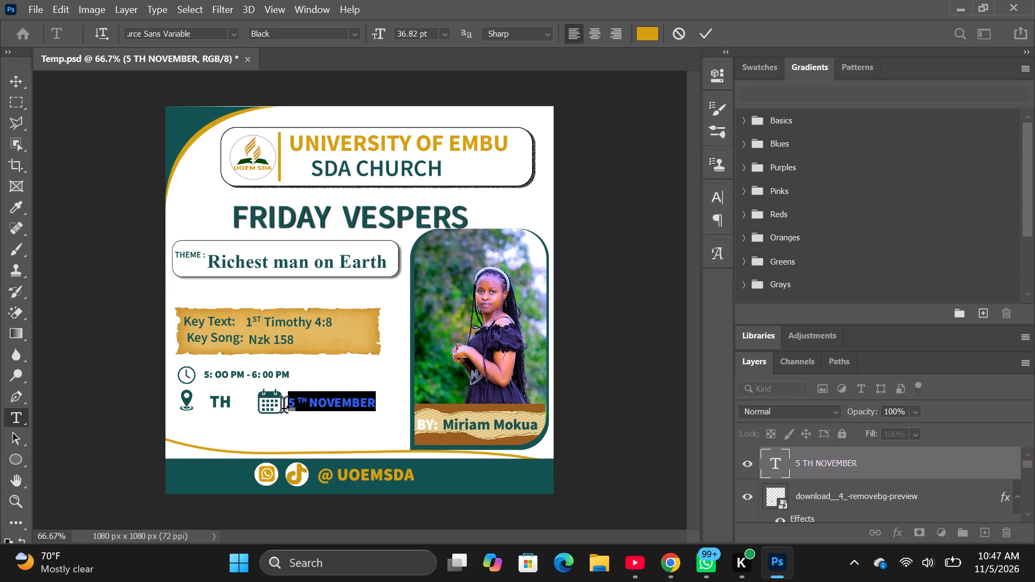
pyautogui.moveTo(284, 408); pyautogui.dragTo(286, 408)
pyautogui.click(652, 36)
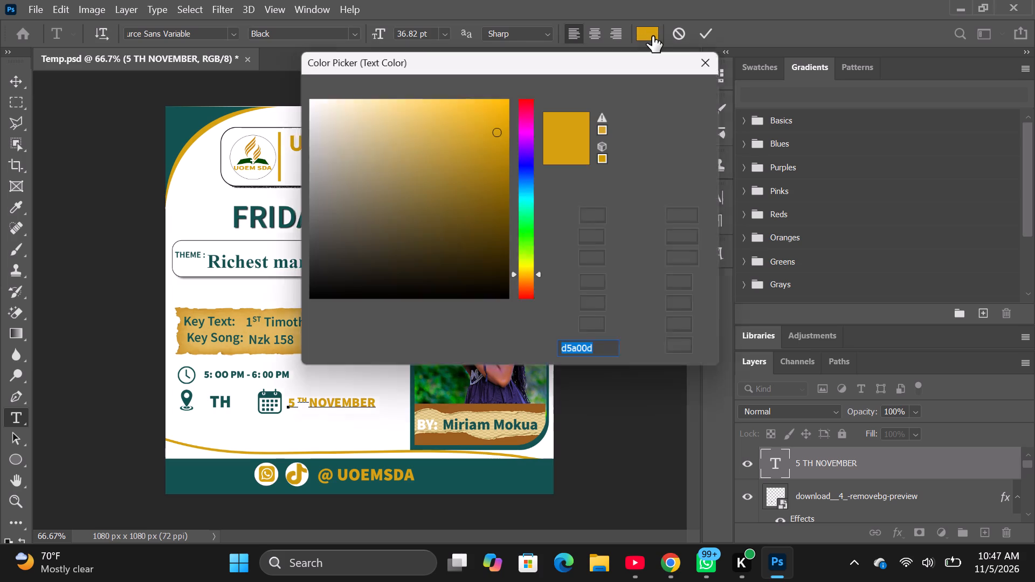
pyautogui.click(652, 36)
pyautogui.click(651, 30)
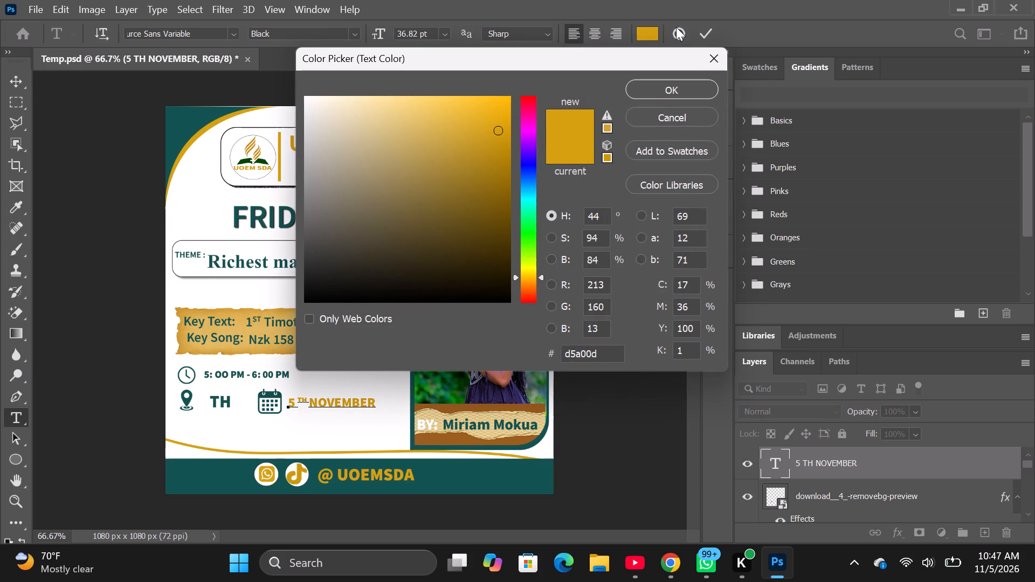
pyautogui.click(717, 56)
pyautogui.click(765, 70)
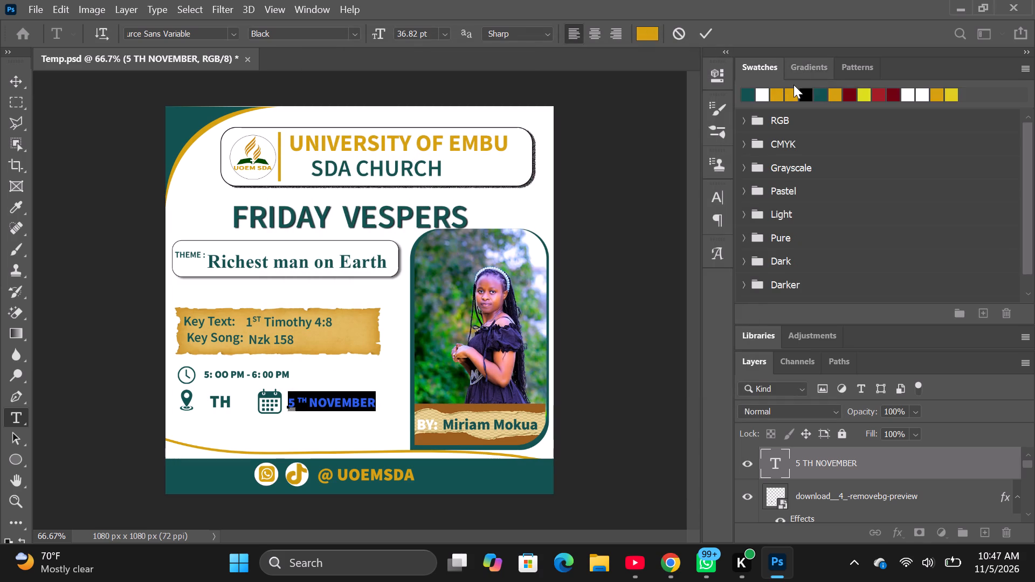
pyautogui.click(750, 94)
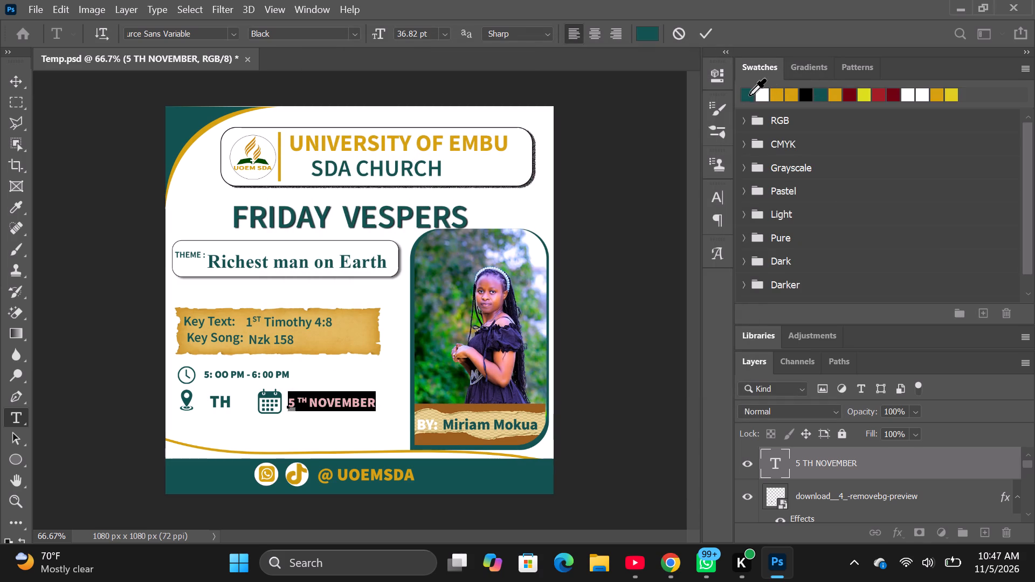
pyautogui.click(910, 468)
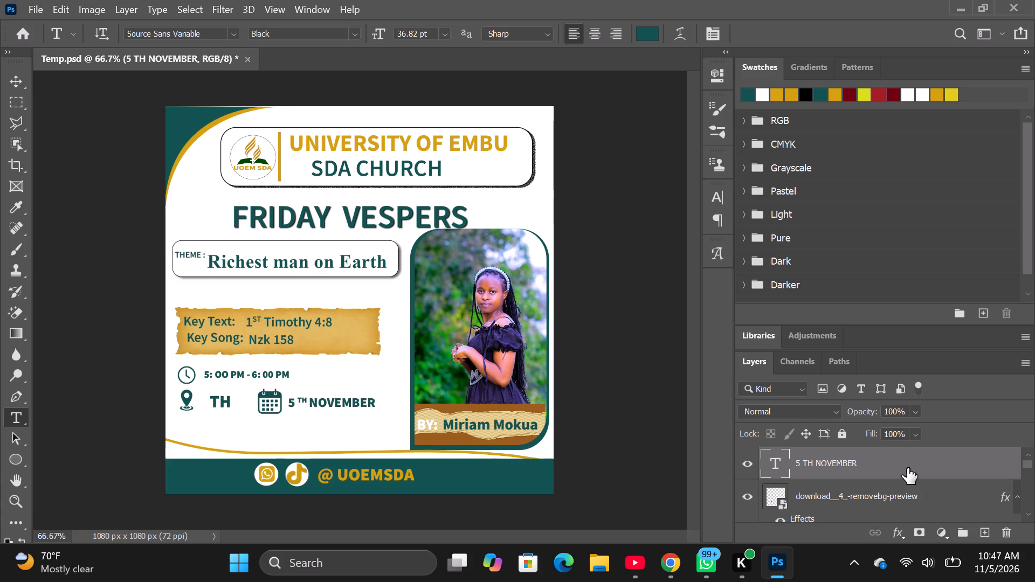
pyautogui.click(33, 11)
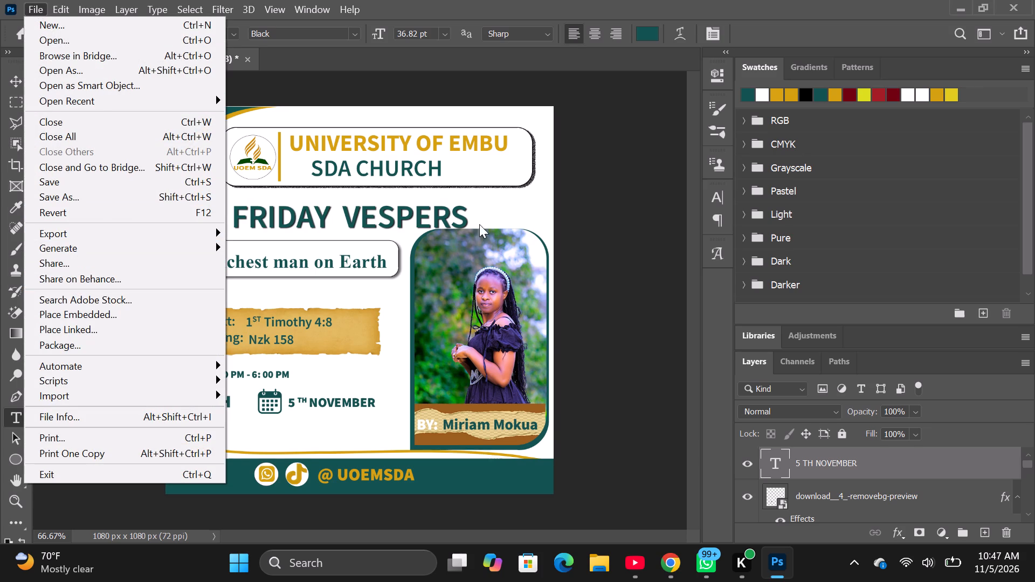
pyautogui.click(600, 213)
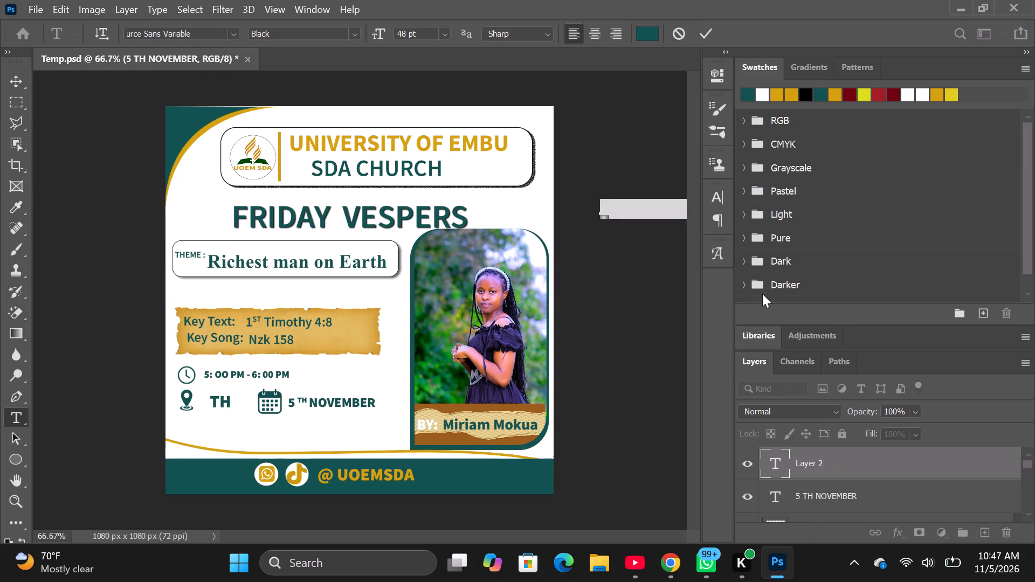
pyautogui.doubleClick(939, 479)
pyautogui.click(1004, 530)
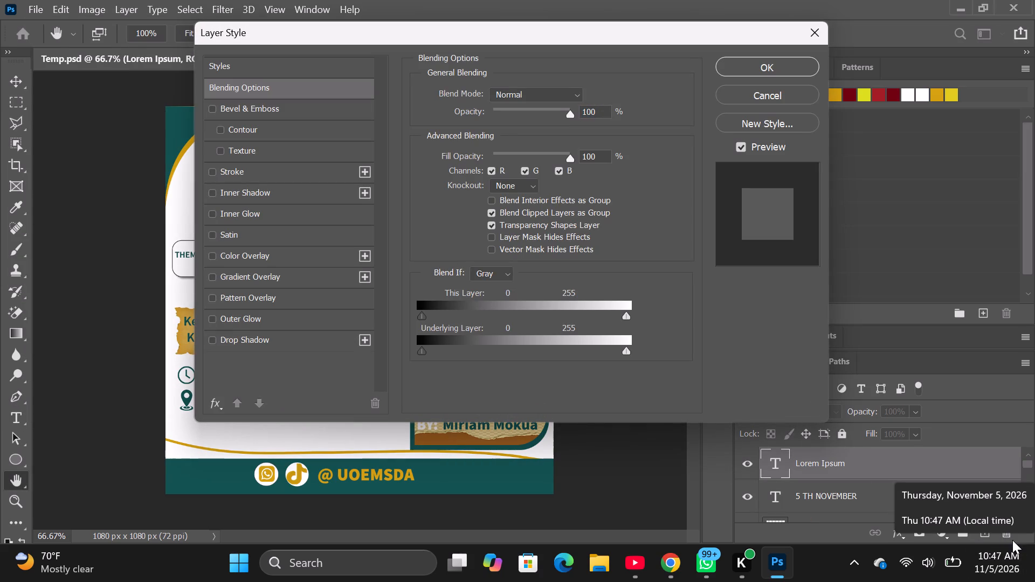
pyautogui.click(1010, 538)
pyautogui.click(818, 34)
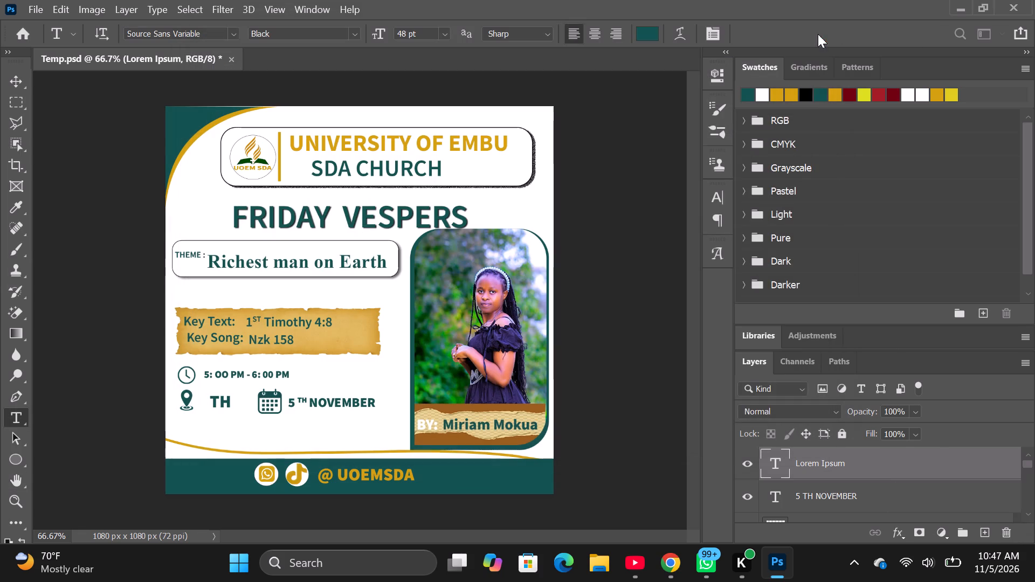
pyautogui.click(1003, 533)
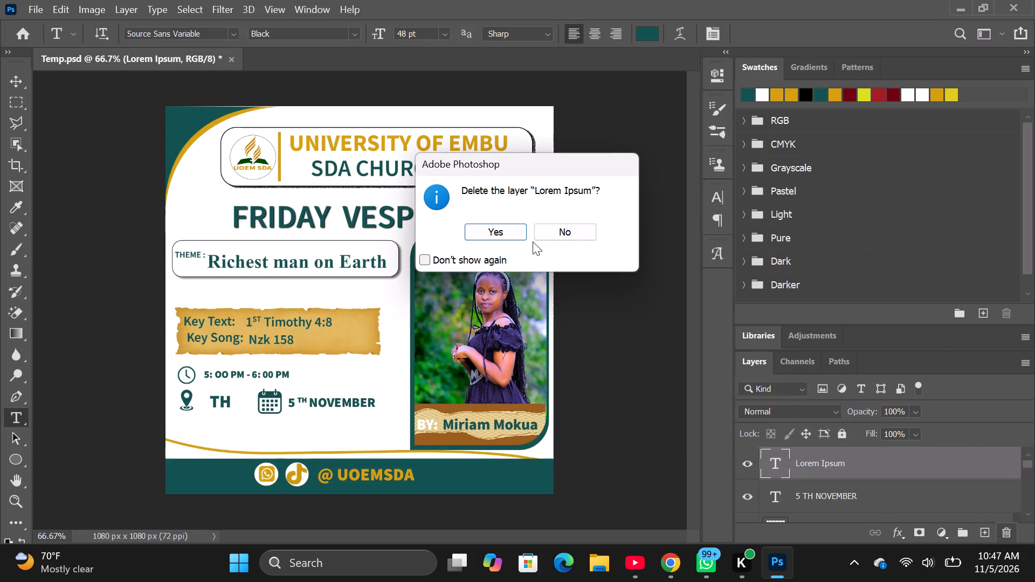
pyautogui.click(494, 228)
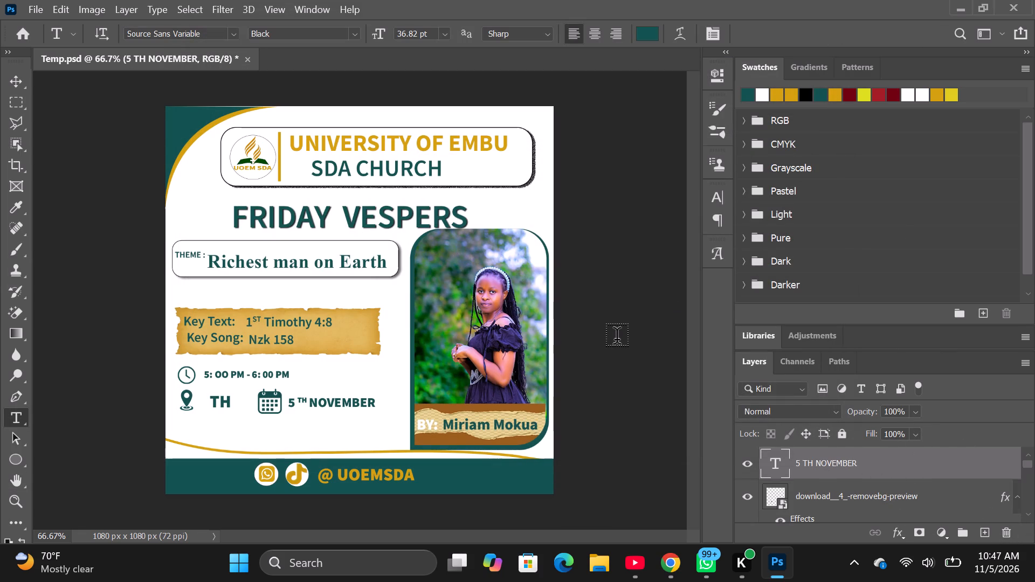
# Save the Temp.psd document.
pyautogui.hotkey('ctrl', 's')
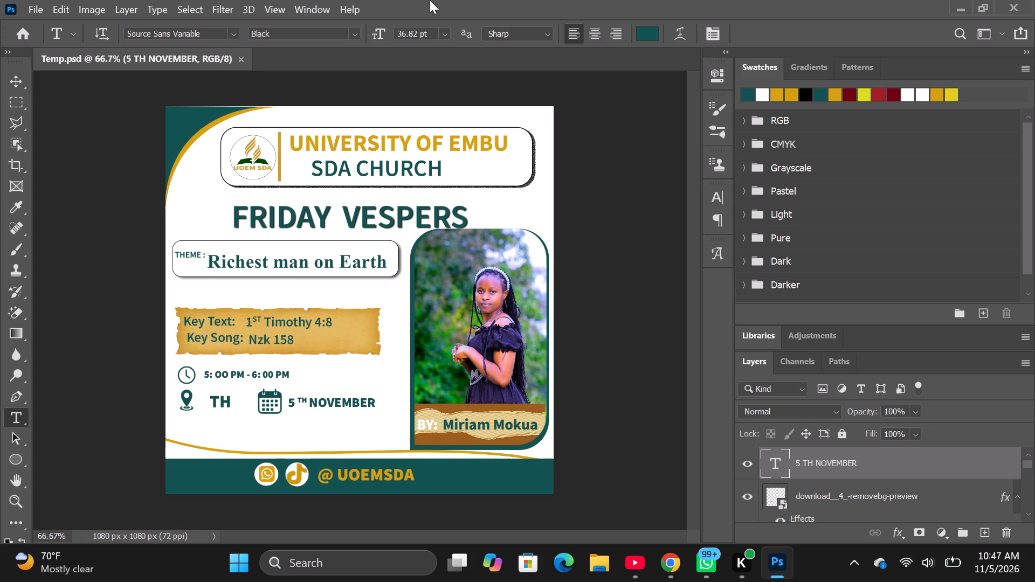
# Save the poster on the computer as a Photoshop file in Downloads named "Friday Vespers".
pyautogui.click(32, 6)
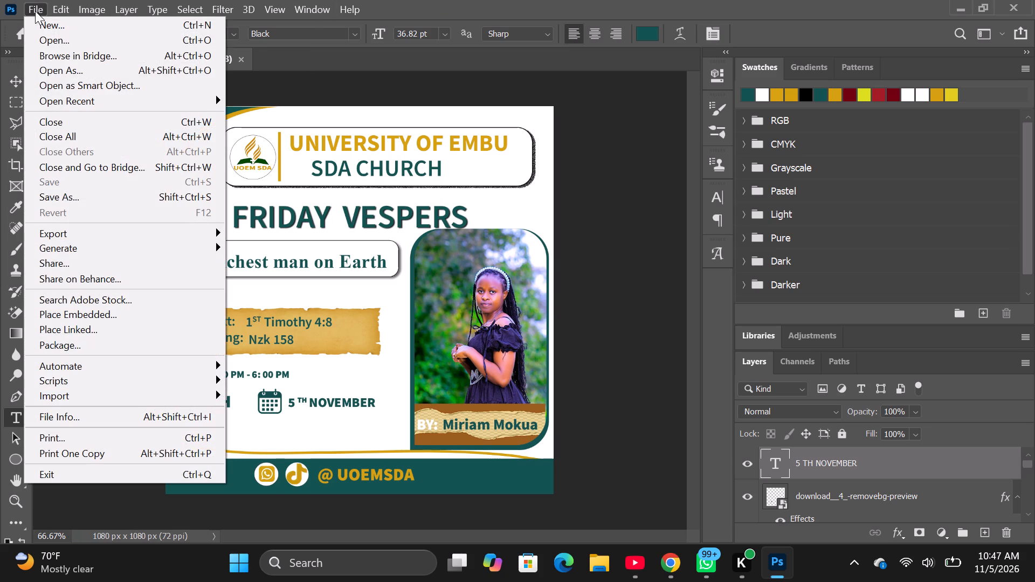
pyautogui.click(85, 192)
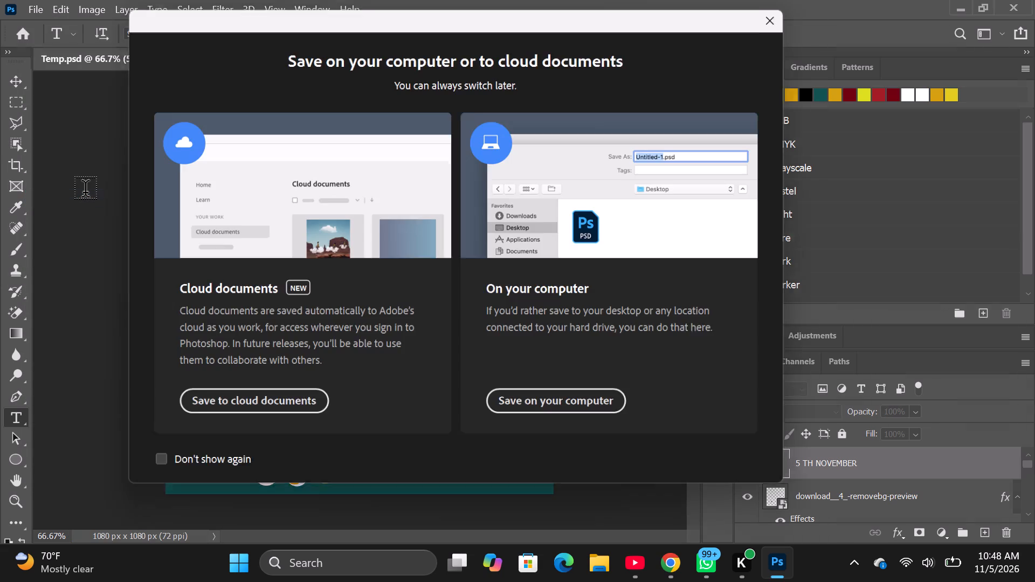
pyautogui.click(552, 407)
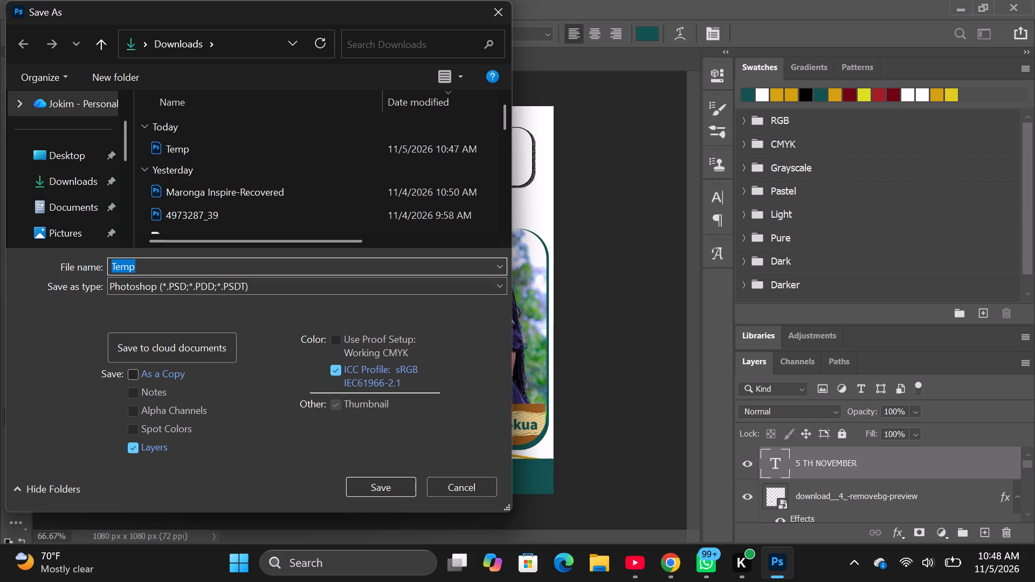
pyautogui.press('BackSpace')
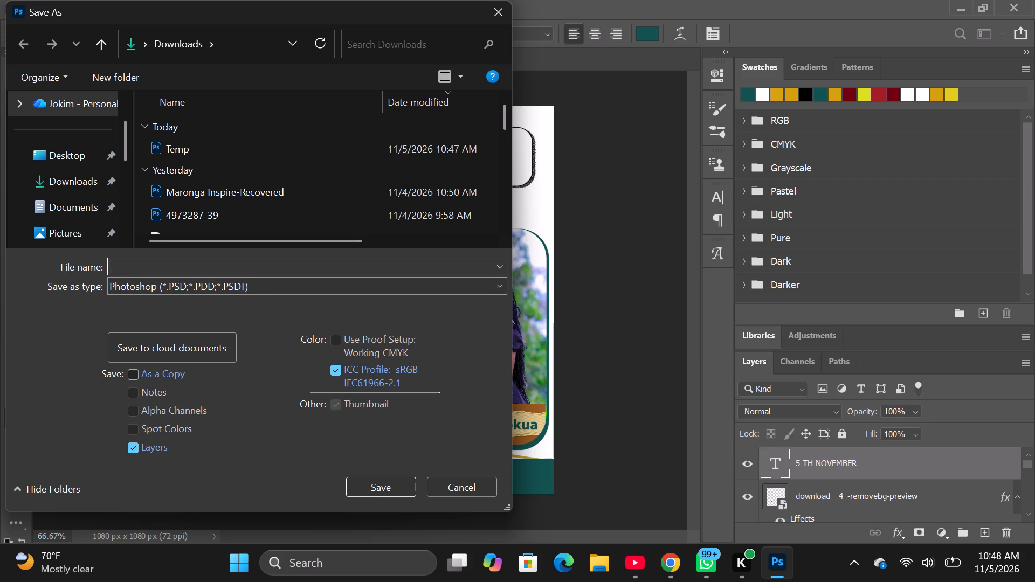
pyautogui.press('f')
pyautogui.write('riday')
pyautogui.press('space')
# Complete saving the poster to Downloads as the Photoshop file "Friday Vespers" with its layers kept.
pyautogui.click(379, 485)
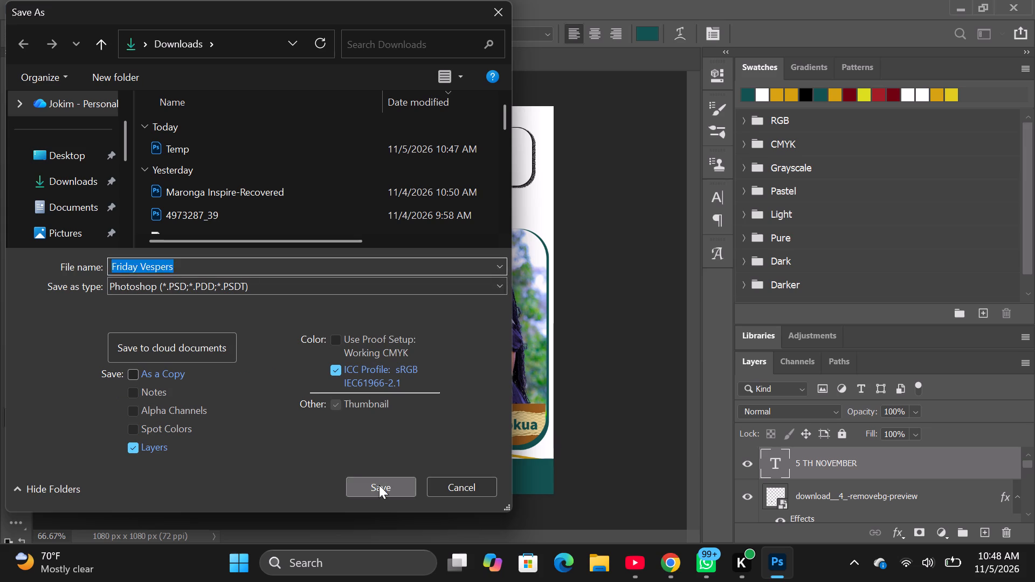
pyautogui.click(707, 144)
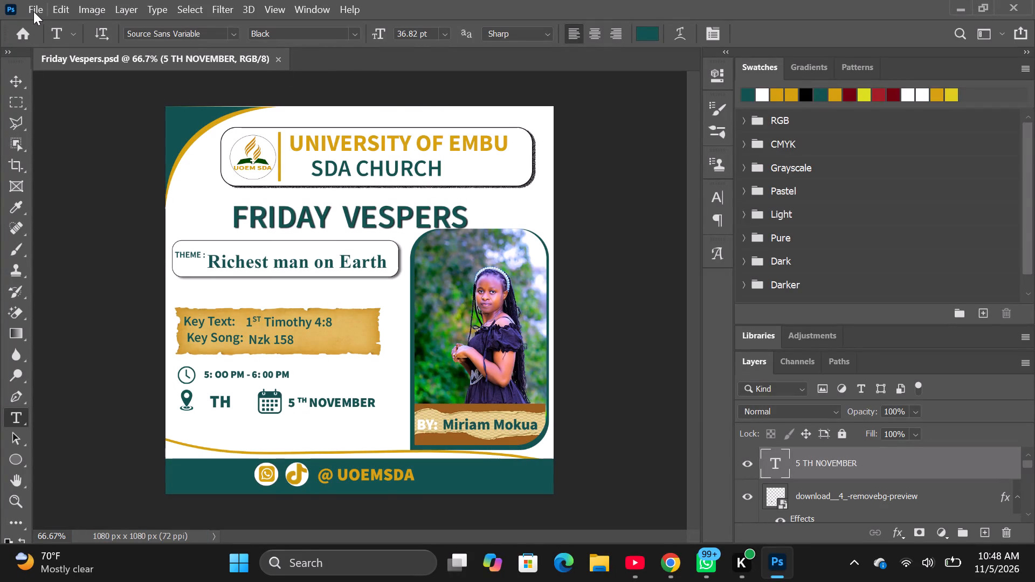
# Open sharing for the Friday Vespers poster and look through the available apps for sending it as a JPG.
pyautogui.click(33, 11)
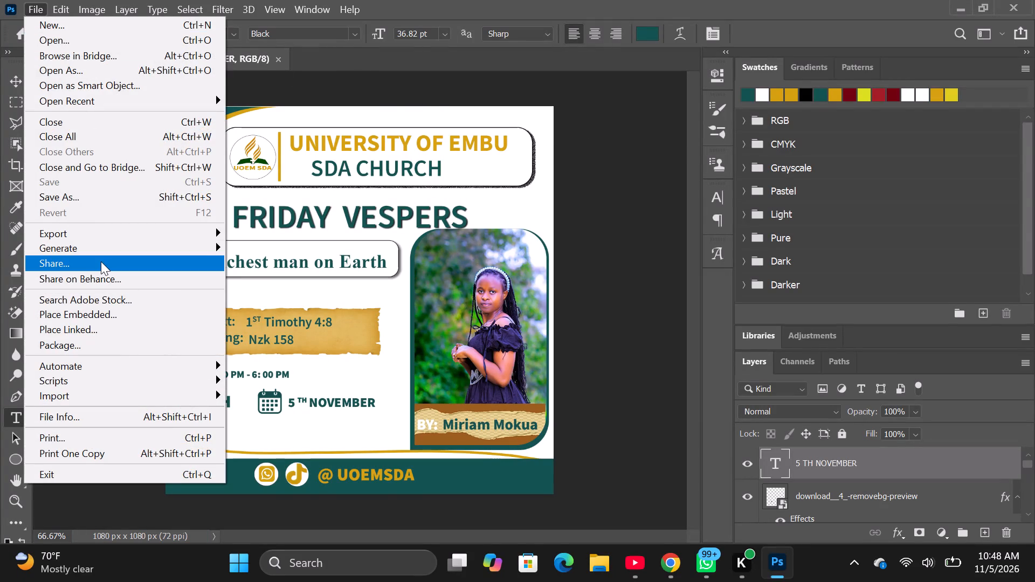
pyautogui.click(101, 261)
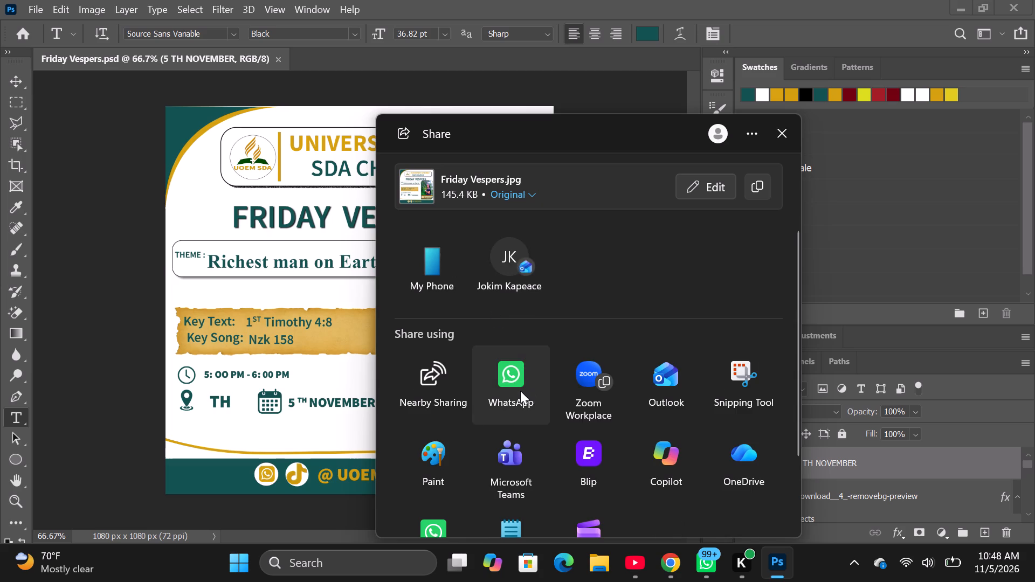
pyautogui.scroll(-1, 518, 392)
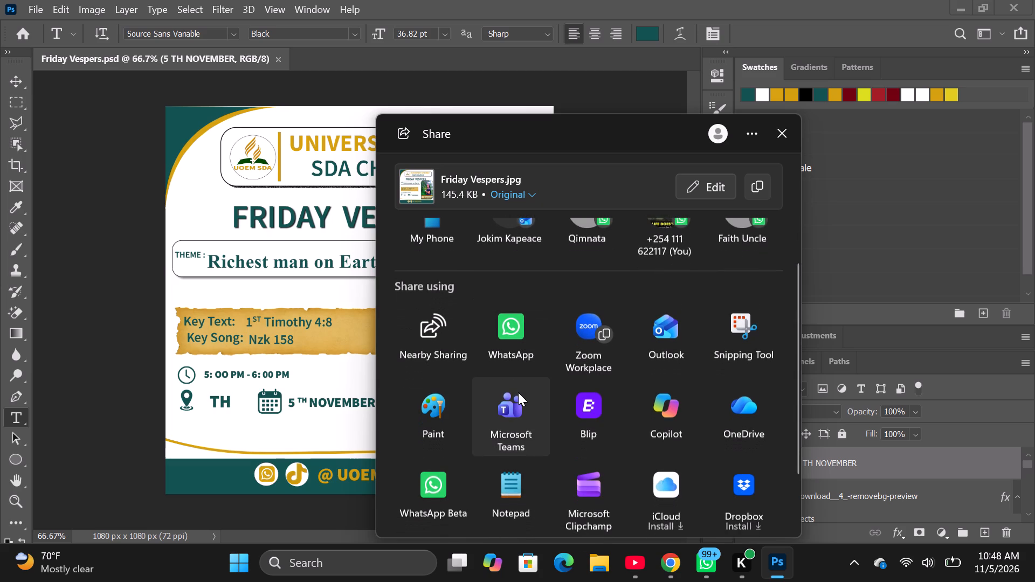
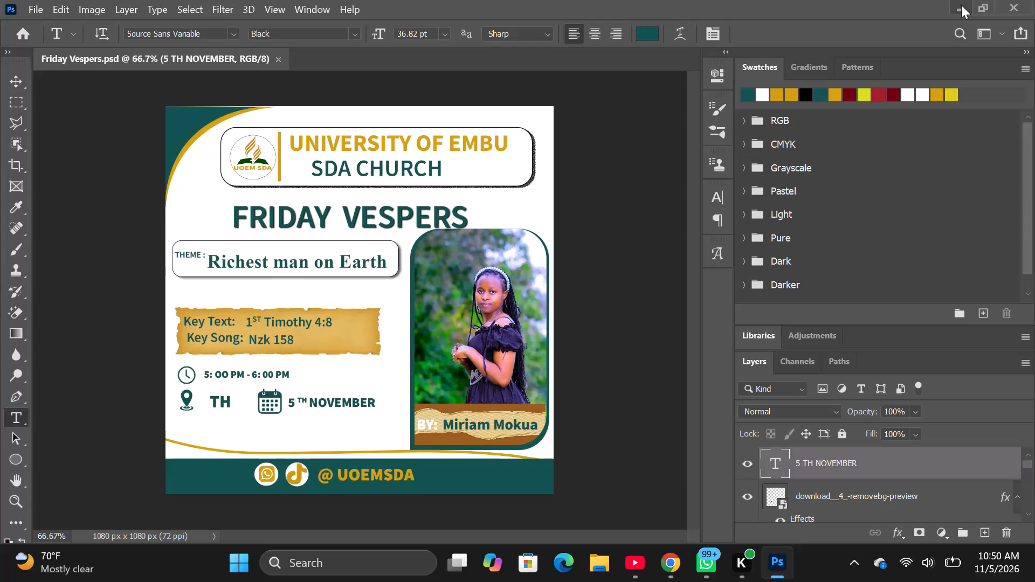
# Minimise the Photoshop window holding the saved Friday Vespers poster.
pyautogui.click(961, 5)
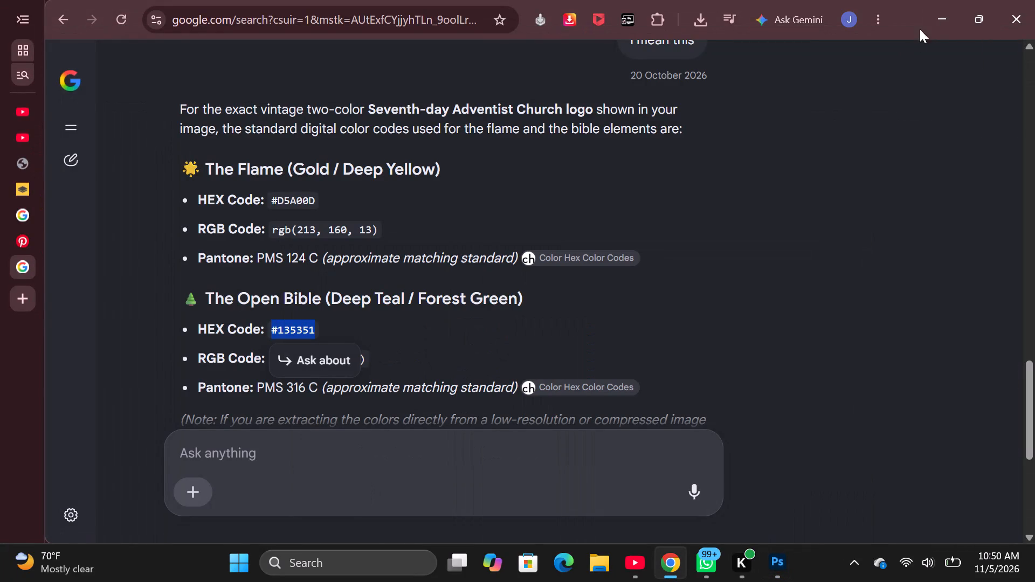
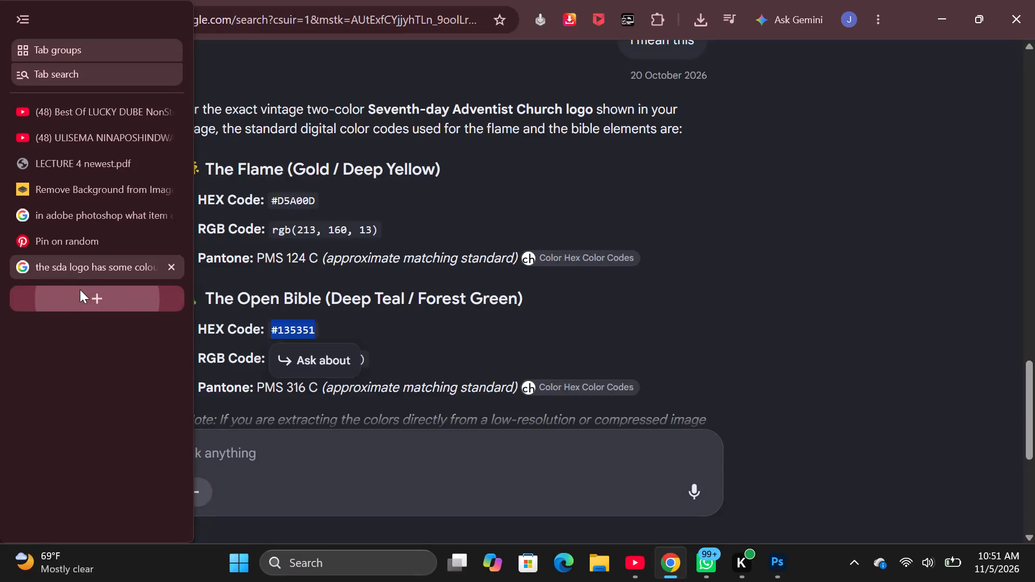
# In a new browser tab, ask Google to "rate this out of 100" with the copied poster image attached.
pyautogui.click(369, 287)
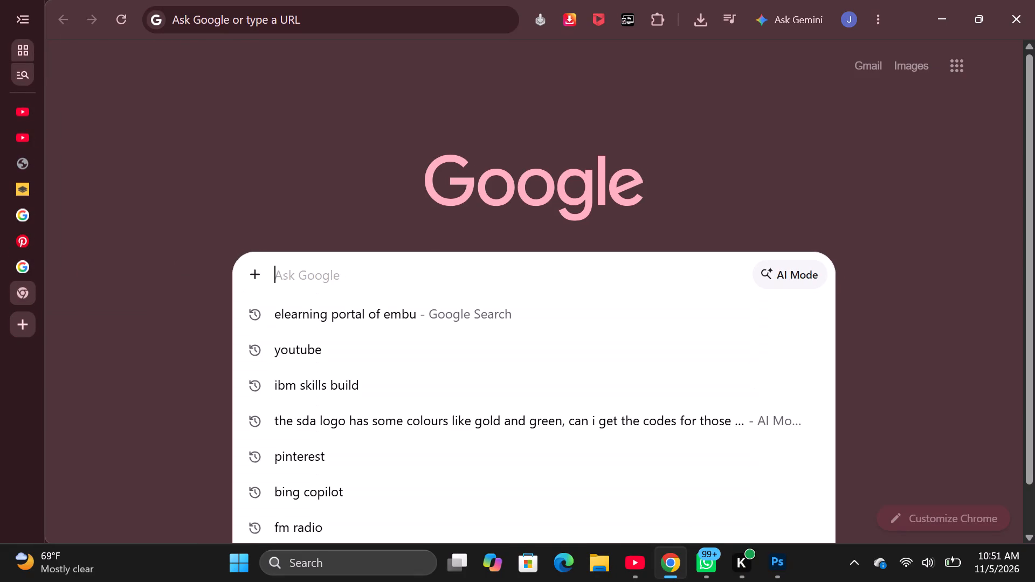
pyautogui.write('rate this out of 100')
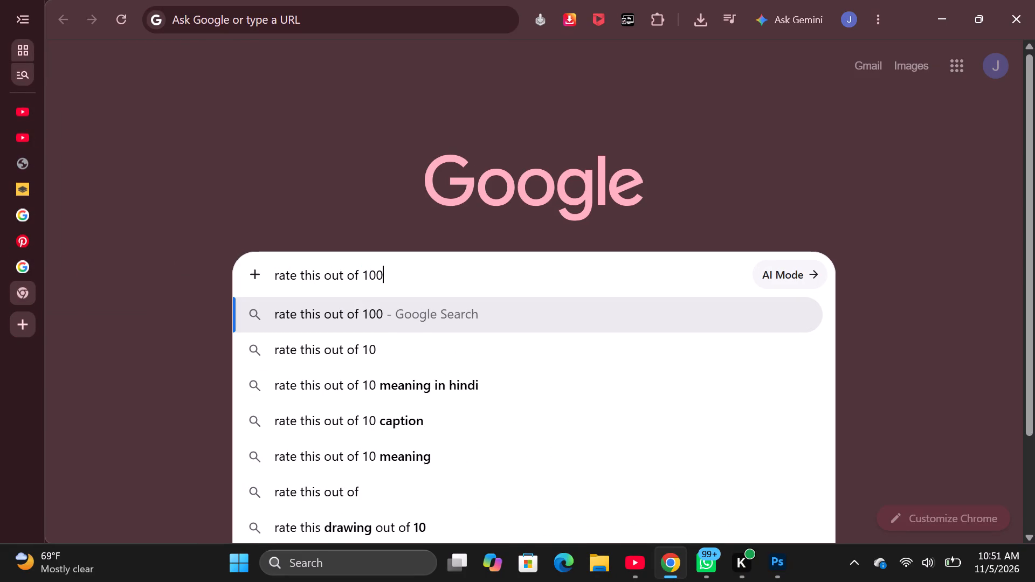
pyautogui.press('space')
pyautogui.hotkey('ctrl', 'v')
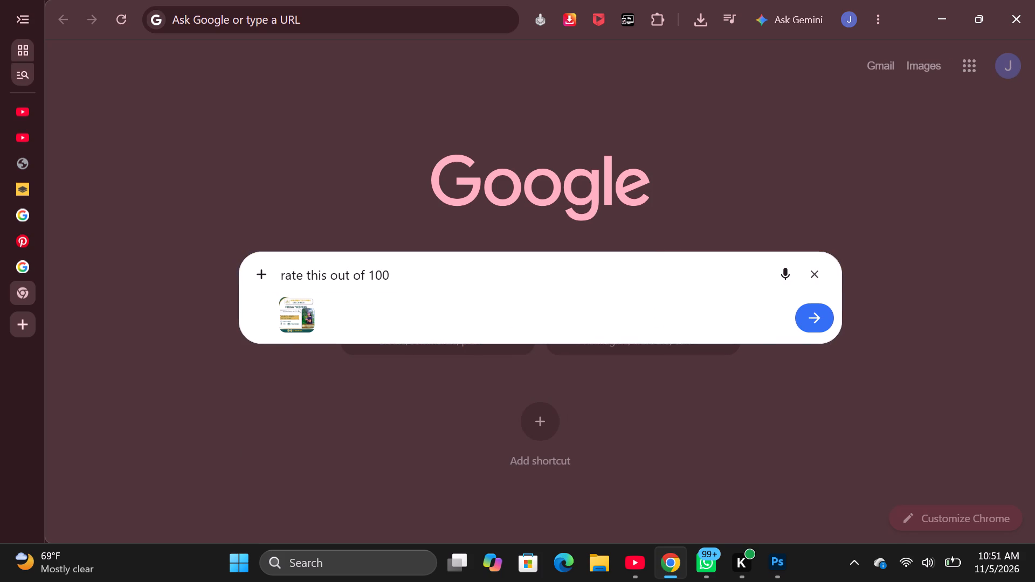
# Submit the attached Friday Vespers flyer image to Google with the request "rate this out of 100".
pyautogui.click(820, 322)
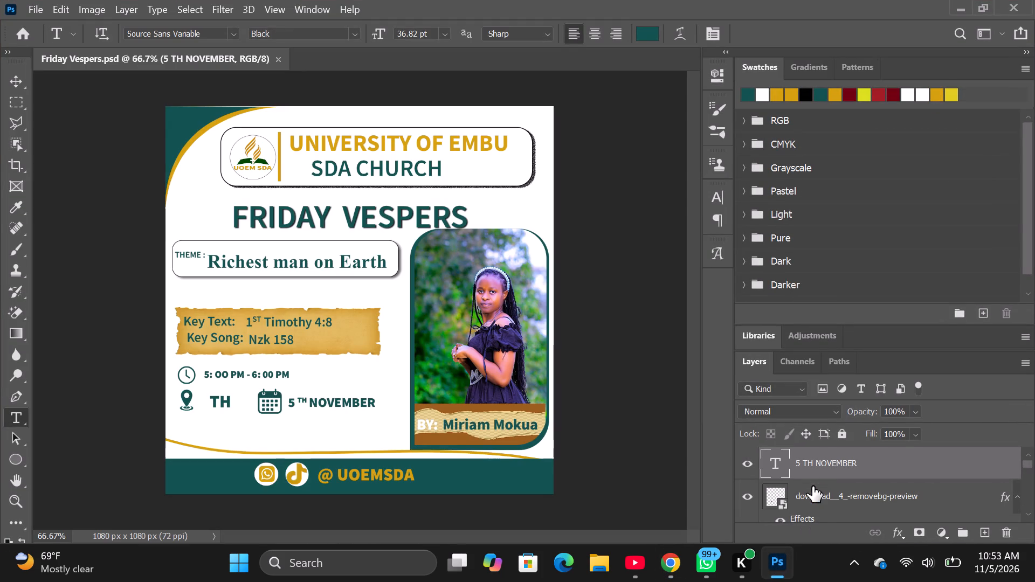
pyautogui.scroll(-1, 812, 486)
pyautogui.scroll(6, 812, 486)
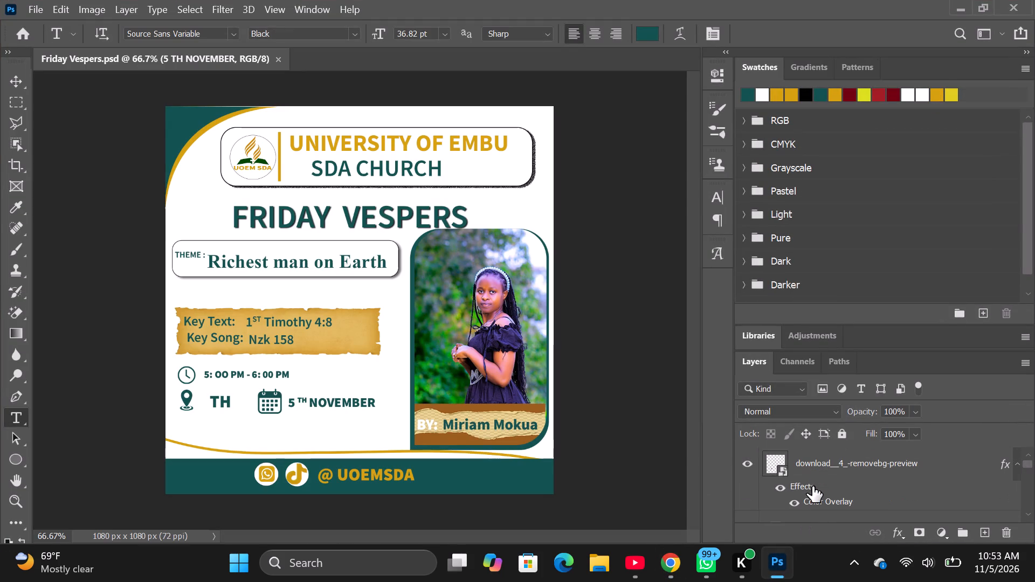
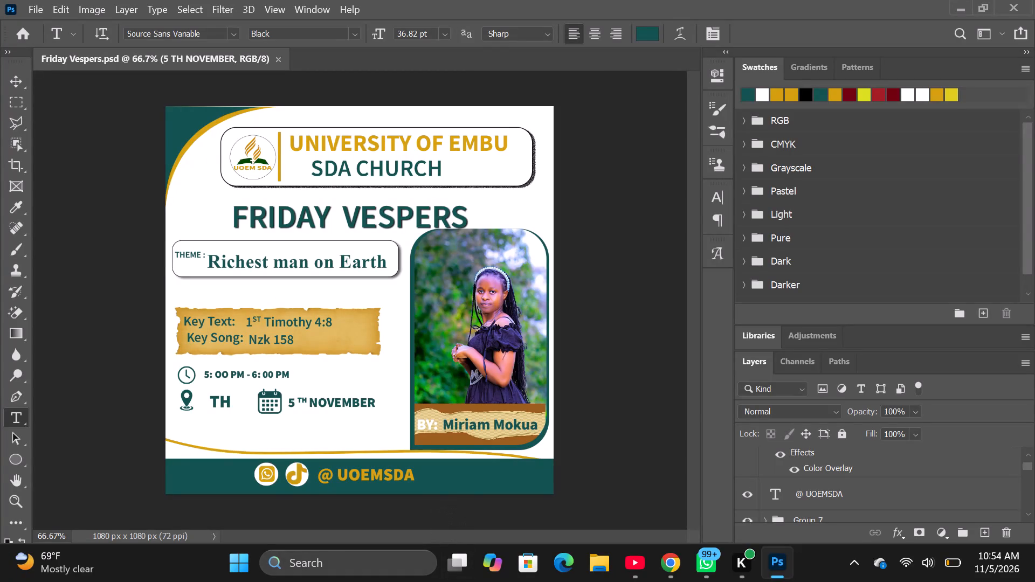
# Open the Windows power options and choose a power action for the computer.
pyautogui.click(238, 562)
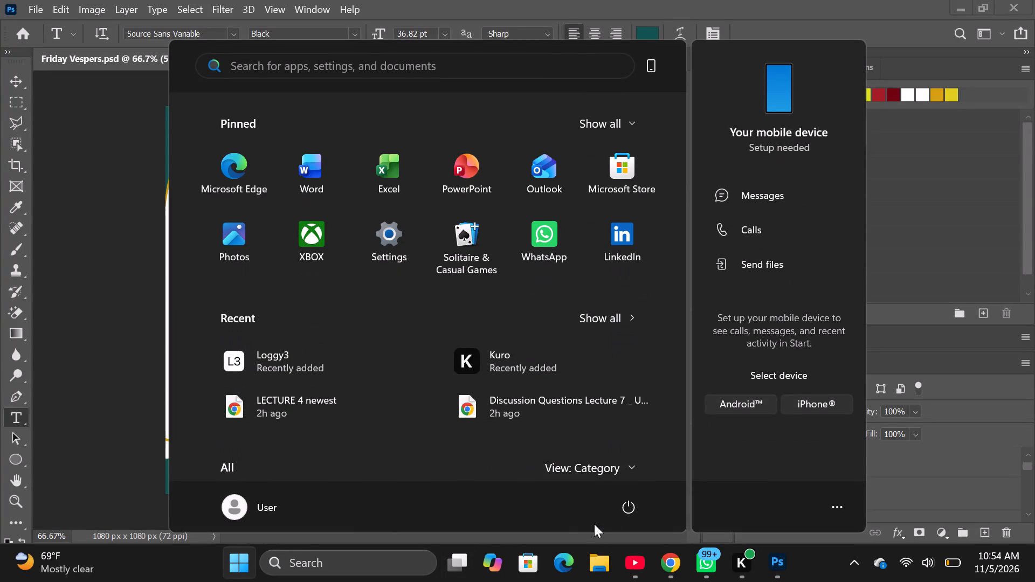
pyautogui.click(631, 509)
pyautogui.click(637, 451)
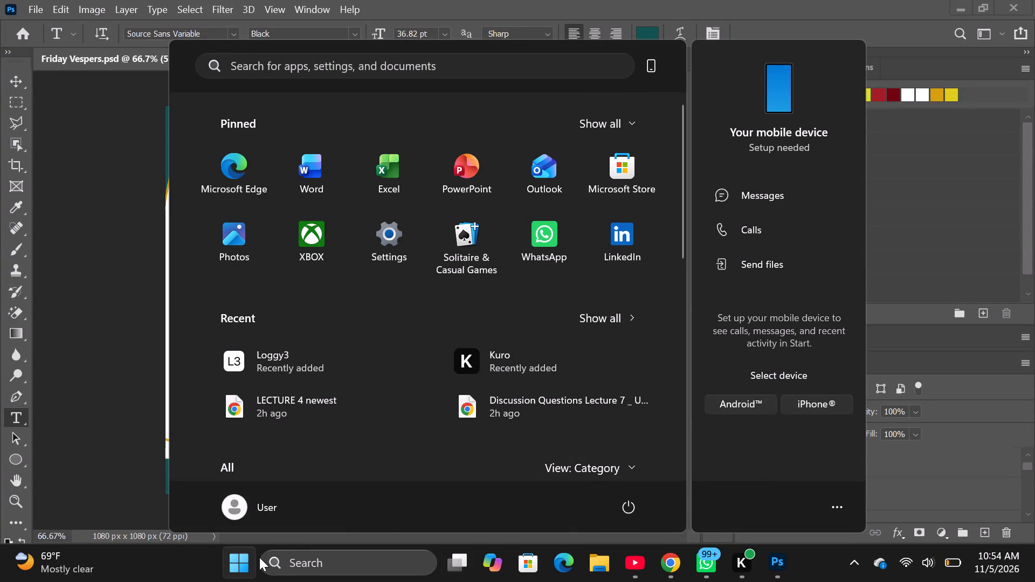